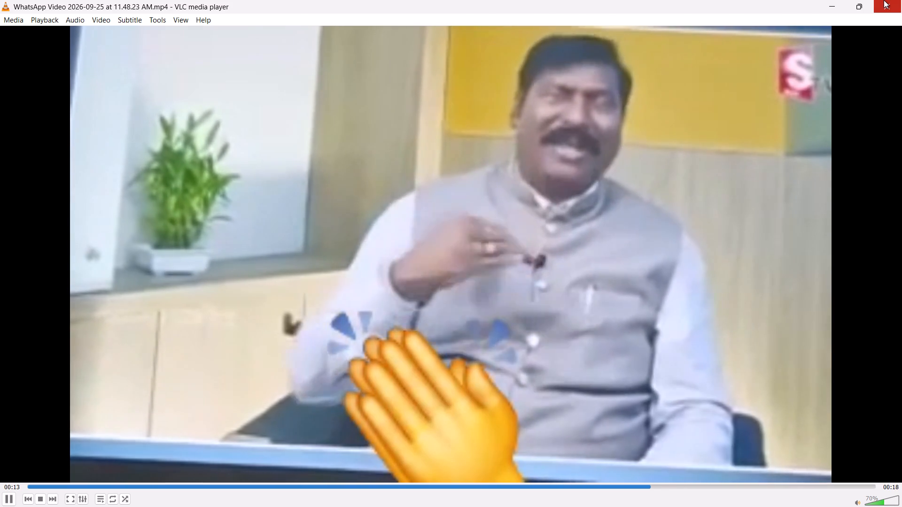
Close the playing WhatsApp video and look over the clips in the Ads For WhatsApp folder.
left_click(887, 0)
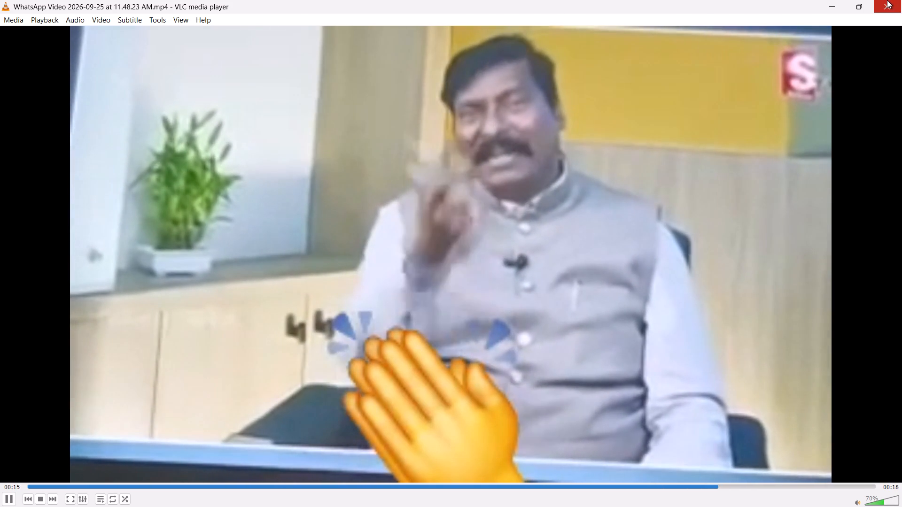
scroll(516, 246, "up", 20)
scroll(516, 246, "up", 6)
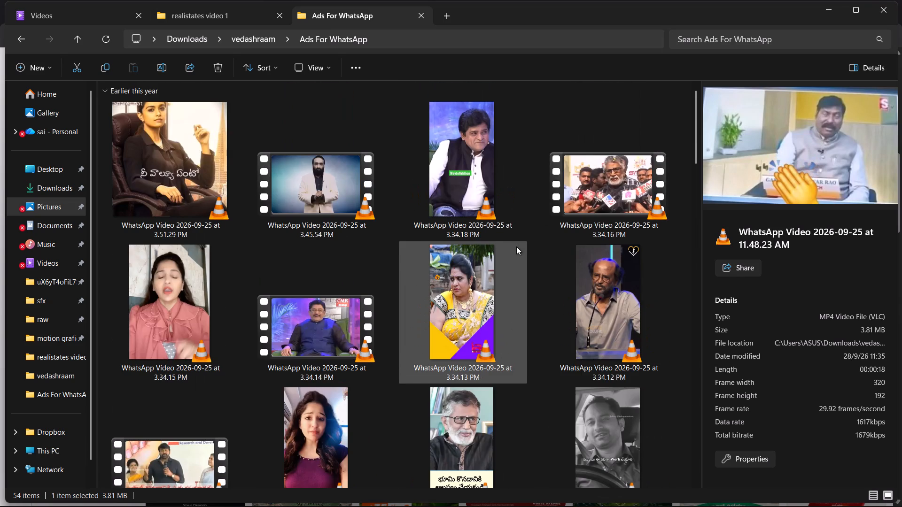
scroll(516, 246, "down", 3)
scroll(516, 246, "up", 7)
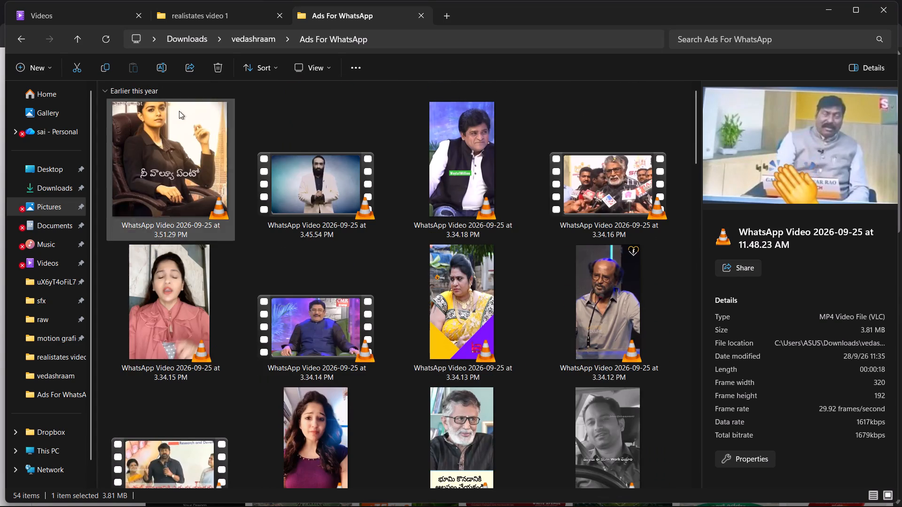
Go up to the parent vedashraam folder and look through its most recent files from yesterday, this week and last week.
left_click(78, 48)
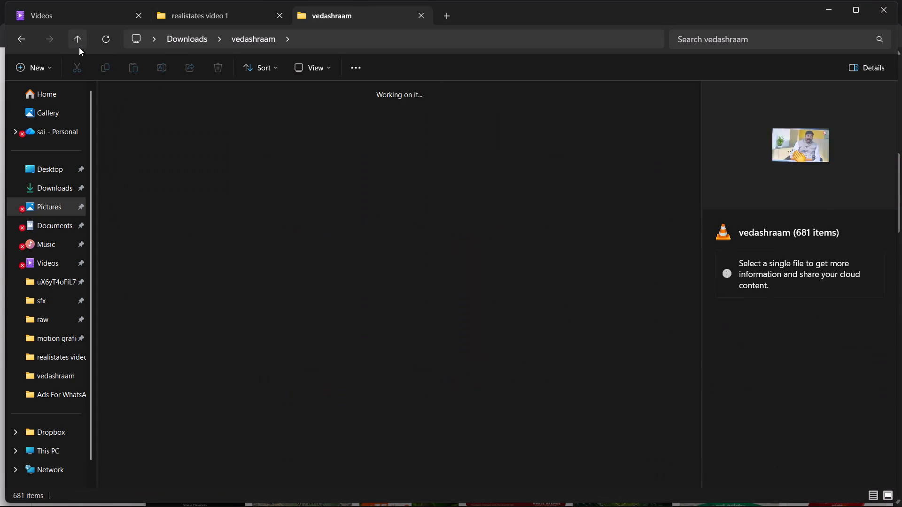
scroll(443, 184, "up", 13)
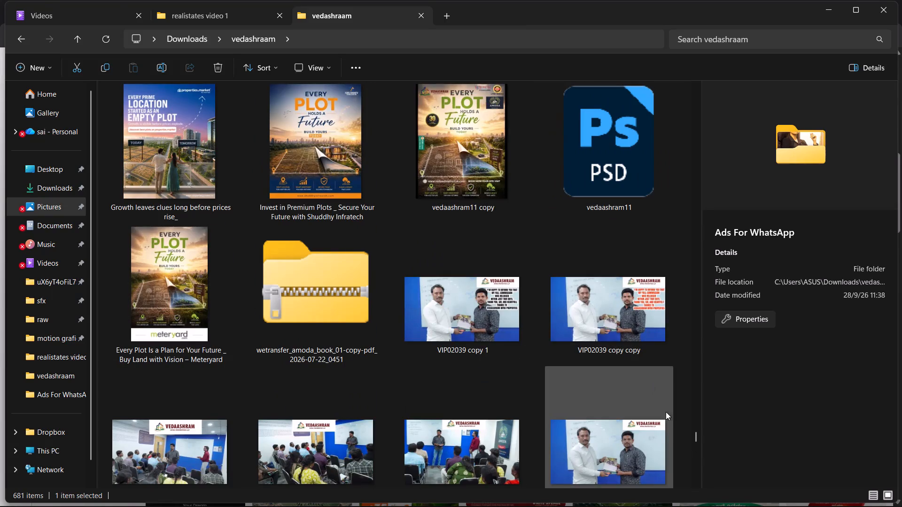
left_click_drag(696, 438, 704, 84)
scroll(597, 145, "up", 3)
left_click(597, 145)
scroll(597, 145, "down", 2)
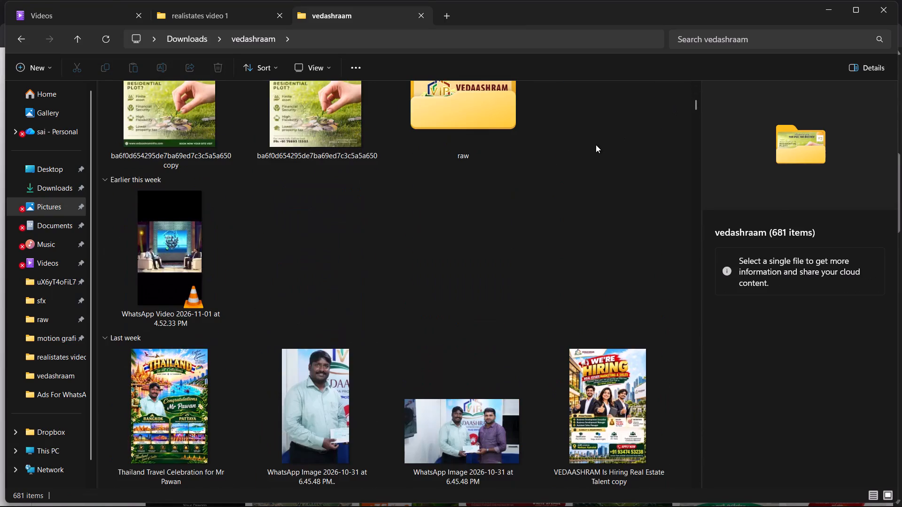
scroll(596, 145, "up", 1)
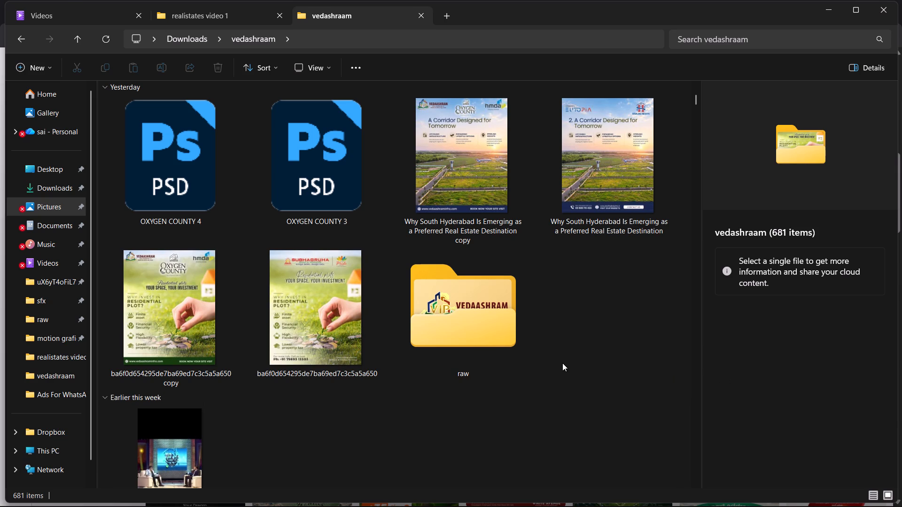
Browse the vedashraam folder in Downloads, examining the real estate posters, videos and Photoshop files from yesterday back through last week.
scroll(562, 363, "down", 1)
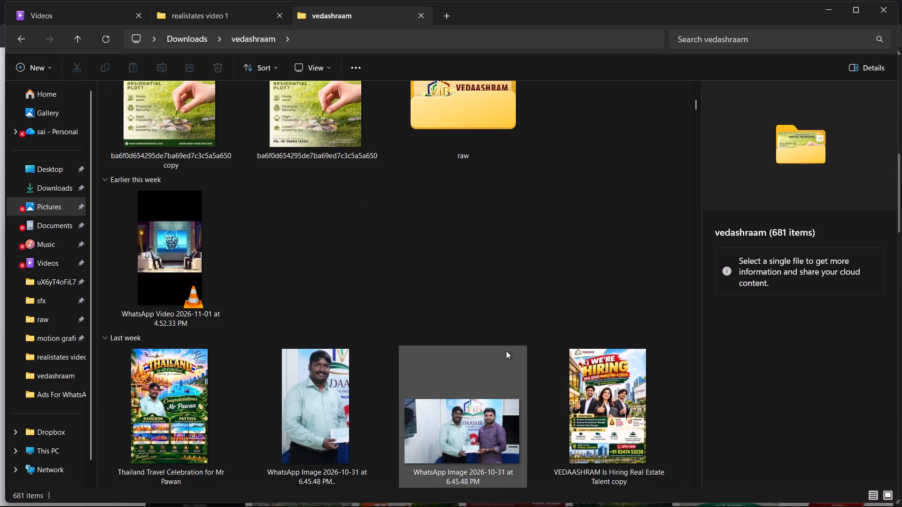
left_click(300, 223)
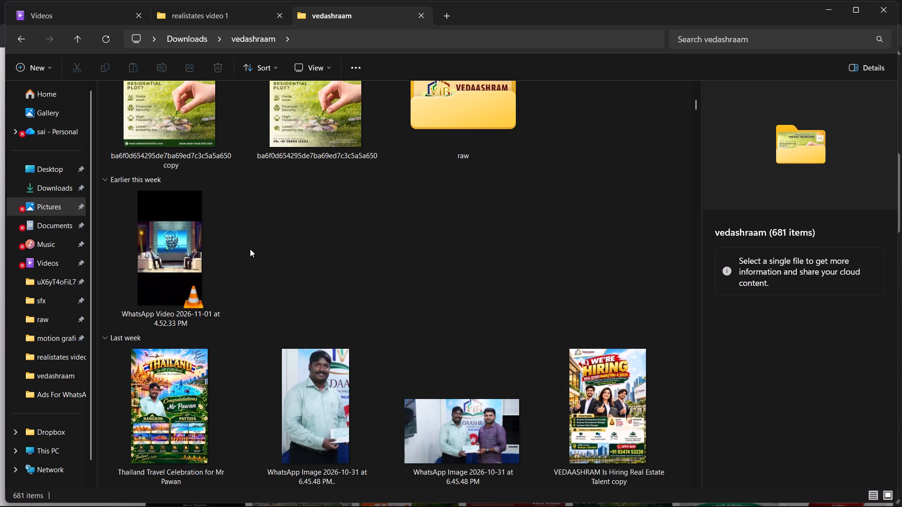
scroll(250, 251, "down", 2)
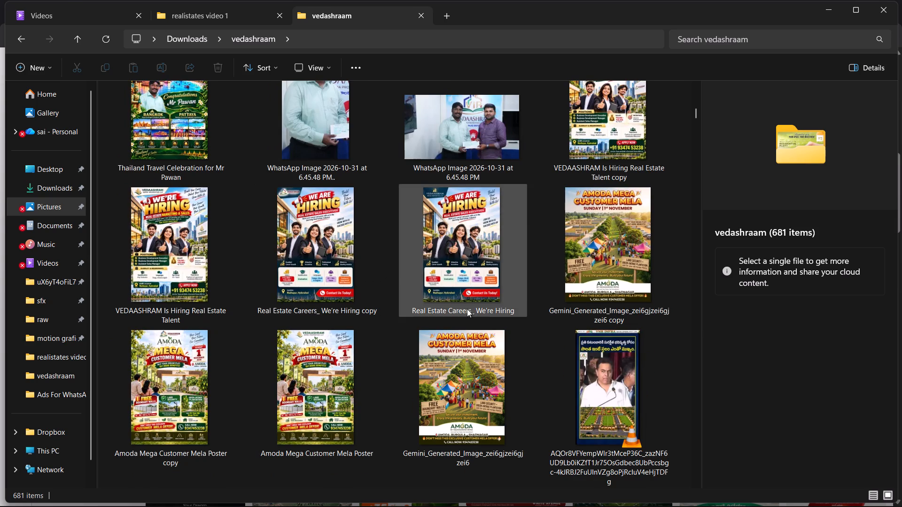
scroll(470, 305, "down", 1)
scroll(435, 355, "down", 1)
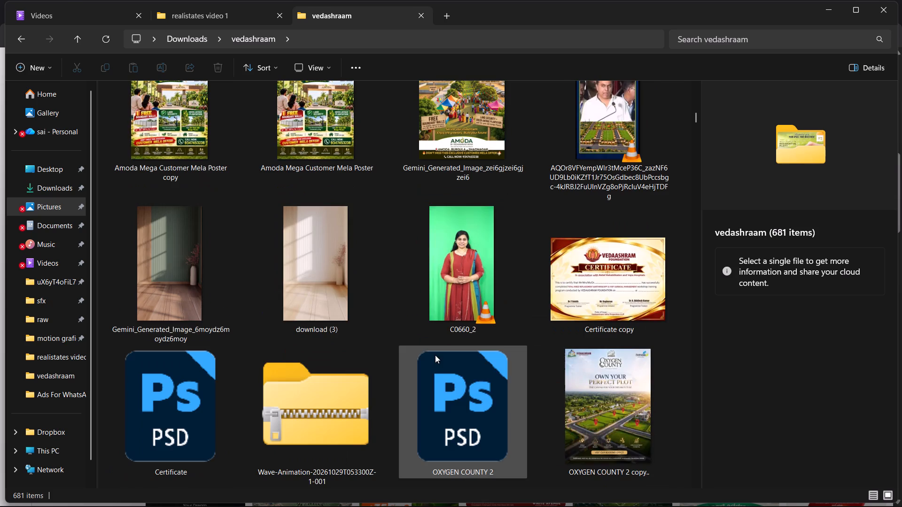
scroll(426, 358, "down", 1)
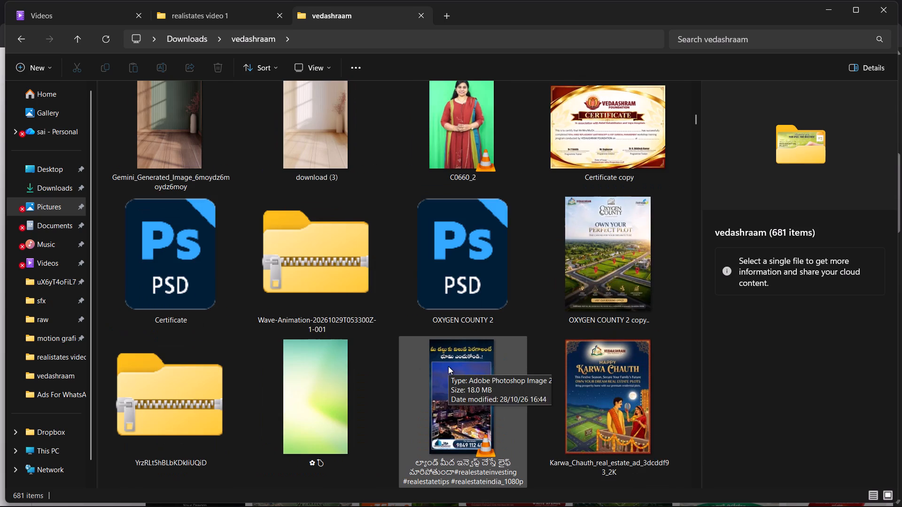
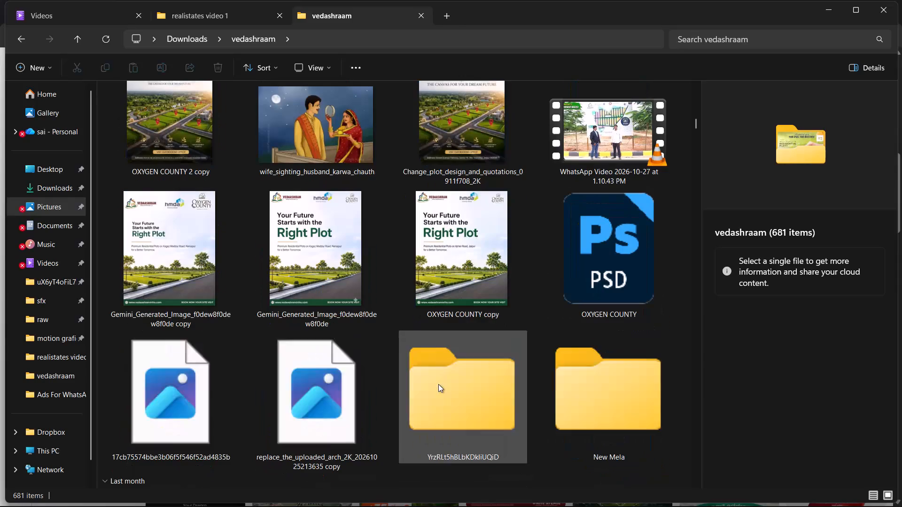
Browse the vedashraam folder's last-month files, examining the archives, posters, Photoshop files and videos down to the mid-October items.
scroll(440, 311, "down", 1)
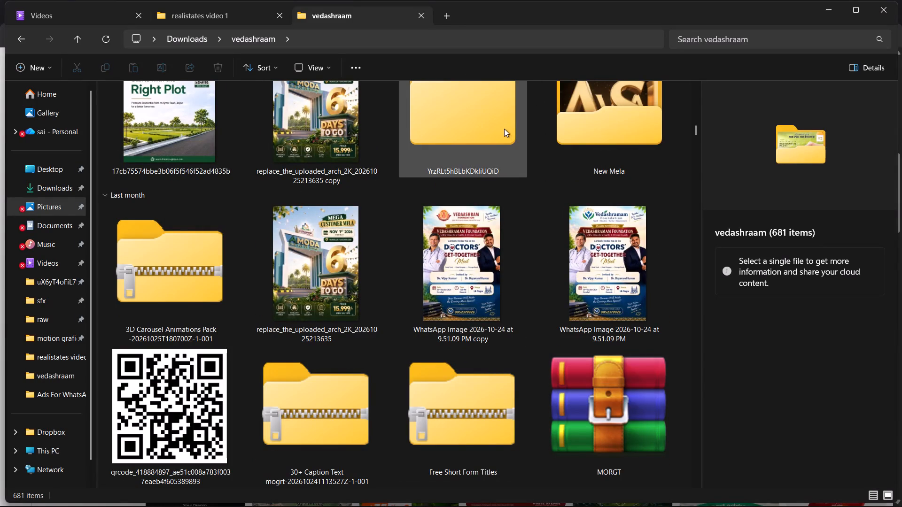
scroll(483, 201, "down", 2)
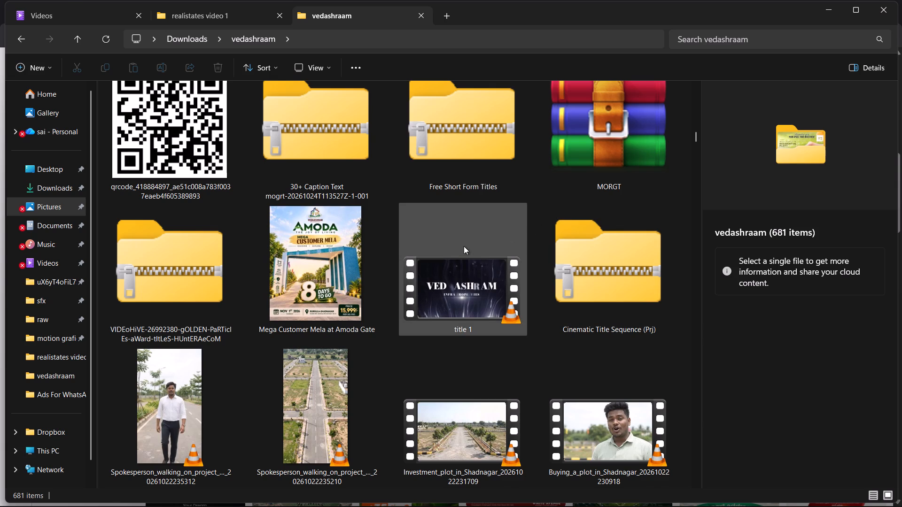
scroll(464, 246, "down", 3)
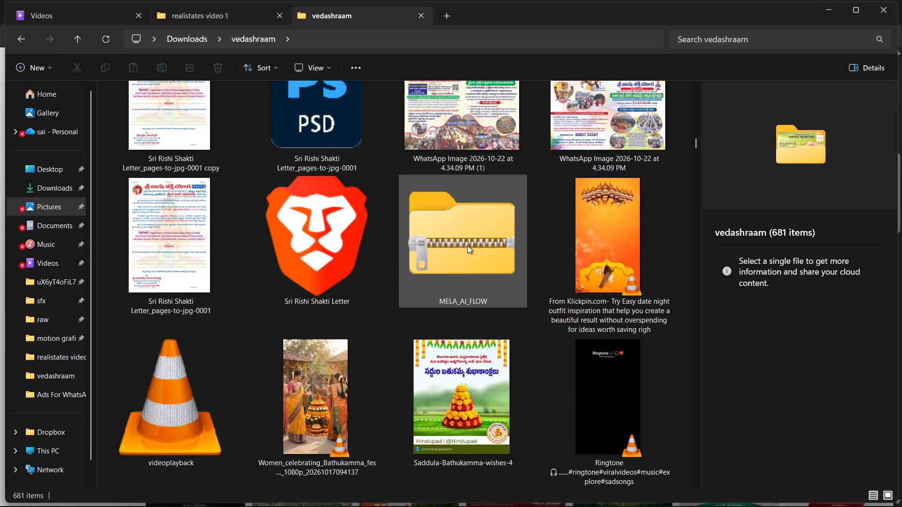
scroll(467, 246, "down", 3)
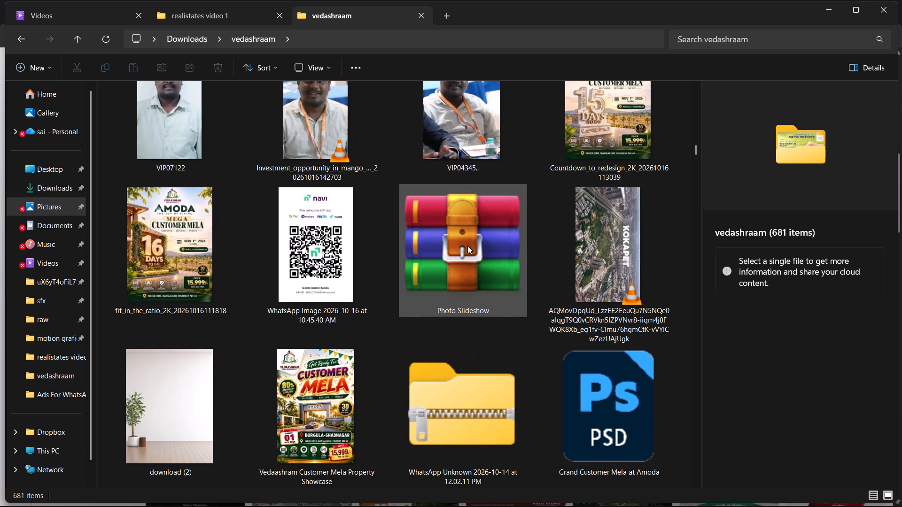
View the payment QR image WhatsApp Image 2026-10-16 at 10.45.40 AM up close, checking its payee details, and close it.
double_click(298, 269)
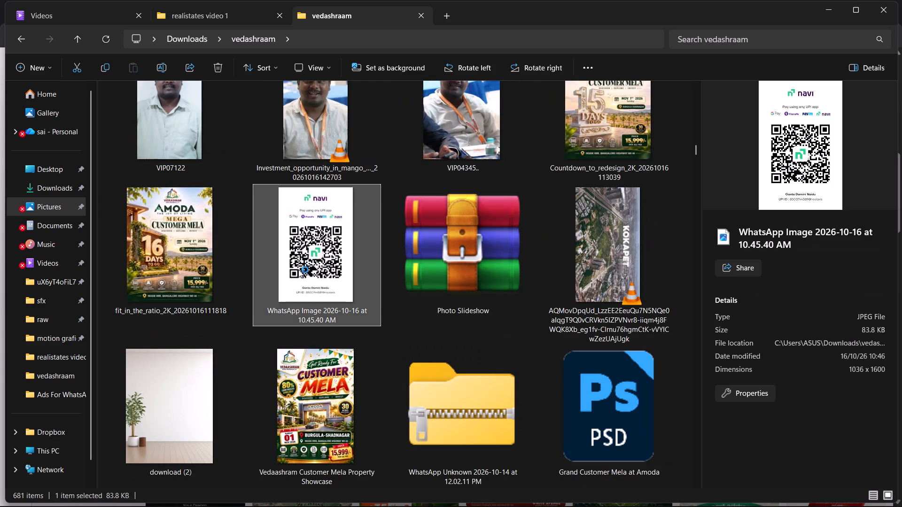
scroll(517, 244, "up", 8)
scroll(518, 243, "down", 11)
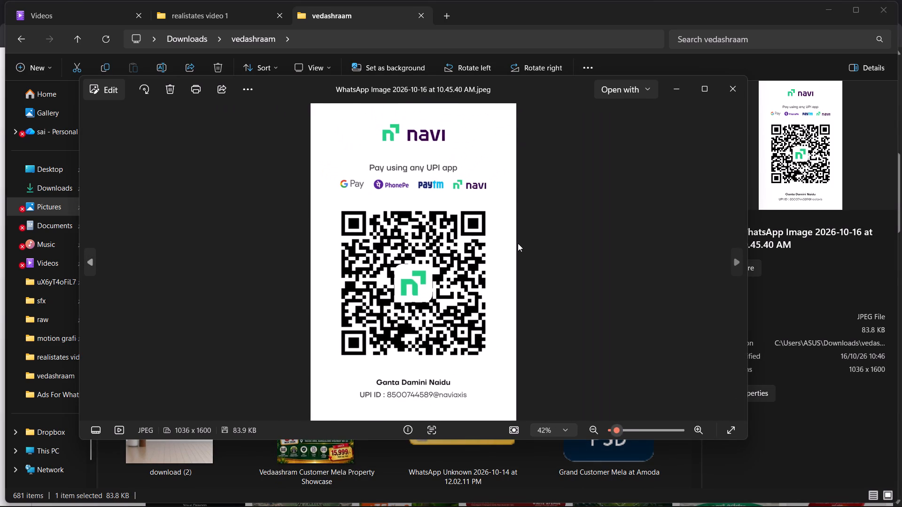
scroll(518, 243, "down", 3)
scroll(406, 412, "up", 8)
scroll(442, 370, "up", 6)
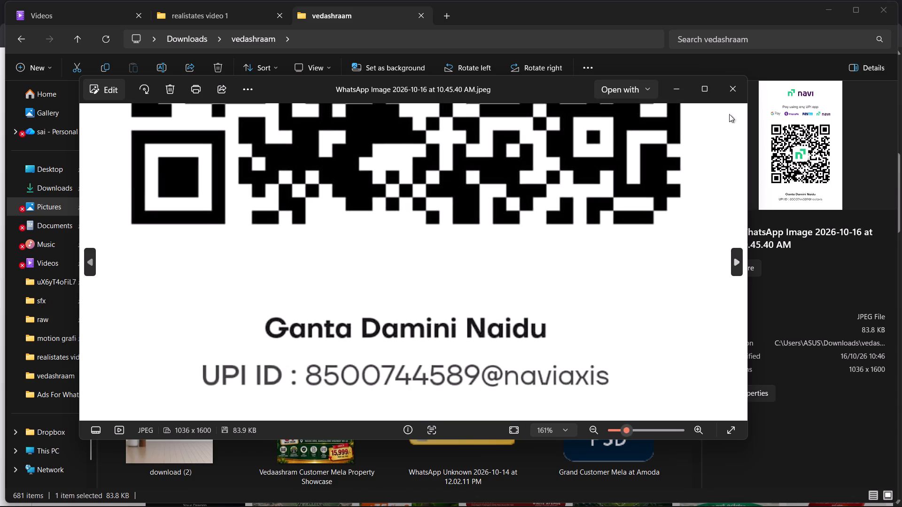
left_click(725, 92)
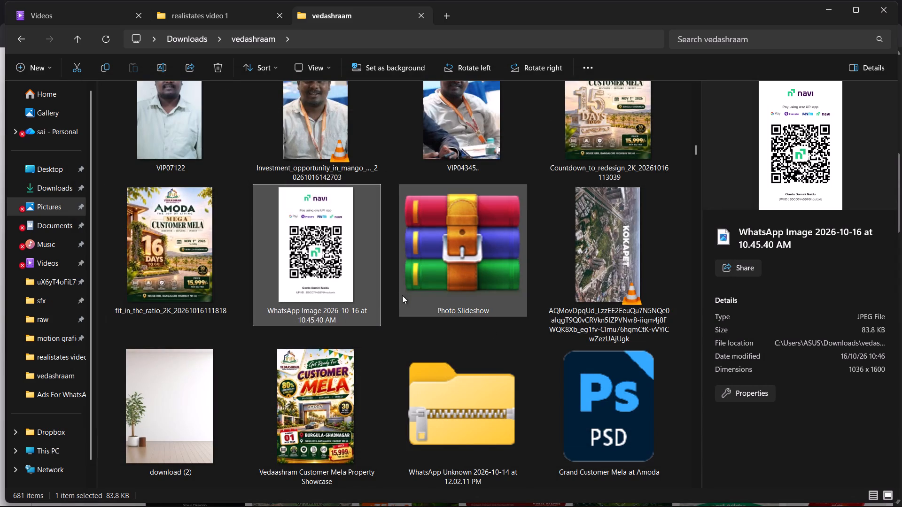
Reopen the 10.45.40 AM payment QR image, examine its QR code and the payee name and UPI ID up close, and close it.
double_click(309, 258)
scroll(446, 390, "up", 4)
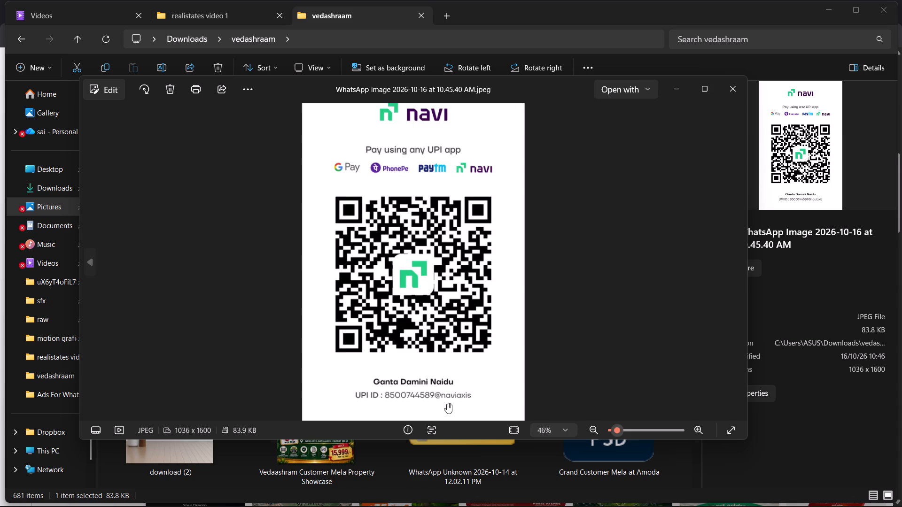
scroll(447, 403, "up", 8)
left_click_drag(420, 389, 427, 334)
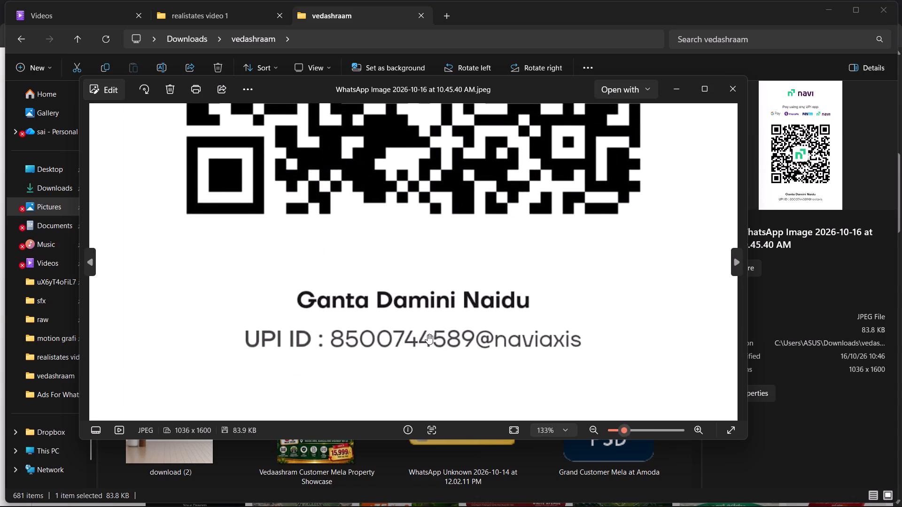
scroll(428, 334, "down", 11)
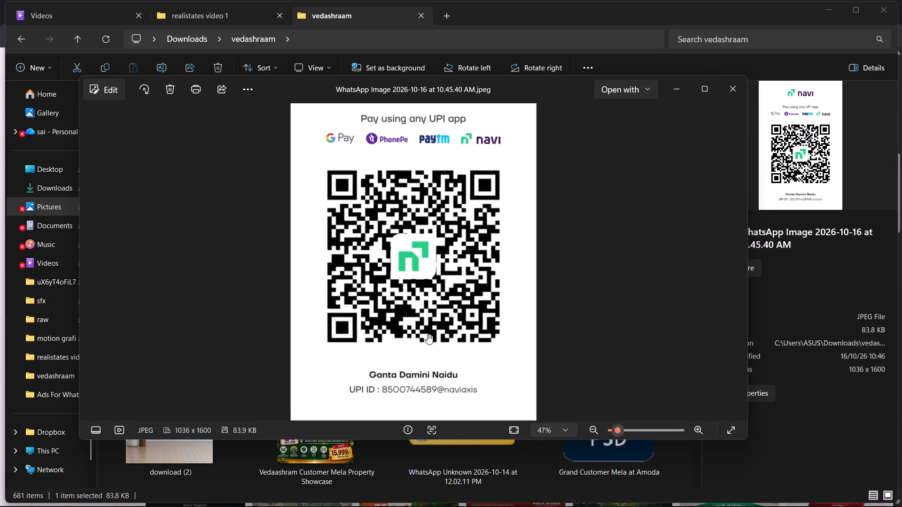
scroll(428, 334, "down", 4)
scroll(428, 334, "up", 6)
left_click_drag(469, 215, 484, 262)
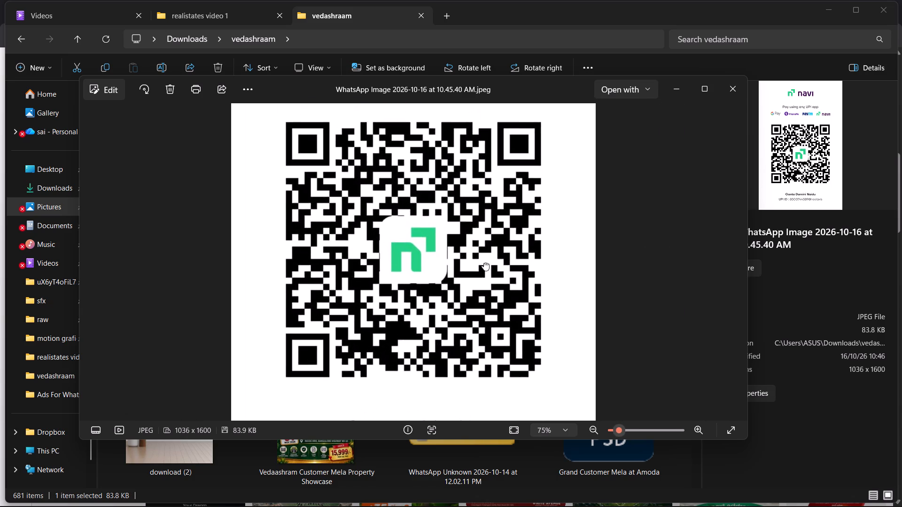
left_click_drag(484, 262, 491, 363)
scroll(472, 323, "down", 13)
scroll(436, 398, "up", 14)
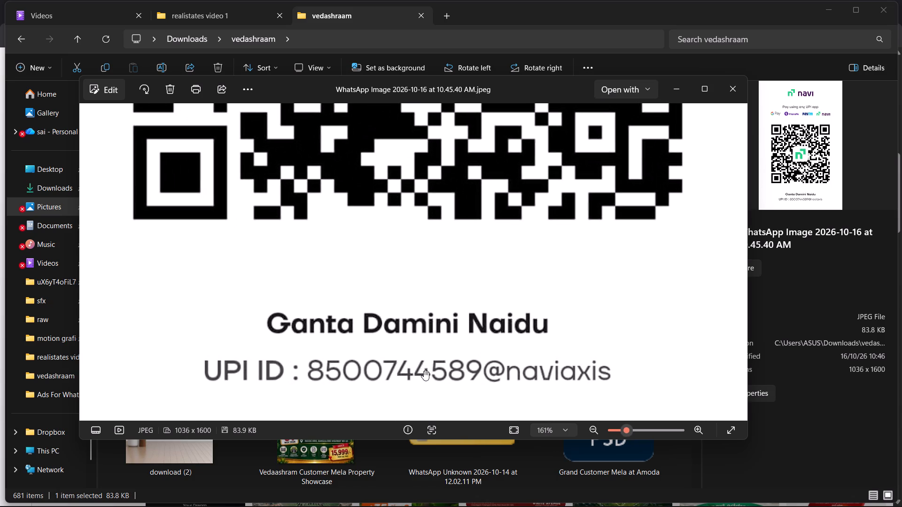
left_click_drag(450, 359, 444, 272)
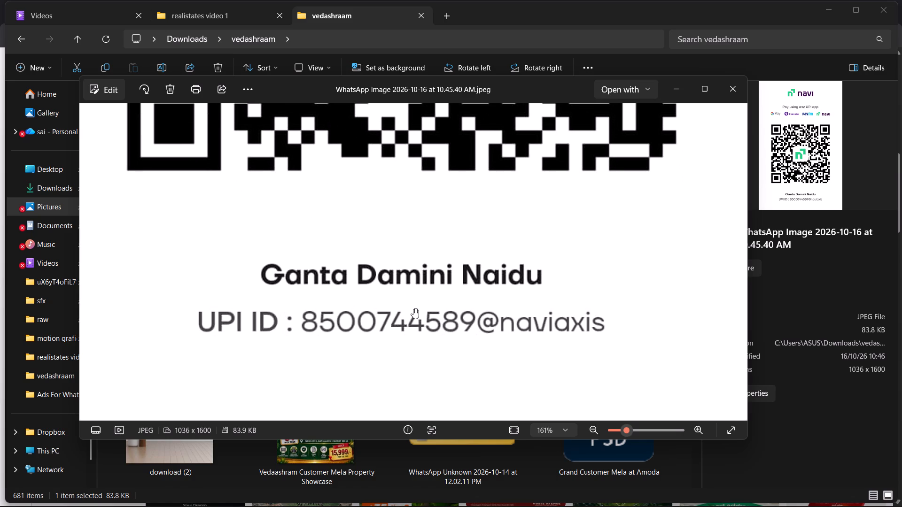
scroll(415, 298, "down", 1)
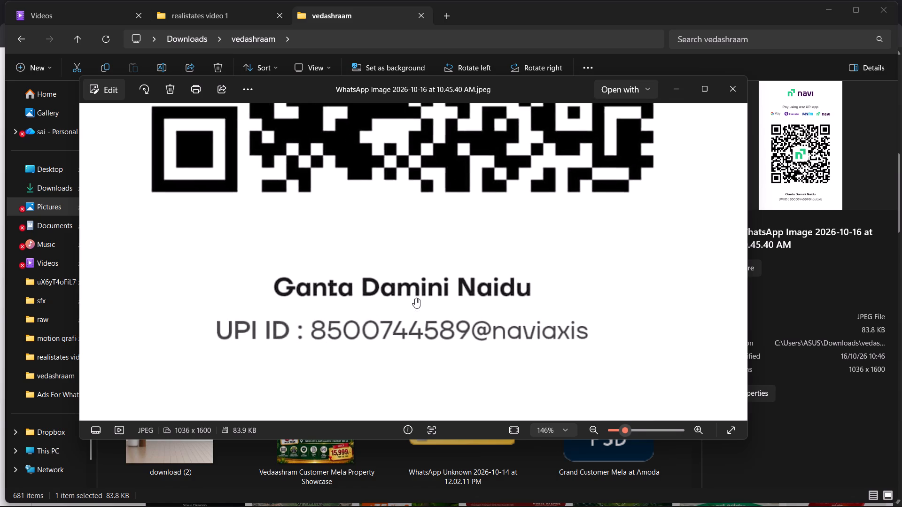
scroll(415, 298, "up", 3)
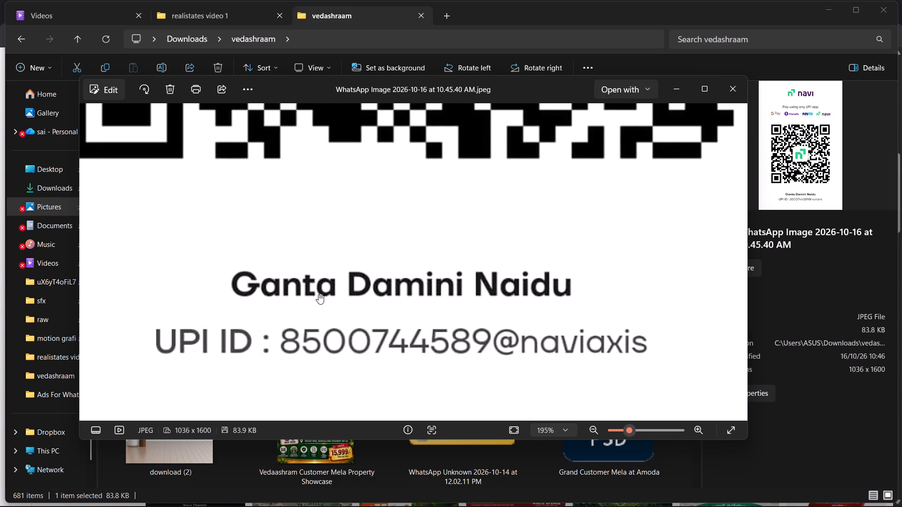
scroll(529, 301, "down", 19)
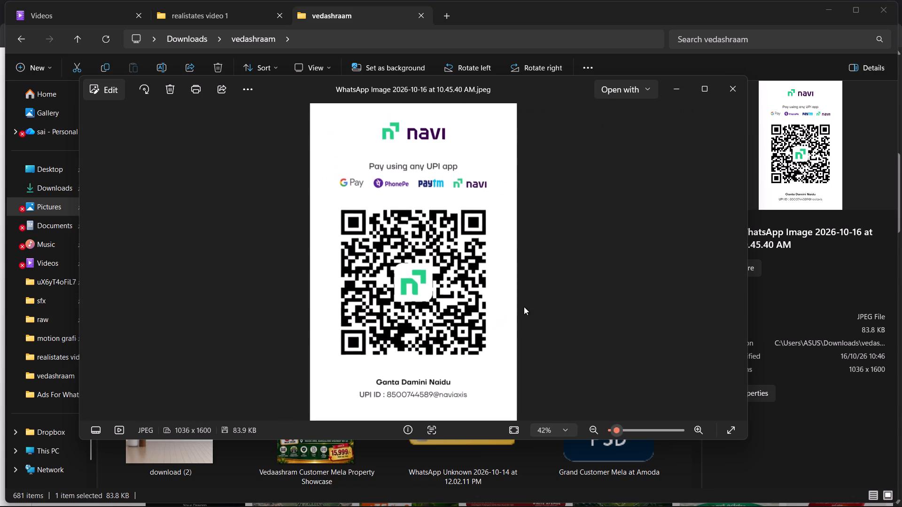
scroll(524, 307, "down", 4)
scroll(466, 340, "up", 8)
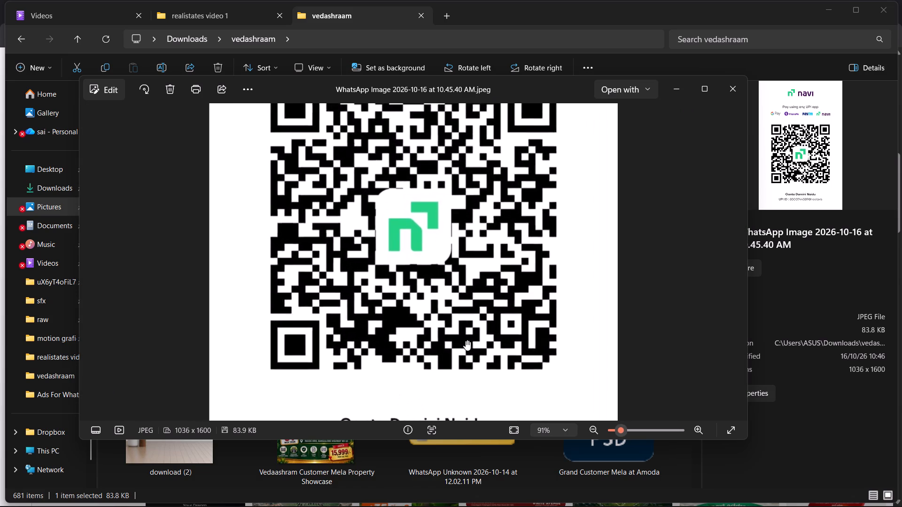
left_click_drag(466, 340, 474, 175)
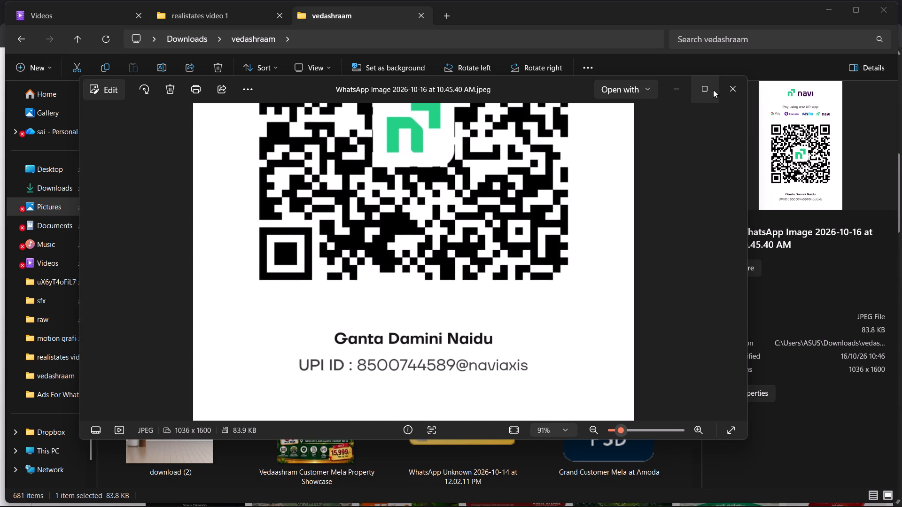
left_click(723, 89)
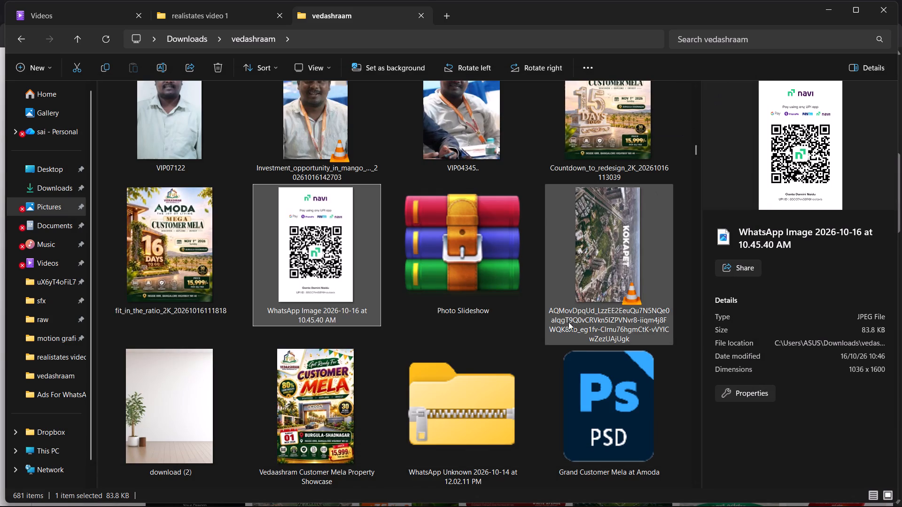
Open the Navi payment QR image once more, examine the payee details below the code at close range, and close it.
left_click(191, 263)
double_click(337, 238)
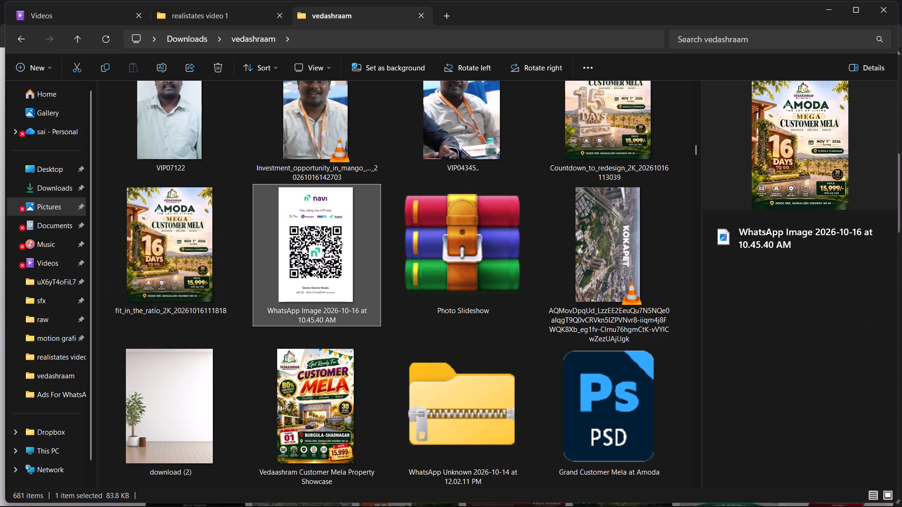
scroll(278, 343, "up", 6)
scroll(410, 368, "up", 1)
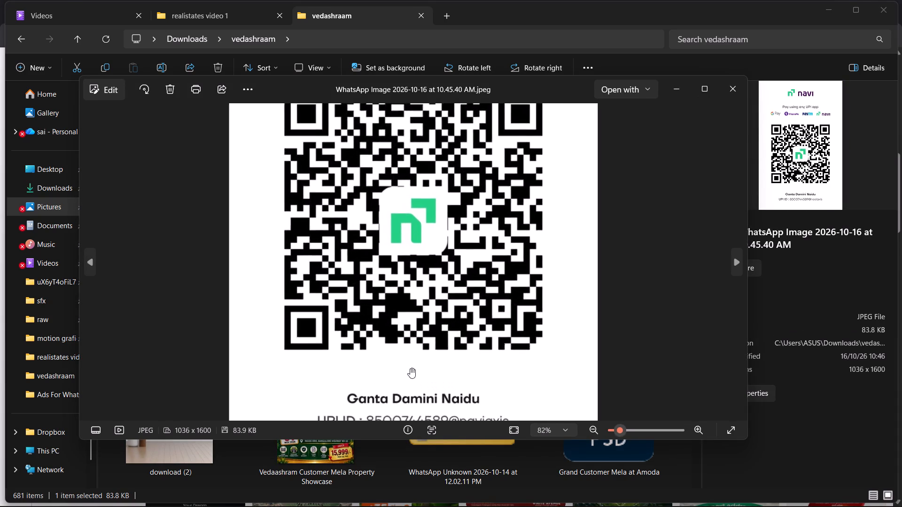
scroll(410, 368, "up", 3)
left_click_drag(410, 356, 435, 209)
left_click(408, 321)
scroll(396, 318, "up", 5)
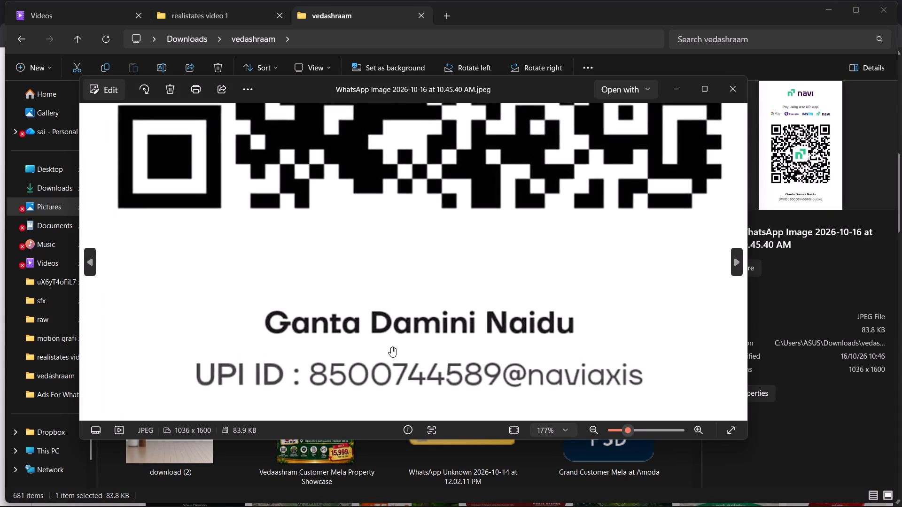
left_click_drag(391, 347, 404, 237)
scroll(406, 225, "down", 14)
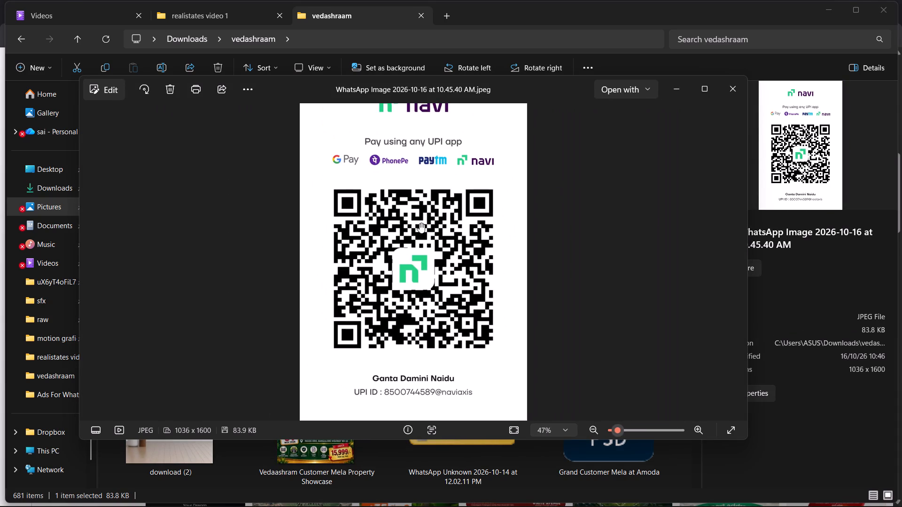
scroll(417, 275, "down", 6)
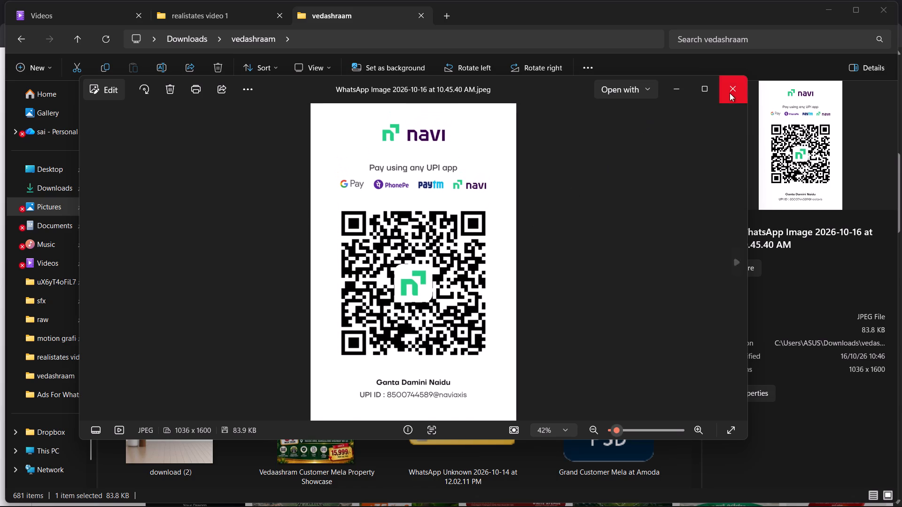
left_click(733, 92)
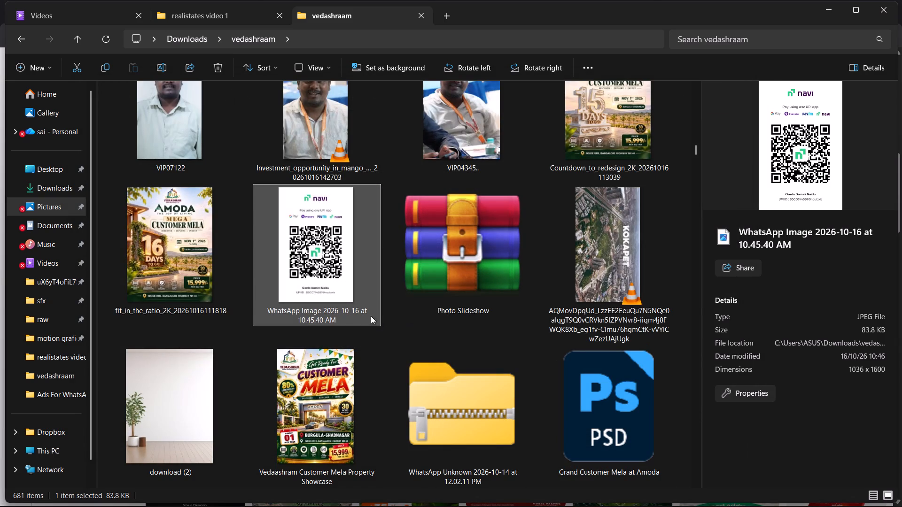
double_click(161, 284)
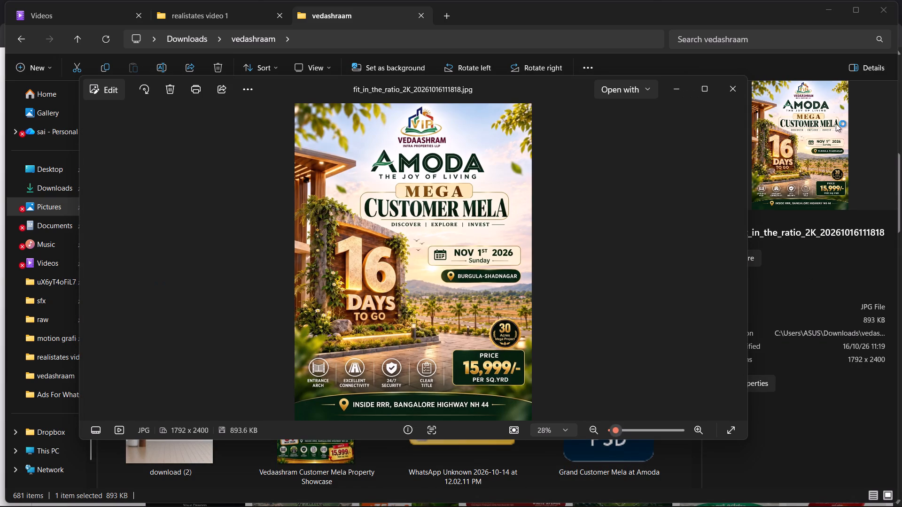
left_click(744, 93)
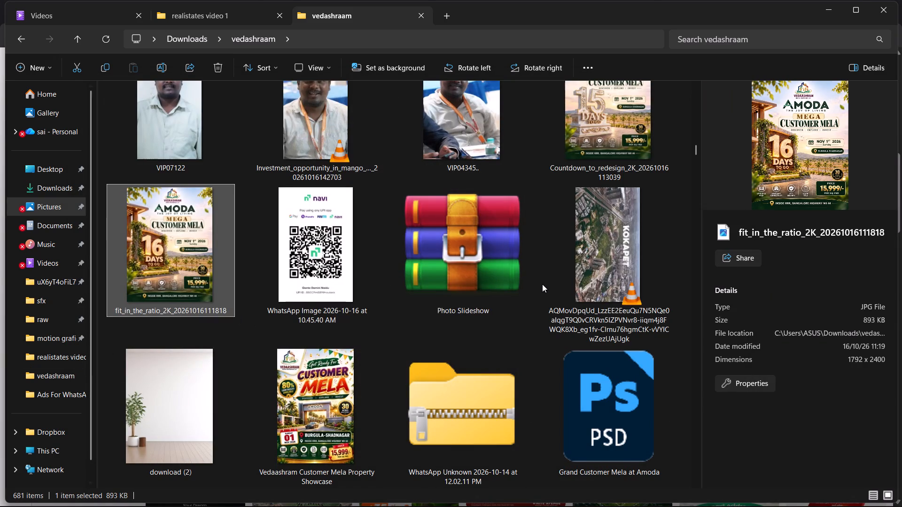
Browse the vedashraam folder from mid-October files back up to yesterday's, checking the 15-days-to-go Amoda poster and the Ringtone video.
scroll(542, 284, "up", 1)
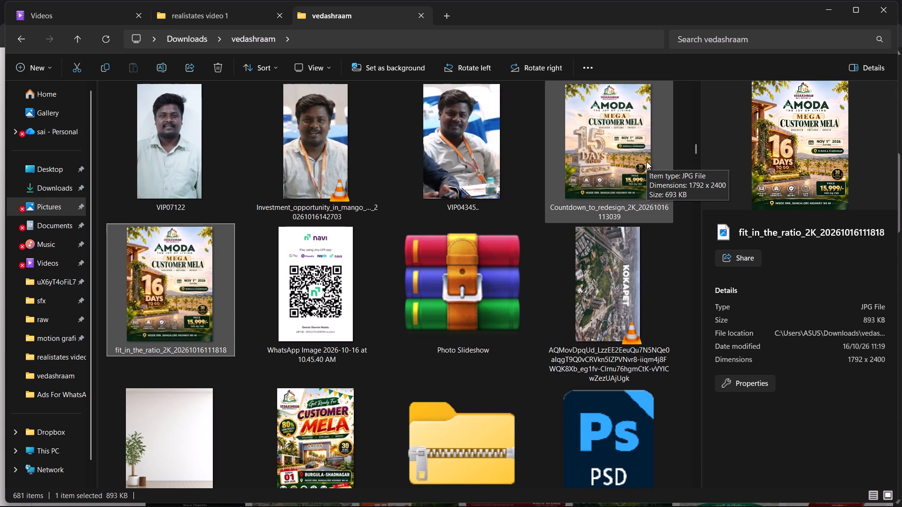
scroll(646, 161, "up", 2)
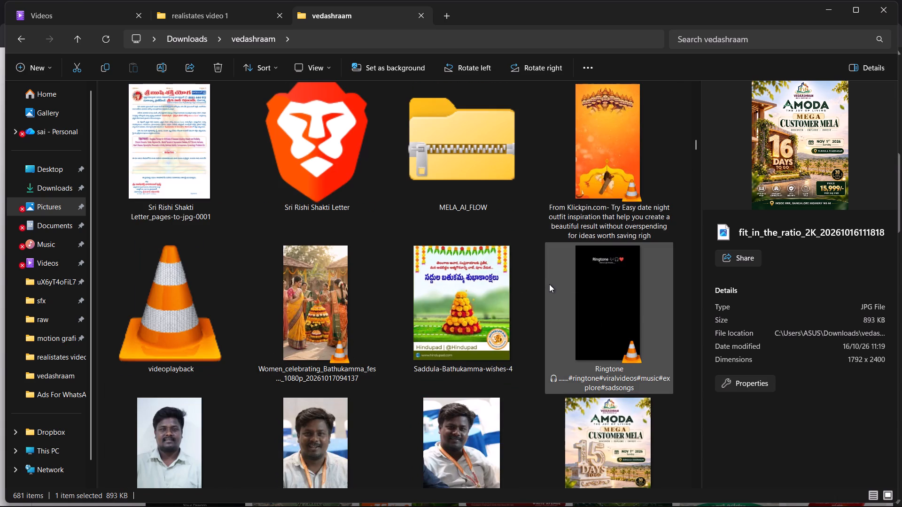
left_click(576, 412)
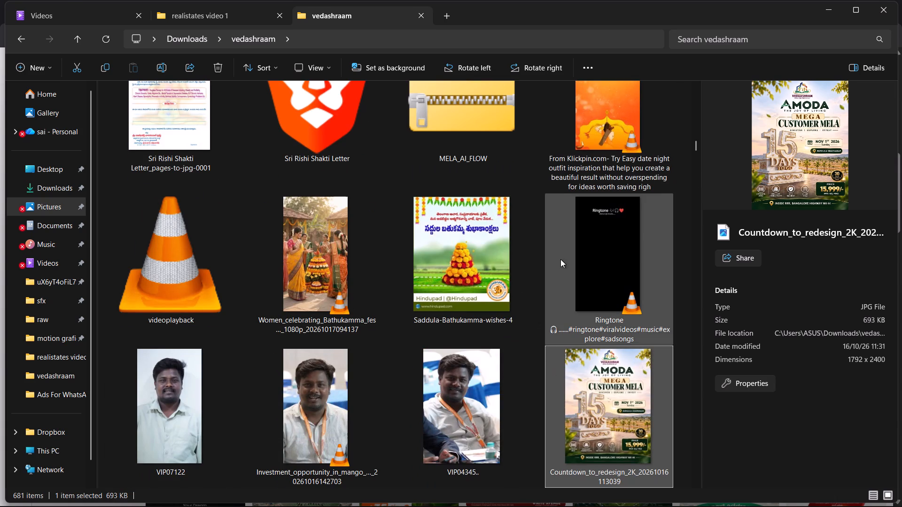
left_click(563, 254)
scroll(563, 254, "up", 2)
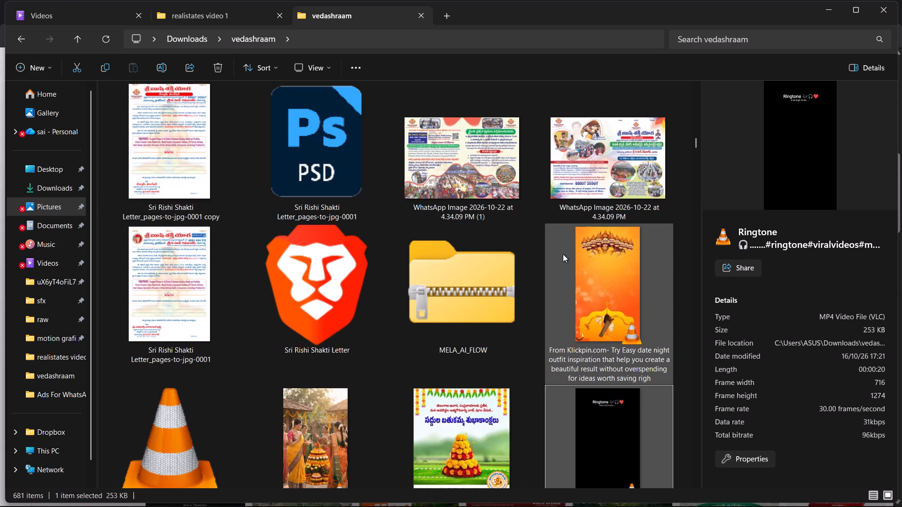
scroll(563, 254, "up", 3)
scroll(563, 254, "down", 2)
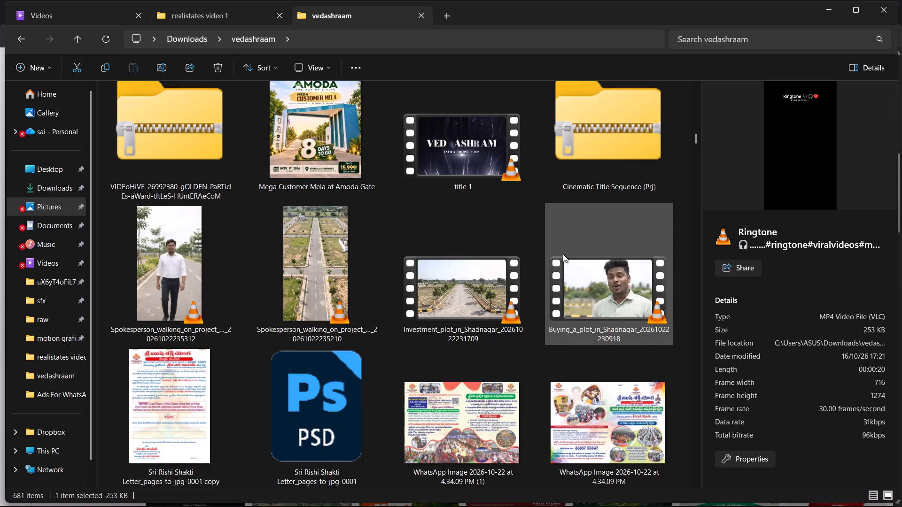
scroll(563, 254, "up", 3)
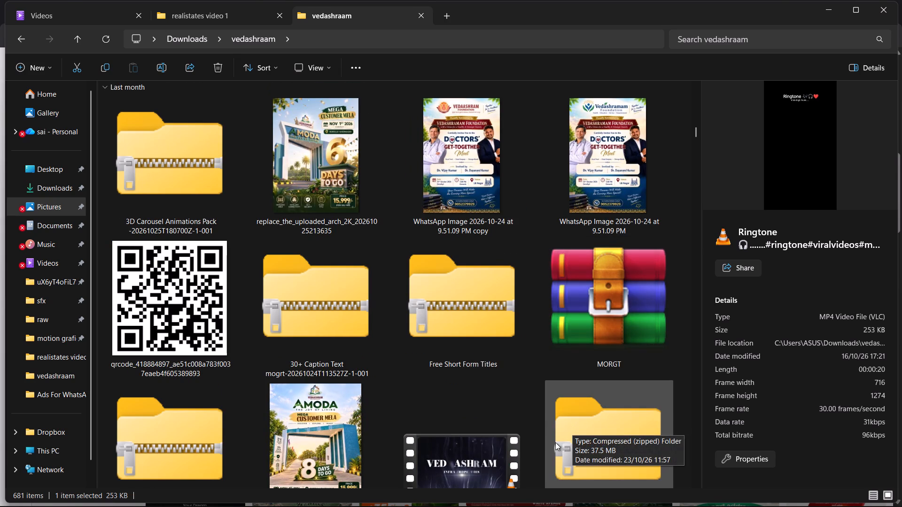
scroll(526, 424, "up", 7)
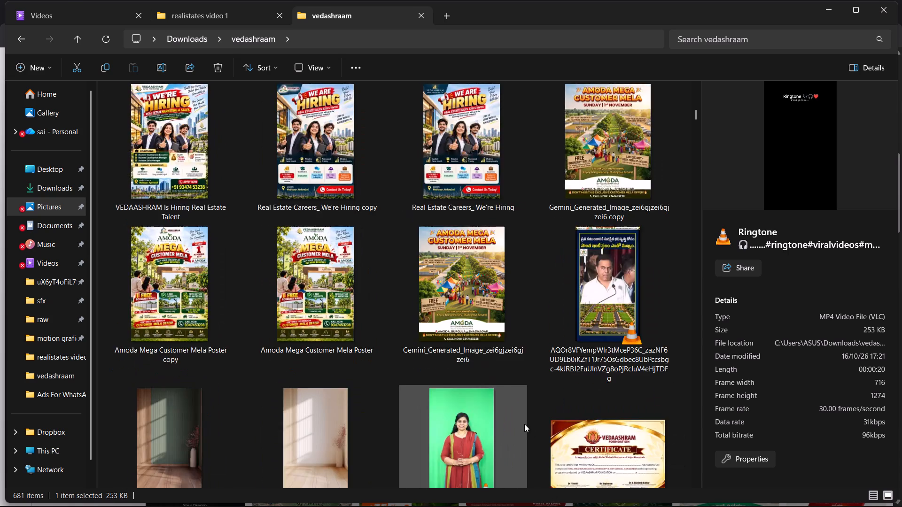
scroll(524, 424, "up", 6)
Look through the vedashraam files again from yesterday back through last month, down to the extracted template and media folders.
scroll(524, 424, "down", 1)
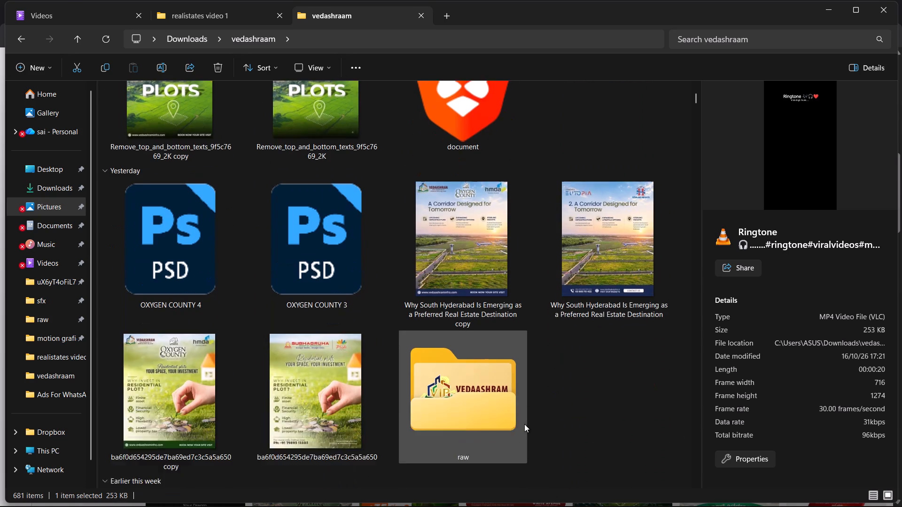
scroll(524, 424, "down", 5)
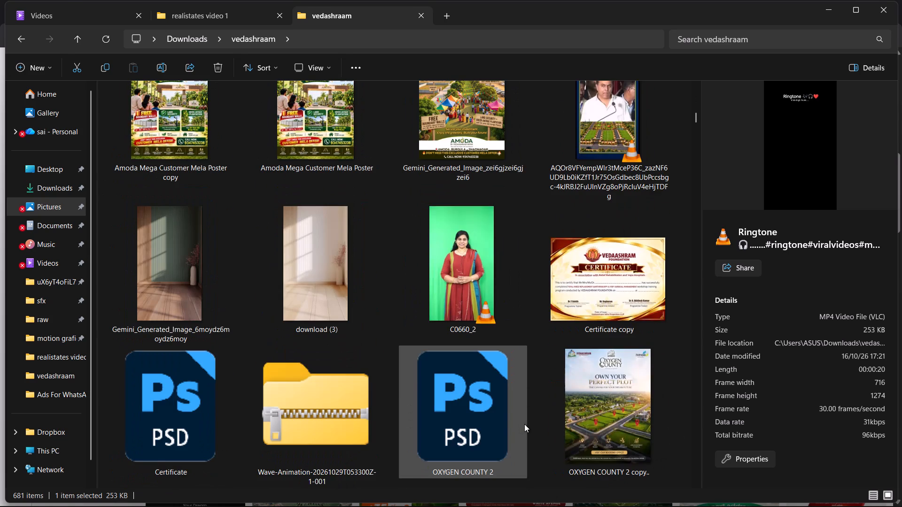
scroll(524, 424, "down", 5)
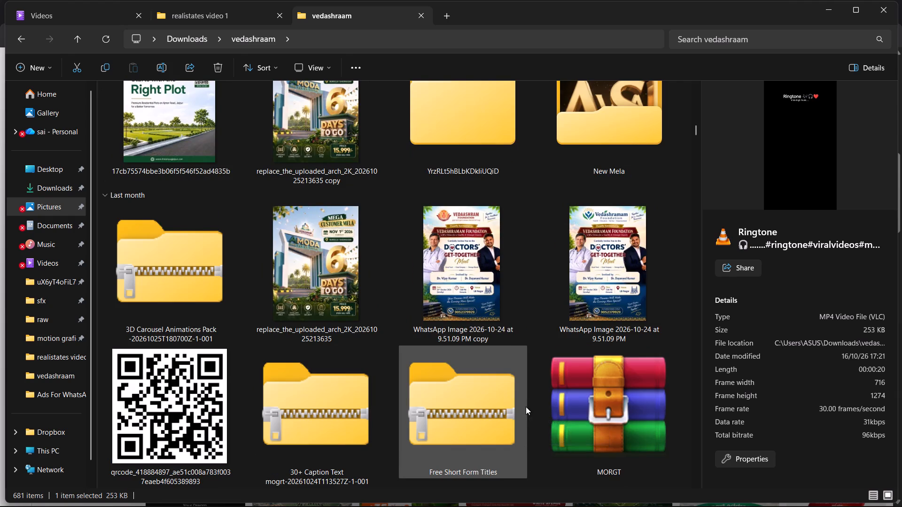
scroll(526, 407, "down", 6)
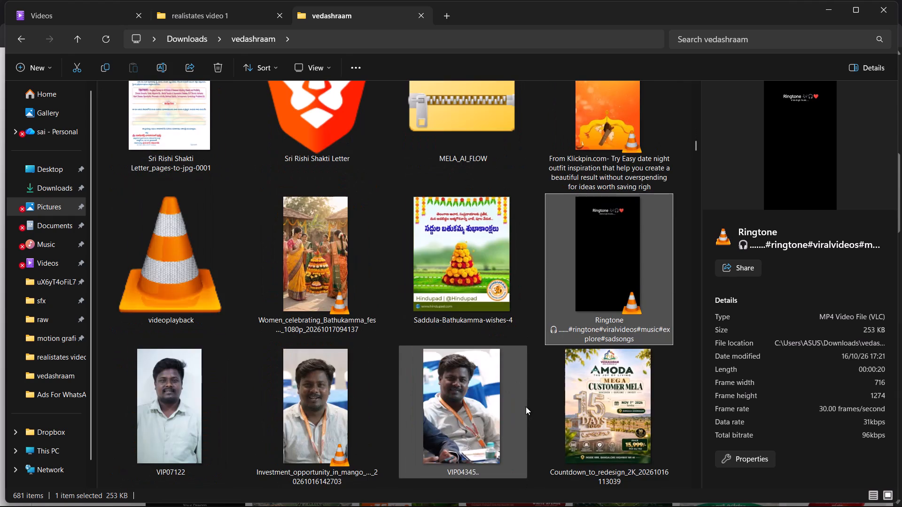
scroll(526, 407, "down", 4)
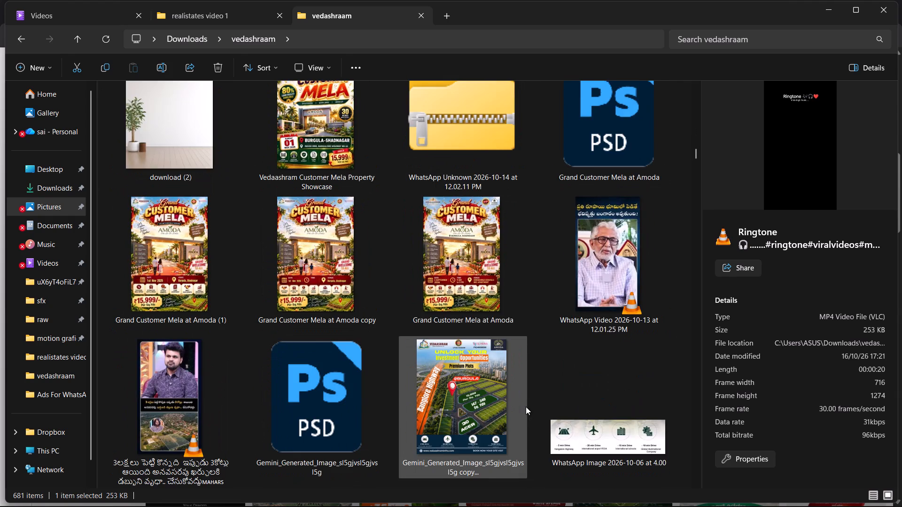
scroll(526, 407, "down", 2)
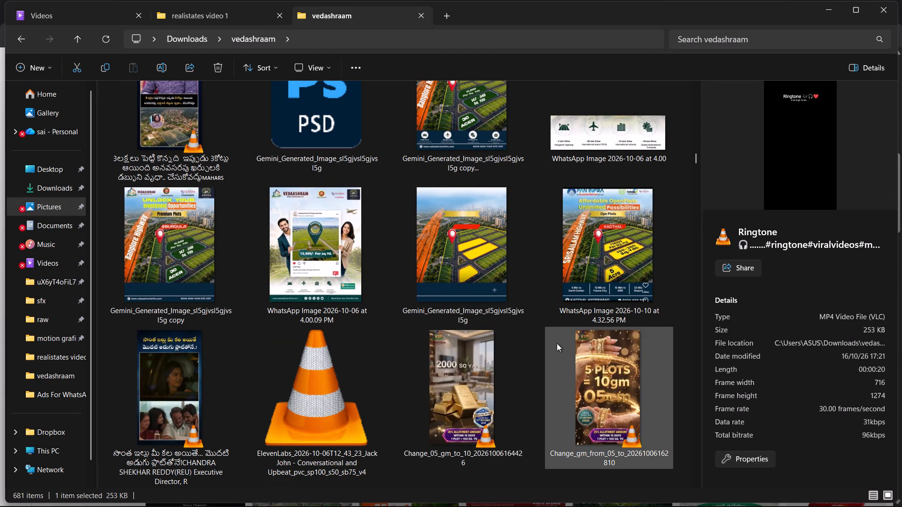
scroll(509, 338, "down", 1)
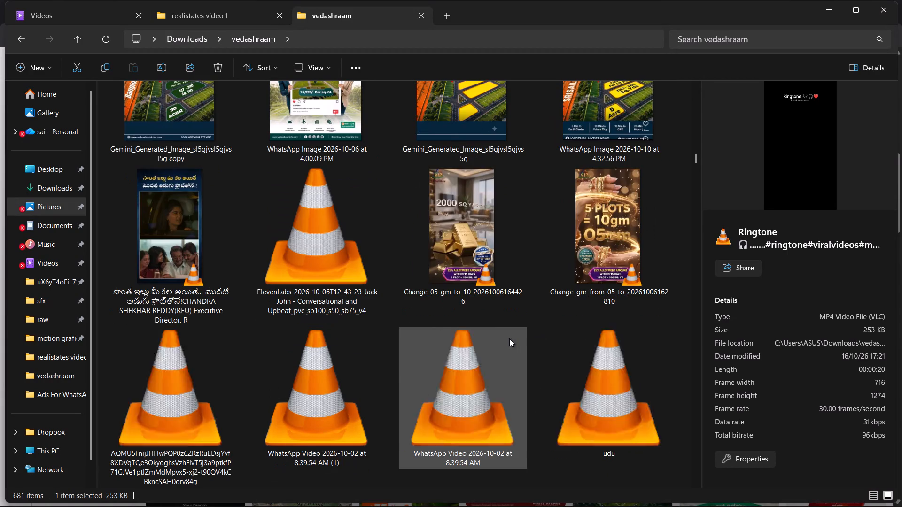
scroll(509, 338, "down", 1)
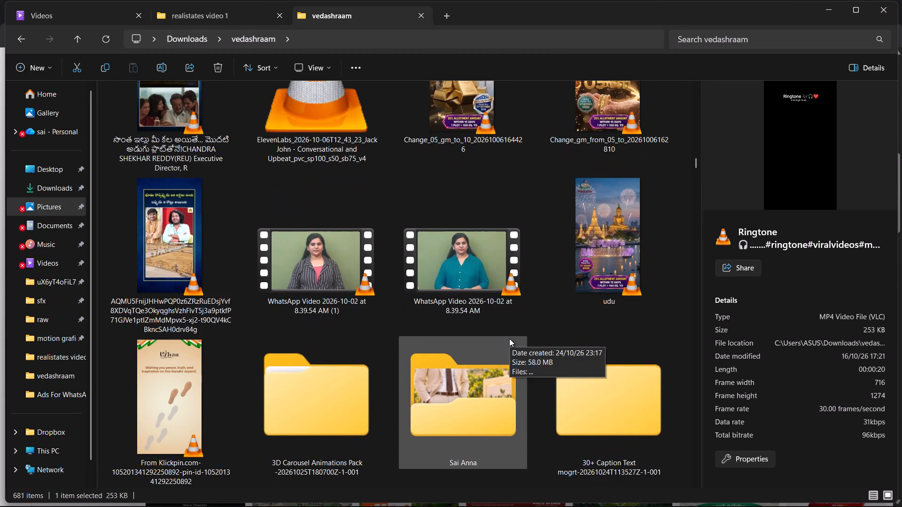
scroll(509, 338, "down", 2)
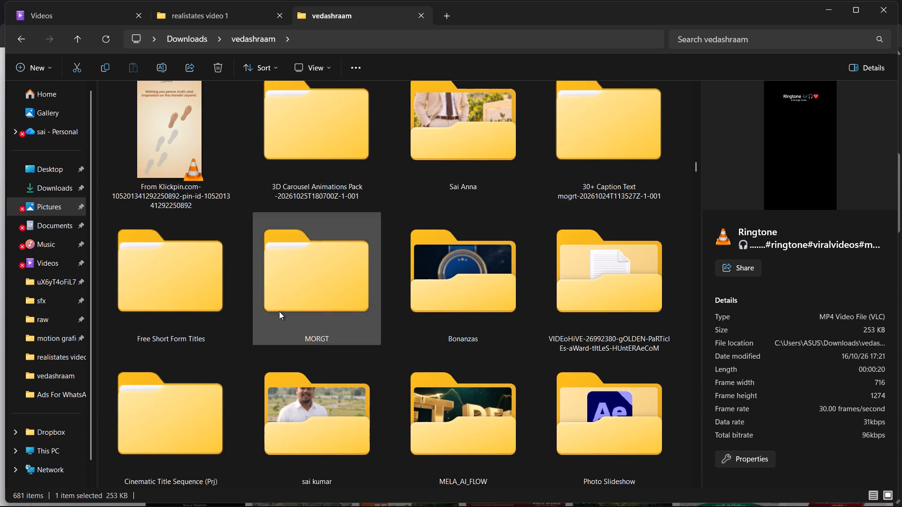
Check the contents of the Free Short Form Titles folder and return to the vedashraam folder.
double_click(196, 290)
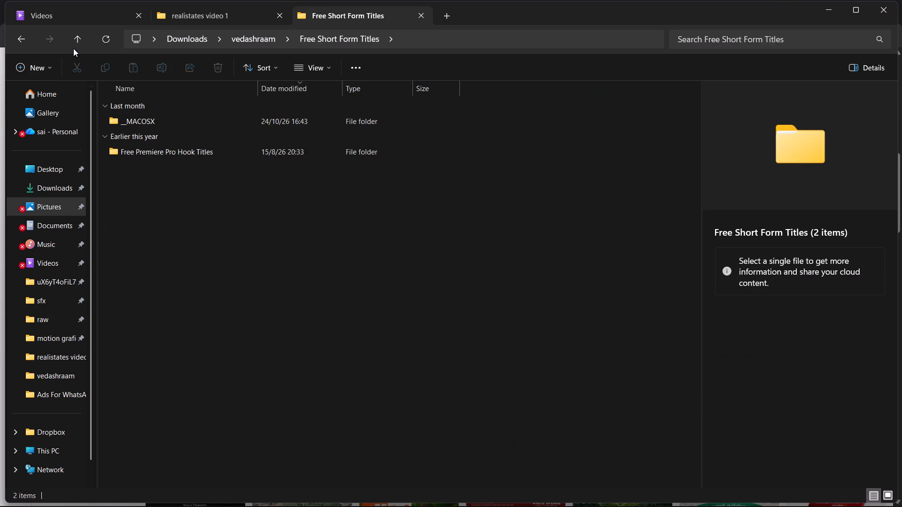
left_click(80, 39)
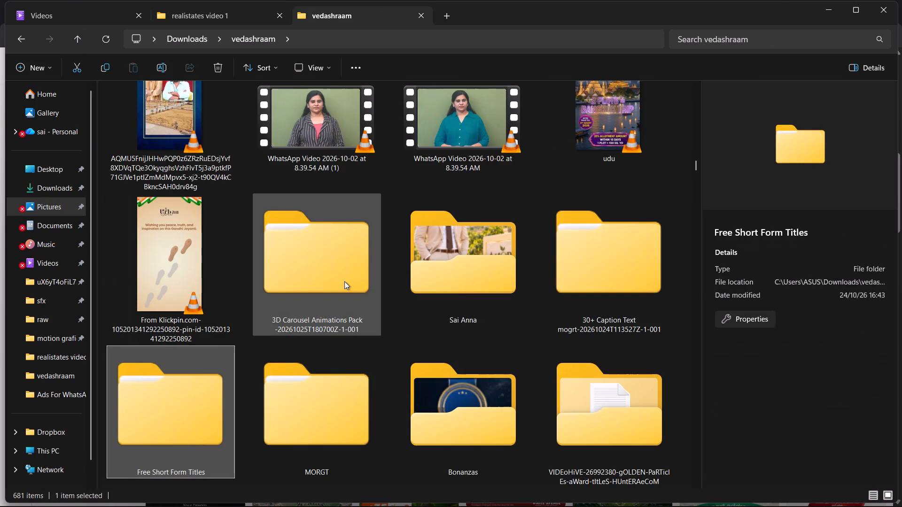
Examine the remaining last-month subfolders and the September certificates, plot posters and videos in the vedashraam folder.
scroll(344, 281, "down", 2)
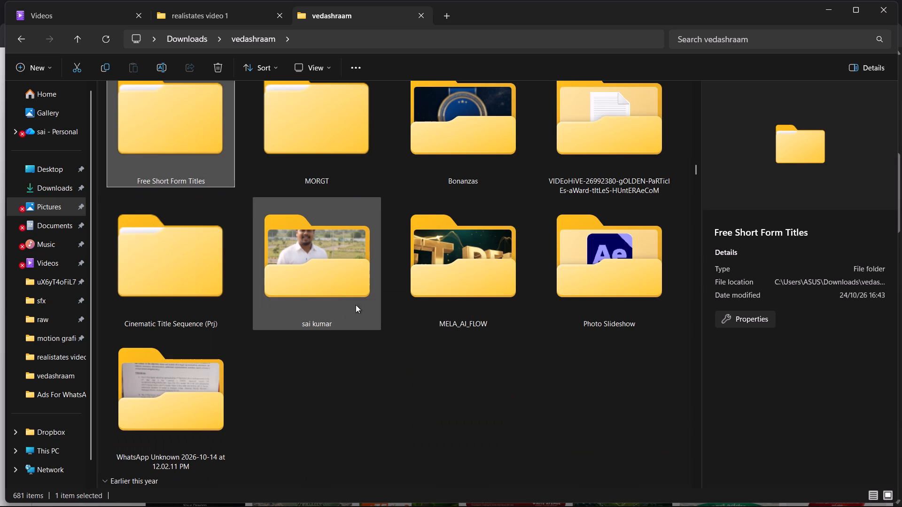
left_click(361, 387)
scroll(361, 387, "down", 4)
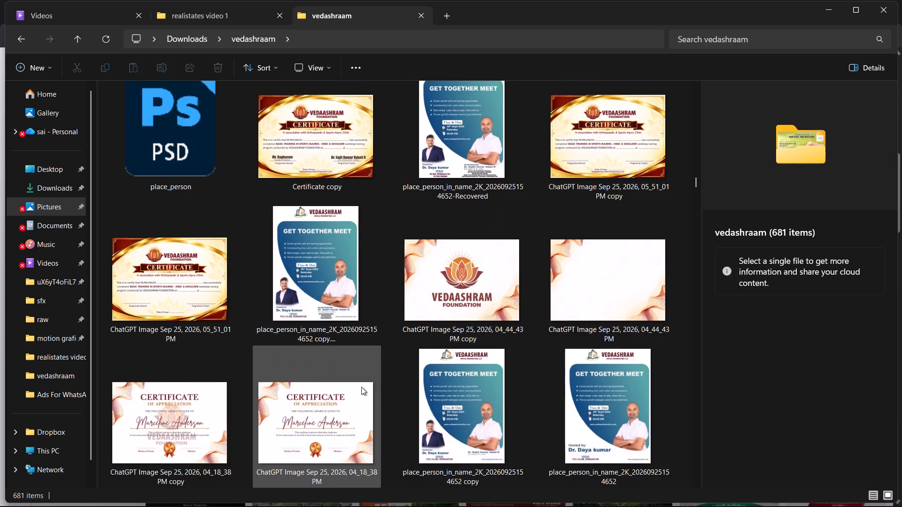
scroll(361, 387, "down", 8)
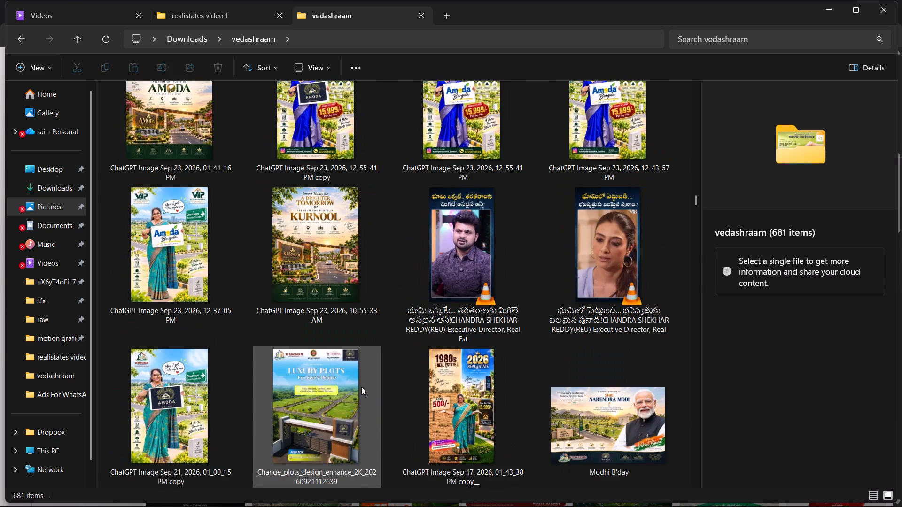
scroll(361, 387, "down", 6)
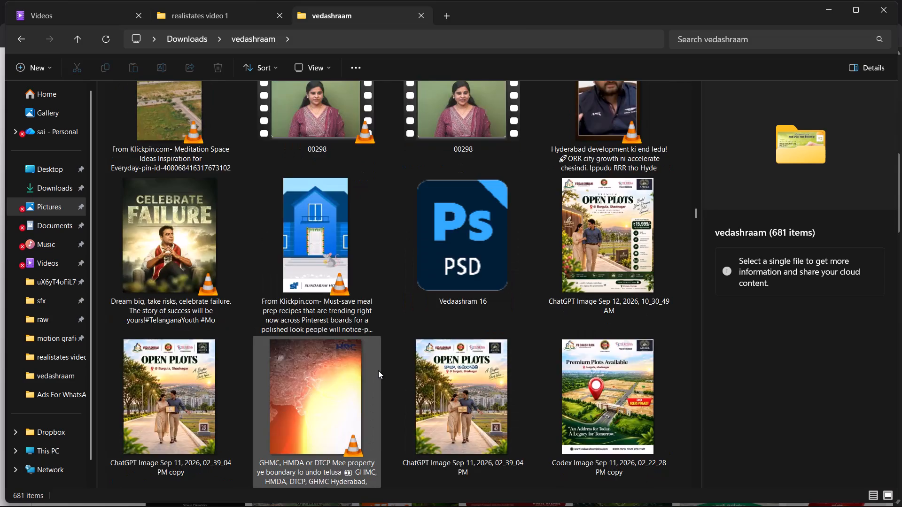
scroll(378, 370, "down", 5)
scroll(378, 370, "up", 3)
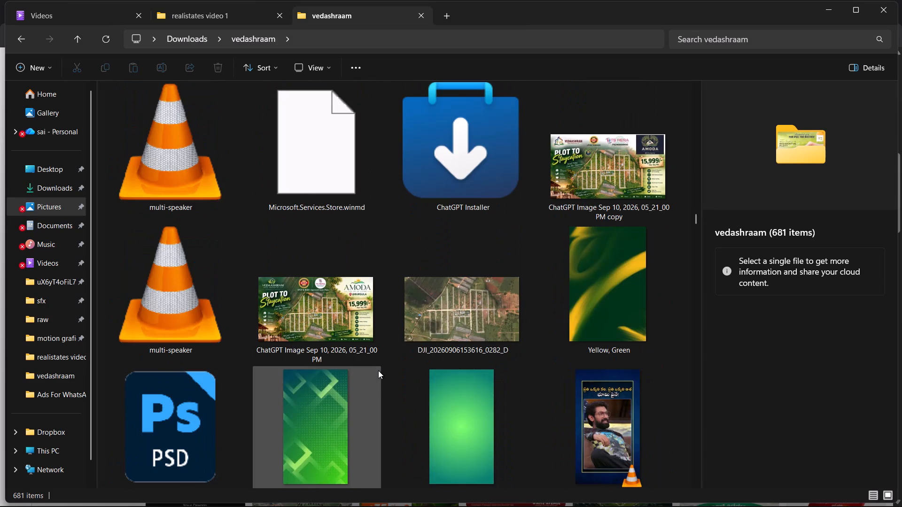
scroll(378, 370, "down", 4)
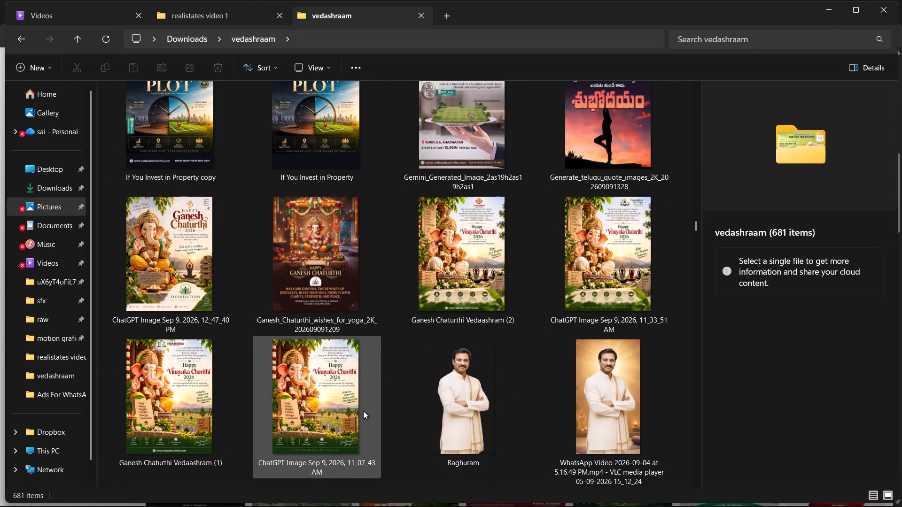
Browse the early-September files in the vedashraam folder, from the Ganesh Chaturthi posters to the yoga live thumbnails and Customer Mela poster.
scroll(422, 387, "down", 2)
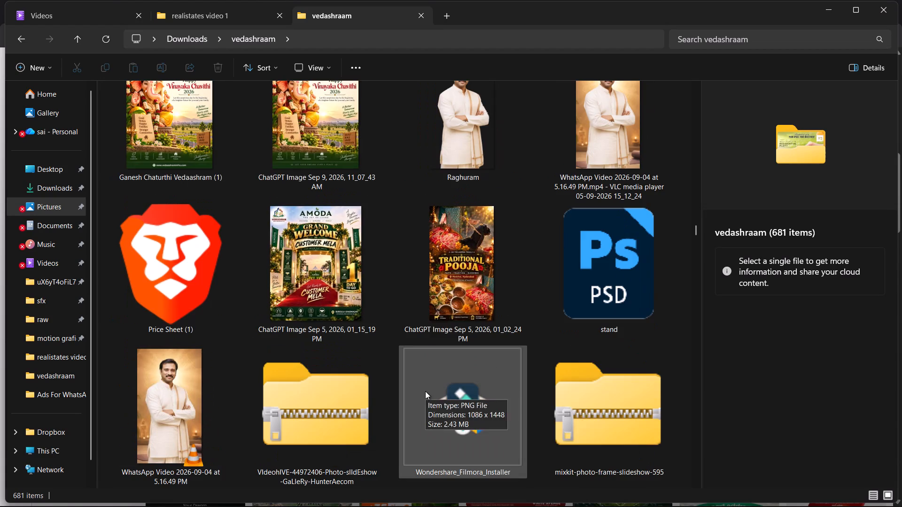
scroll(425, 392, "down", 4)
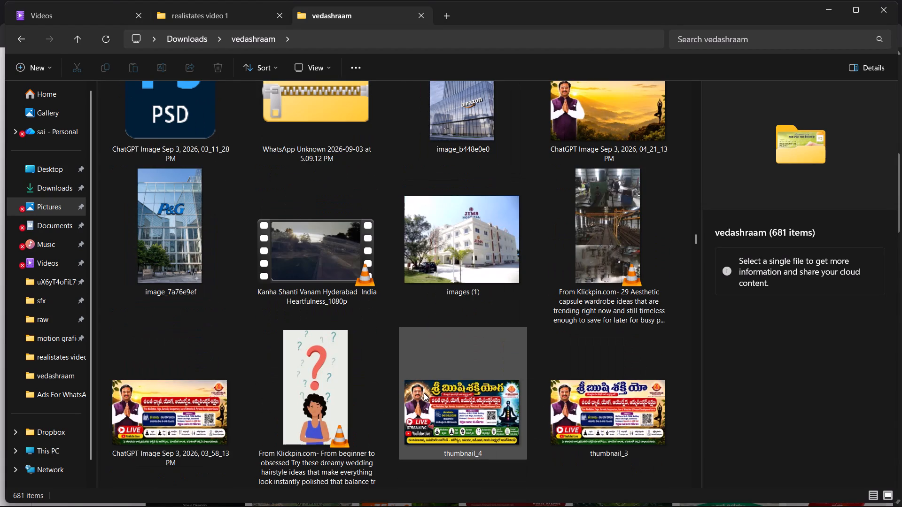
scroll(421, 393, "down", 6)
scroll(380, 339, "up", 2)
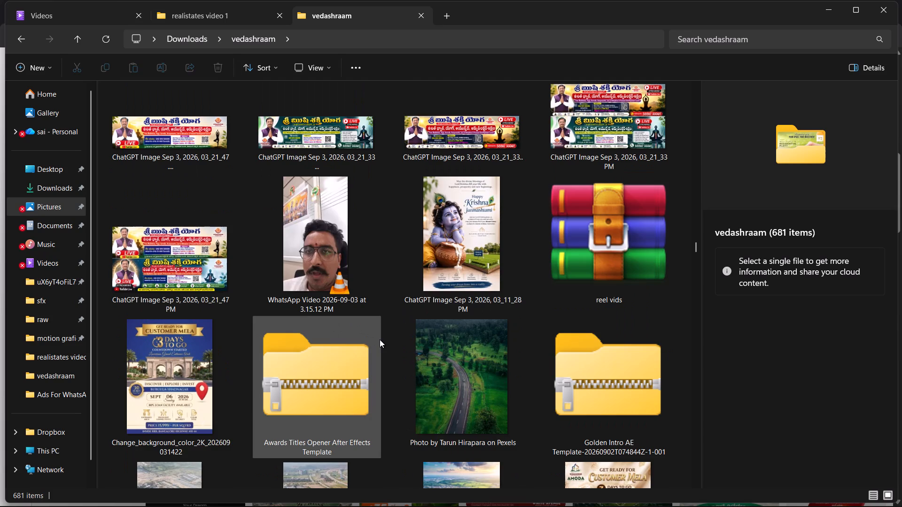
Look through the vedashraam files around late August, covering the bonanza posters, Hyderabad real estate video, good-morning designs and green-screen clips.
scroll(380, 339, "down", 9)
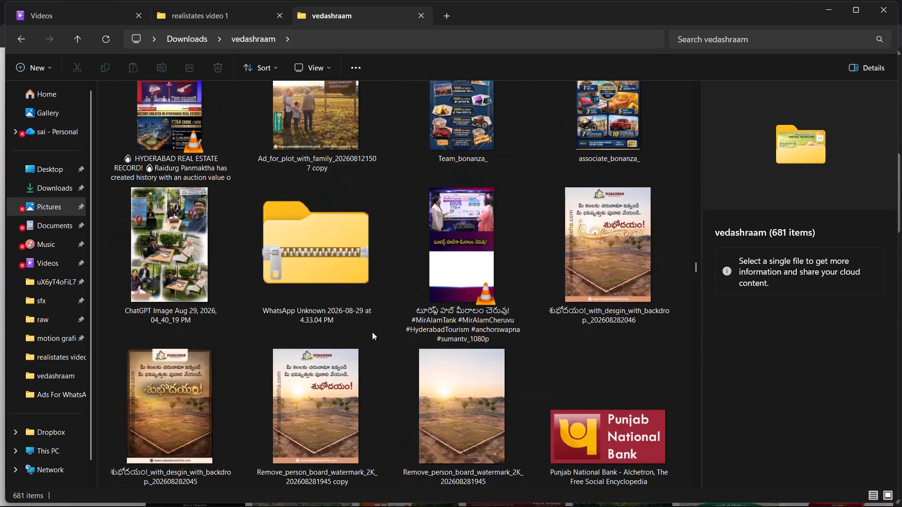
scroll(372, 332, "down", 1)
scroll(372, 332, "up", 5)
scroll(372, 332, "down", 2)
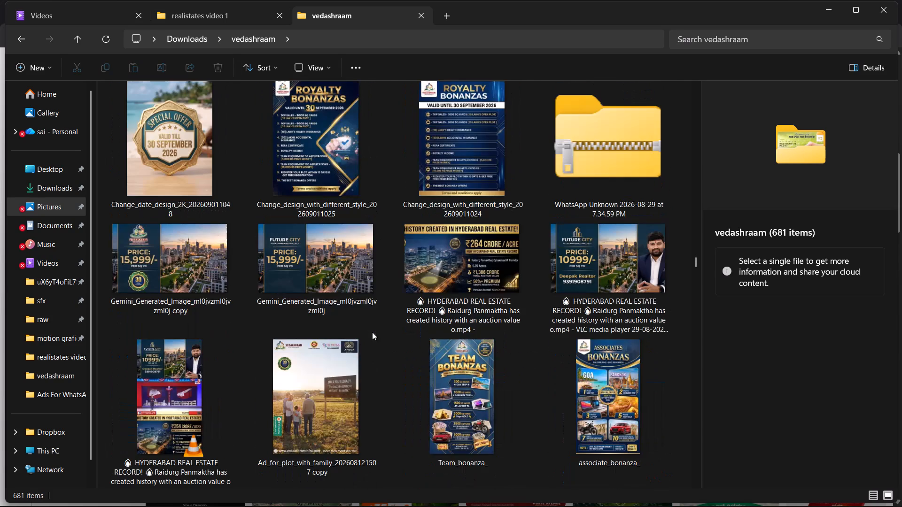
scroll(372, 332, "down", 4)
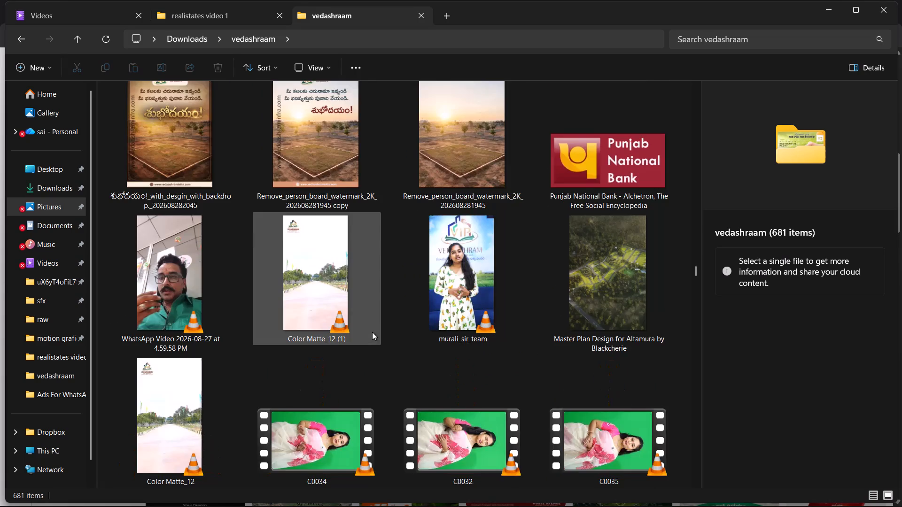
scroll(372, 332, "up", 3)
scroll(372, 332, "down", 4)
scroll(367, 323, "up", 4)
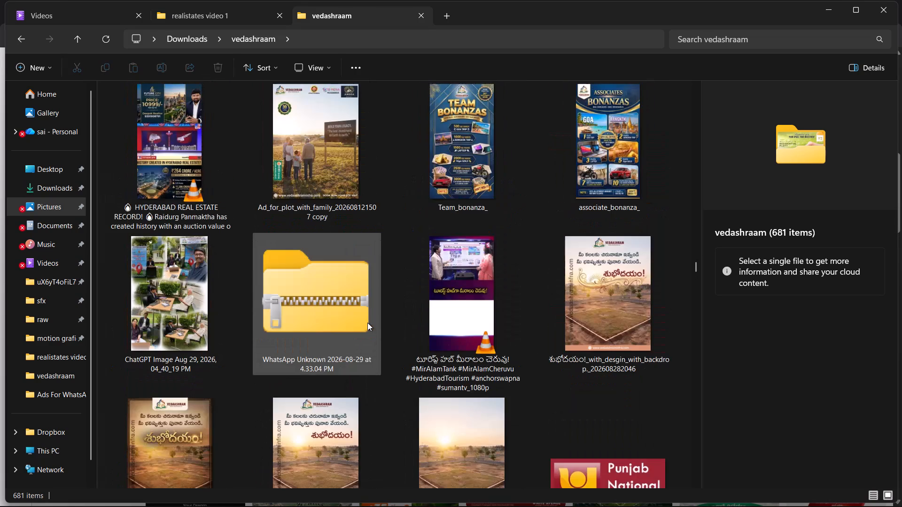
Check the contents of the WhatsApp Unknown 2026-08-29 at 4.33.04 PM archive and return to the vedashraam folder.
double_click(367, 323)
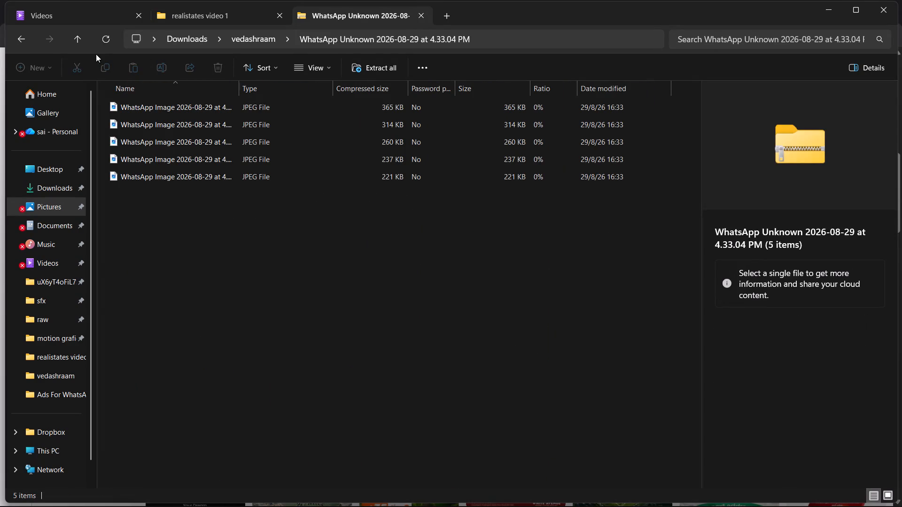
left_click(78, 46)
Open the photo collage ChatGPT Image Aug 29, 2026, 04_40_19 PM for viewing.
double_click(157, 369)
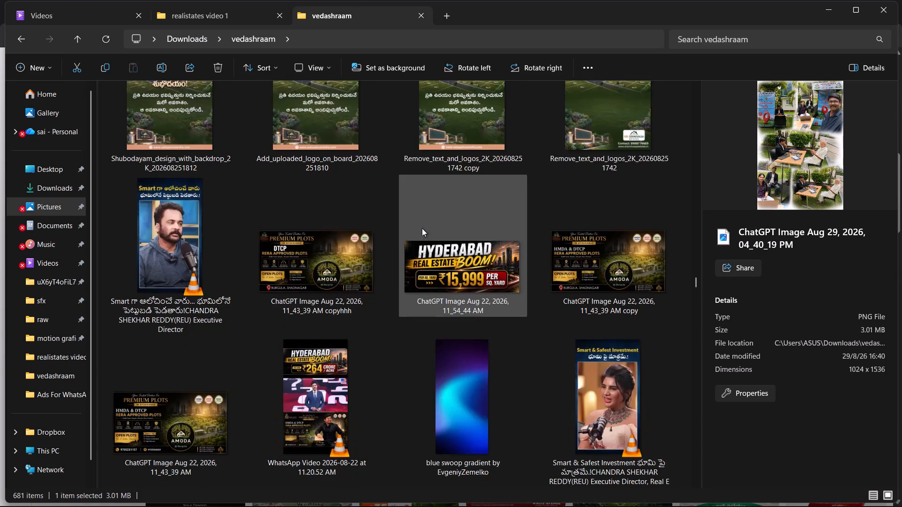
scroll(422, 229, "down", 1)
scroll(422, 229, "up", 1)
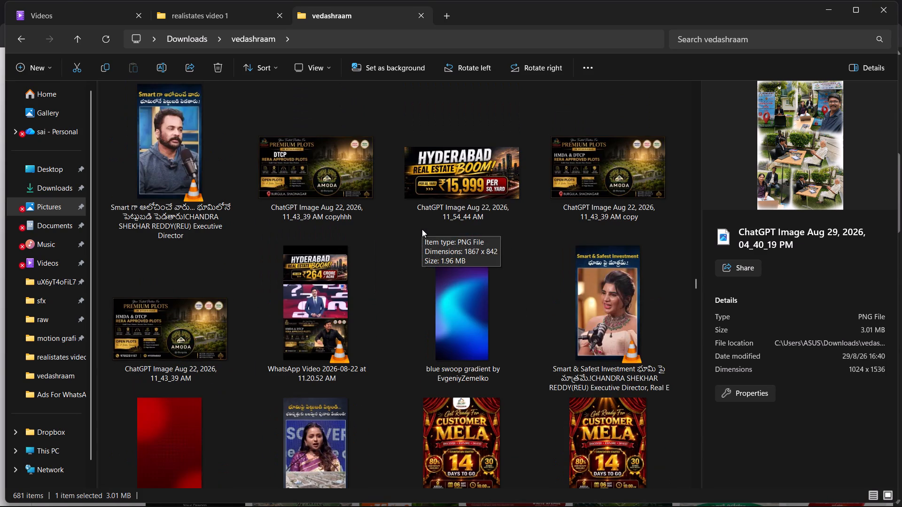
scroll(385, 239, "down", 2)
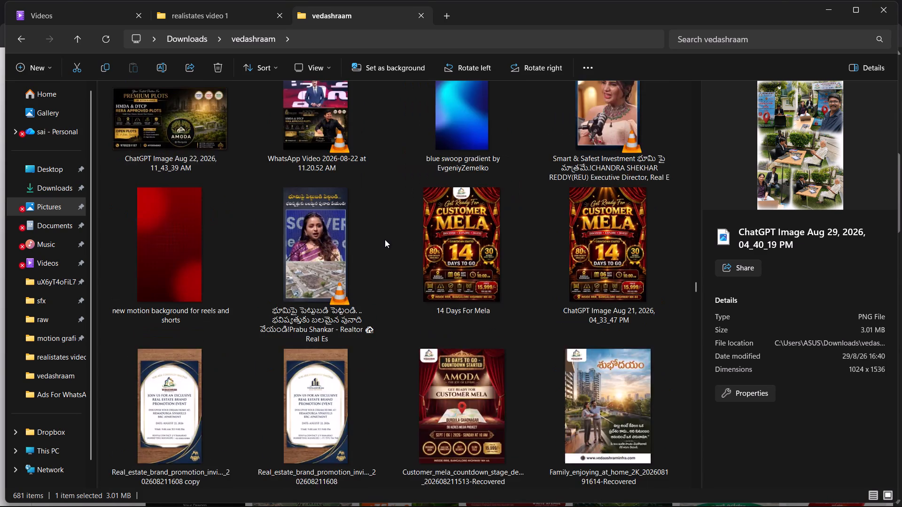
scroll(385, 239, "down", 4)
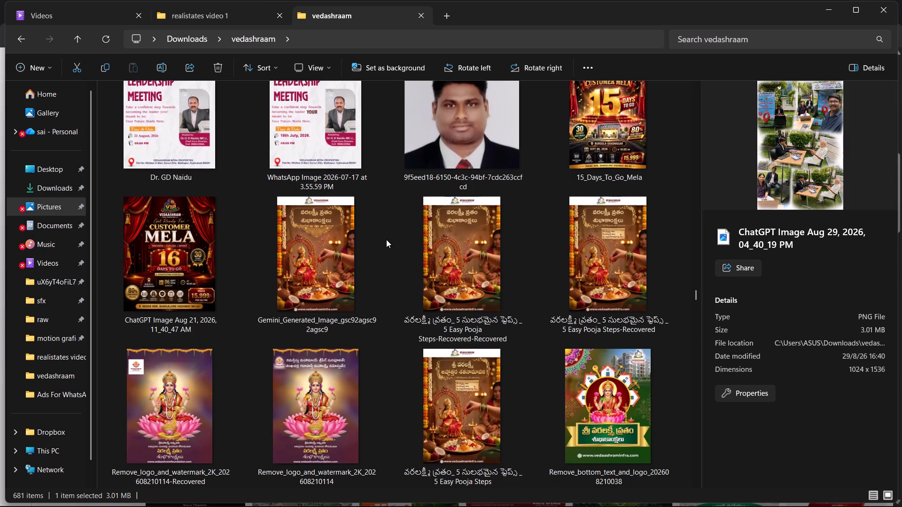
scroll(386, 239, "up", 3)
scroll(386, 239, "down", 2)
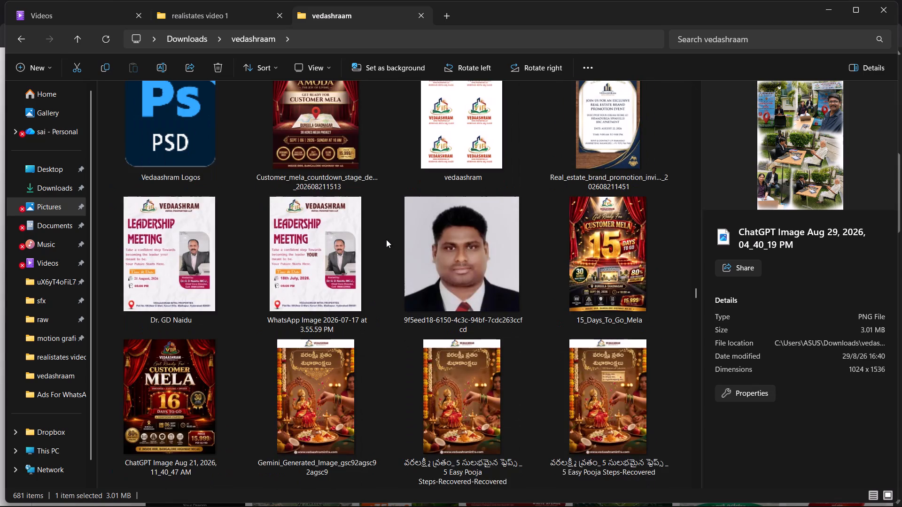
scroll(386, 239, "down", 1)
Preview the Gemini-generated, Recovered-Recovered and Recovered versions of the Varalakshmi Vratam greeting poster one after another.
double_click(378, 236)
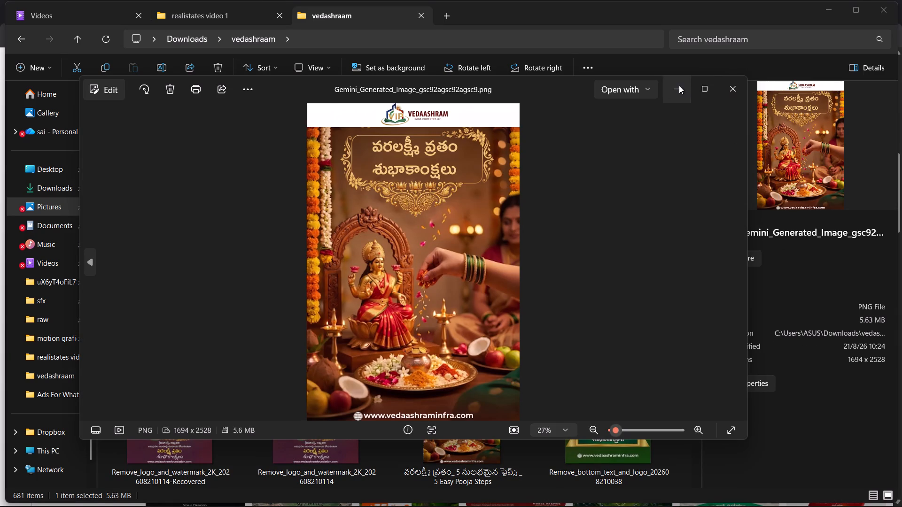
left_click(734, 86)
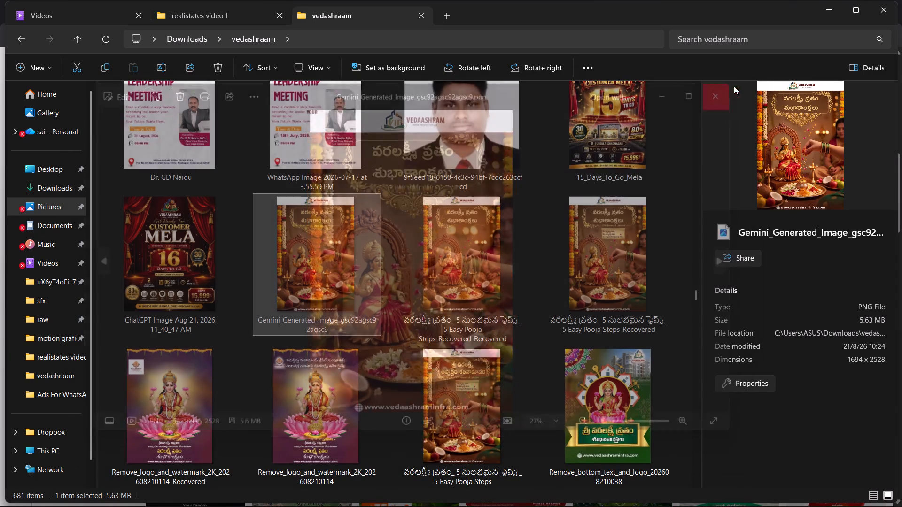
double_click(507, 208)
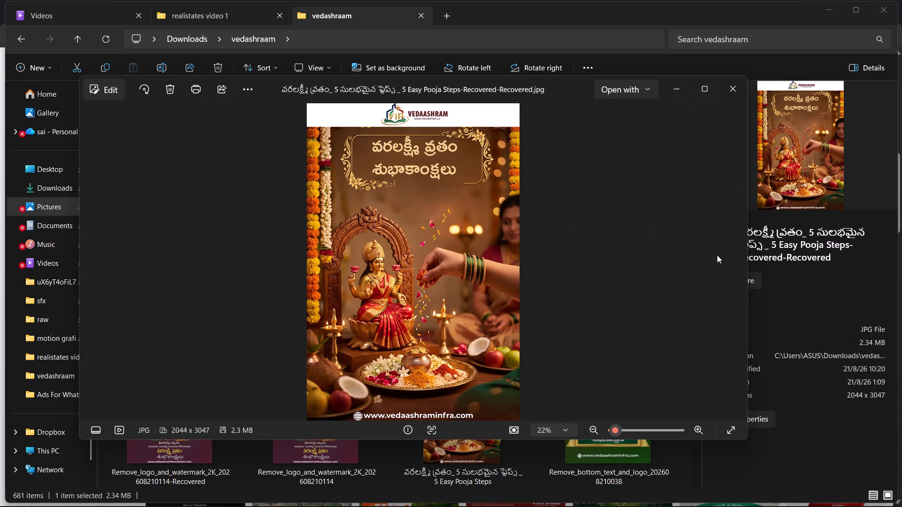
left_click(735, 270)
left_click(742, 94)
double_click(646, 305)
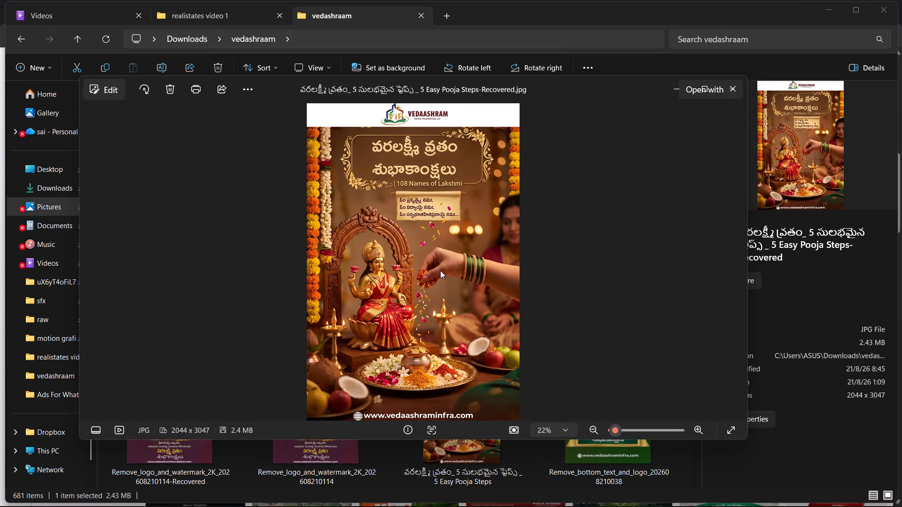
scroll(210, 278, "down", 6)
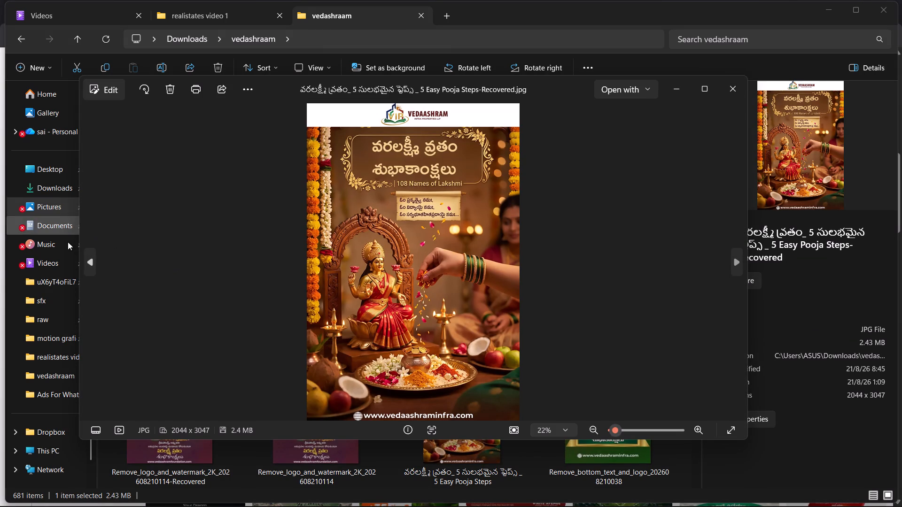
Compare the Customer Mela countdown poster and the Varalakshmi Vratam greeting versions in the image viewer, then close it.
left_click(87, 261)
double_click(87, 261)
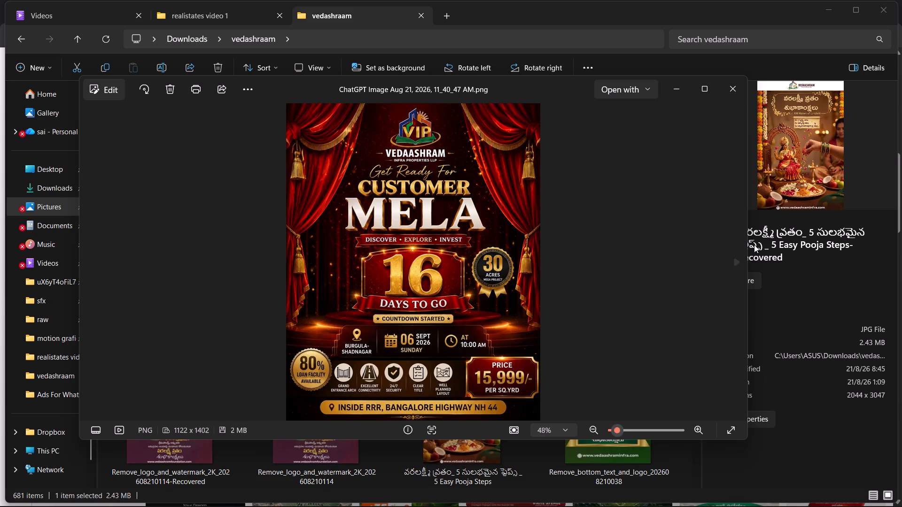
double_click(733, 250)
left_click(733, 250)
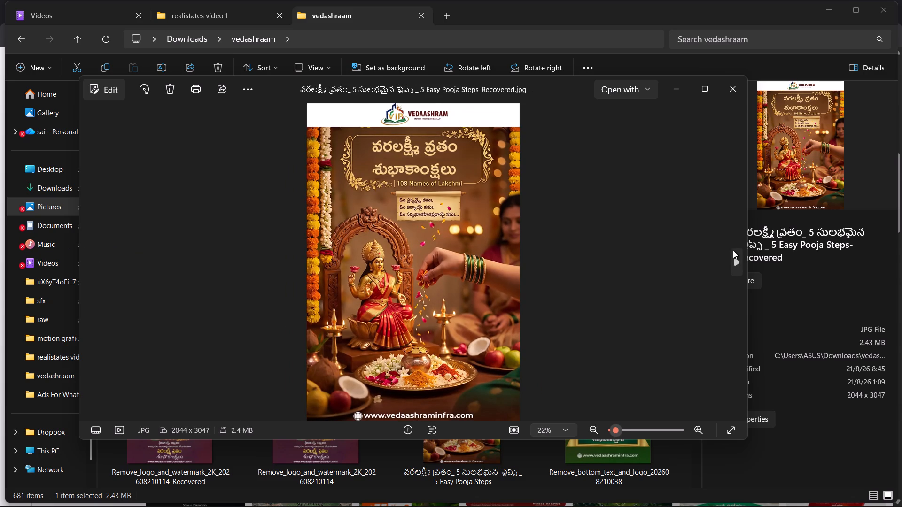
left_click(733, 250)
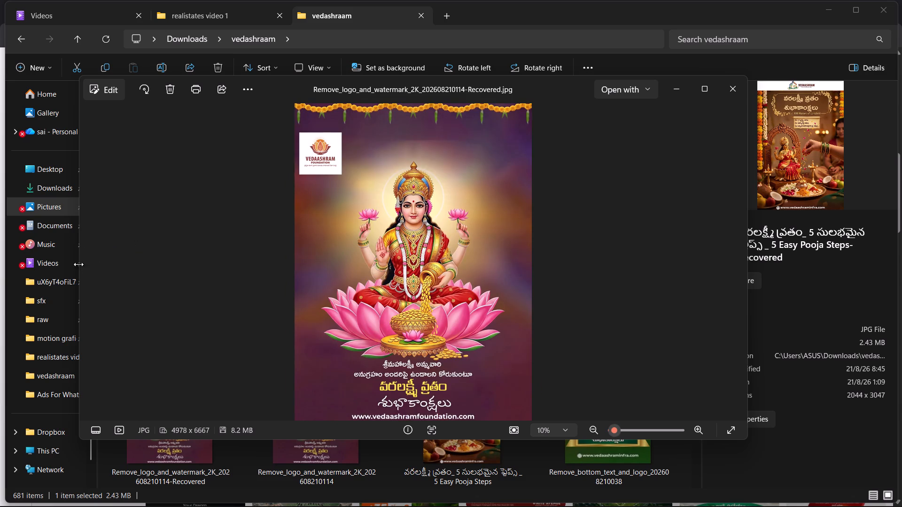
double_click(88, 263)
left_click(88, 263)
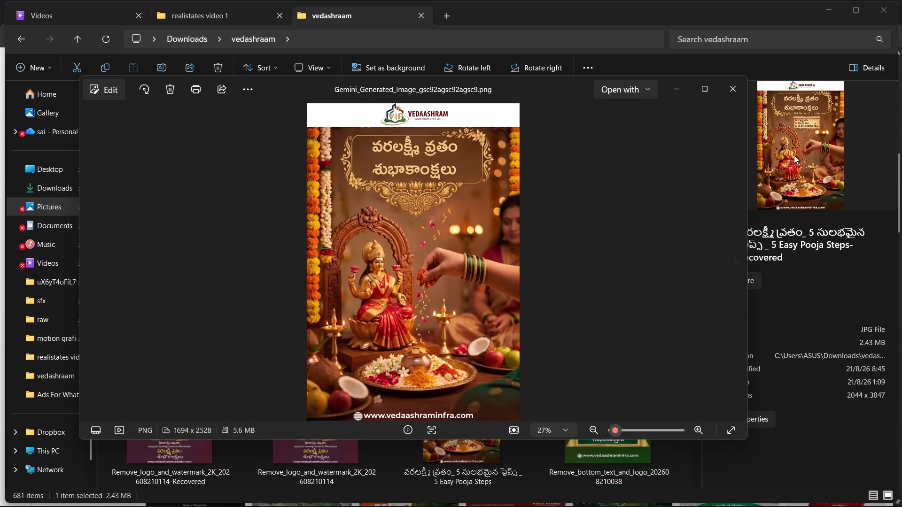
left_click(725, 86)
Look past the Varalakshmi Vratam designs to the VIP event hall photos and preview photo VIP04345.
scroll(478, 233, "down", 1)
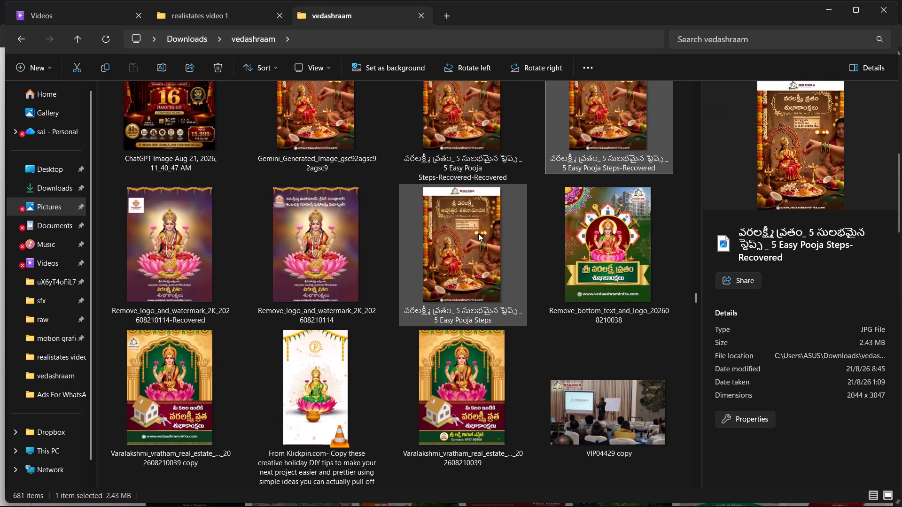
scroll(478, 233, "down", 1)
scroll(577, 214, "down", 1)
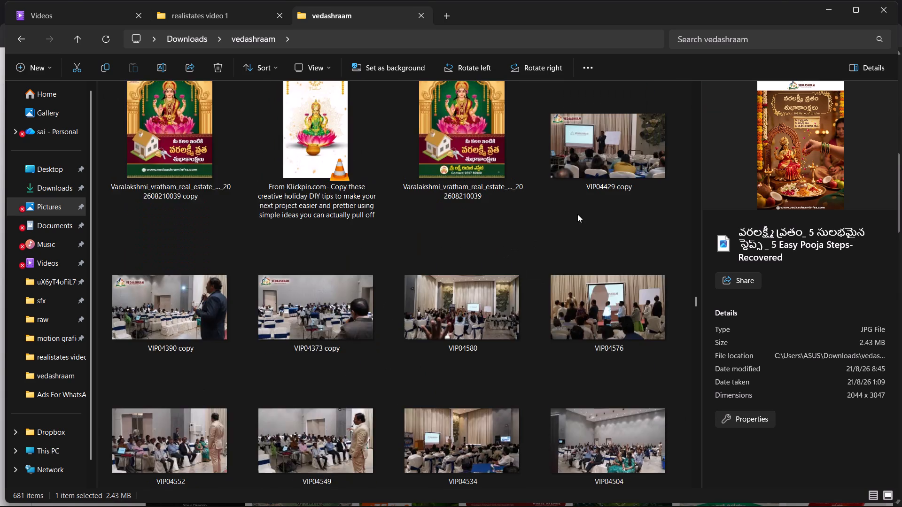
scroll(577, 214, "down", 3)
scroll(577, 214, "up", 2)
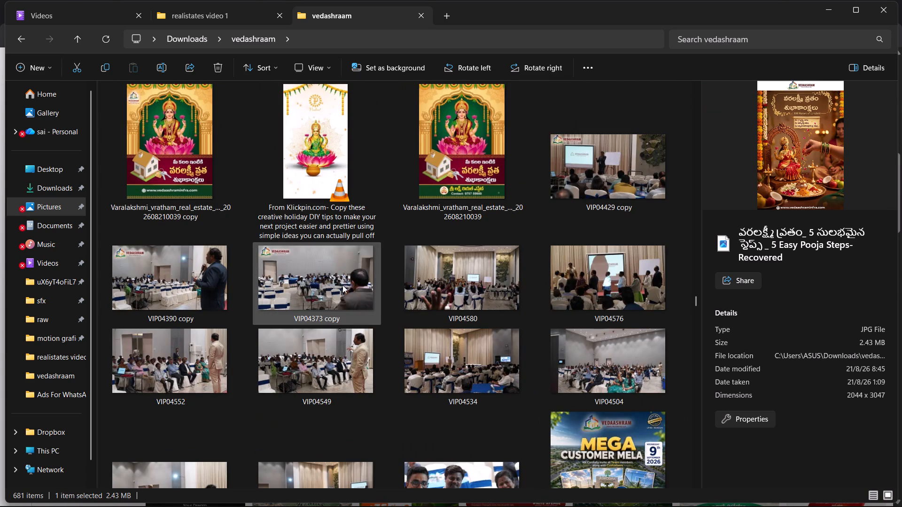
scroll(342, 285, "down", 1)
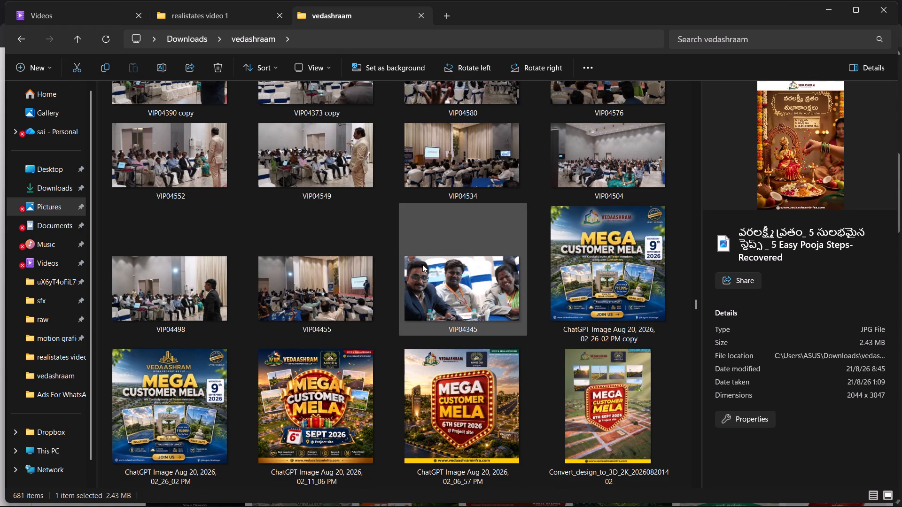
double_click(422, 264)
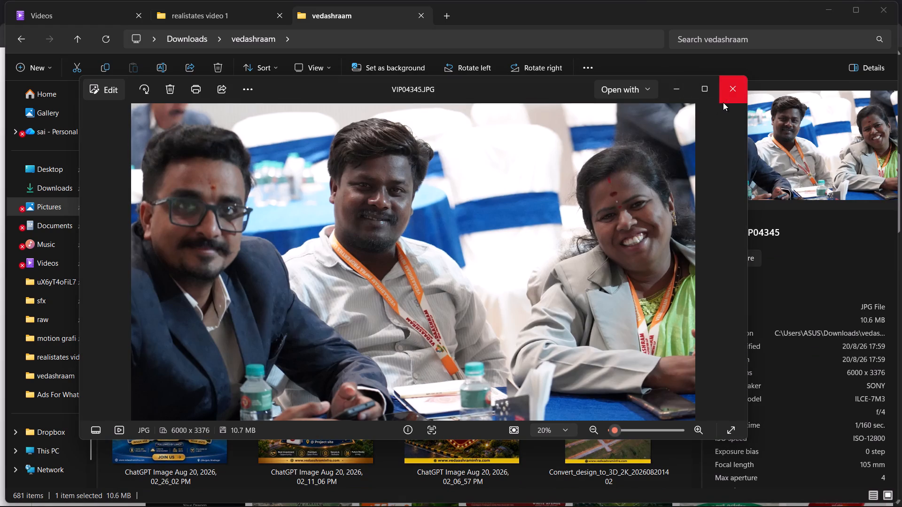
left_click(723, 102)
Reopen photo VIP04345, examine the person in the middle at close range, and close the photo.
double_click(509, 243)
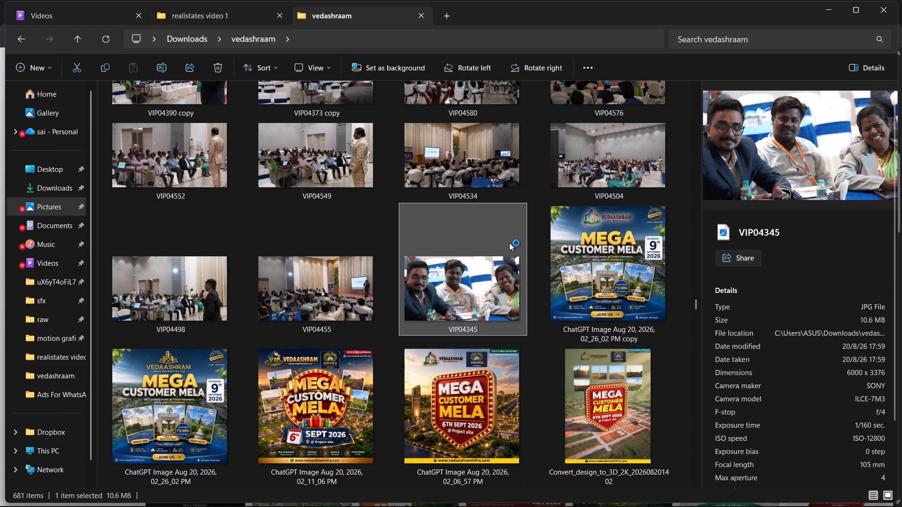
scroll(386, 269, "up", 7)
scroll(391, 217, "up", 4)
left_click_drag(400, 228, 469, 319)
scroll(459, 300, "down", 3)
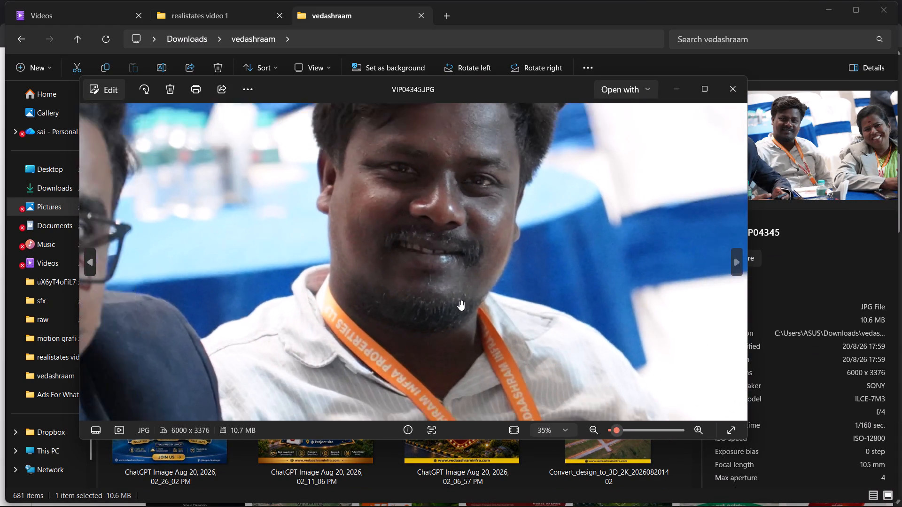
scroll(459, 300, "down", 11)
scroll(451, 314, "up", 7)
left_click_drag(427, 154, 506, 303)
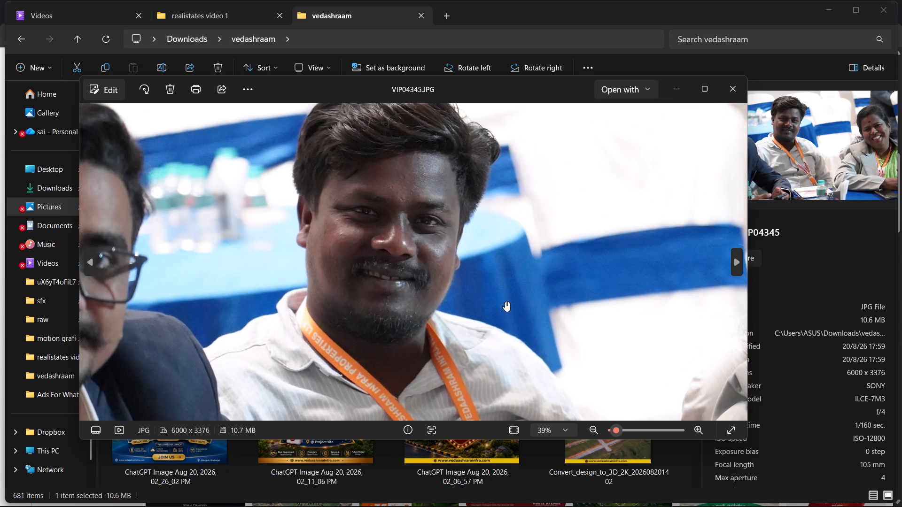
scroll(336, 188, "up", 5)
left_click_drag(464, 184, 476, 266)
scroll(470, 253, "down", 7)
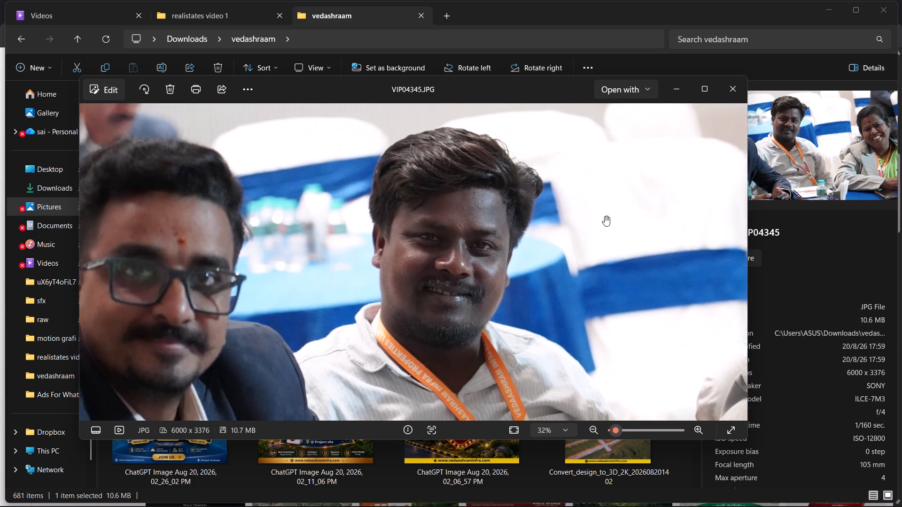
left_click(728, 102)
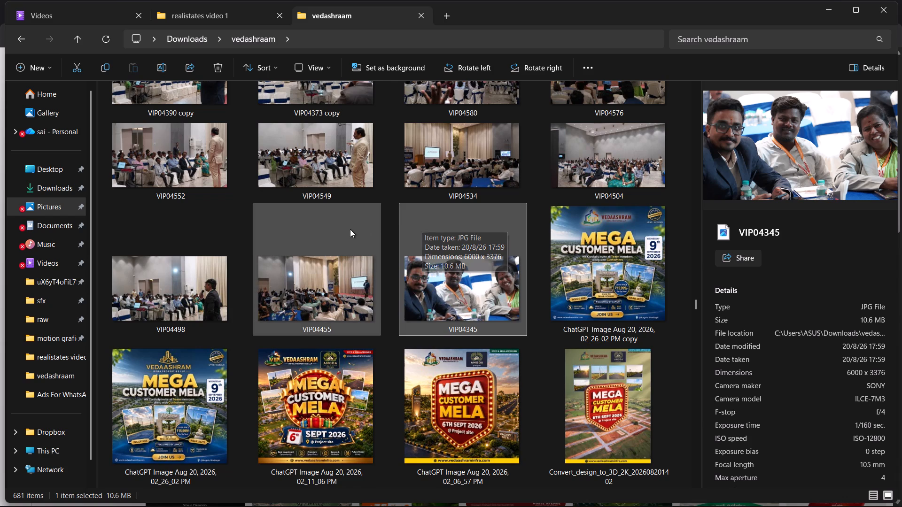
scroll(341, 232, "down", 3)
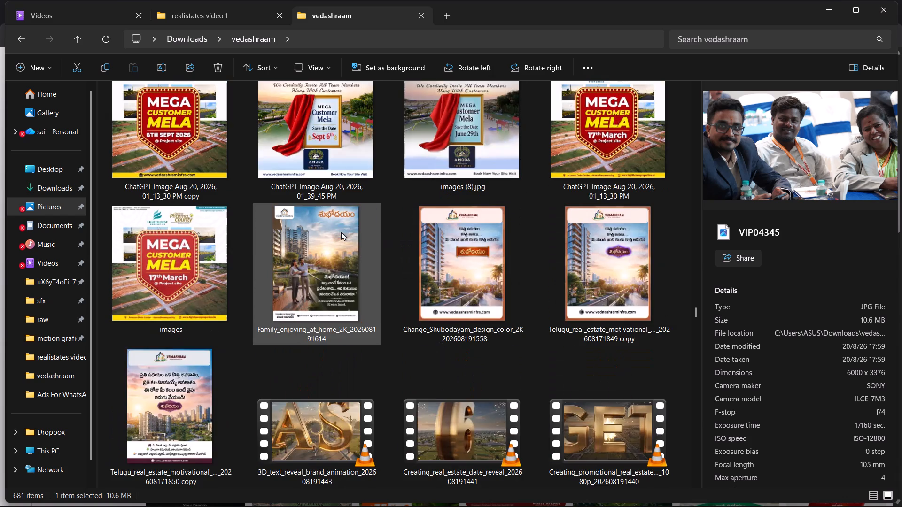
scroll(341, 232, "down", 1)
left_click(340, 230)
scroll(340, 230, "down", 2)
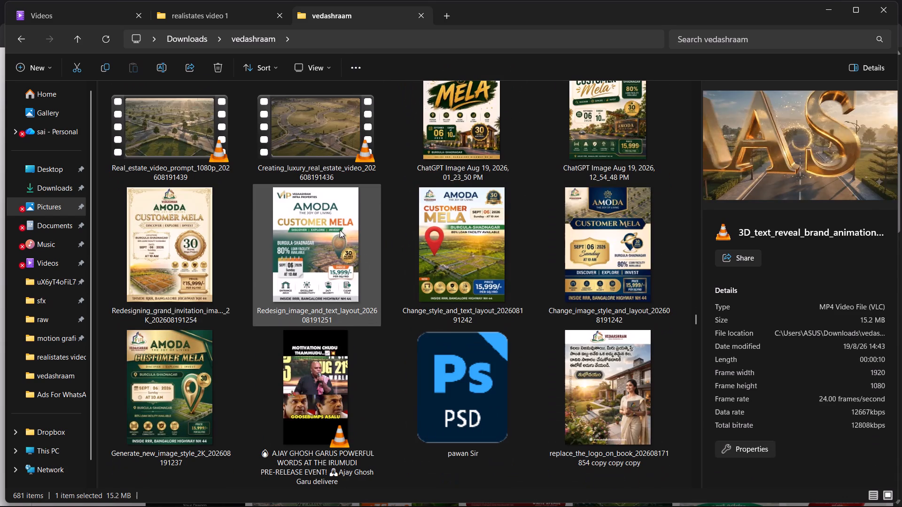
left_click(476, 189)
left_click(360, 290)
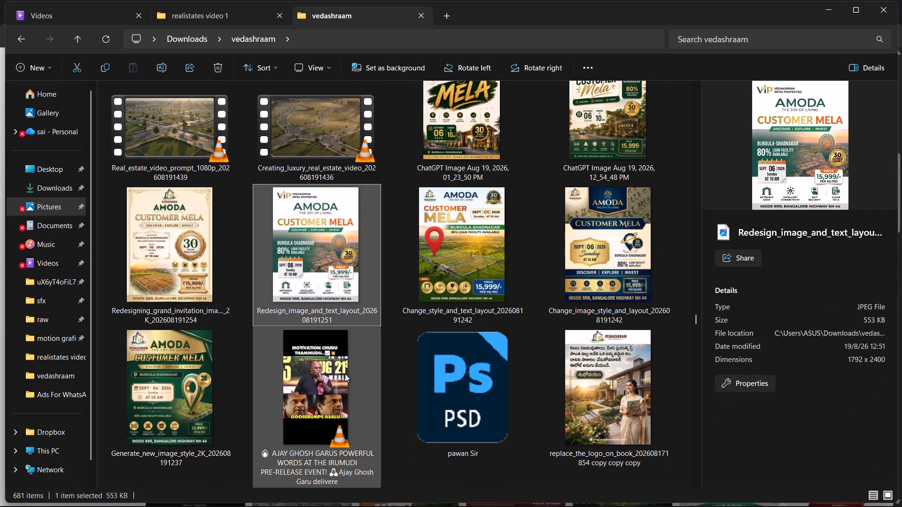
left_click(345, 374)
Examine the 17 August files, including the Special Invitation letters, Telugu real estate greetings and numbered Customer Mela clips.
scroll(347, 373, "down", 5)
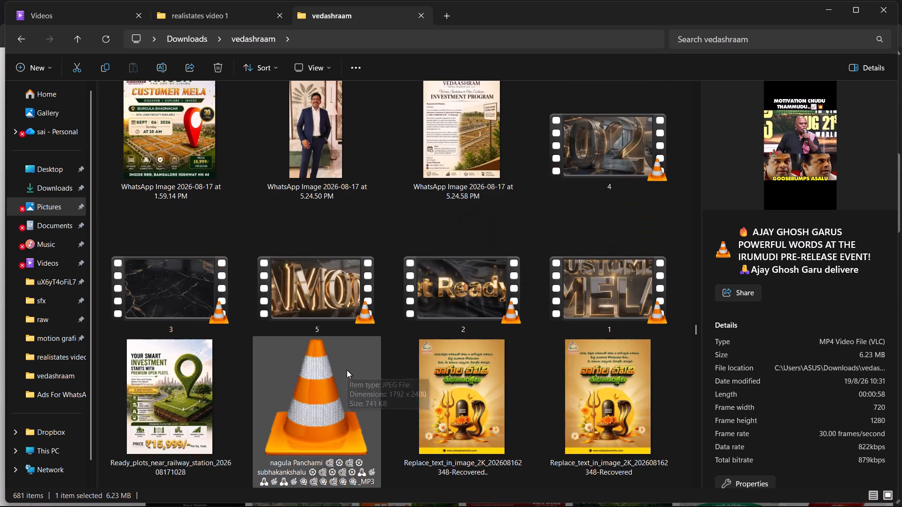
scroll(346, 370, "down", 2)
scroll(346, 370, "up", 2)
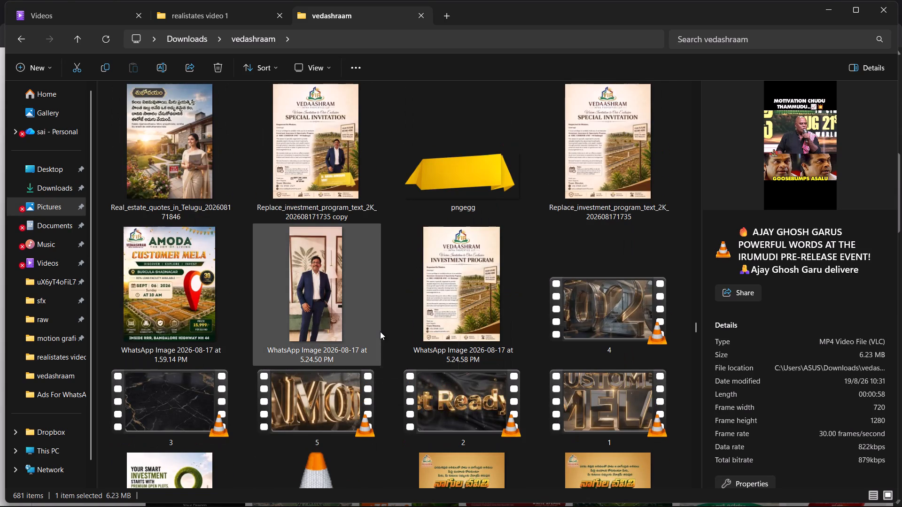
scroll(380, 331, "up", 1)
scroll(371, 334, "down", 1)
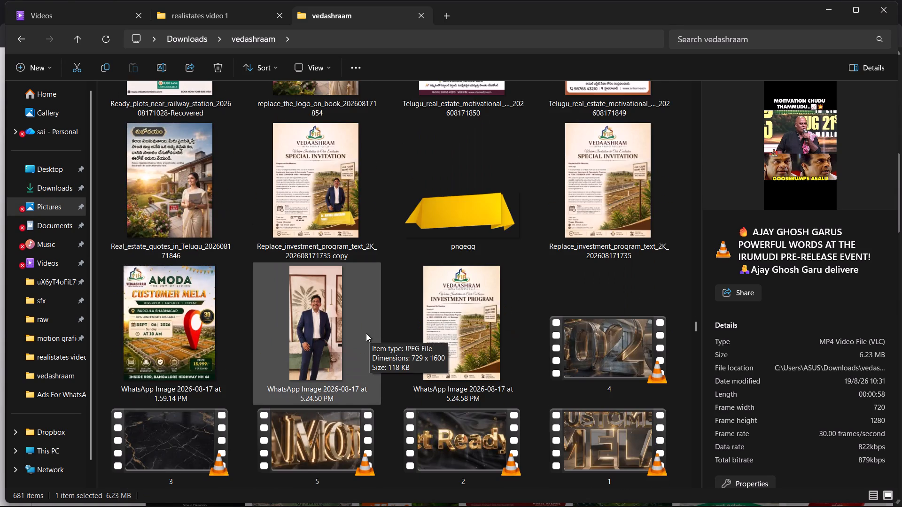
scroll(366, 333, "down", 2)
scroll(366, 333, "up", 3)
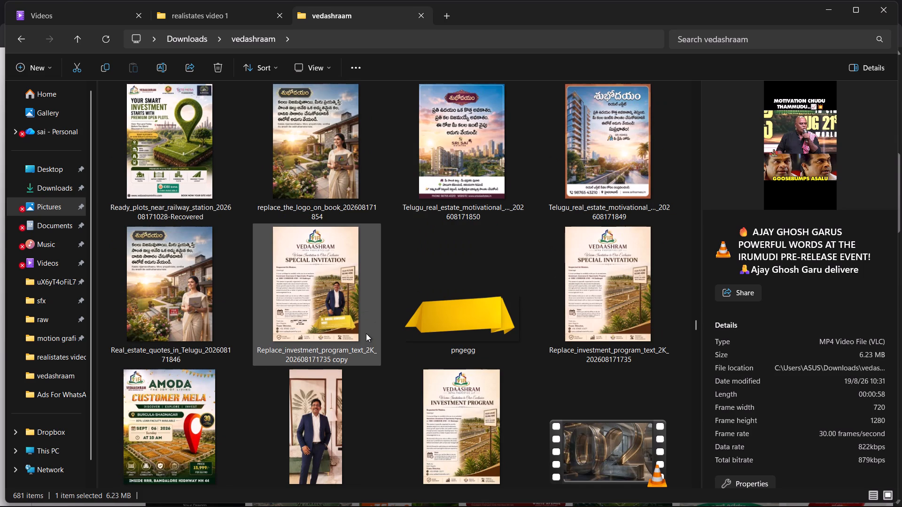
Examine the older August files, from the Nag Panchami designs and Telugu morning greetings to the AMODA residential plot posters.
scroll(366, 333, "down", 5)
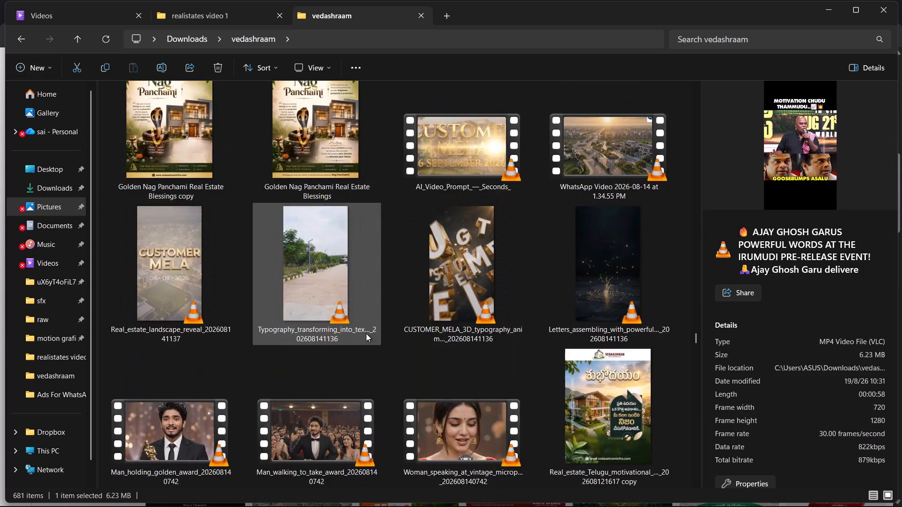
scroll(366, 333, "down", 5)
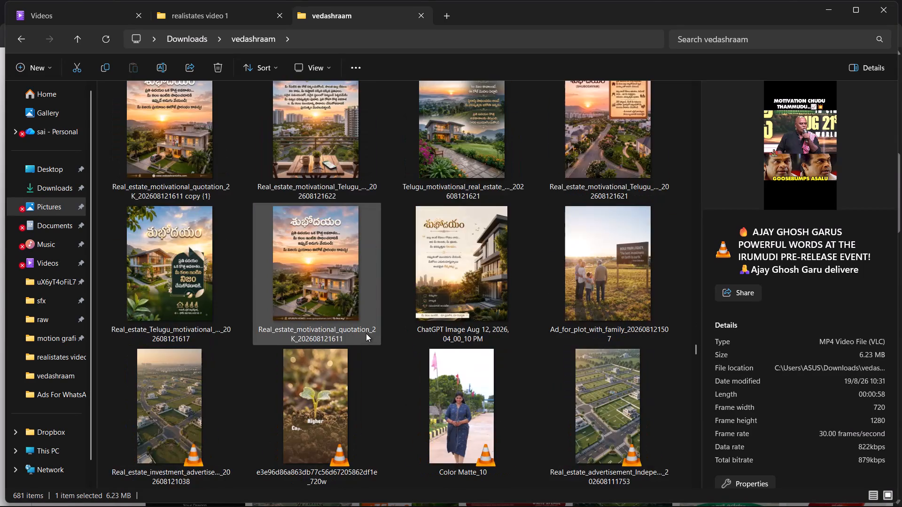
scroll(366, 333, "up", 3)
scroll(366, 333, "down", 19)
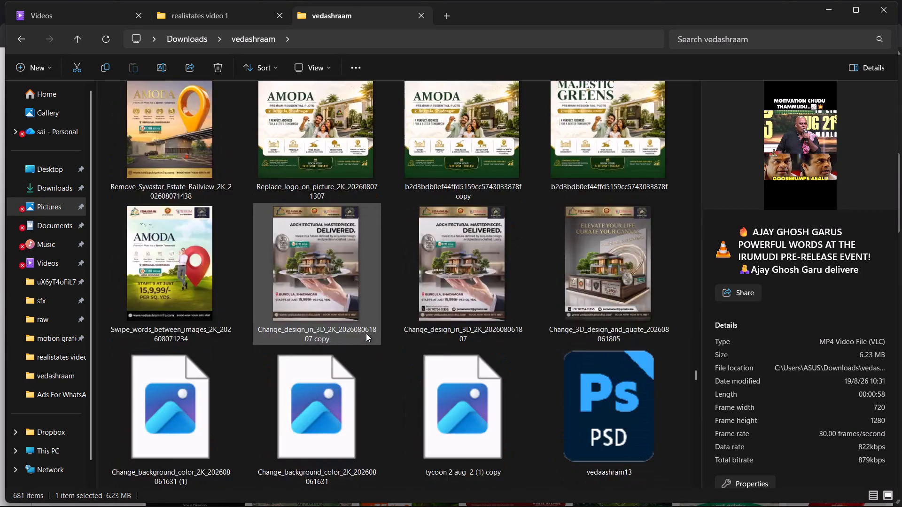
Preview the Vedaashram copy of the Hanudharaa Future-Ready Plots poster and select the original Dholera version beside it.
scroll(366, 333, "down", 6)
scroll(366, 333, "up", 8)
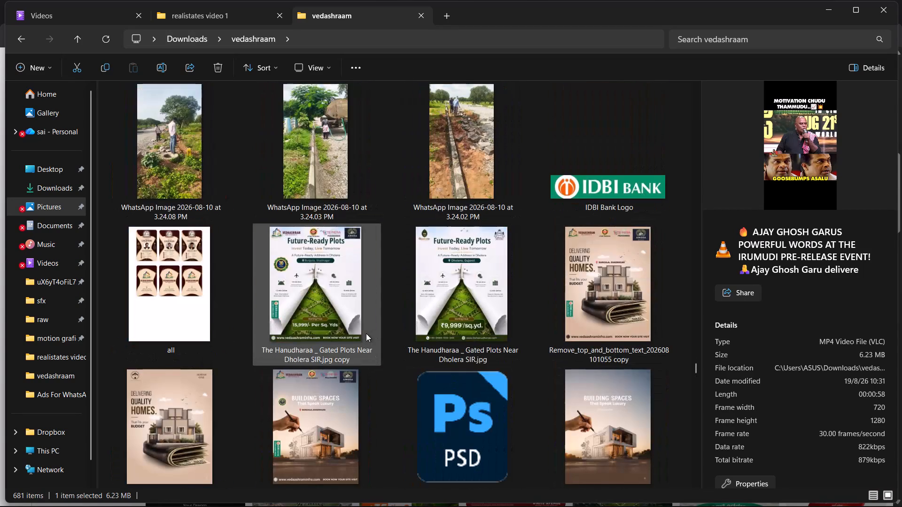
double_click(366, 333)
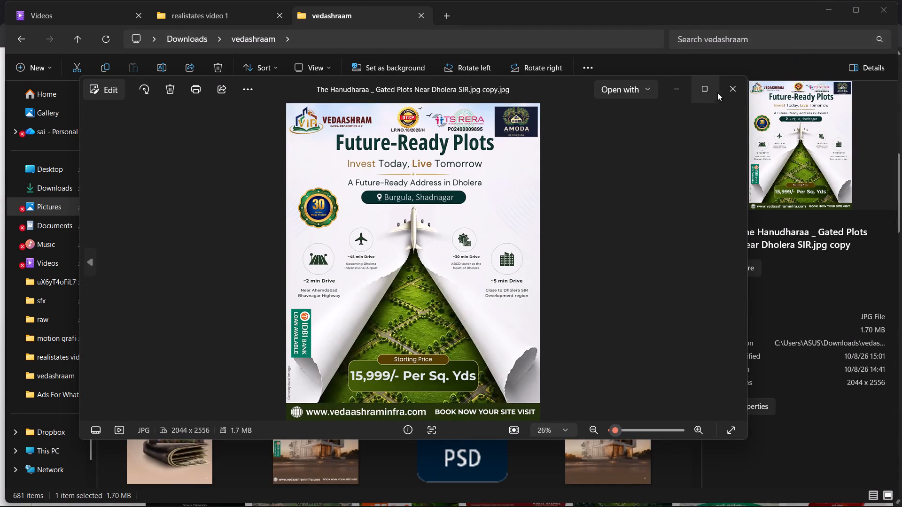
left_click(725, 90)
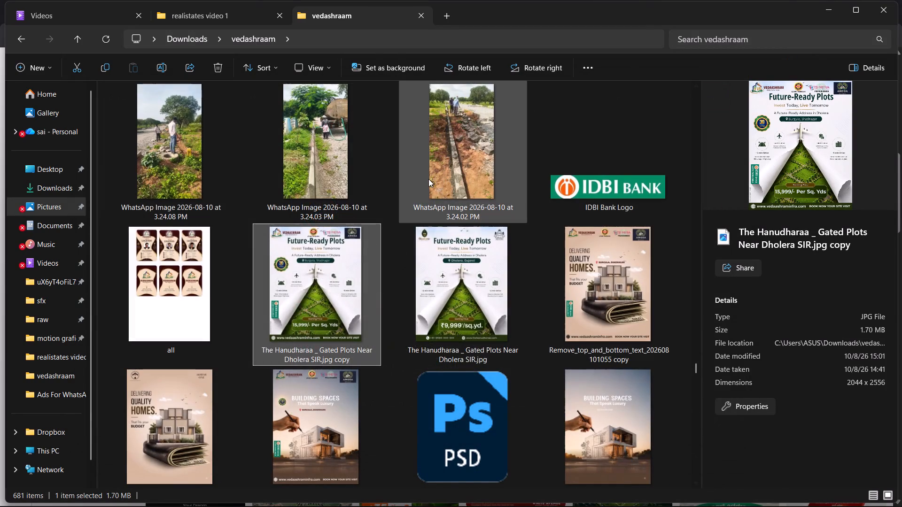
left_click(437, 251)
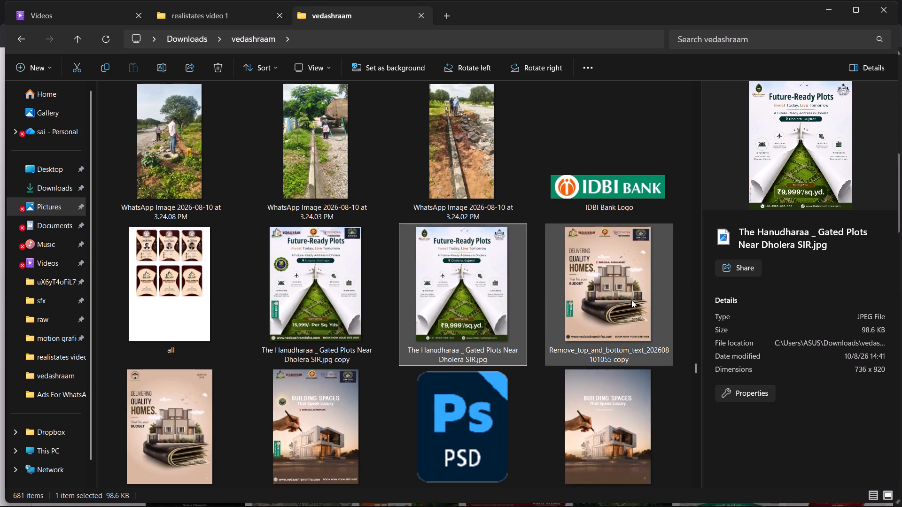
Return to the start of the vedashraam folder and minimise File Explorer to switch to Pinterest in the browser.
scroll(631, 300, "up", 20)
scroll(631, 300, "up", 6)
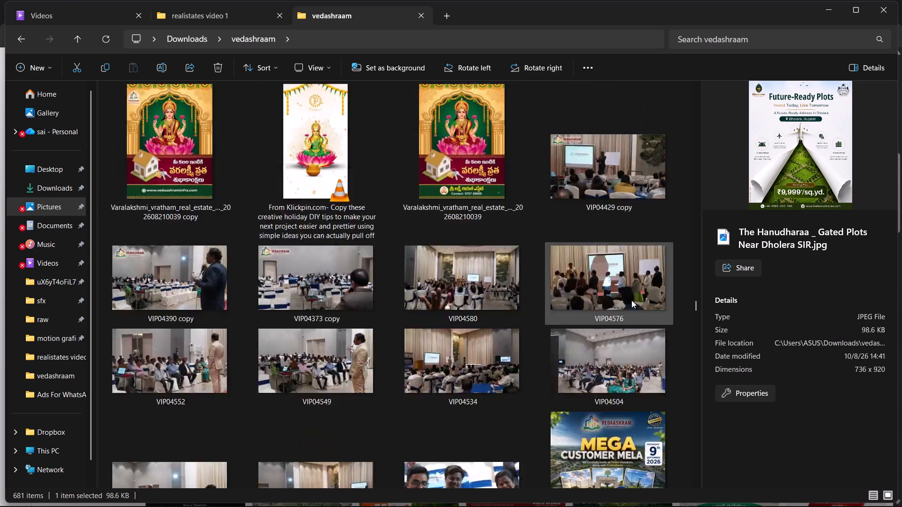
scroll(631, 300, "up", 8)
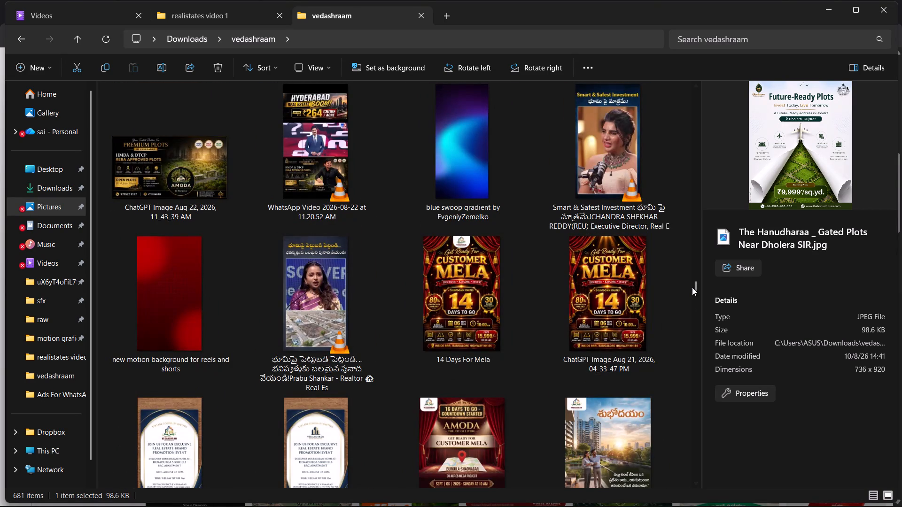
left_click_drag(692, 287, 721, 78)
left_click(643, 126)
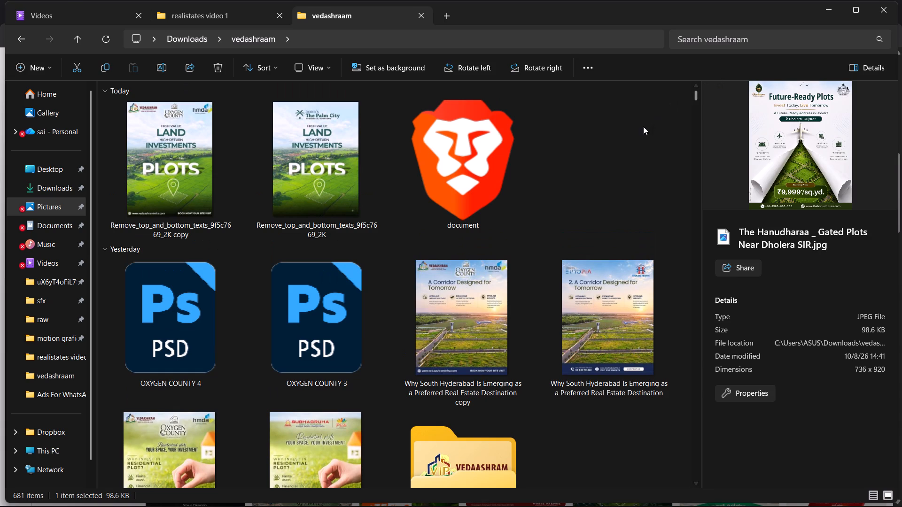
left_click(820, 8)
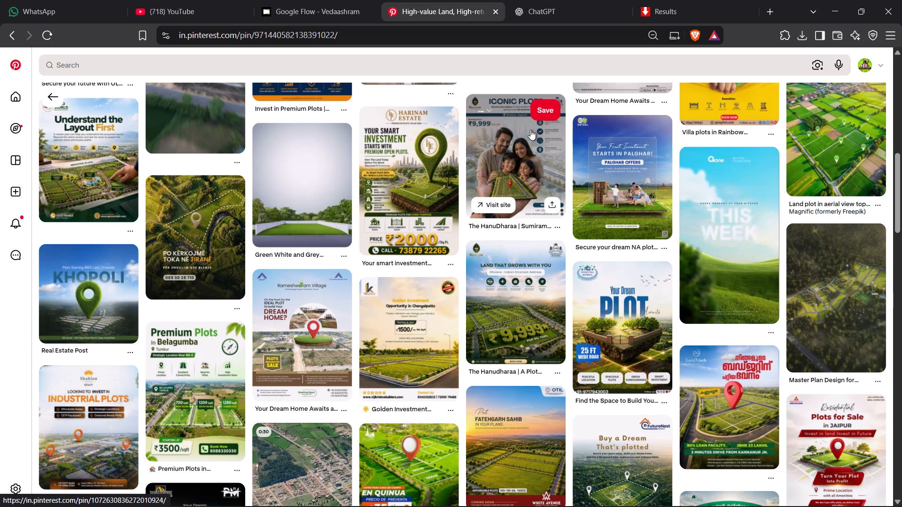
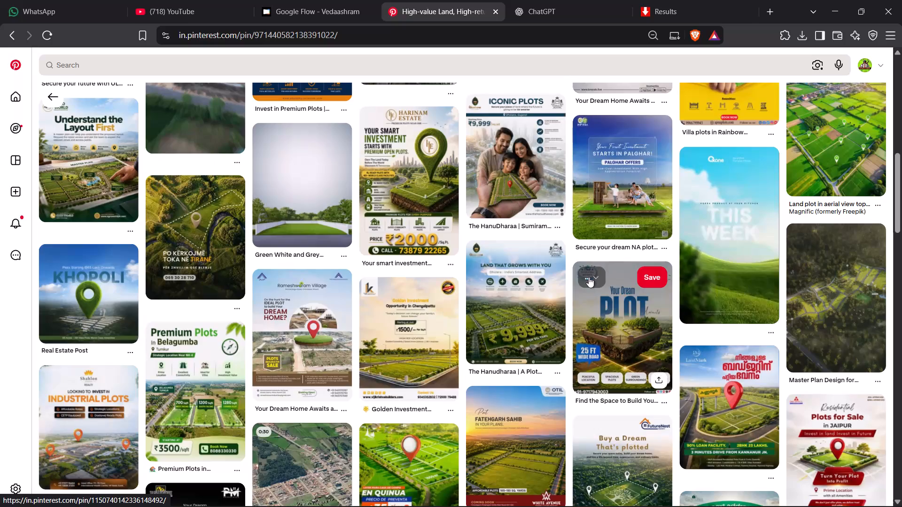
Look back over the related plot posters up to the High-value Land, High-return investments pin.
scroll(538, 275, "up", 1)
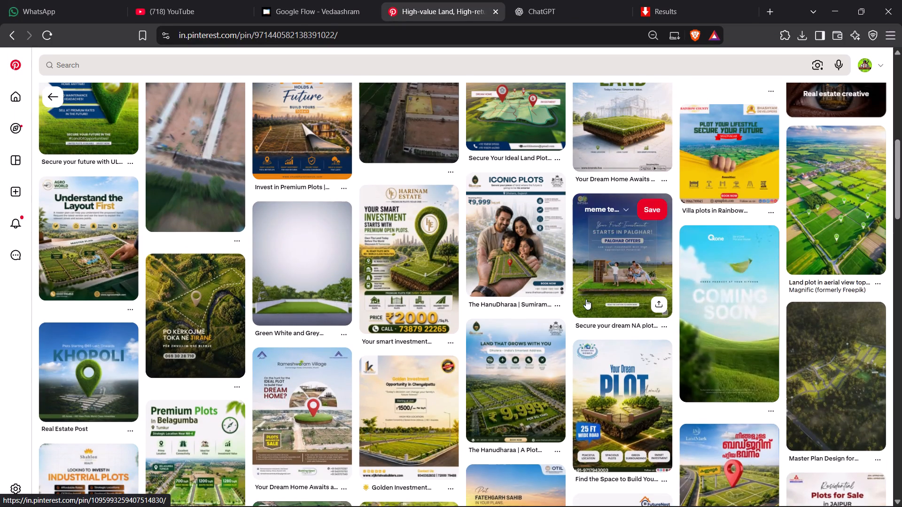
scroll(575, 248, "up", 6)
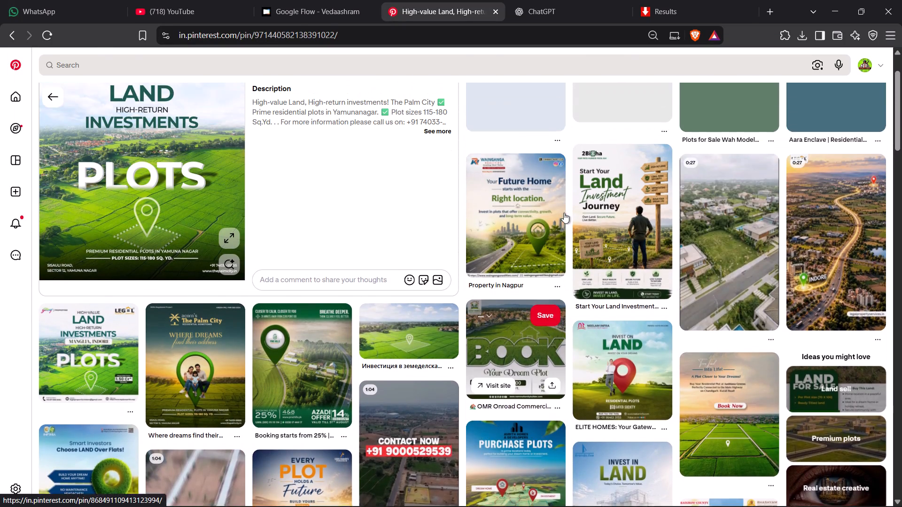
scroll(564, 213, "up", 3)
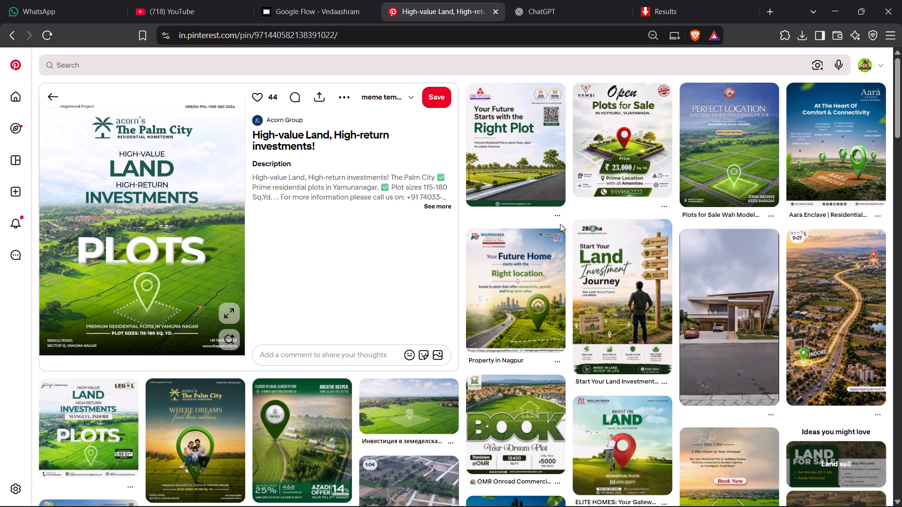
scroll(632, 207, "up", 2, "ctrl")
Adjust the Pinterest page zoom to 67% so the Palm City pin and more related posters fit together.
scroll(632, 207, "down", 3, "ctrl")
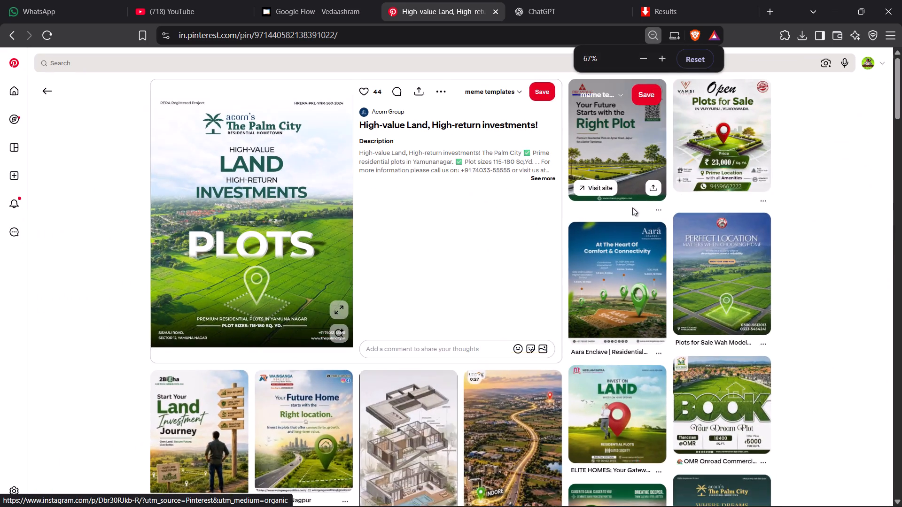
scroll(632, 207, "up", 1, "ctrl")
scroll(632, 207, "down", 1, "ctrl")
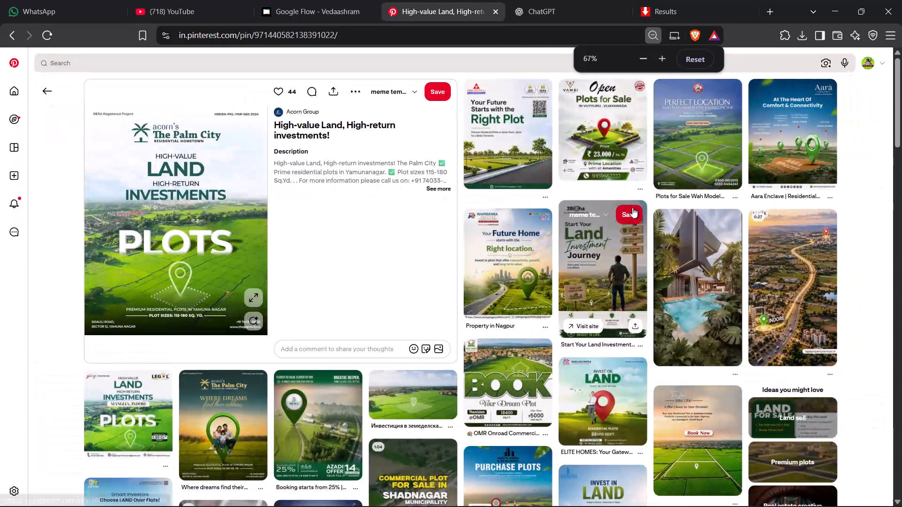
scroll(632, 207, "down", 1, "ctrl")
scroll(733, 184, "up", 1, "ctrl")
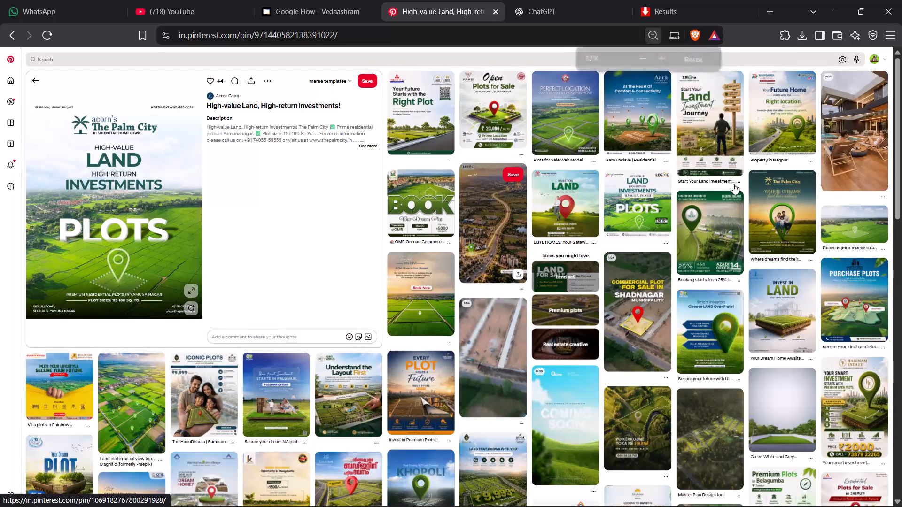
scroll(733, 184, "up", 1, "ctrl")
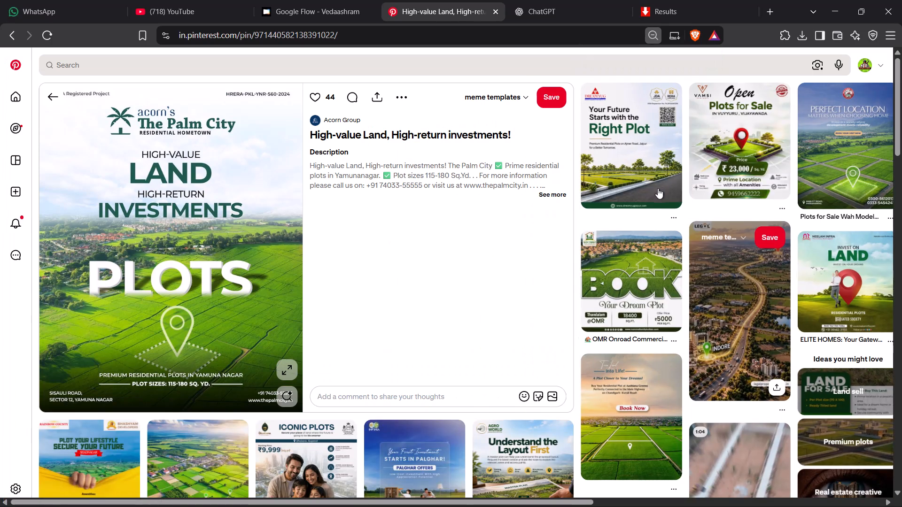
scroll(583, 197, "down", 2, "ctrl")
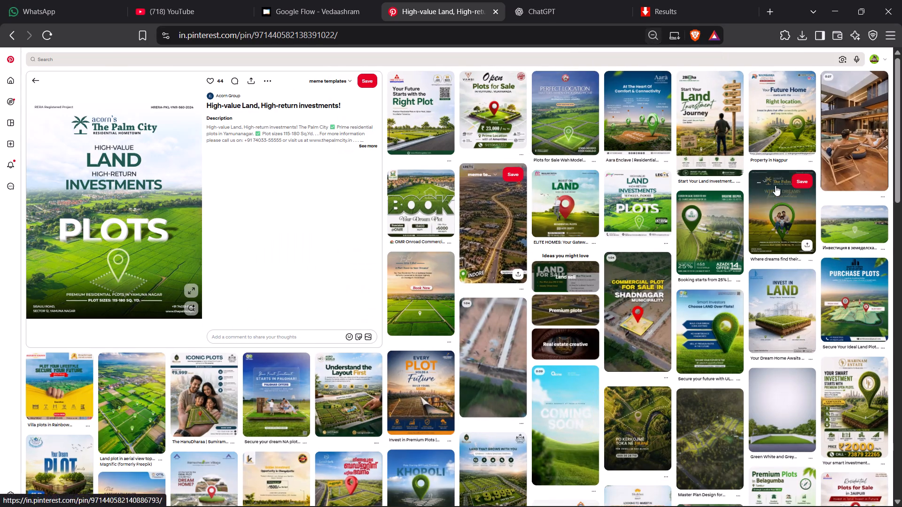
scroll(747, 179, "up", 1)
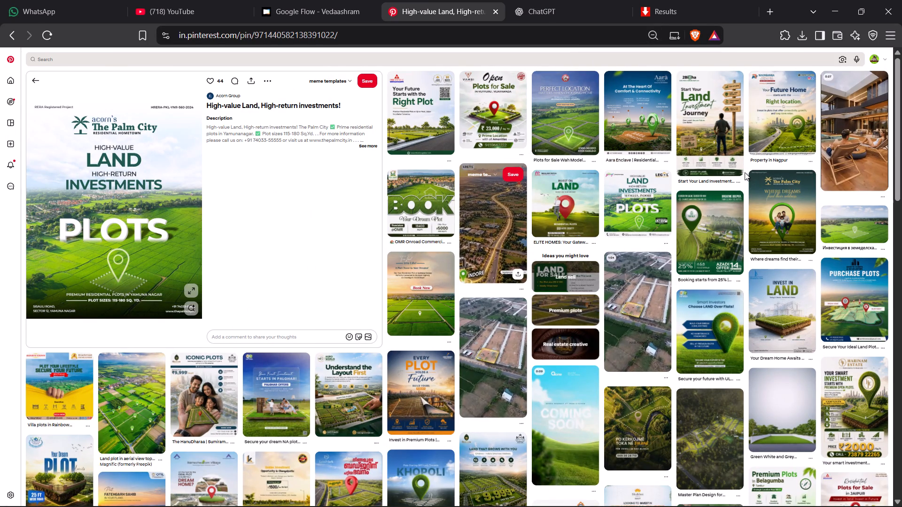
scroll(745, 172, "up", 1, "ctrl")
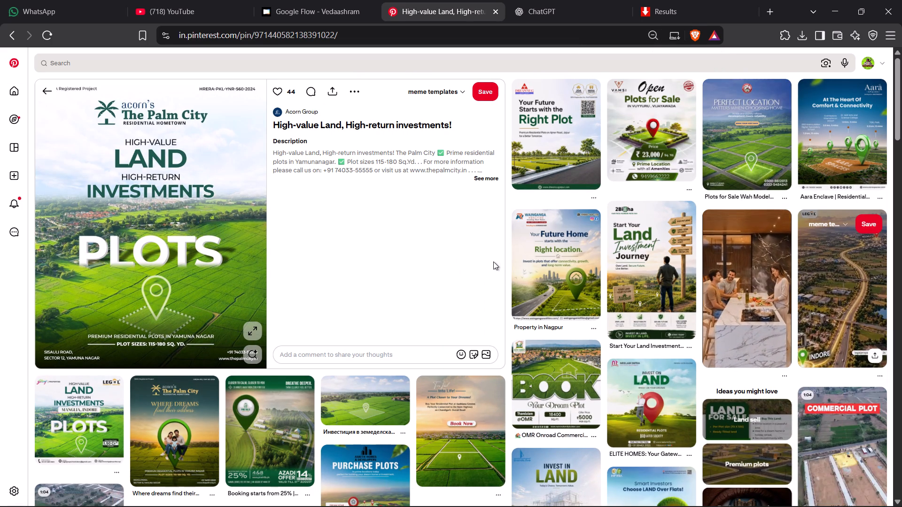
Examine the related plot posters below the Palm City pin and return to the pin itself.
scroll(480, 282, "down", 6)
scroll(480, 282, "up", 7)
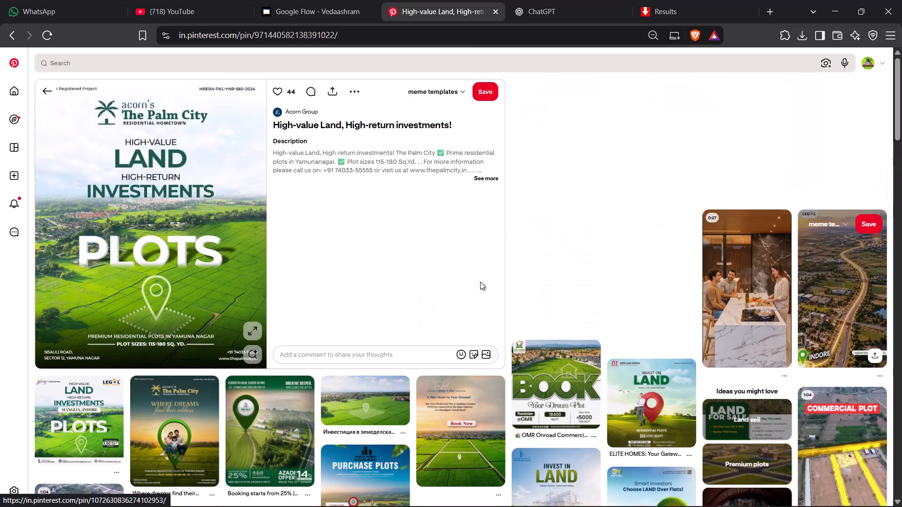
scroll(458, 266, "up", 4)
scroll(458, 266, "down", 3)
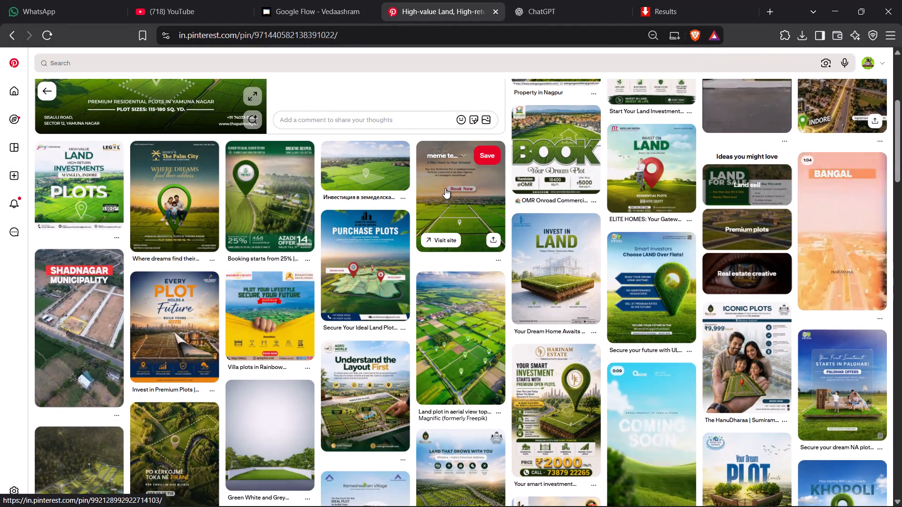
scroll(395, 224, "down", 1)
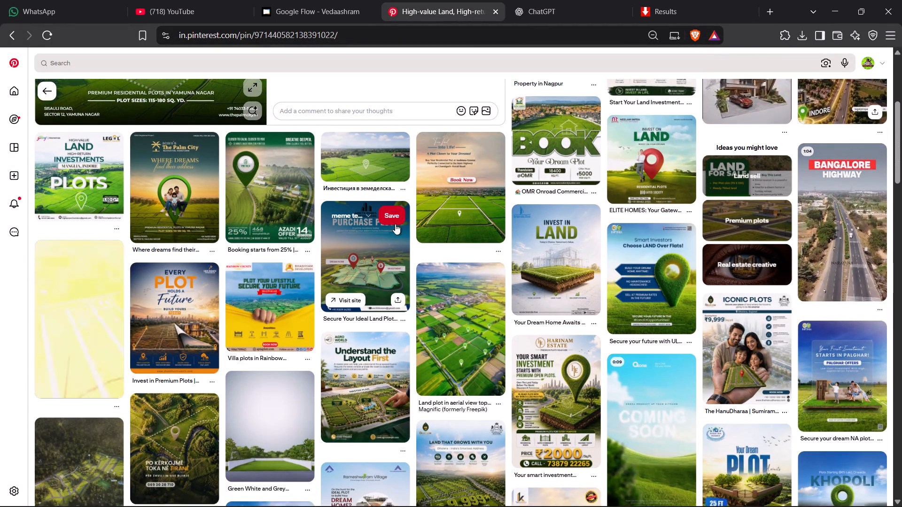
scroll(395, 224, "up", 3)
scroll(453, 211, "up", 3)
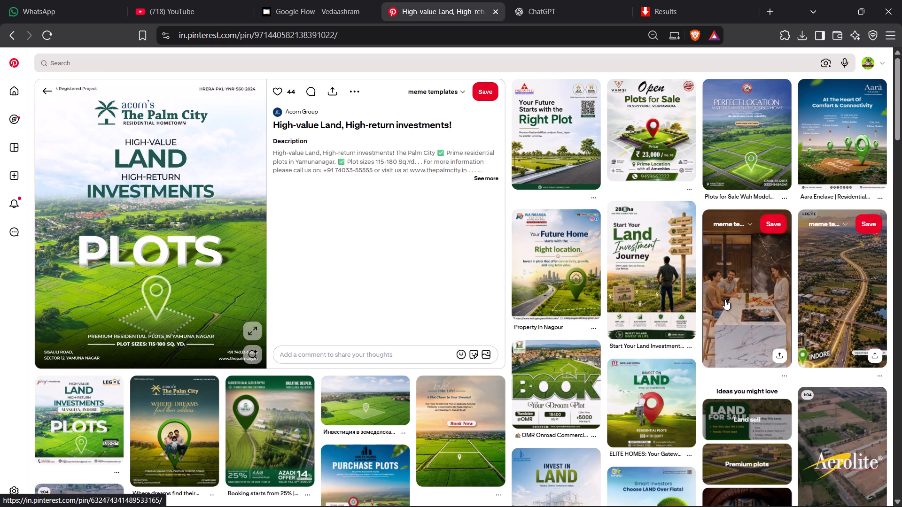
Open the folder containing the latest downloaded Remove_top_and_bottom_texts image from the browser's recent downloads.
left_click(888, 33)
left_click(888, 33)
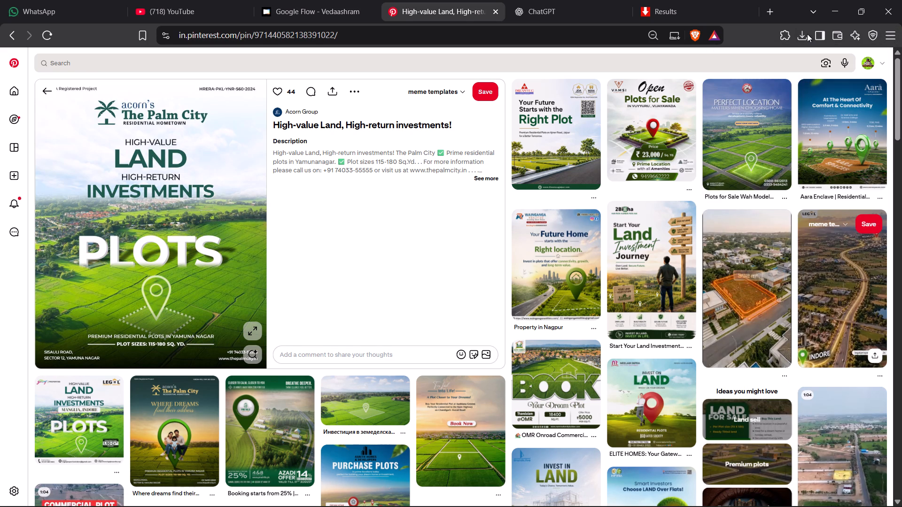
left_click(806, 33)
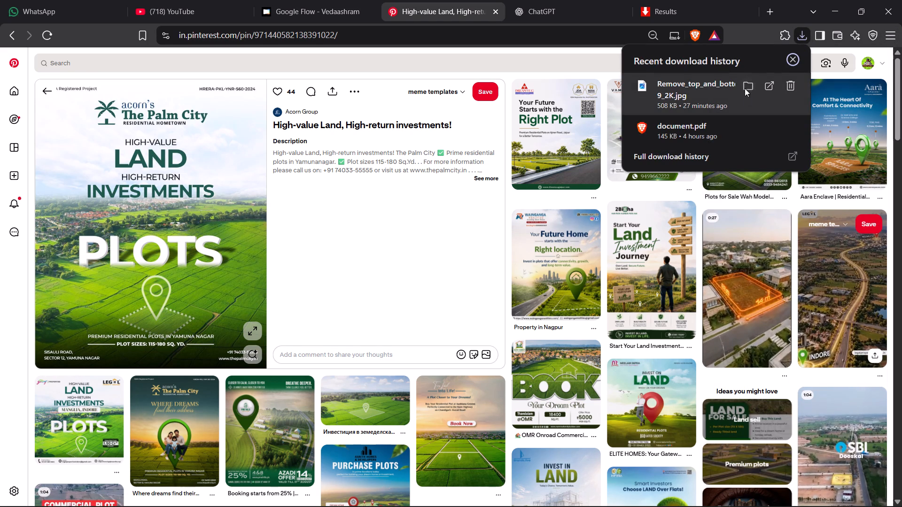
left_click(745, 84)
scroll(371, 191, "up", 4)
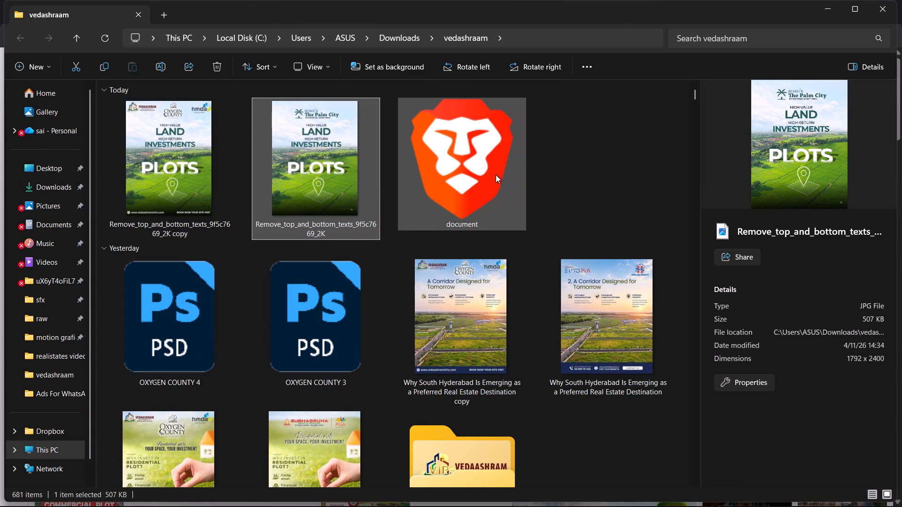
Compare the Palm City Plots image with its Oxygen County copy, previewing the copy in Photos and closing it.
left_click(544, 170)
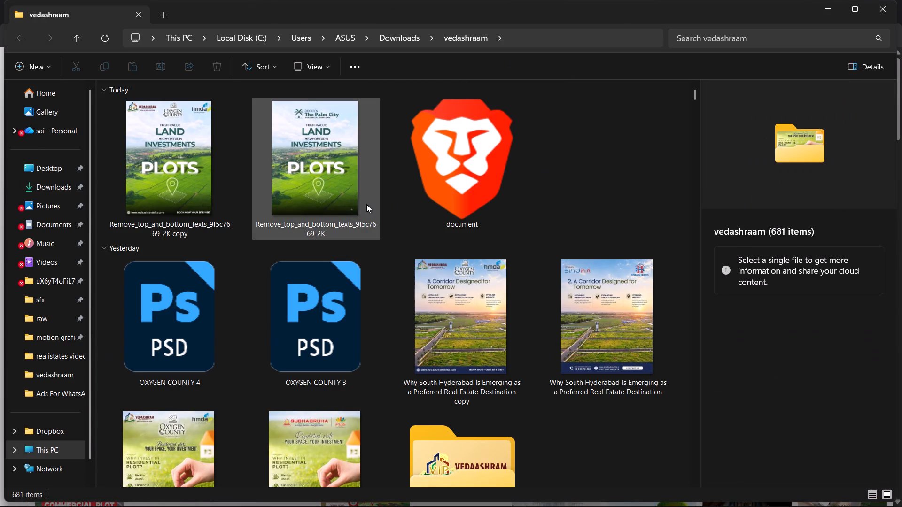
left_click(366, 204)
left_click(226, 200)
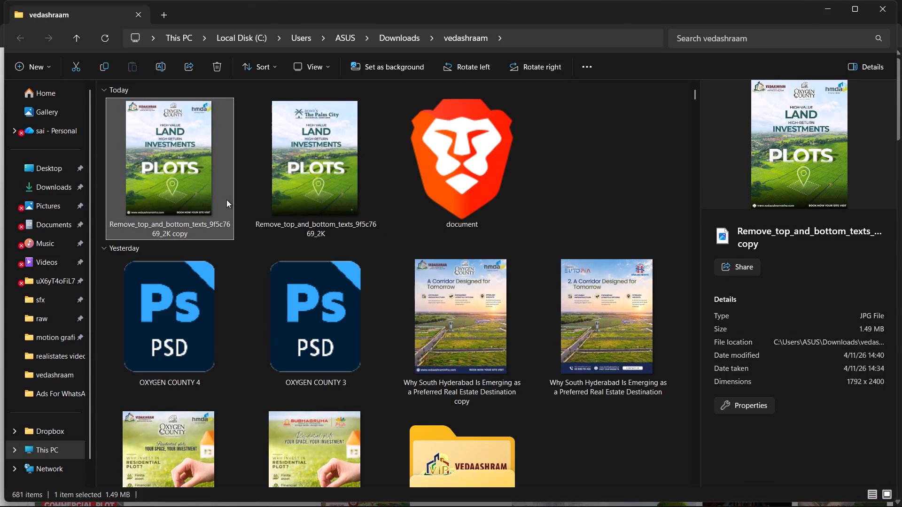
left_click(537, 180)
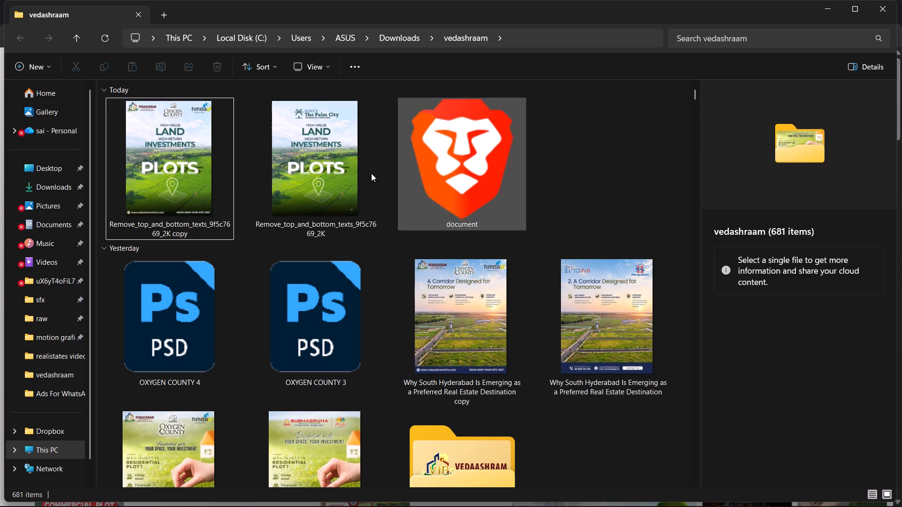
left_click(236, 184)
double_click(268, 179)
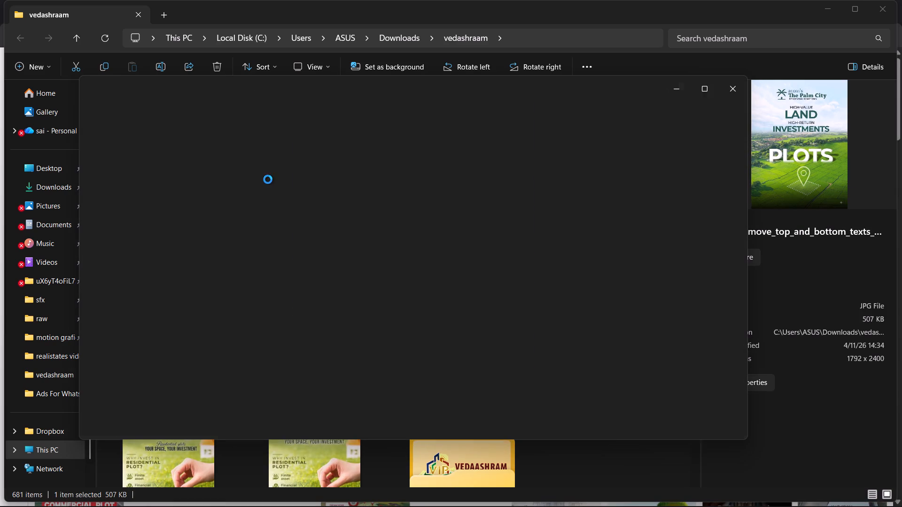
left_click(93, 246)
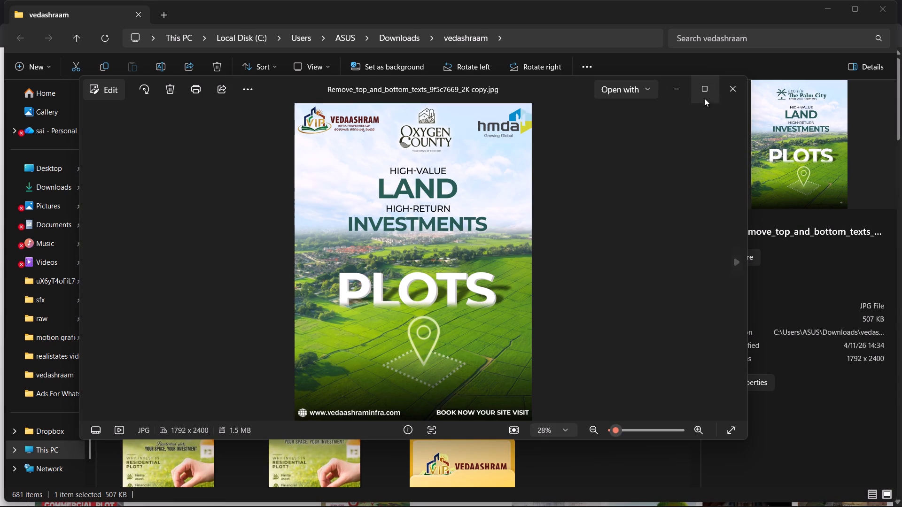
left_click(732, 95)
Clear the file selection and minimise the vedashraam folder window to switch back to Pinterest in the browser.
scroll(632, 162, "up", 3)
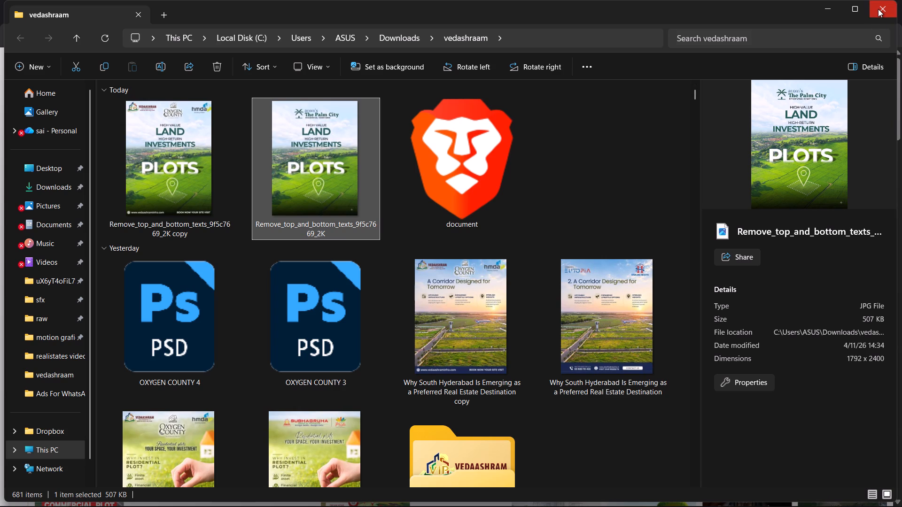
left_click(583, 137)
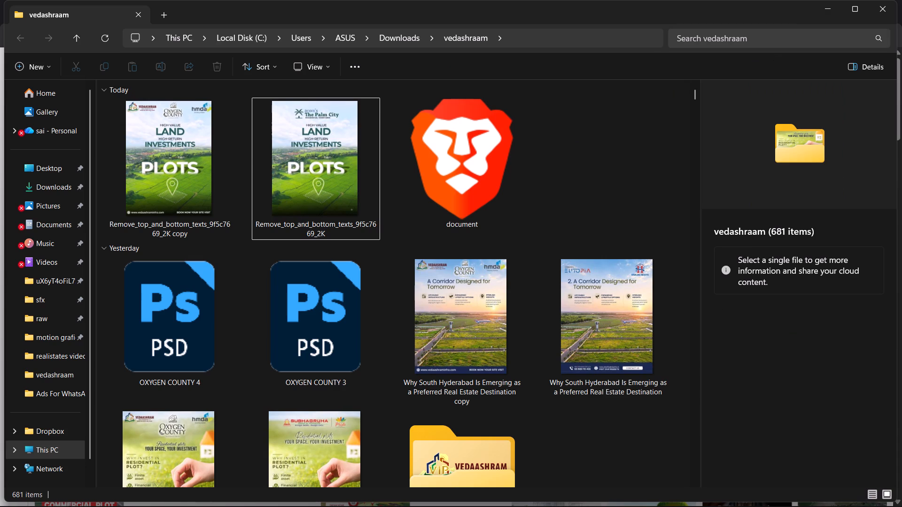
left_click(821, 16)
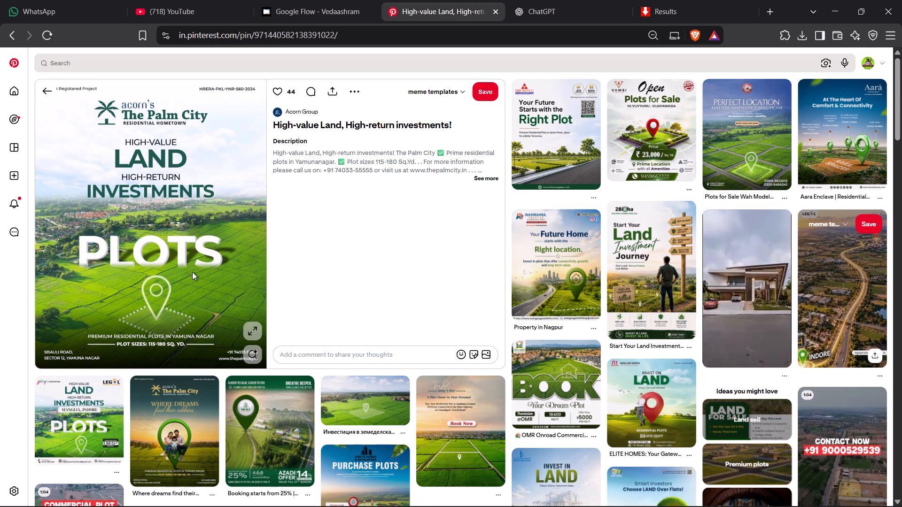
Expand the Palm City pin's description, check its contact details and hashtags, and collapse it again.
left_click(477, 177)
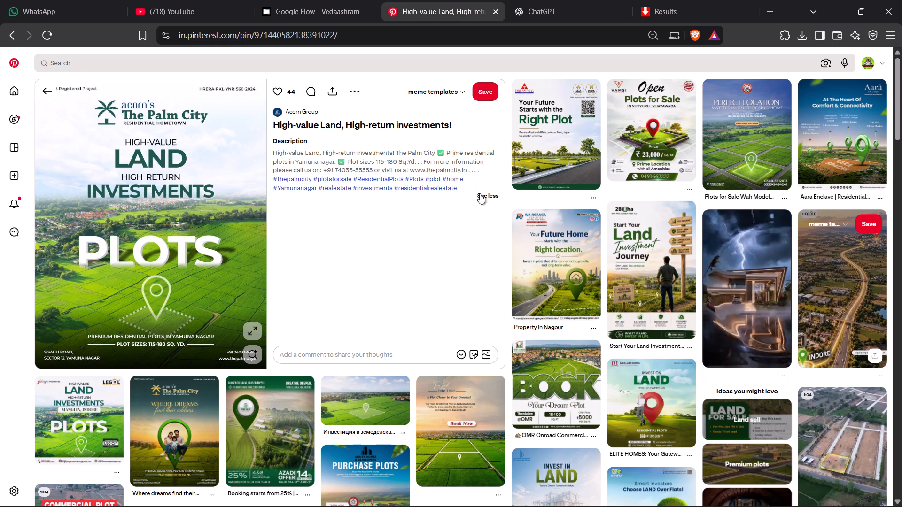
left_click(484, 194)
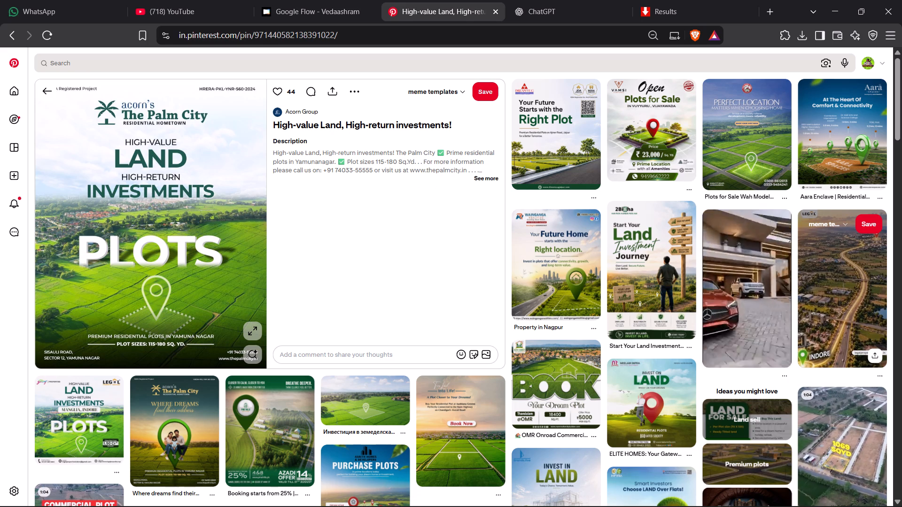
left_click(475, 174)
left_click(481, 175)
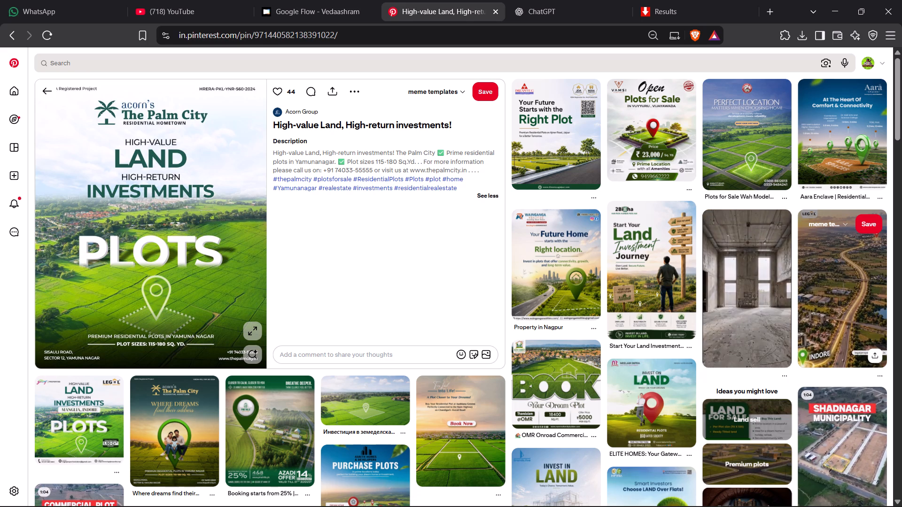
left_click_drag(334, 169, 375, 174)
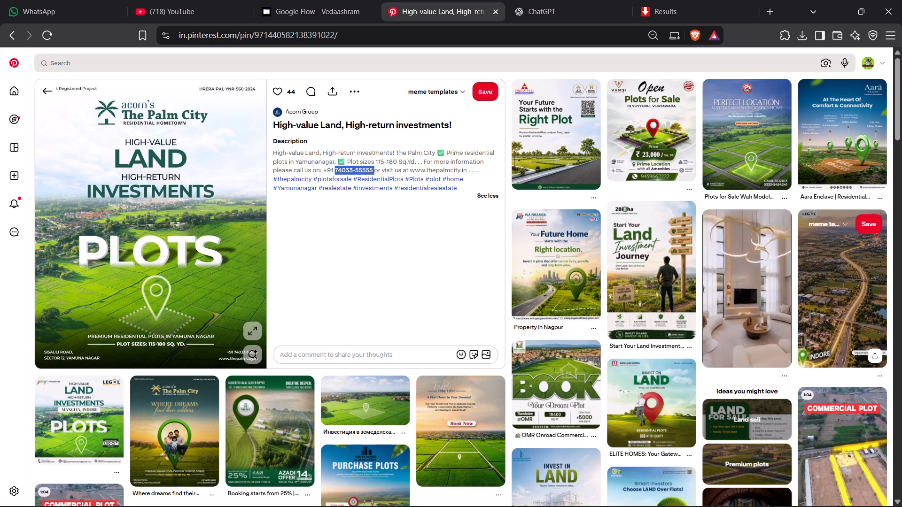
left_click_drag(375, 174, 373, 174)
left_click(364, 171)
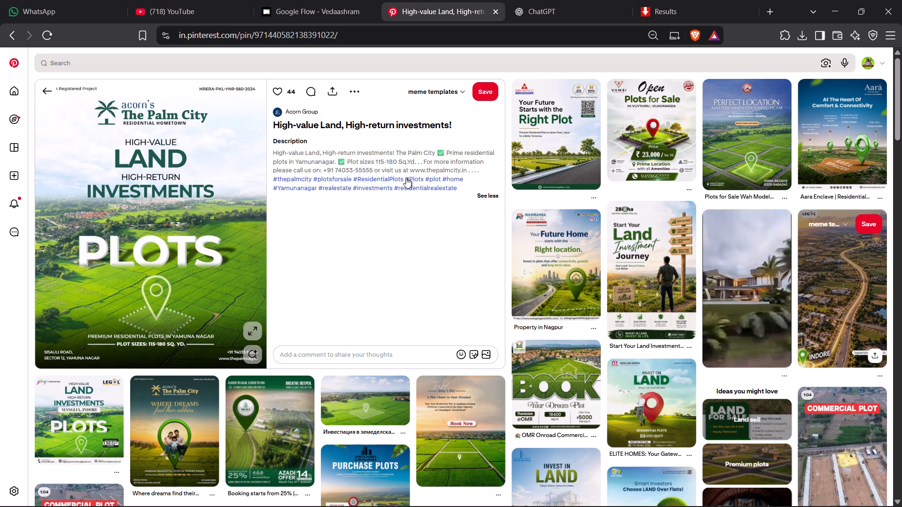
left_click(481, 196)
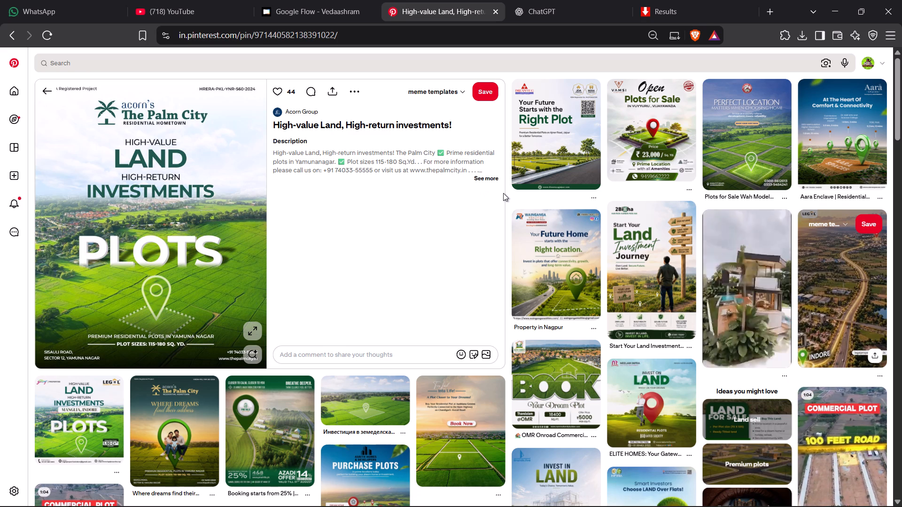
Examine more related plot posters further down the Palm City pin page.
scroll(503, 193, "down", 6)
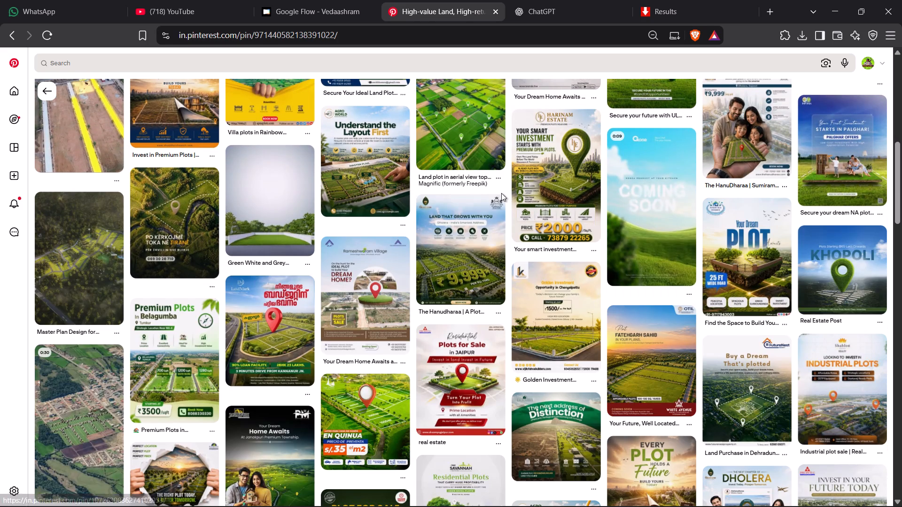
scroll(501, 193, "up", 1)
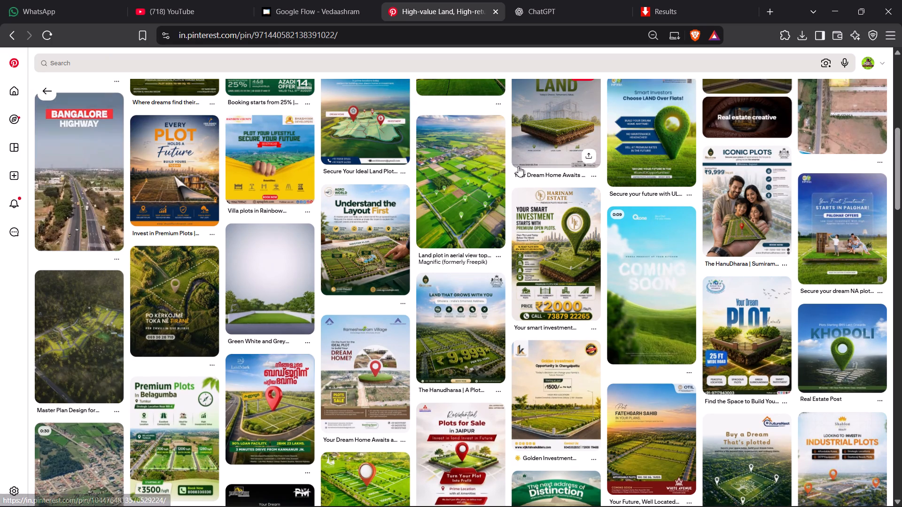
scroll(521, 184, "down", 7)
scroll(513, 207, "up", 2)
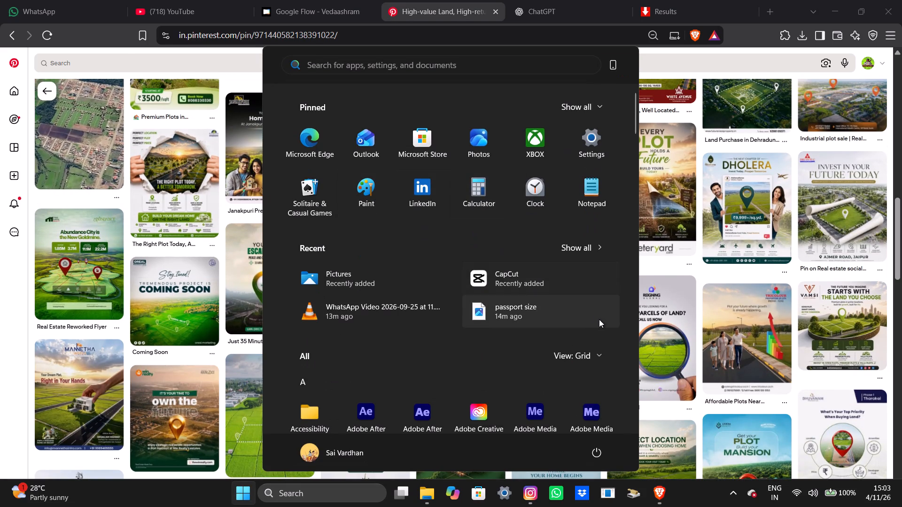
Close the duplicate vedashraam File Explorer window and bring the remaining multi-tab folder window to the front.
left_click(430, 495)
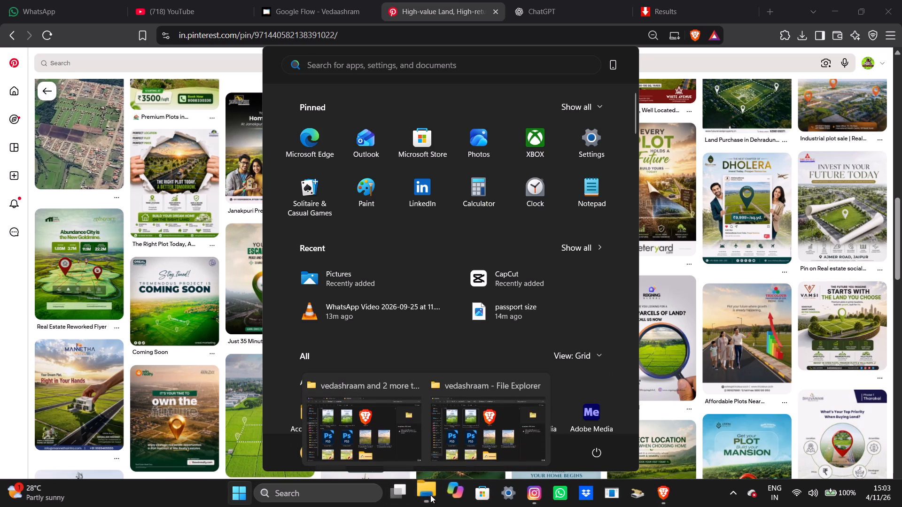
left_click(540, 390)
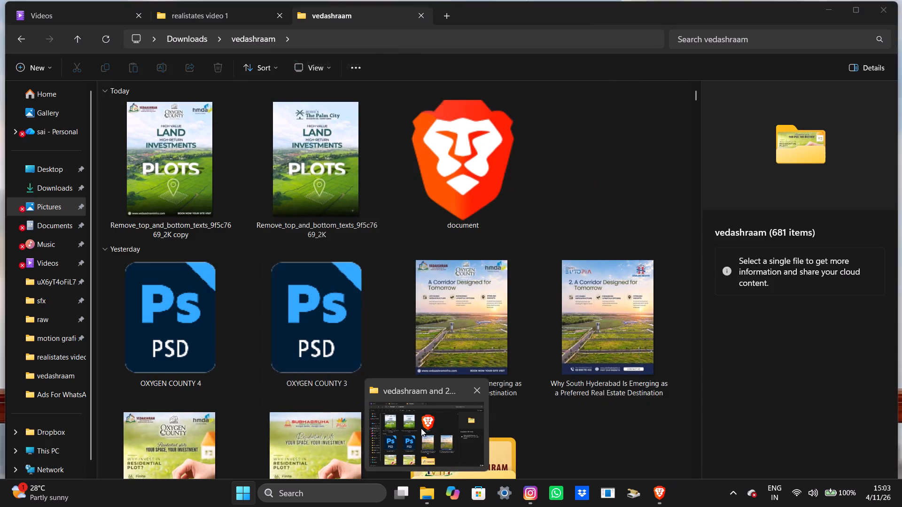
left_click(421, 428)
scroll(572, 190, "up", 4)
left_click(571, 190)
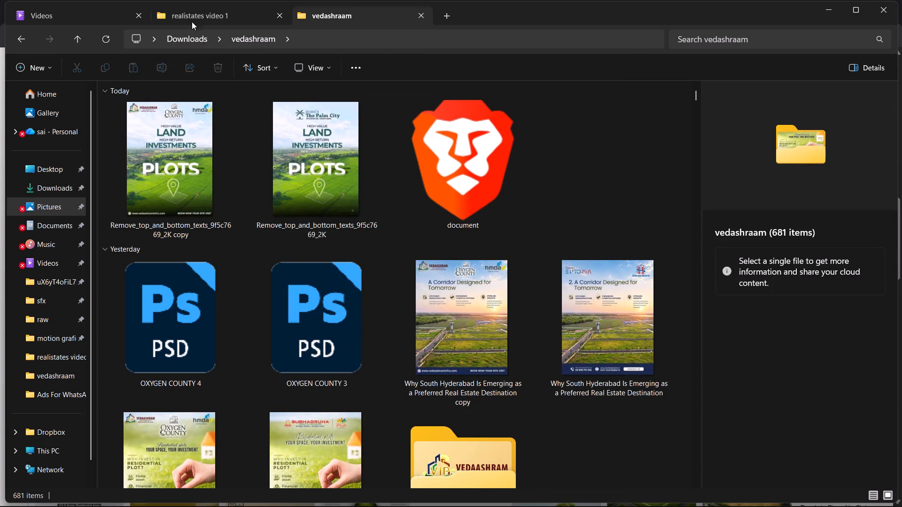
Check the realistates video 1 and Videos tabs, and move the vedashraam tab to the first place in the folder window.
left_click(195, 4)
left_click(191, 8)
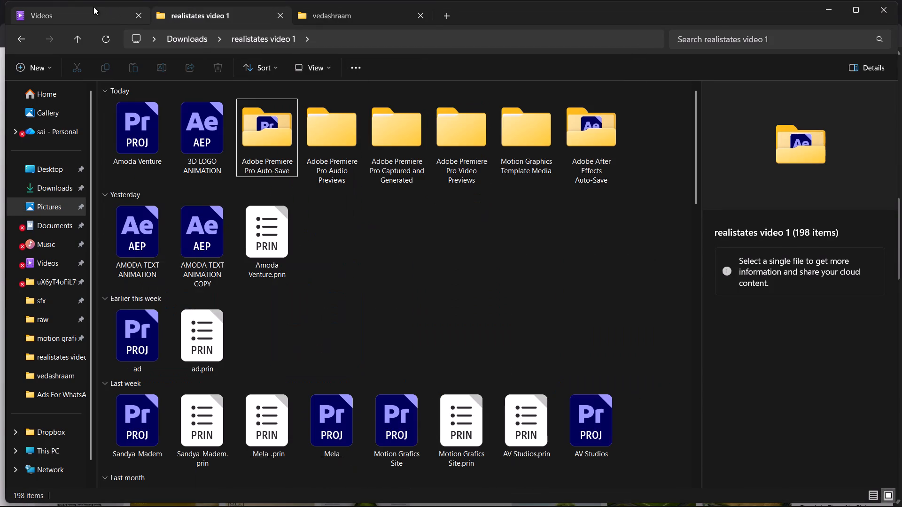
left_click(57, 16)
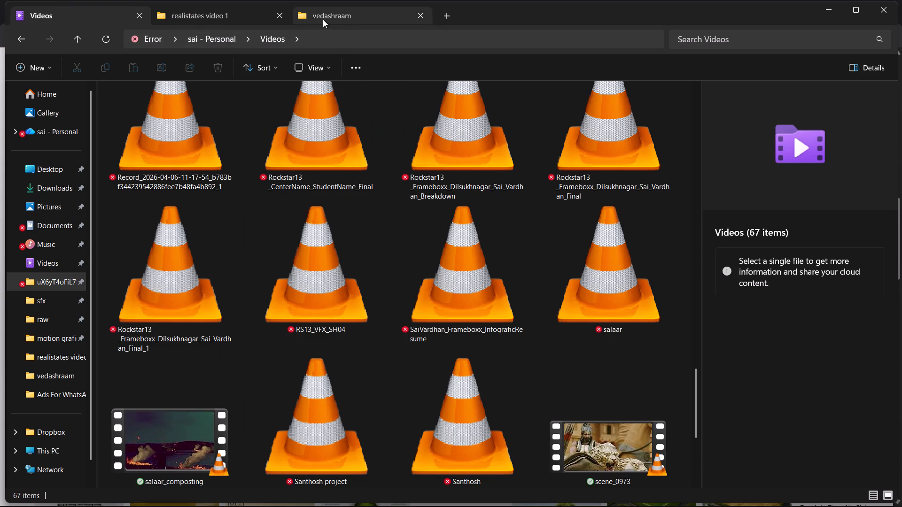
left_click(323, 18)
left_click_drag(354, 13, 105, 13)
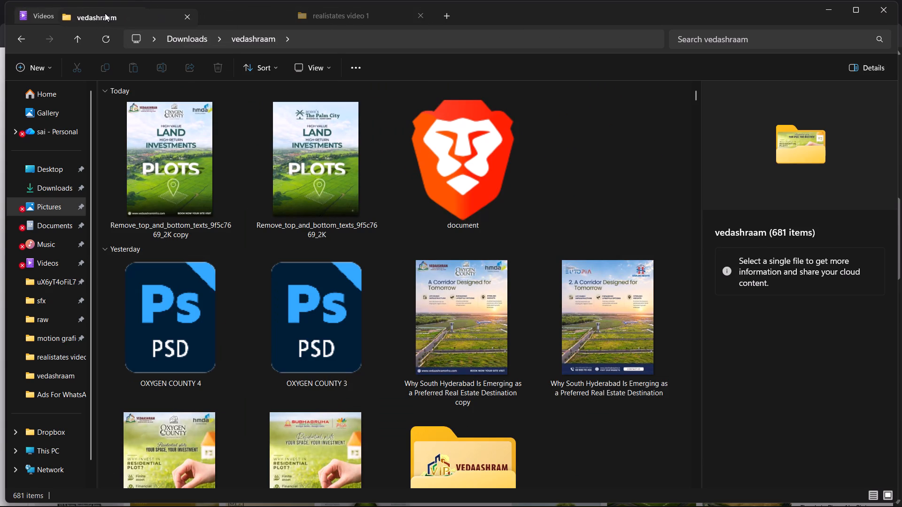
left_click_drag(105, 13, 38, 14)
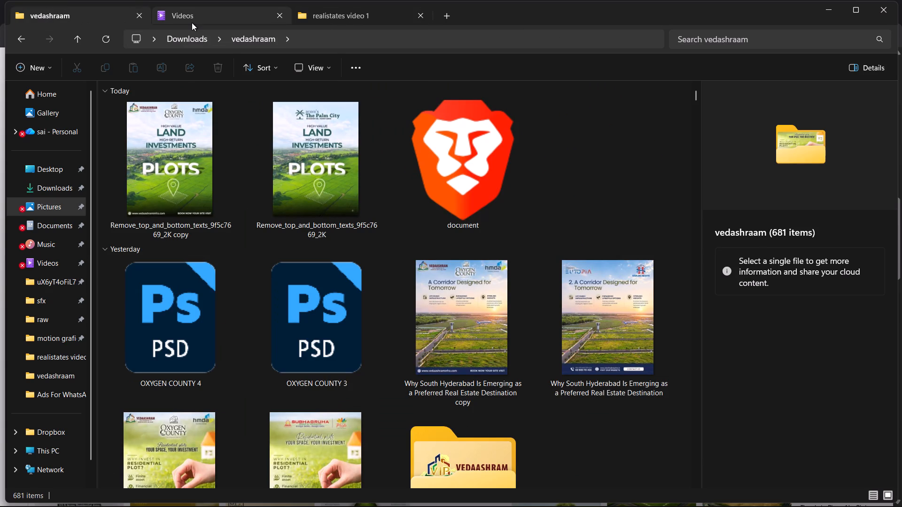
scroll(526, 142, "up", 4)
left_click(634, 138)
Minimise the folder window and look over the related plot posters on the Palm City pin page in Pinterest.
left_click(826, 14)
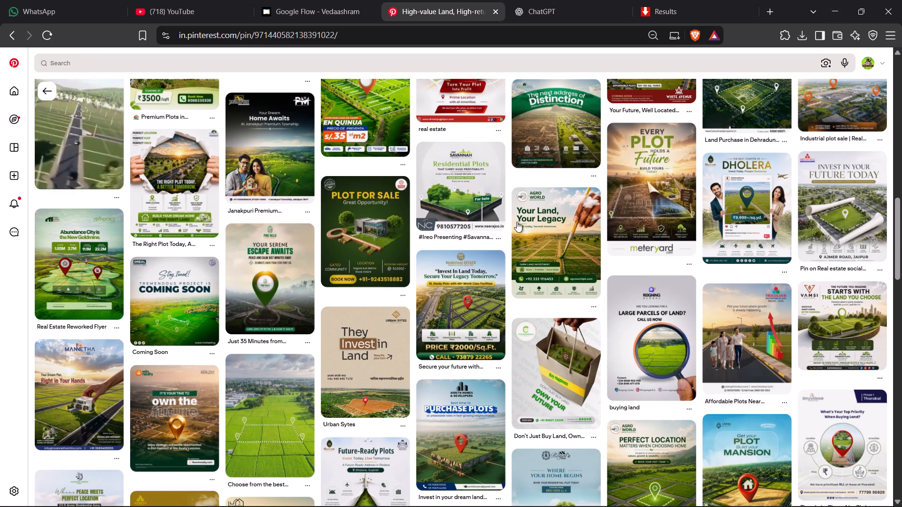
scroll(516, 222, "up", 3)
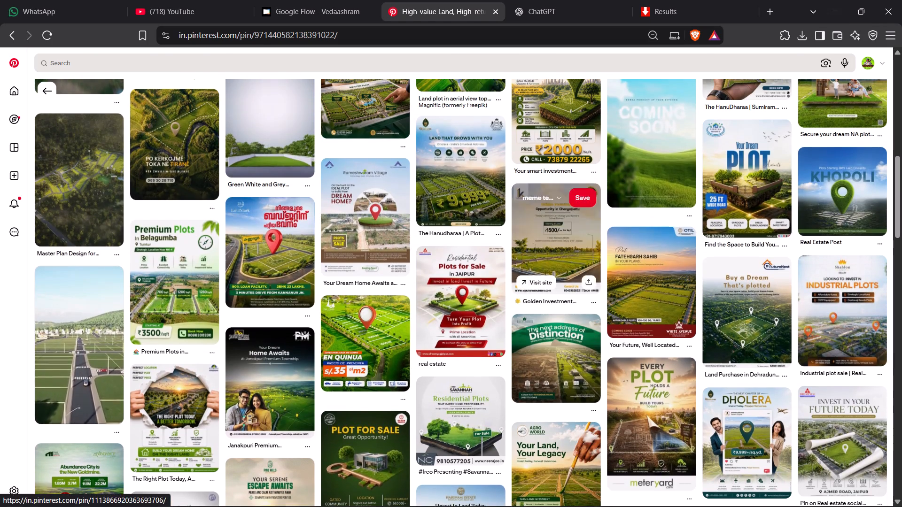
Launch Adobe Premiere and open the recent project named ad.
left_click(234, 502)
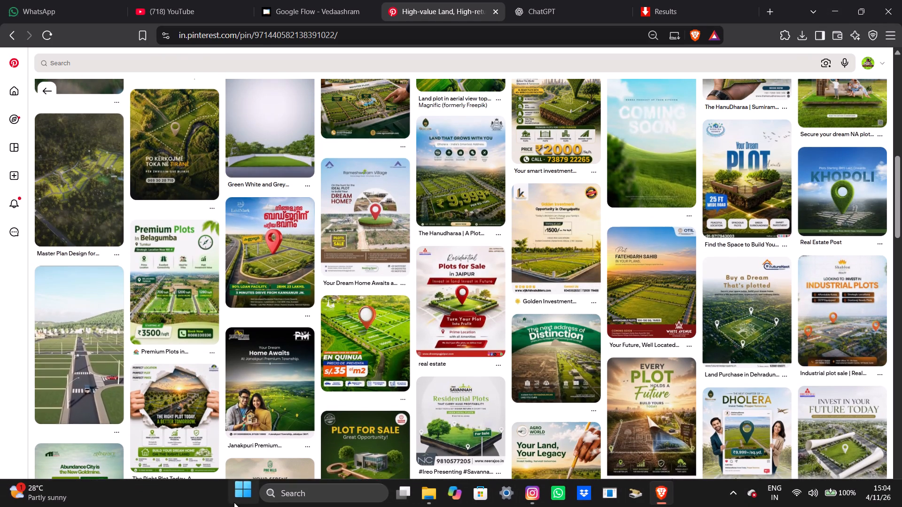
scroll(411, 399, "down", 2)
left_click(491, 321)
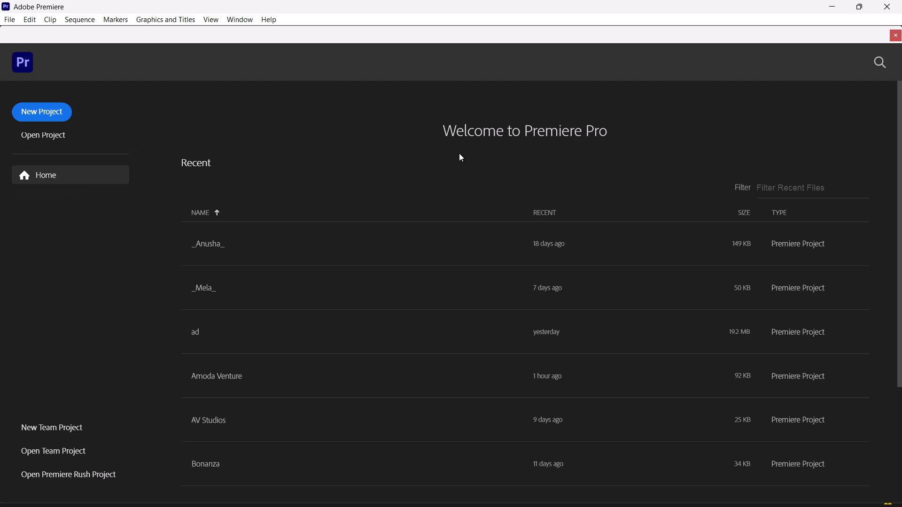
left_click(537, 317)
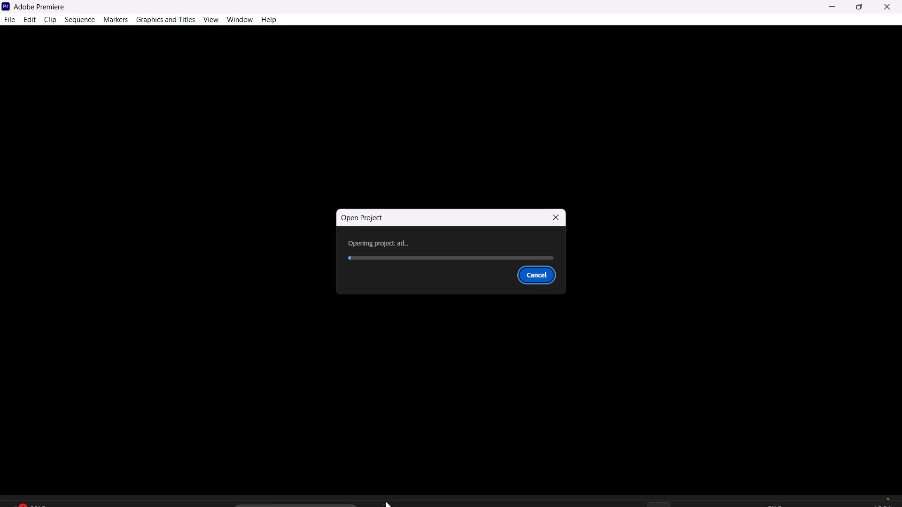
Switch to File Explorer while the project loads and show the Videos folder.
left_click(408, 478)
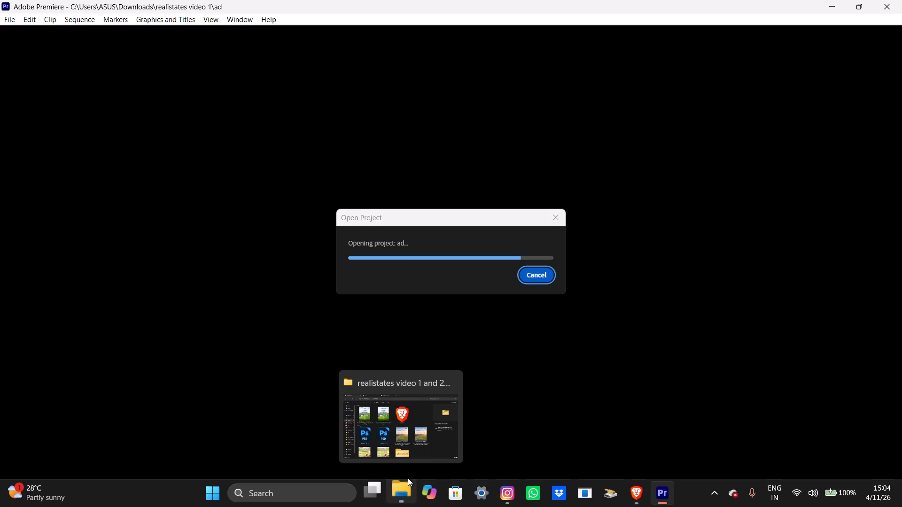
left_click(404, 495)
left_click(404, 495)
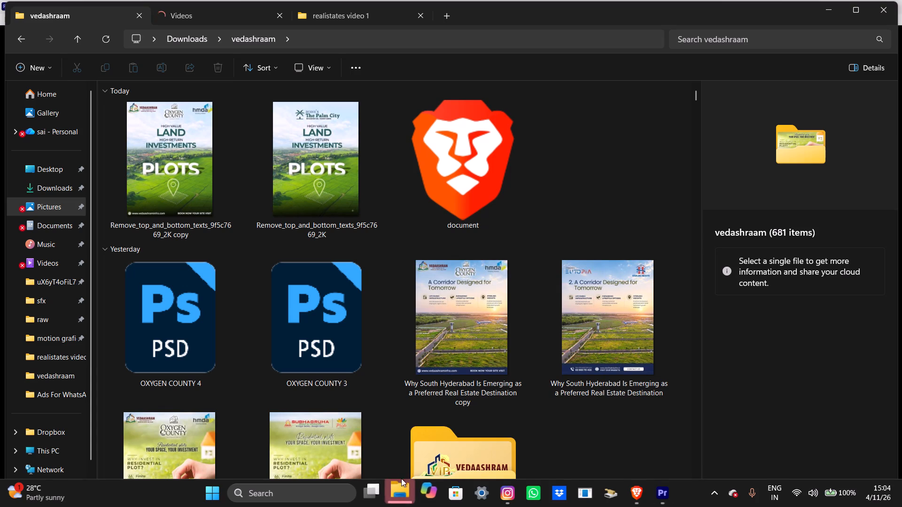
left_click(205, 10)
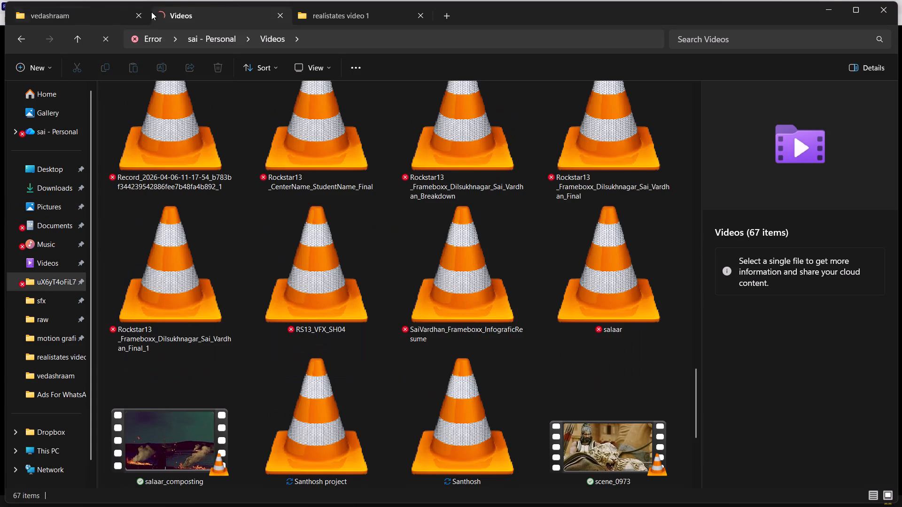
Switch to the vedashraam folder and look through its posters, videos, archives and subfolders to locate the Ads For WhatsApp folder.
left_click(64, 4)
left_click(52, 18)
scroll(243, 208, "down", 6)
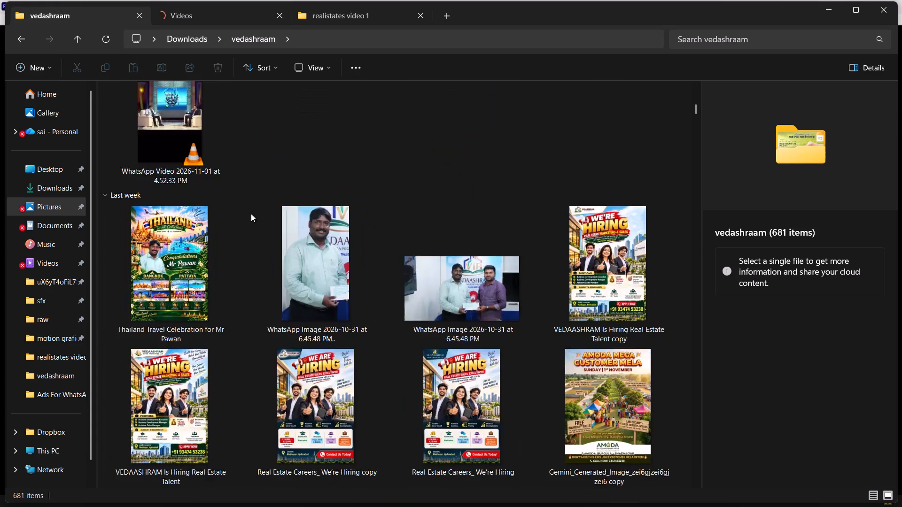
scroll(251, 214, "down", 20)
scroll(251, 214, "down", 2)
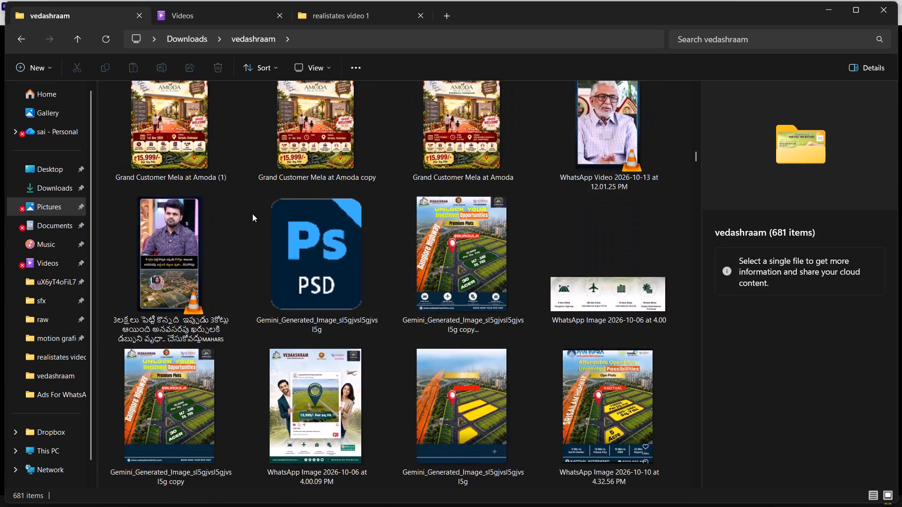
scroll(252, 214, "down", 19)
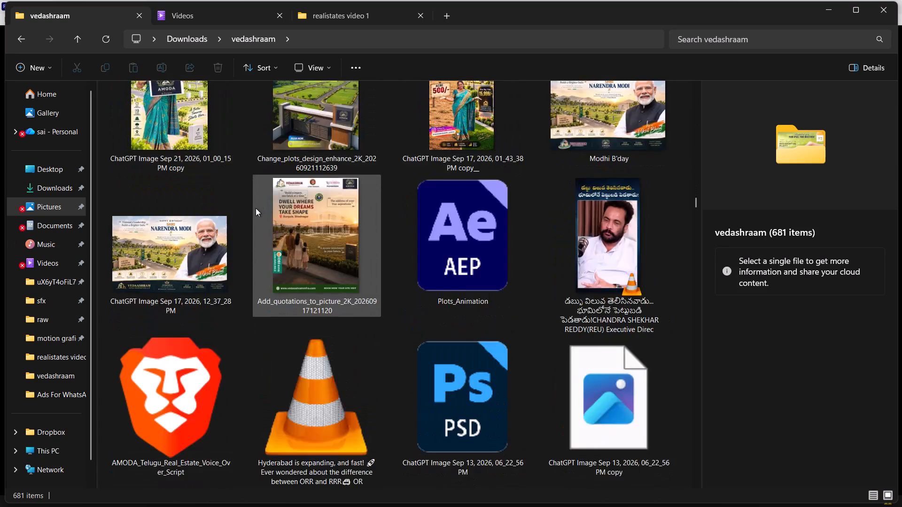
scroll(256, 208, "down", 20)
scroll(256, 208, "down", 1)
scroll(256, 208, "up", 1)
scroll(256, 208, "down", 5)
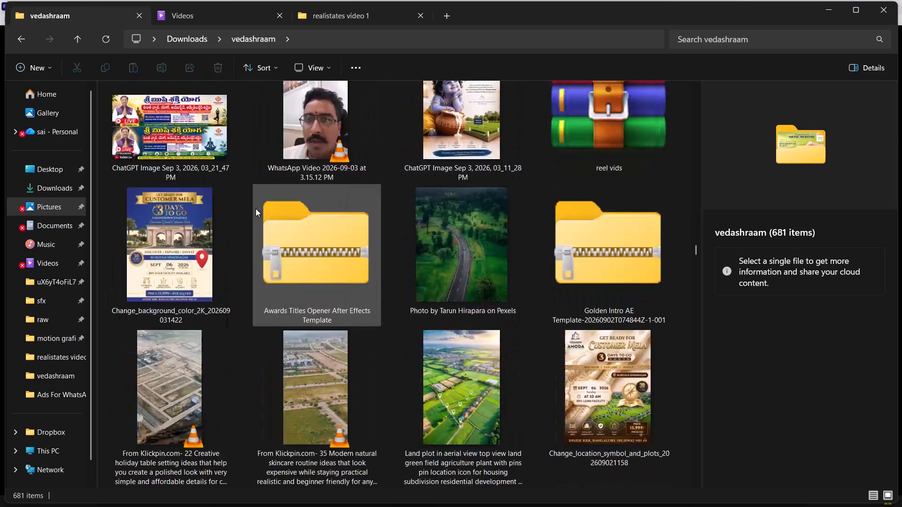
scroll(256, 208, "down", 17)
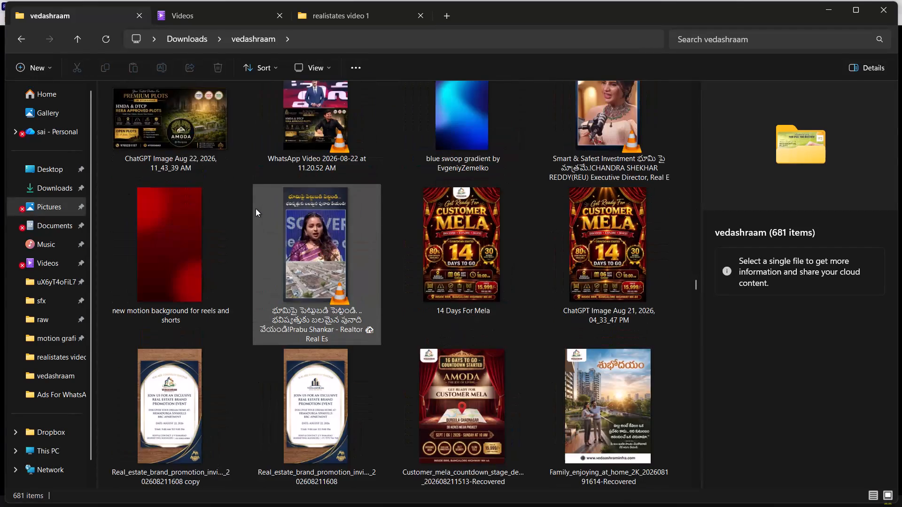
scroll(256, 208, "down", 12)
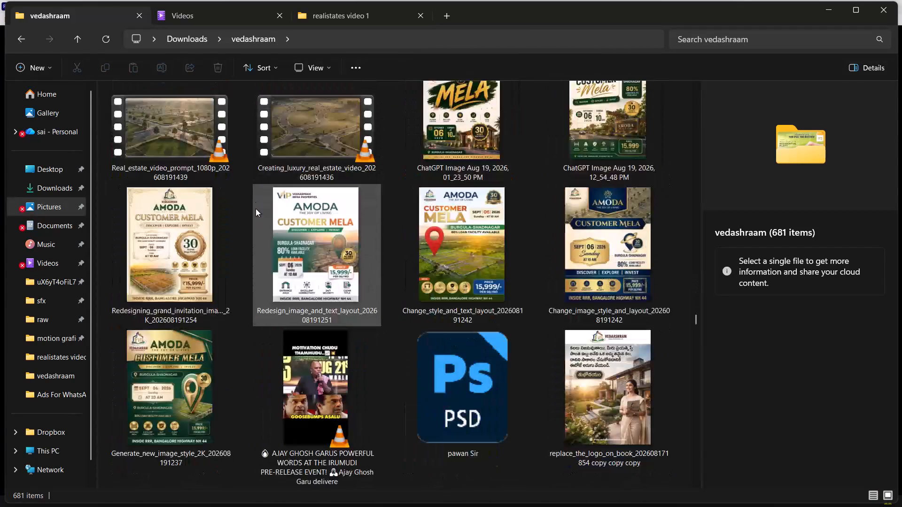
scroll(256, 208, "down", 13)
scroll(256, 208, "down", 20)
scroll(256, 208, "down", 18)
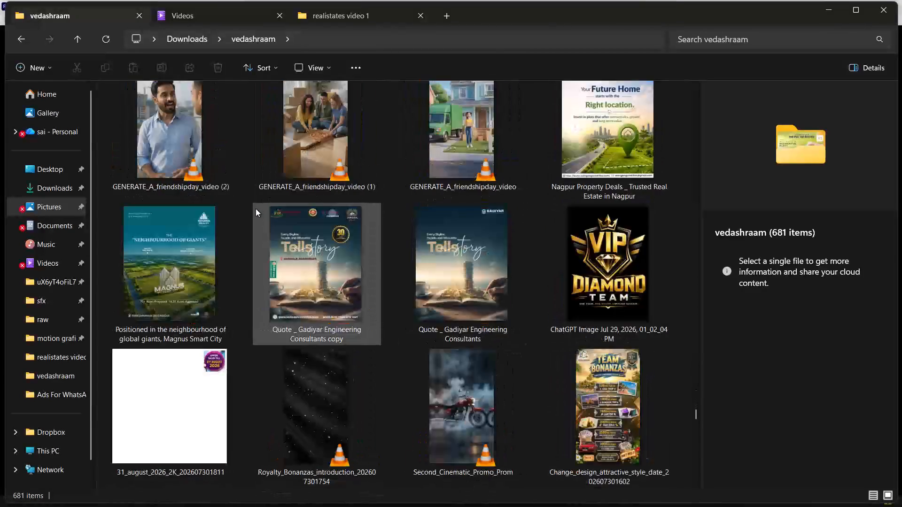
scroll(256, 208, "down", 20)
scroll(256, 208, "down", 20)
scroll(256, 208, "down", 3)
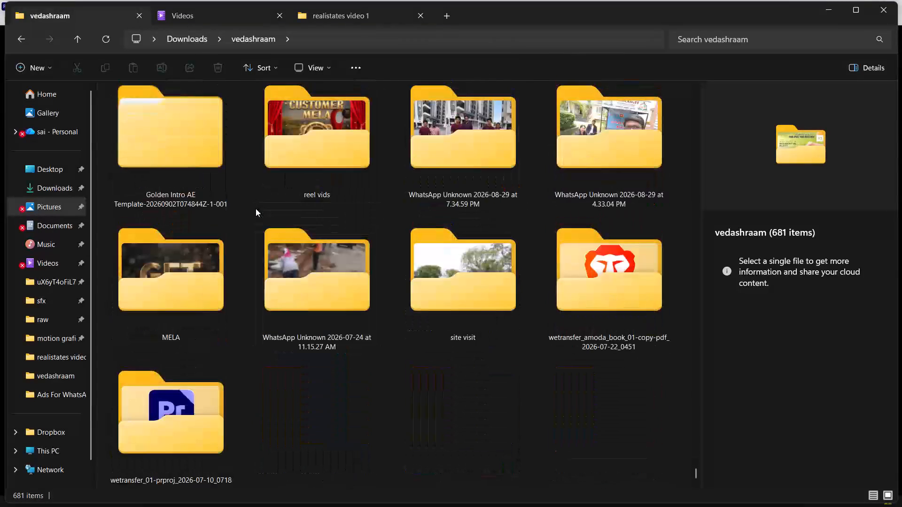
scroll(256, 208, "down", 11)
scroll(413, 199, "up", 3)
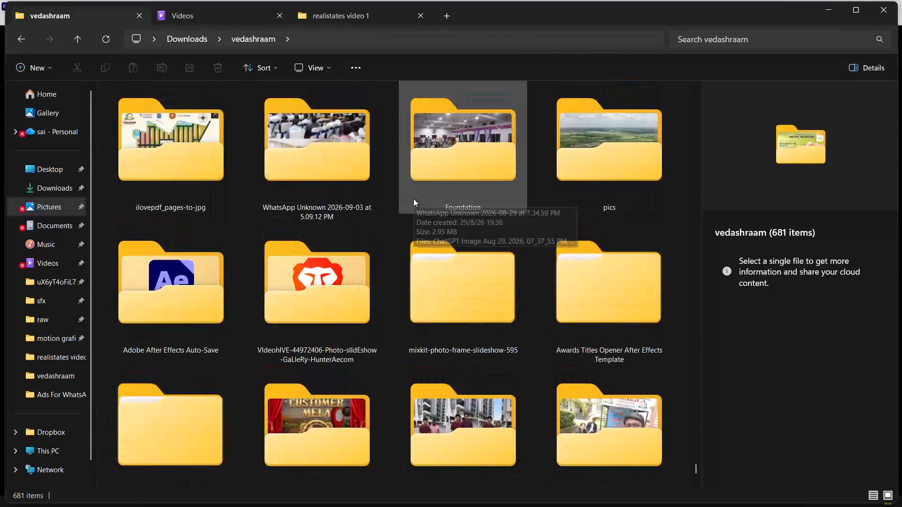
scroll(413, 199, "up", 1)
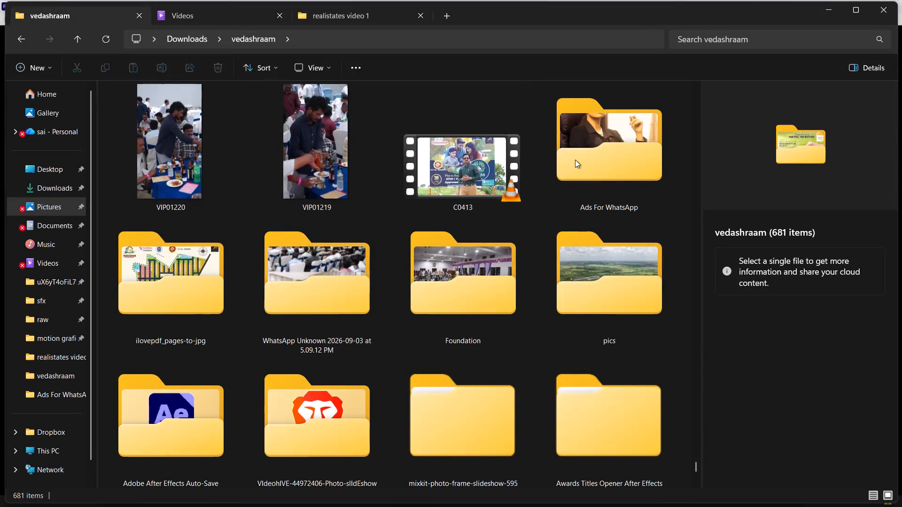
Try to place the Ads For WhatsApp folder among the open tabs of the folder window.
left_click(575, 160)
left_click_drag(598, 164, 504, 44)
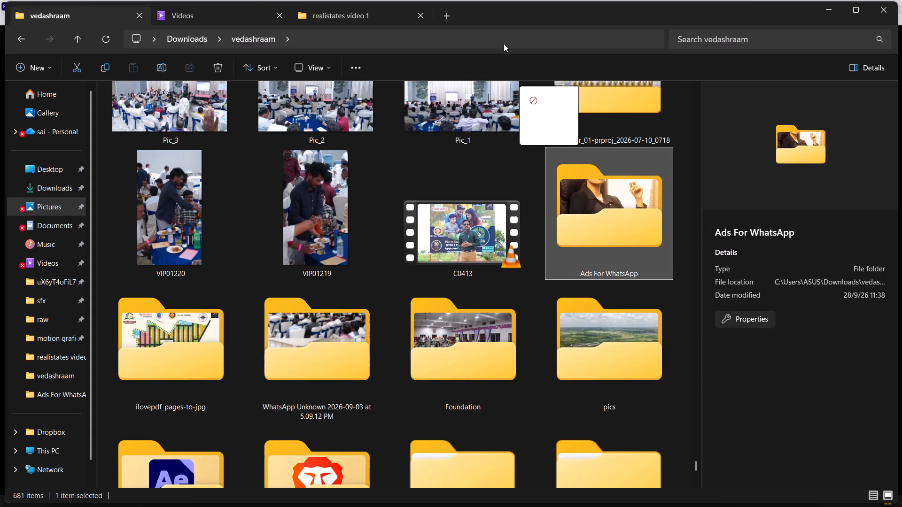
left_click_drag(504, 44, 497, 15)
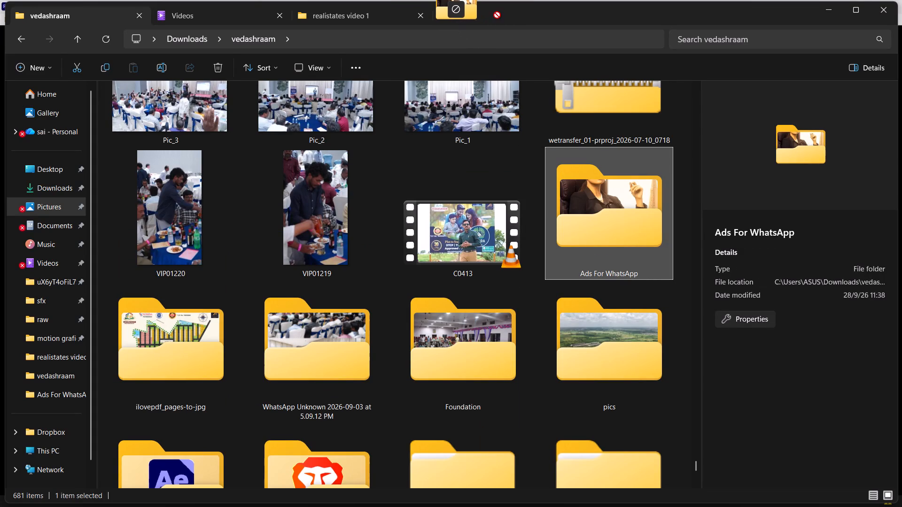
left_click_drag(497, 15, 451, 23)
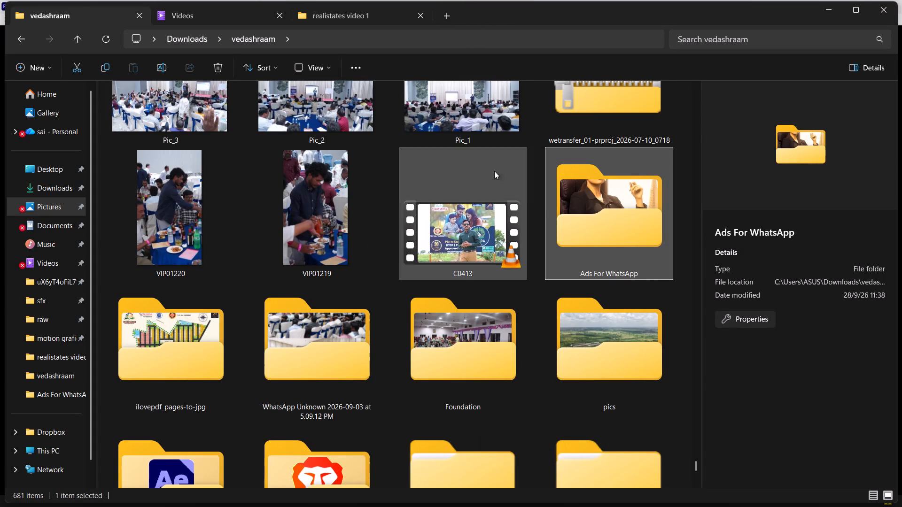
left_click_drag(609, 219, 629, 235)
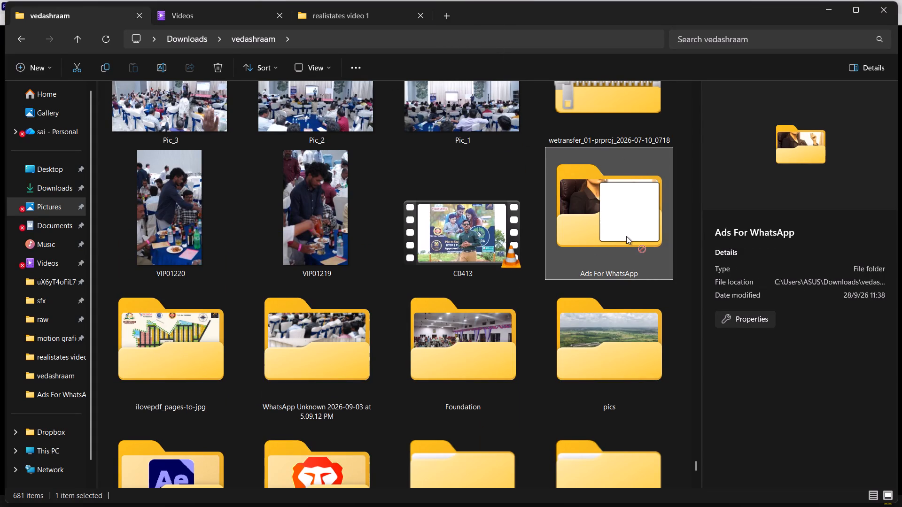
Open the Ads For WhatsApp folder in a new tab.
right_click(604, 239)
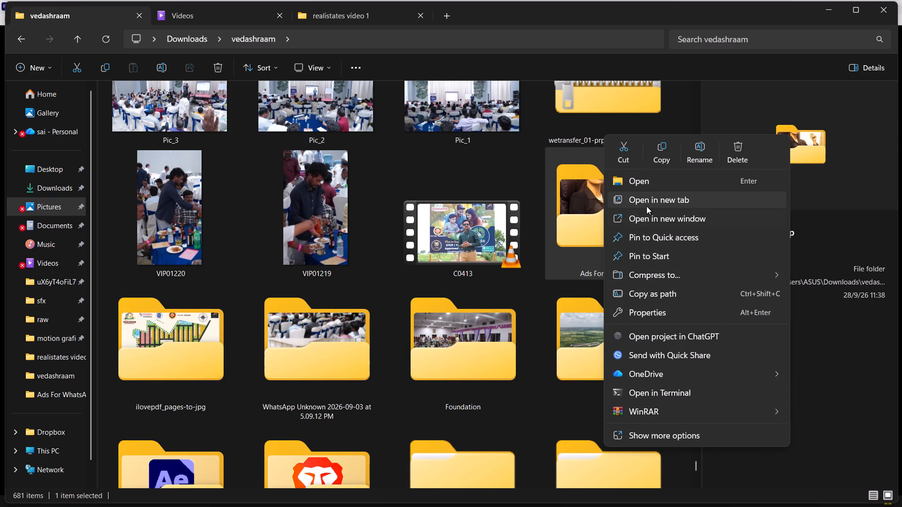
left_click(647, 202)
View the event photos VIP01219 and VIP01220 alternately, inspecting VIP01220 up close, and close the photo viewer.
double_click(301, 217)
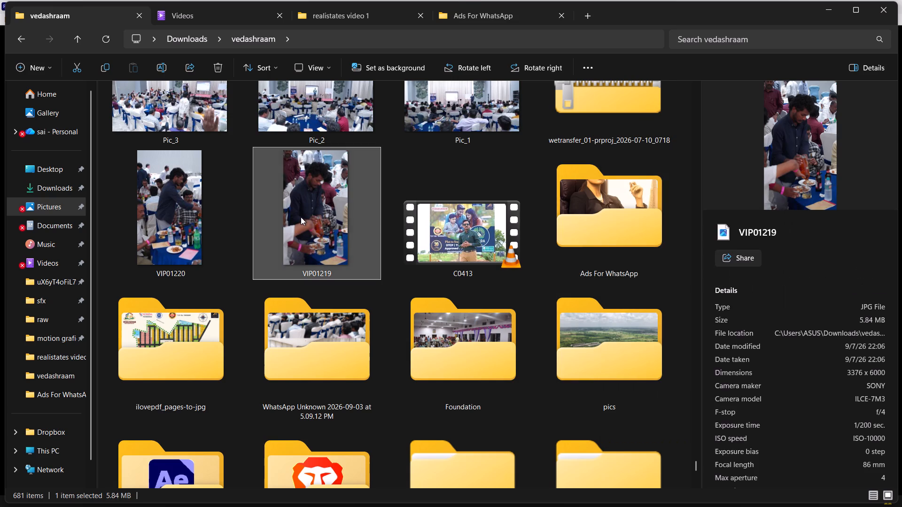
scroll(456, 221, "up", 3)
scroll(456, 221, "down", 4)
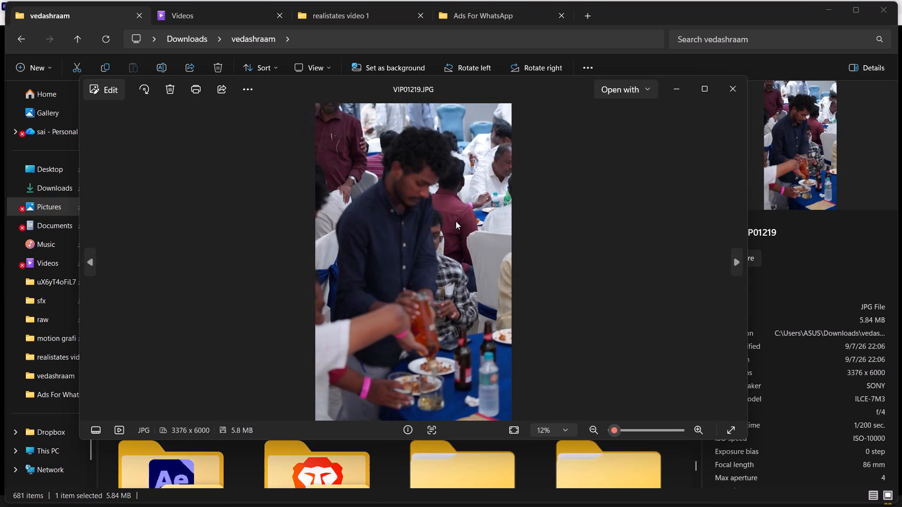
scroll(456, 221, "down", 2)
left_click(92, 257)
scroll(476, 200, "up", 3)
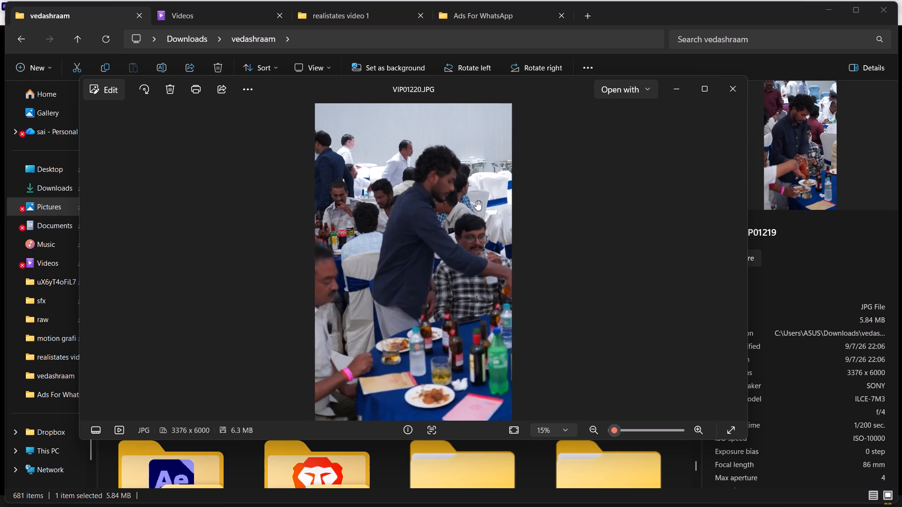
scroll(476, 200, "up", 6)
left_click_drag(518, 192, 406, 228)
scroll(394, 227, "down", 1)
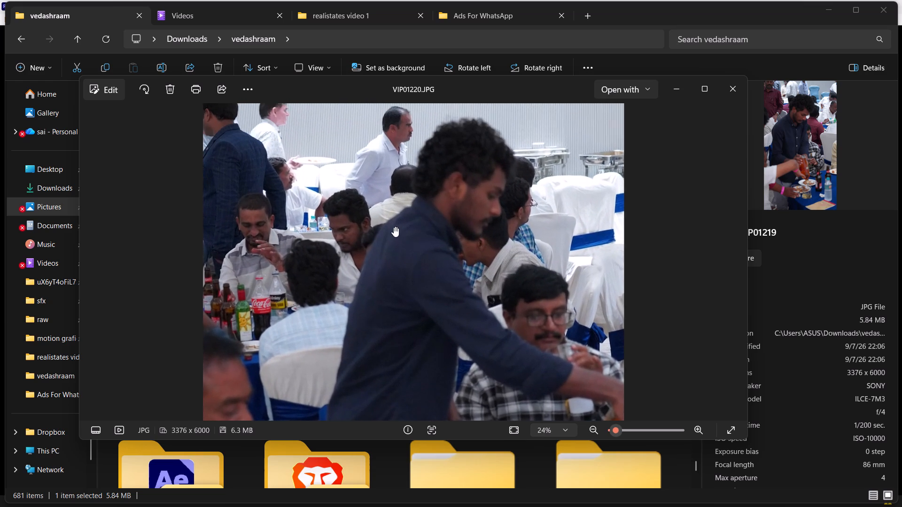
scroll(394, 227, "down", 7)
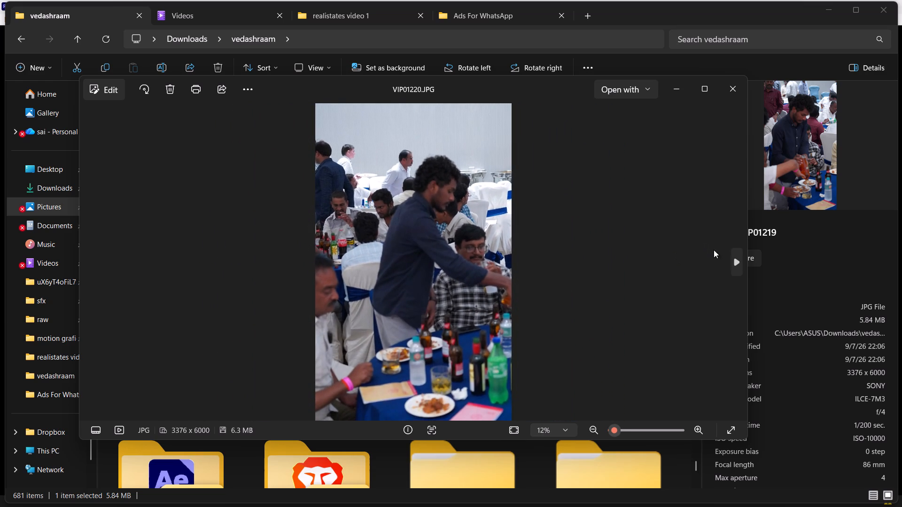
left_click(726, 262)
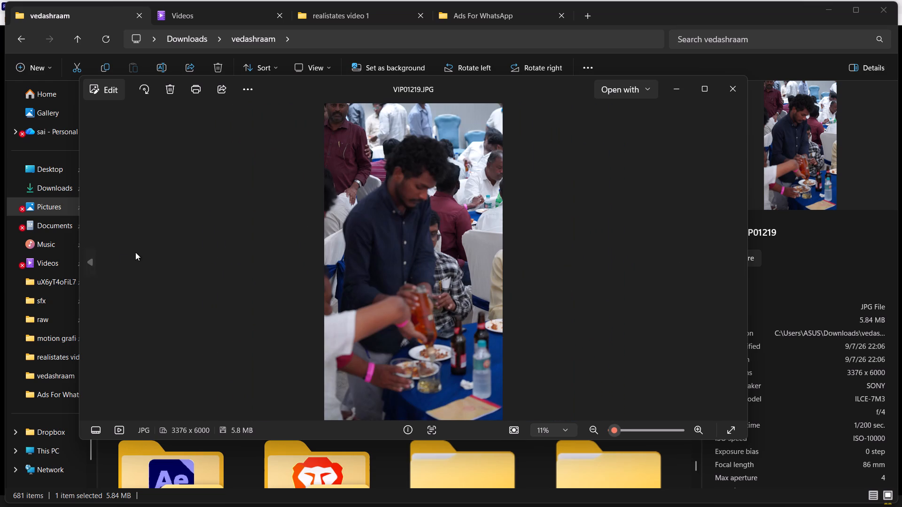
left_click(105, 257)
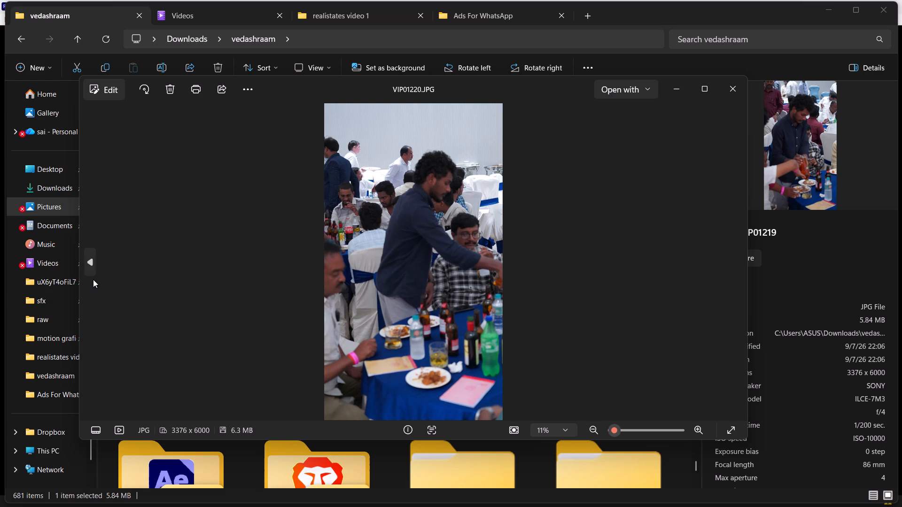
left_click(713, 267)
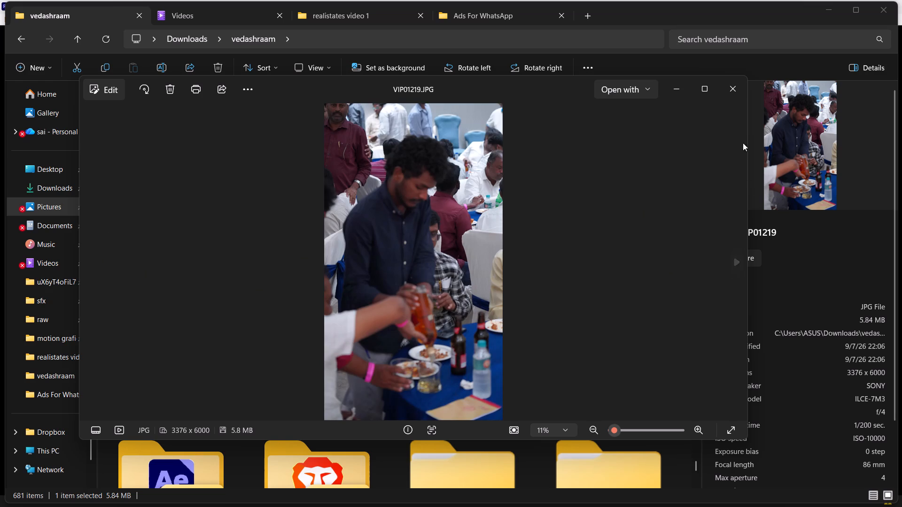
left_click(734, 92)
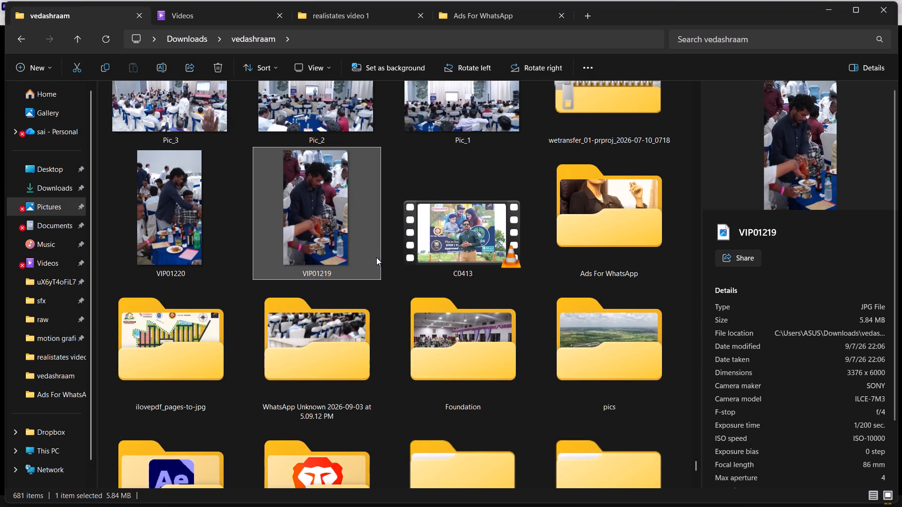
Preview the business conference photos from Pic_1 to Pic_4 in the vedashraam folder and close the viewer.
scroll(374, 257, "up", 1)
double_click(447, 244)
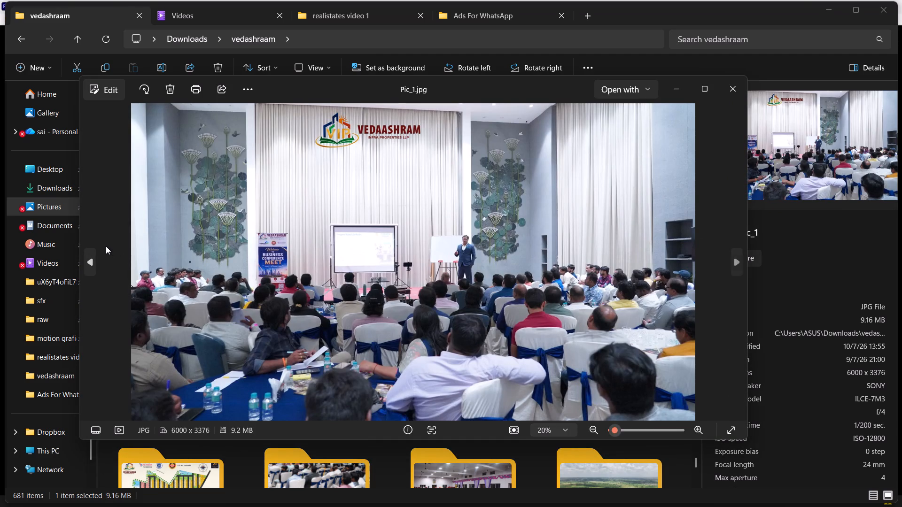
double_click(106, 246)
left_click(106, 246)
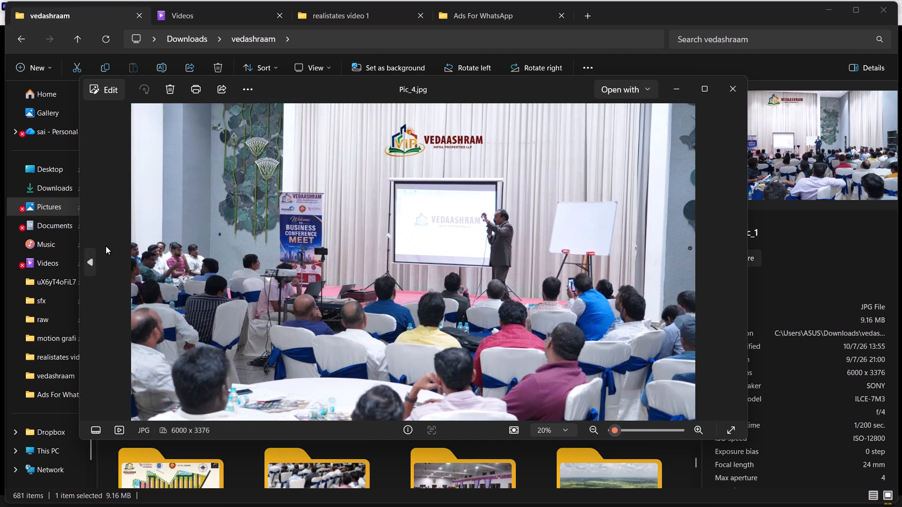
left_click(720, 84)
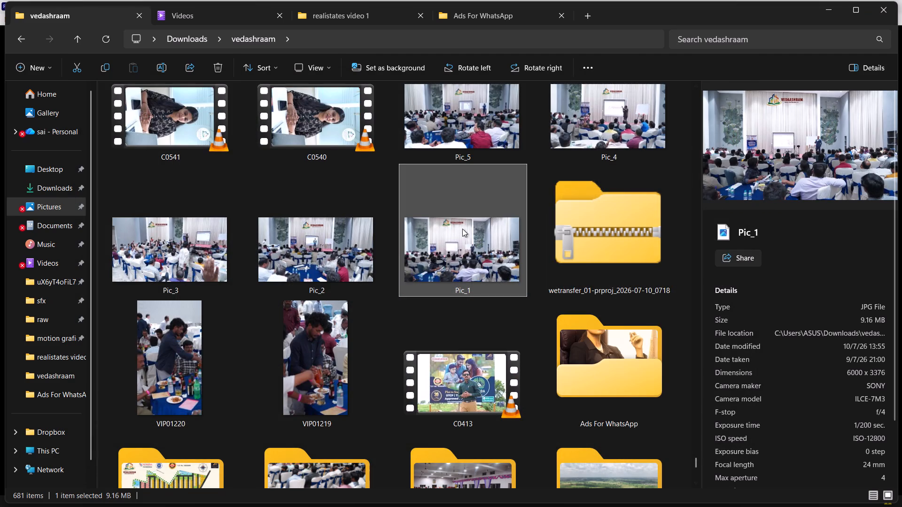
Preview the VIP01219 photo in the vedashraam folder and close the viewer.
double_click(302, 354)
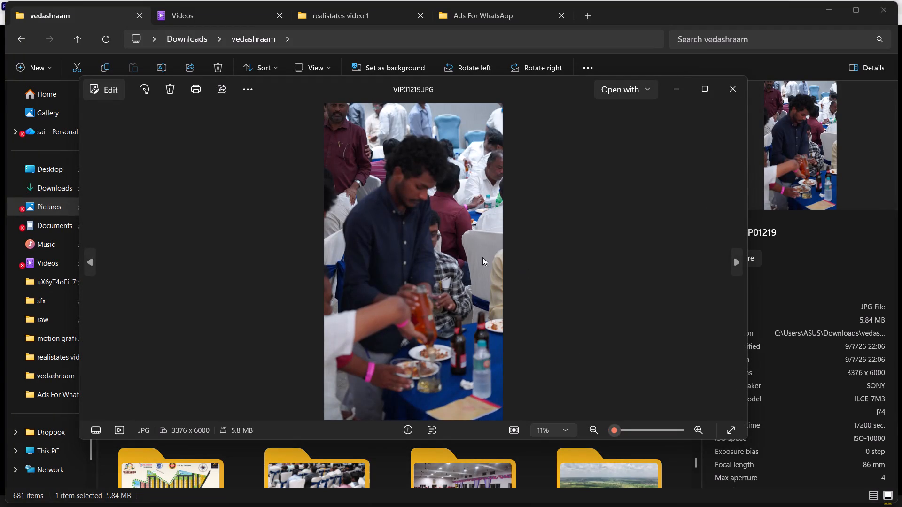
left_click(731, 96)
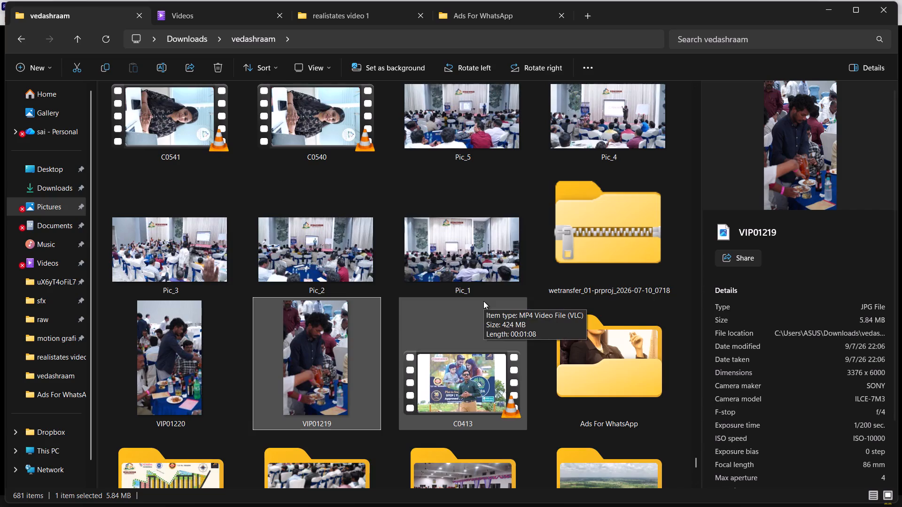
Look through the vedashraam folder's real estate posters, videos and images for usable ad media.
scroll(445, 258, "up", 1)
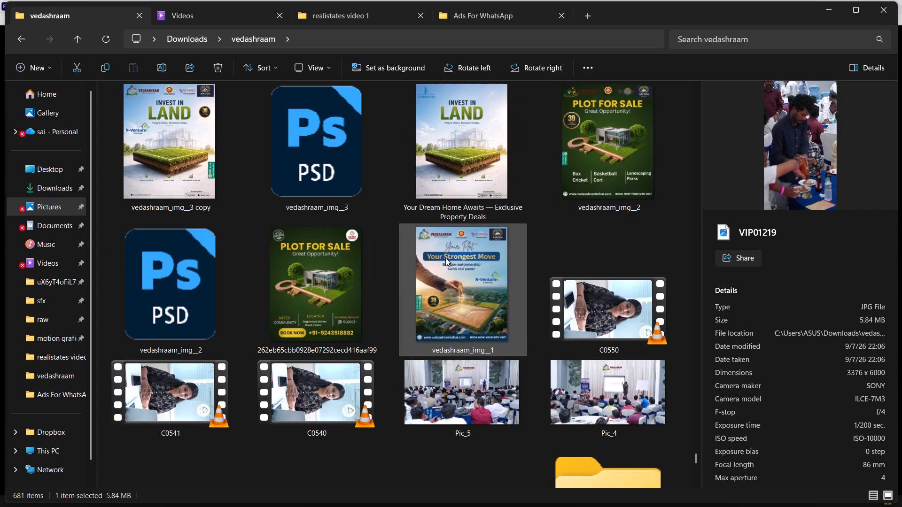
scroll(445, 258, "up", 12)
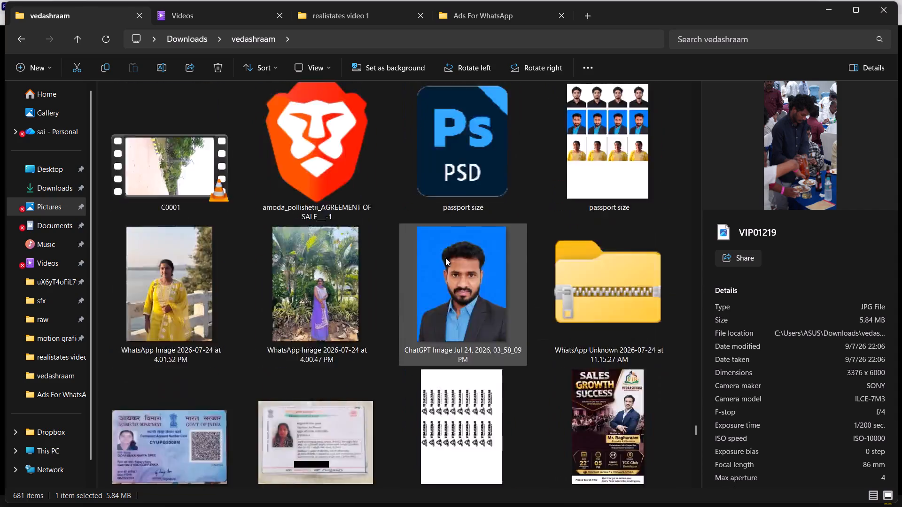
scroll(445, 258, "up", 1)
scroll(445, 258, "up", 20)
scroll(445, 258, "up", 4)
scroll(445, 258, "down", 2)
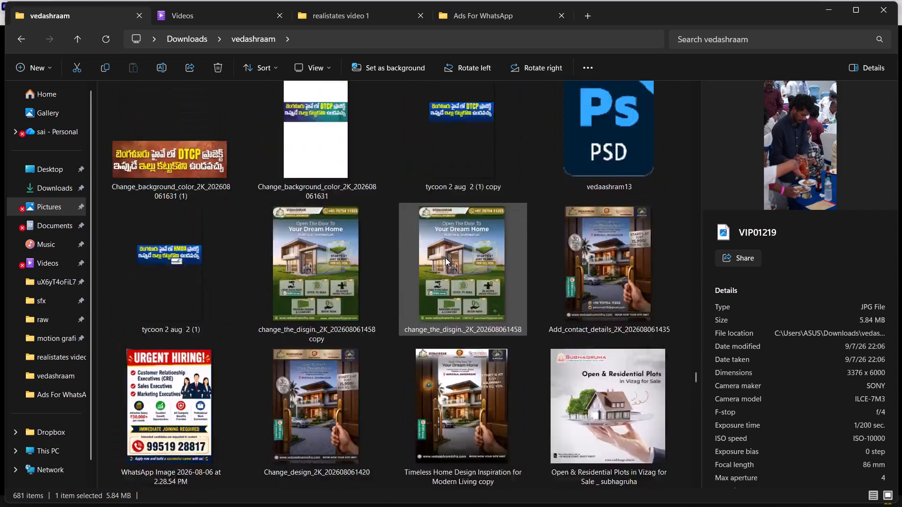
scroll(445, 258, "down", 8)
scroll(445, 258, "up", 4)
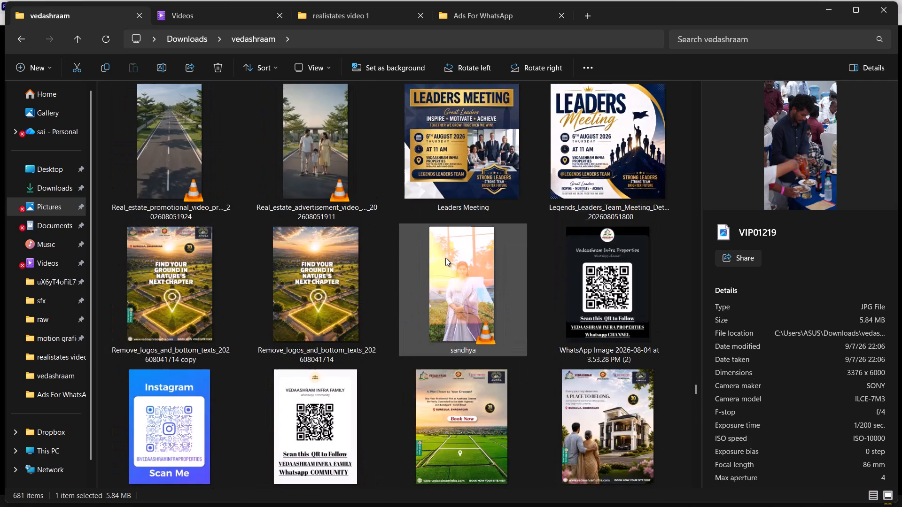
scroll(445, 258, "down", 3)
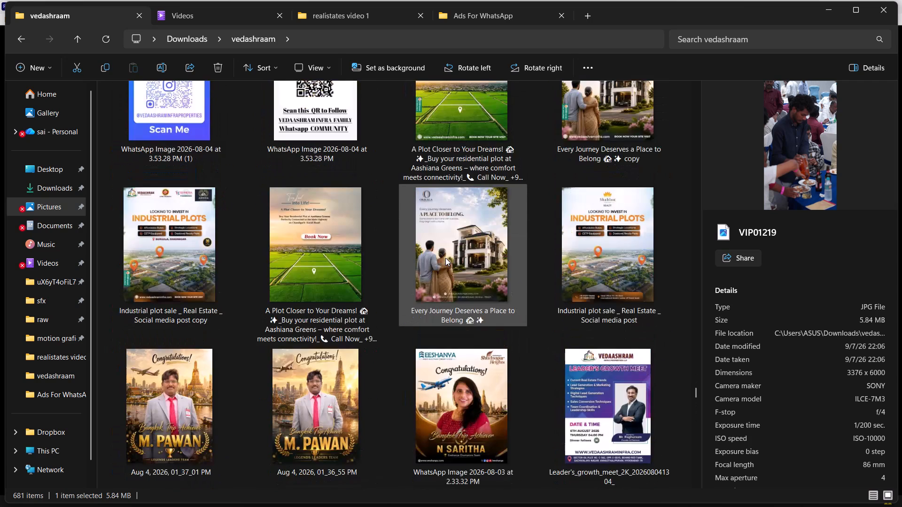
scroll(445, 258, "down", 1)
Preview the WhatsApp Image 2026-08-03 poster and the two Aug 4, 2026 Bangkok Trip Achiever posters, closing the viewer after checking them.
double_click(459, 256)
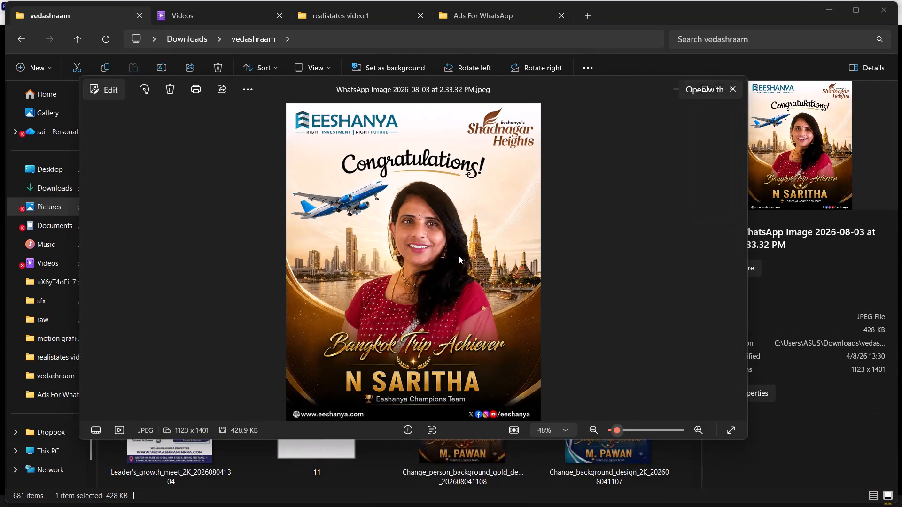
left_click(734, 86)
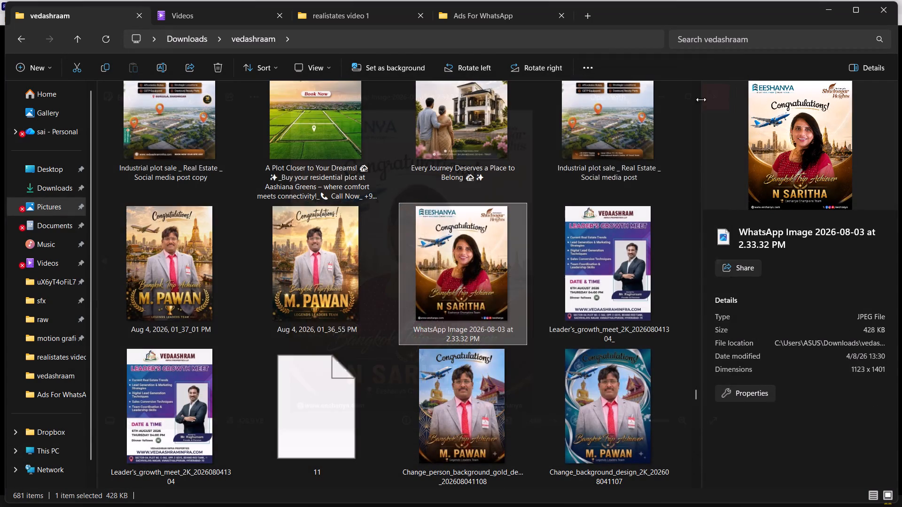
double_click(311, 254)
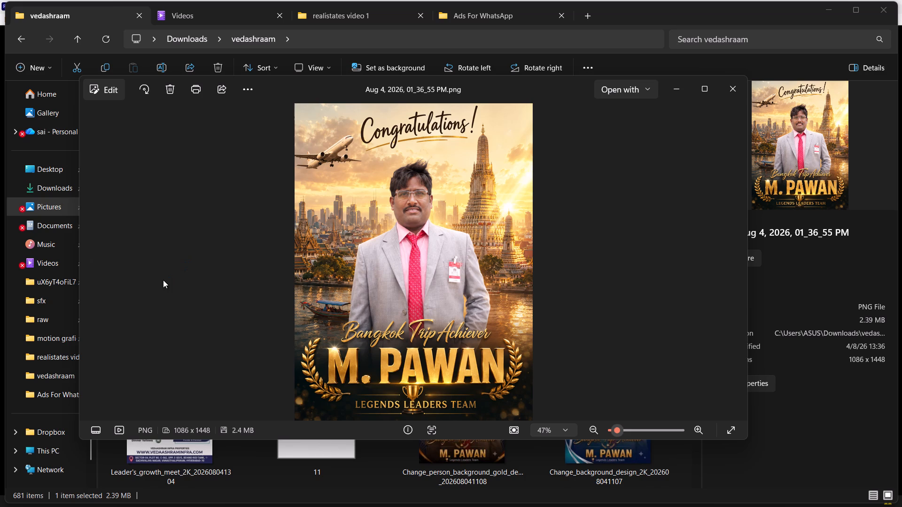
left_click(99, 275)
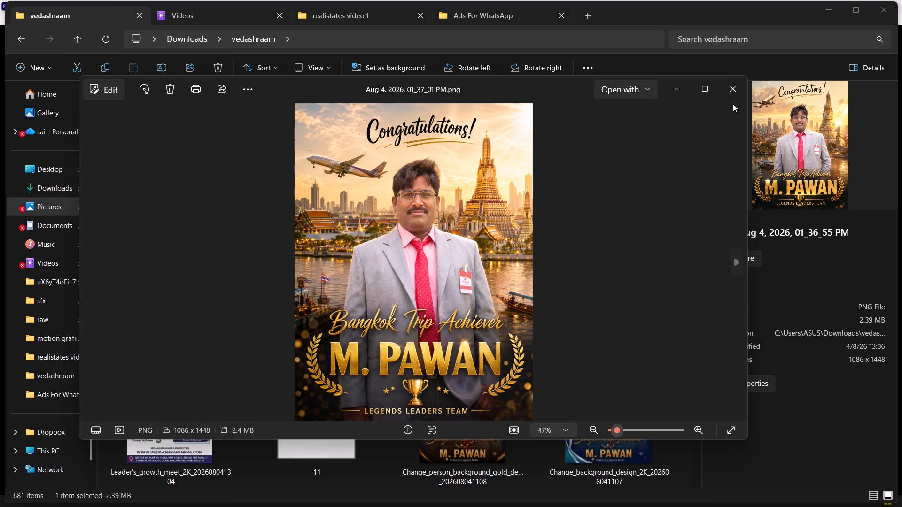
left_click(735, 92)
Look over the newer plot posters and site photos in the vedashraam folder, and reopen the Aug 4, 2026, 01_36_55 PM poster.
scroll(485, 324, "up", 12)
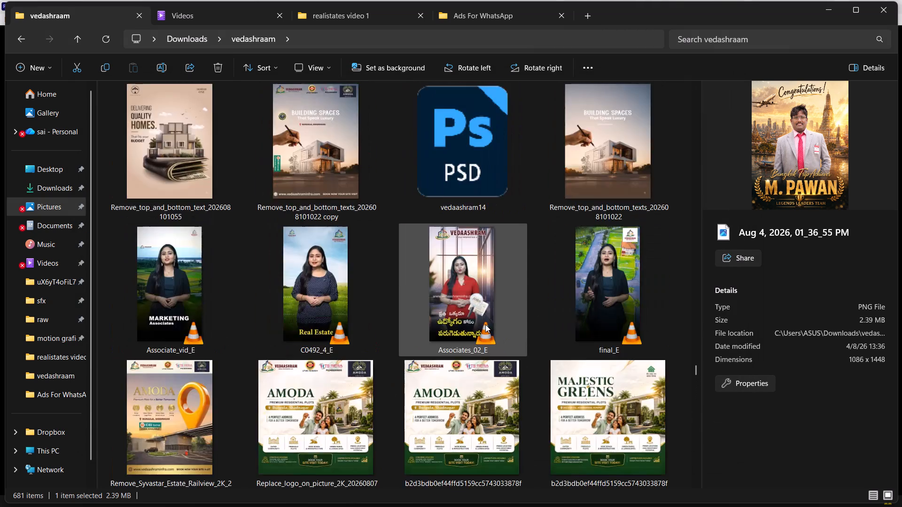
scroll(485, 324, "up", 4)
scroll(485, 324, "down", 2)
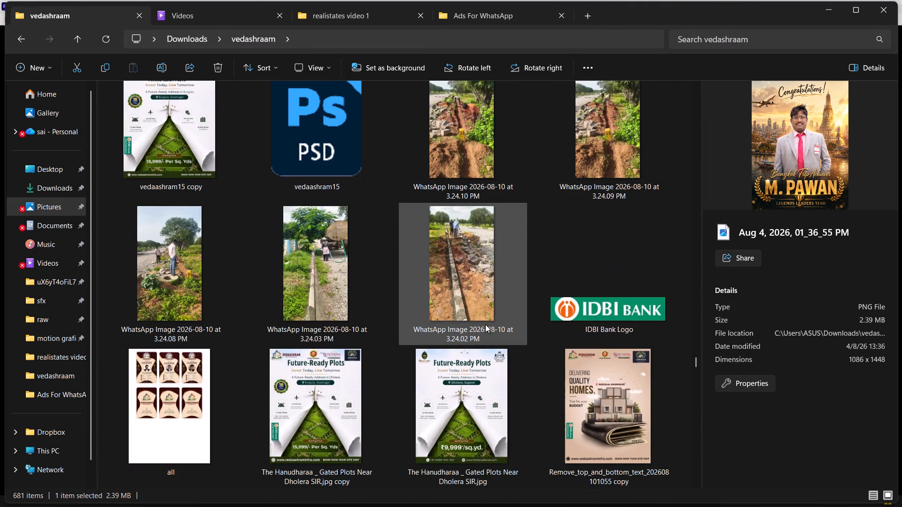
scroll(485, 324, "down", 9)
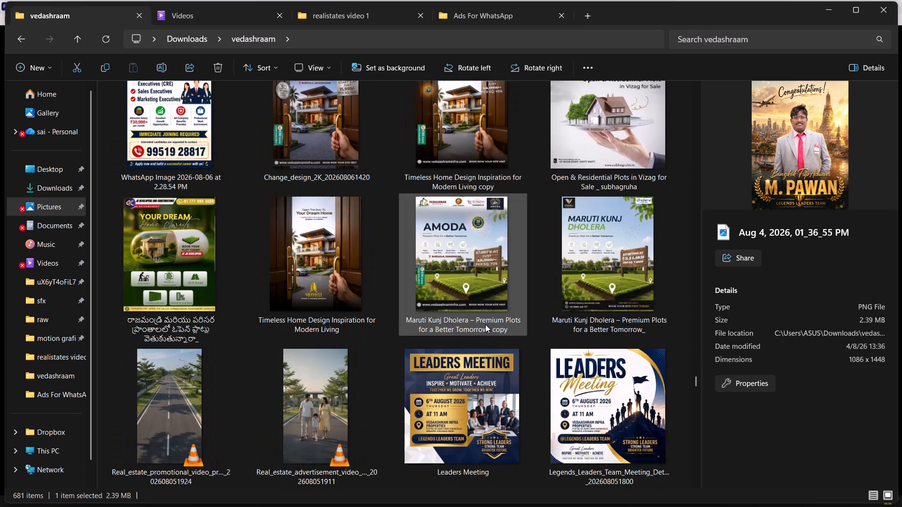
scroll(485, 324, "down", 5)
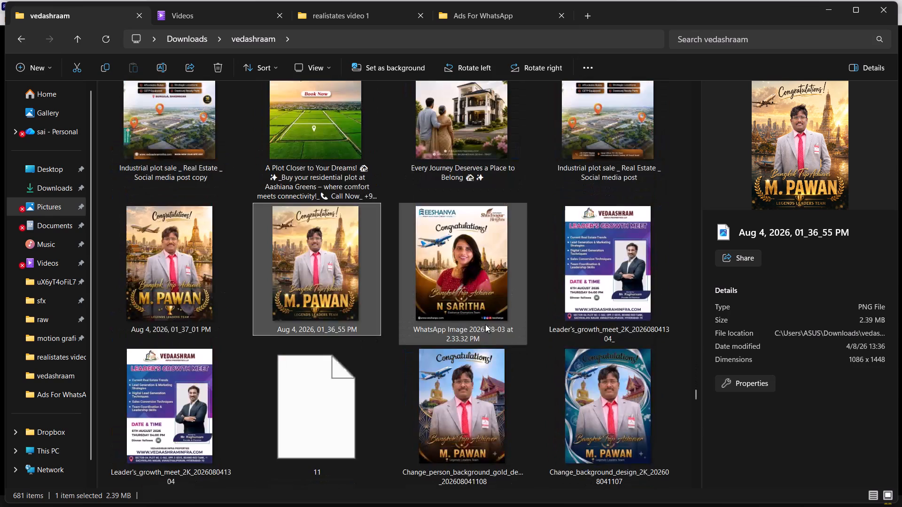
double_click(362, 322)
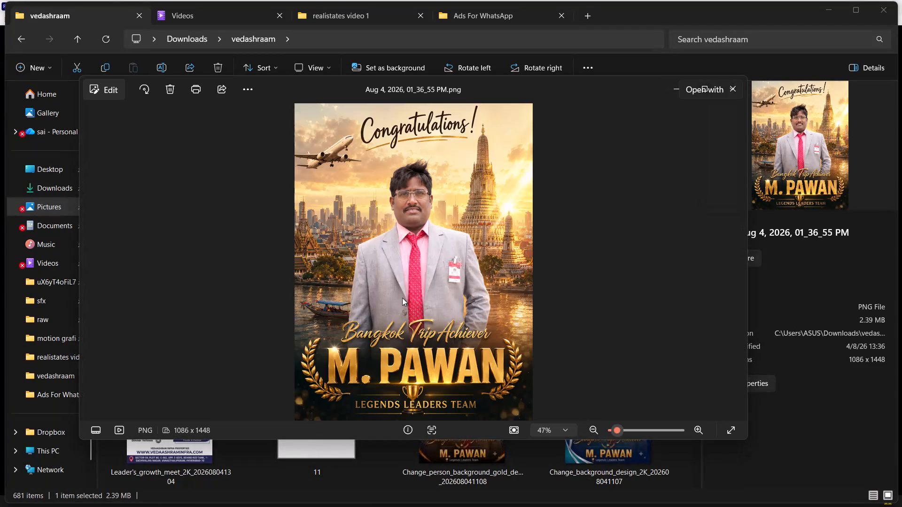
Inspect the Bangkok Trip Achiever congratulations poster up close in Photos and close it.
scroll(462, 272, "up", 11)
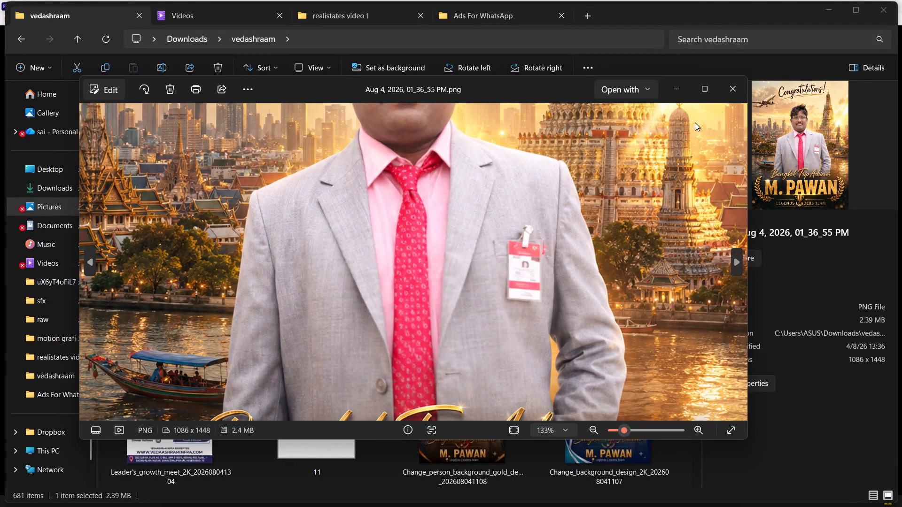
left_click(739, 85)
Look through the vedashraam folder's August posters, photos and video clips, working towards the newer files.
scroll(460, 261, "up", 16)
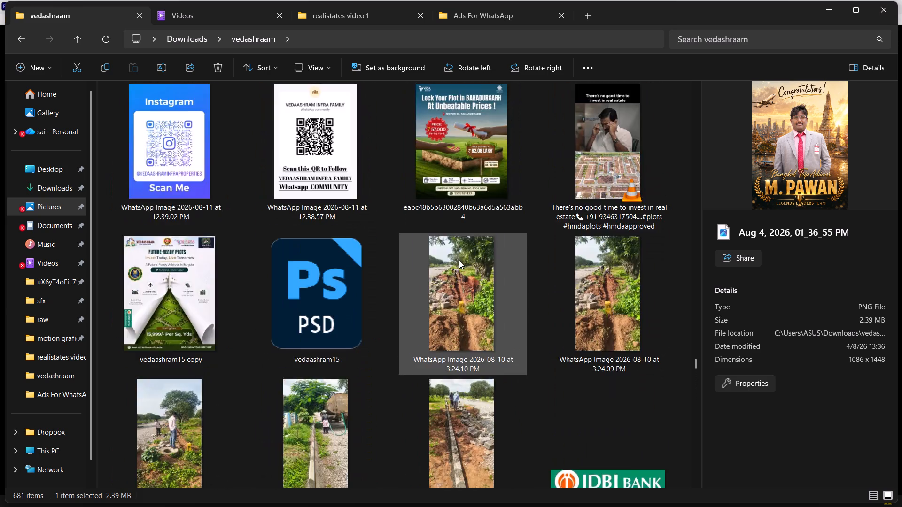
scroll(459, 261, "up", 4)
scroll(459, 261, "down", 3)
scroll(459, 261, "up", 11)
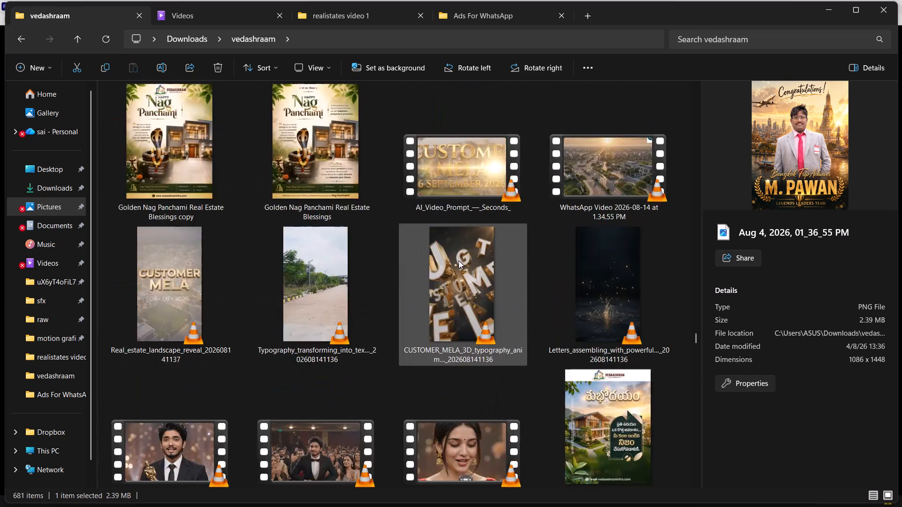
scroll(459, 261, "up", 13)
scroll(459, 261, "down", 10)
scroll(459, 261, "up", 2)
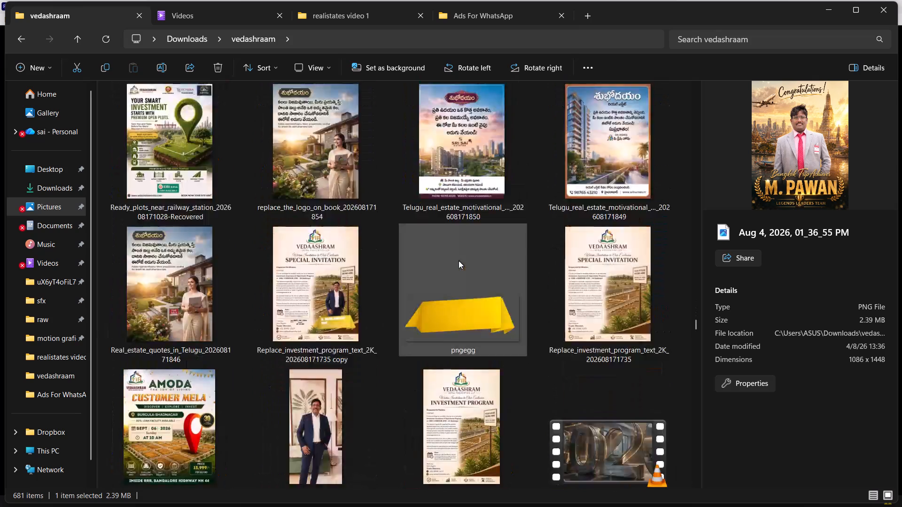
scroll(459, 261, "up", 16)
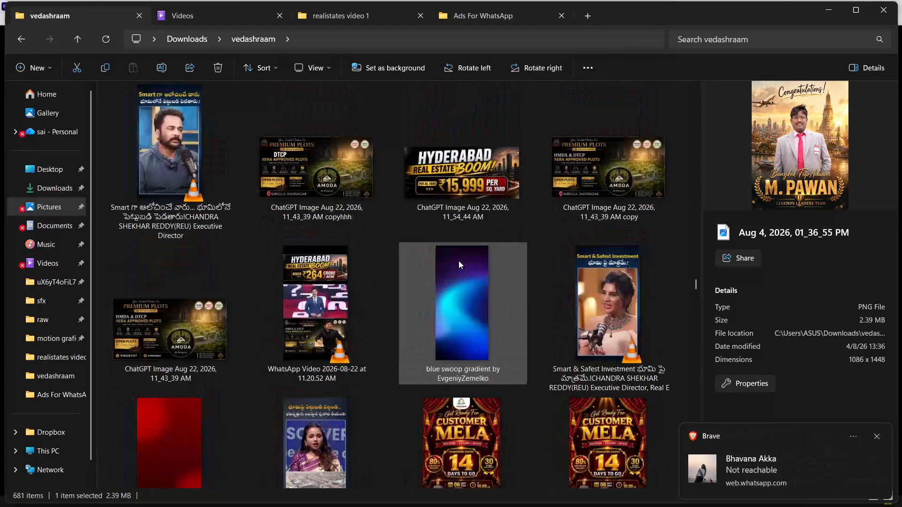
scroll(459, 261, "up", 4)
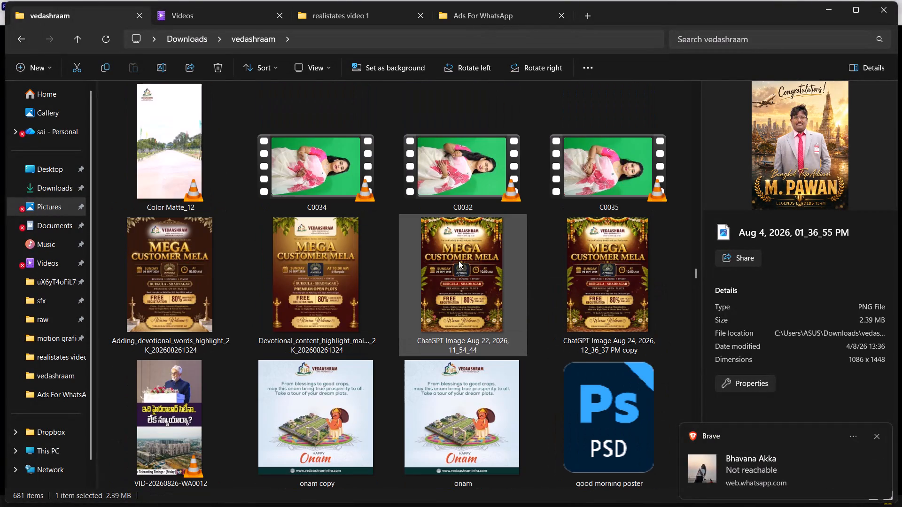
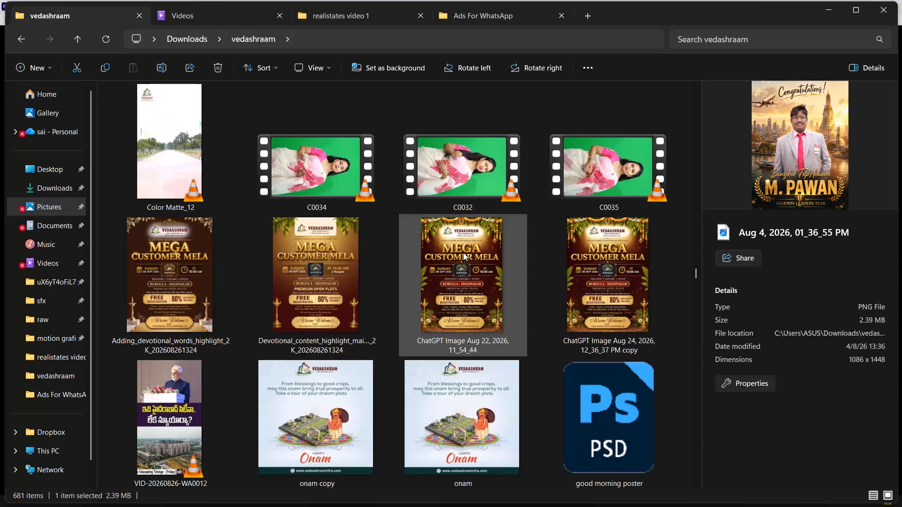
Look through the late-August files in the vedashraam folder, previewing the 27 August WhatsApp video and the family plot ad.
scroll(460, 260, "up", 1)
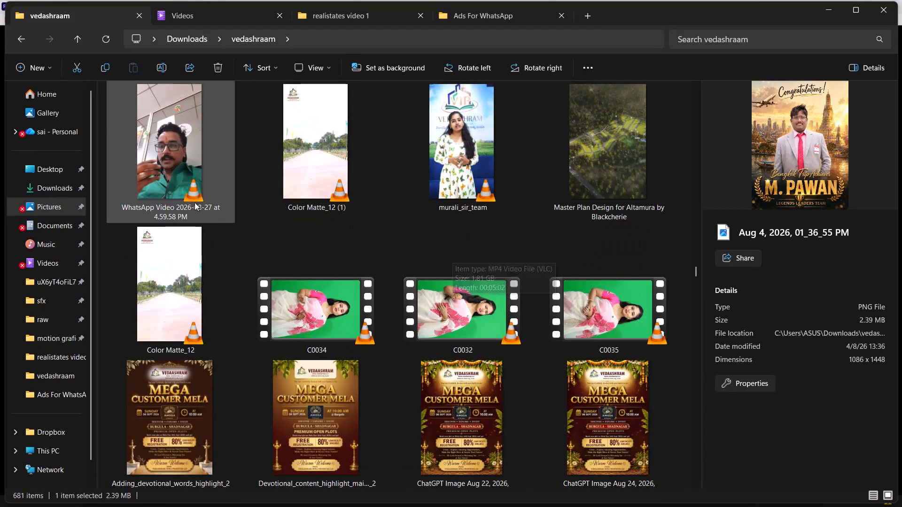
left_click(194, 202)
scroll(209, 199, "up", 2)
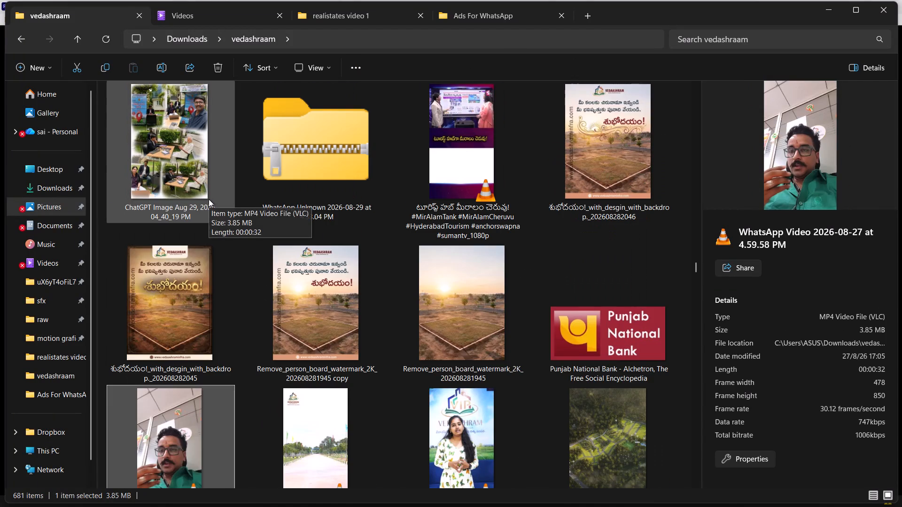
scroll(209, 199, "up", 1)
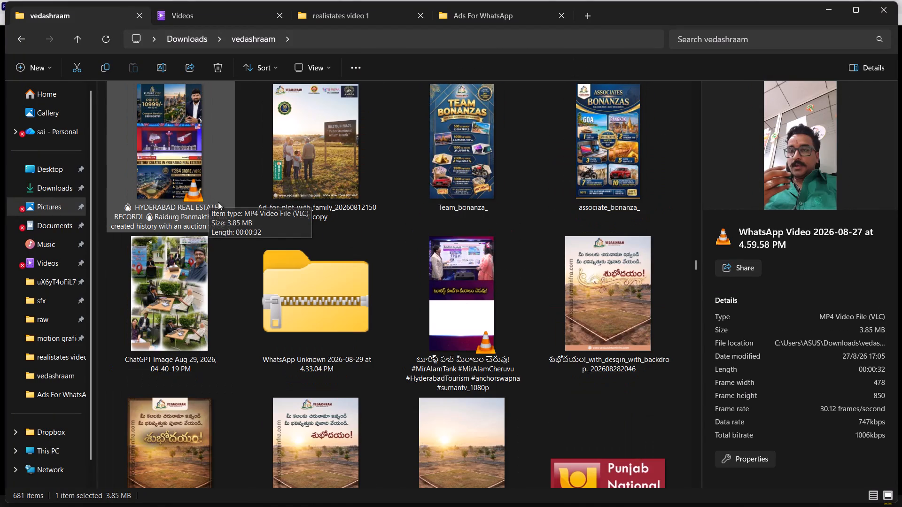
left_click(304, 194)
scroll(304, 194, "up", 1)
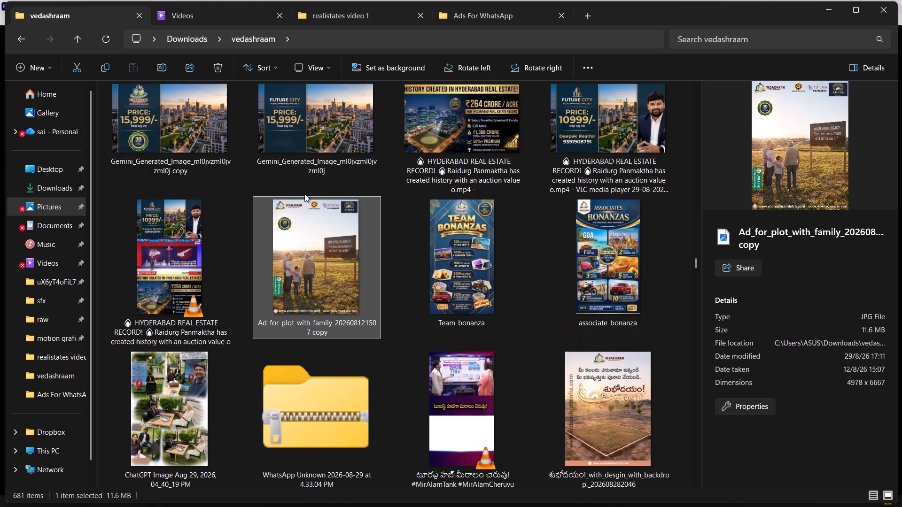
Preview the Hyderabad real estate record video and its stills, and compare the two 15,999/- Future City price banners.
left_click(181, 268)
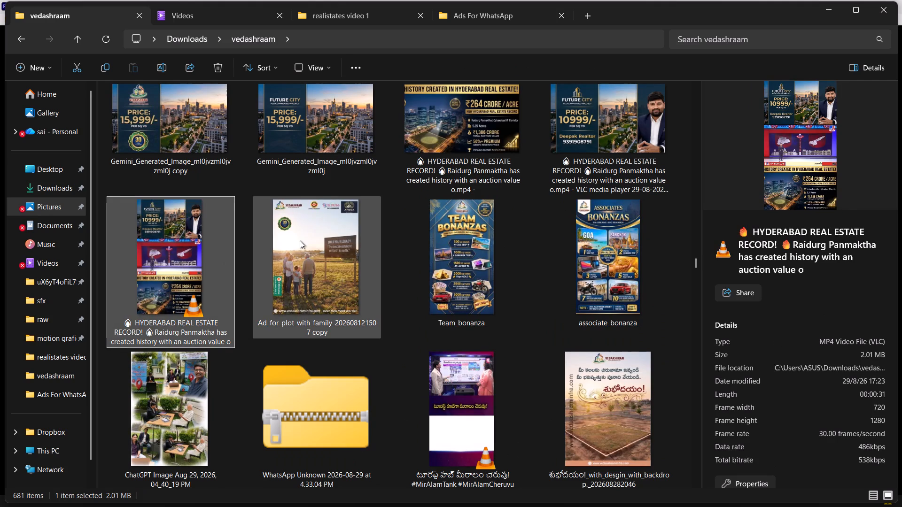
left_click(300, 240)
left_click(346, 129)
left_click(221, 153)
left_click(340, 132)
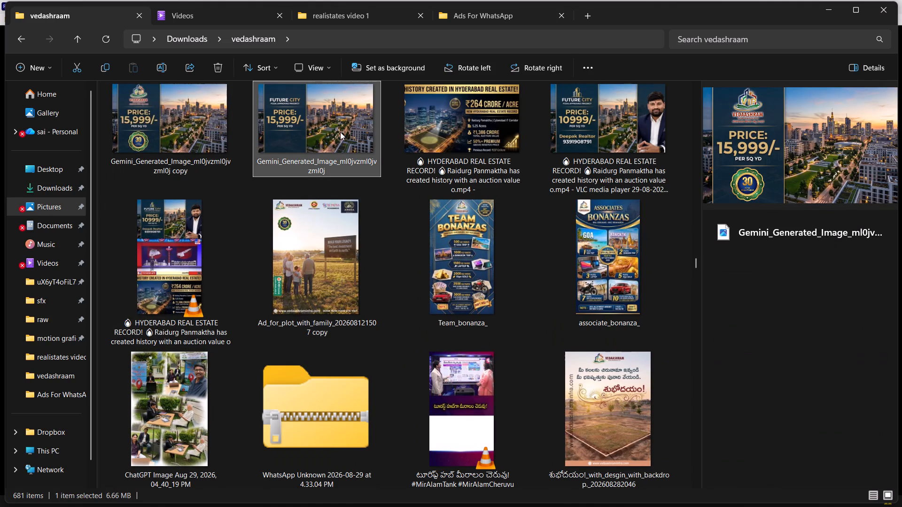
left_click(229, 123)
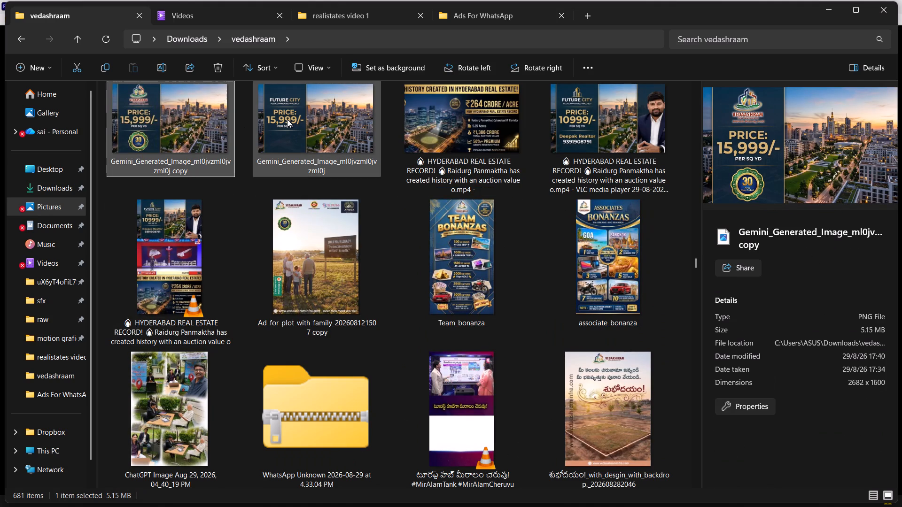
left_click(287, 119)
left_click(423, 119)
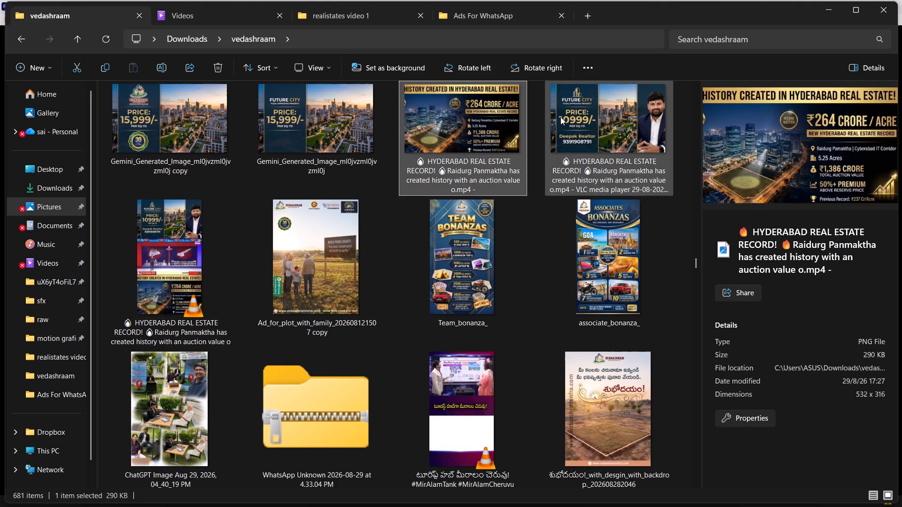
left_click(567, 116)
left_click(204, 150)
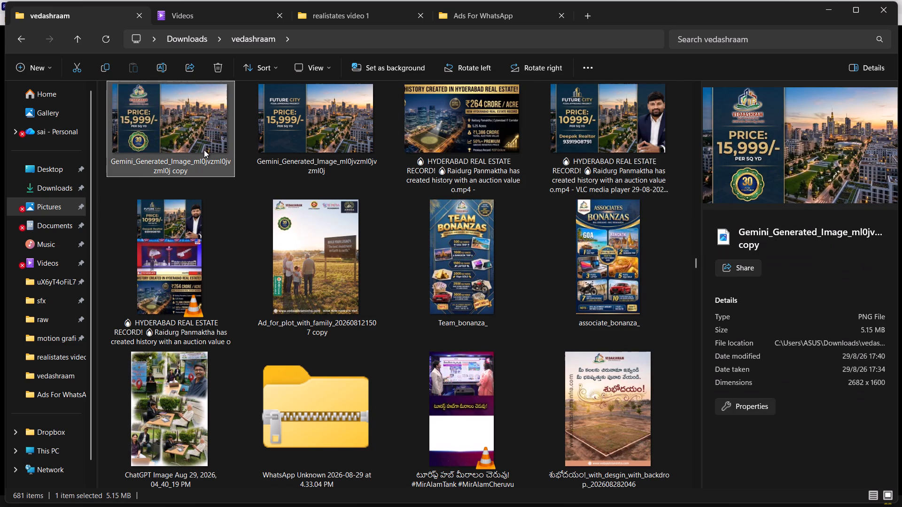
Compare the Telugu motivational poster of the climbing man with its Vedaashram-branded copy.
scroll(204, 150, "up", 1)
left_click(271, 249)
left_click(303, 160)
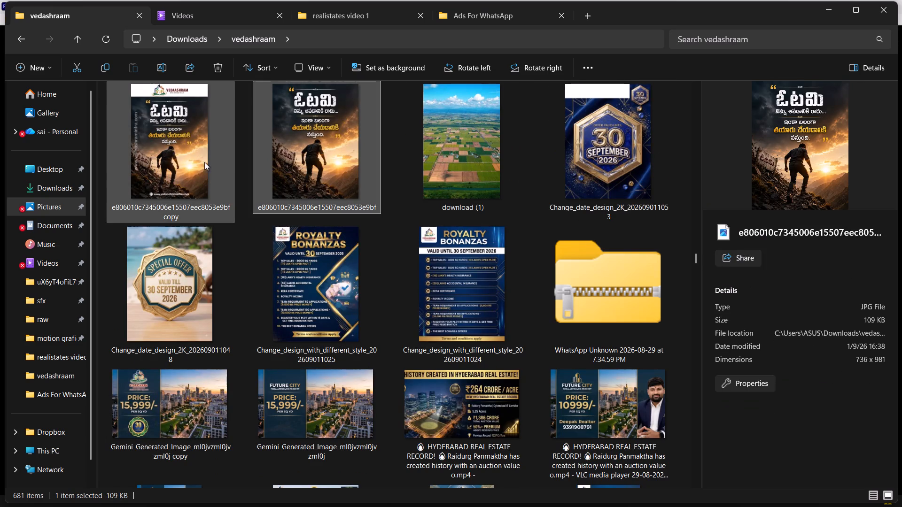
left_click(199, 162)
left_click(298, 144)
left_click(228, 151)
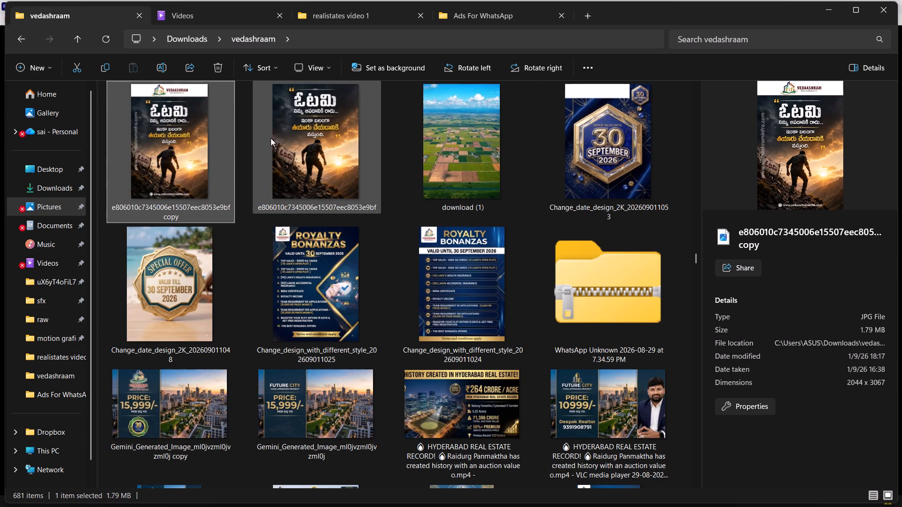
Check the early-September media, then return to the Hyderabad real estate record video about Raidurg Panmaktha and play it in VLC.
scroll(277, 137, "up", 4)
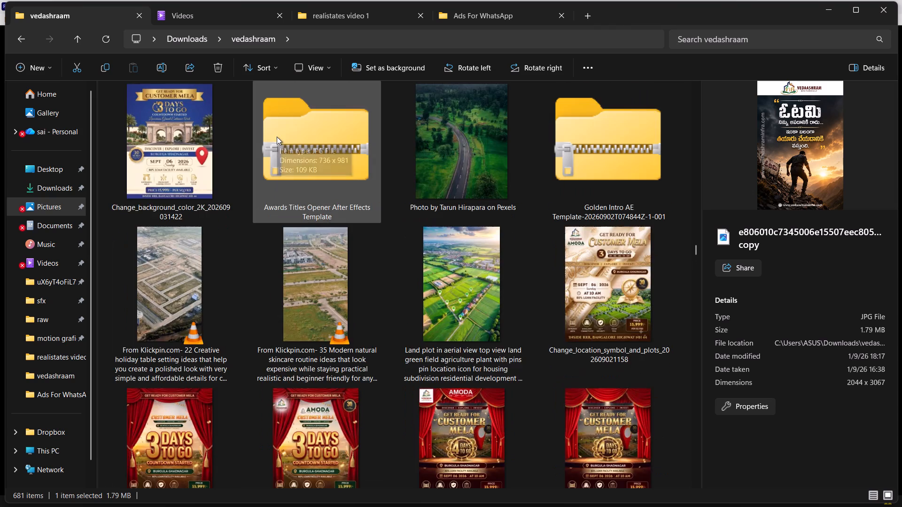
scroll(277, 137, "up", 1)
scroll(277, 137, "down", 6)
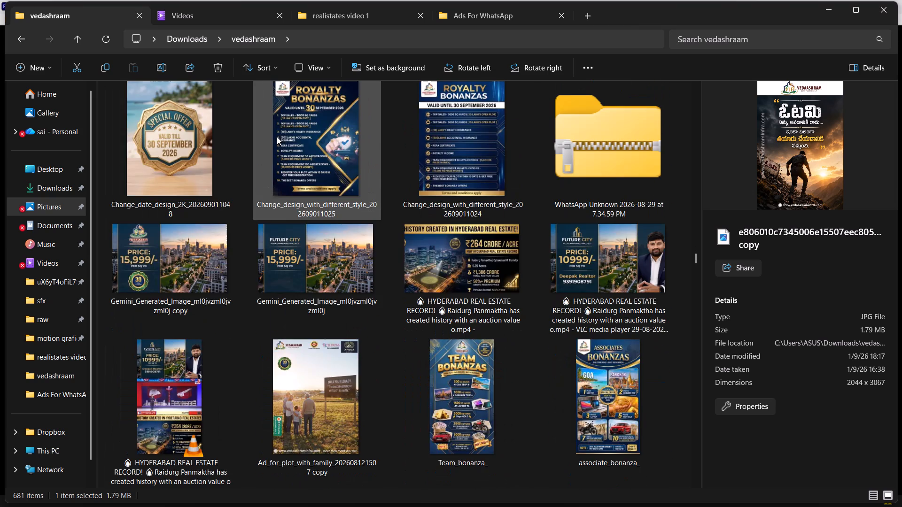
scroll(277, 137, "down", 1)
scroll(232, 144, "up", 1)
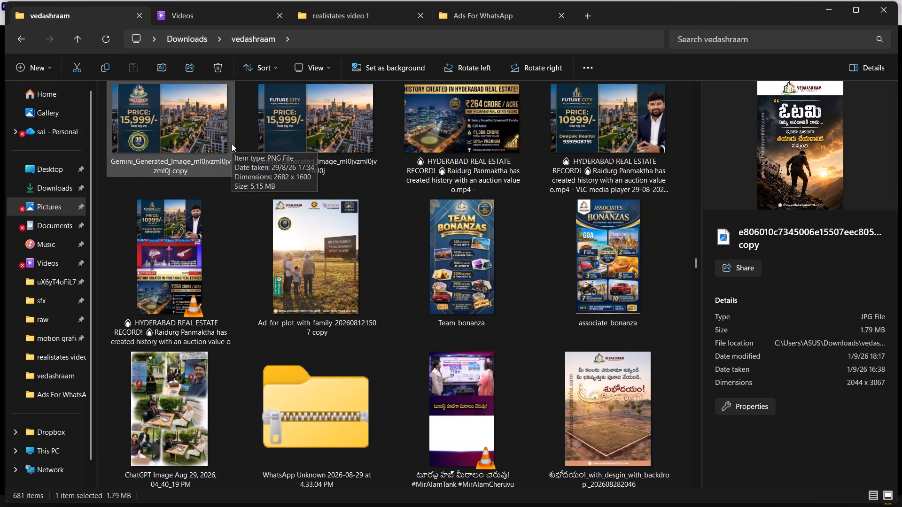
double_click(173, 272)
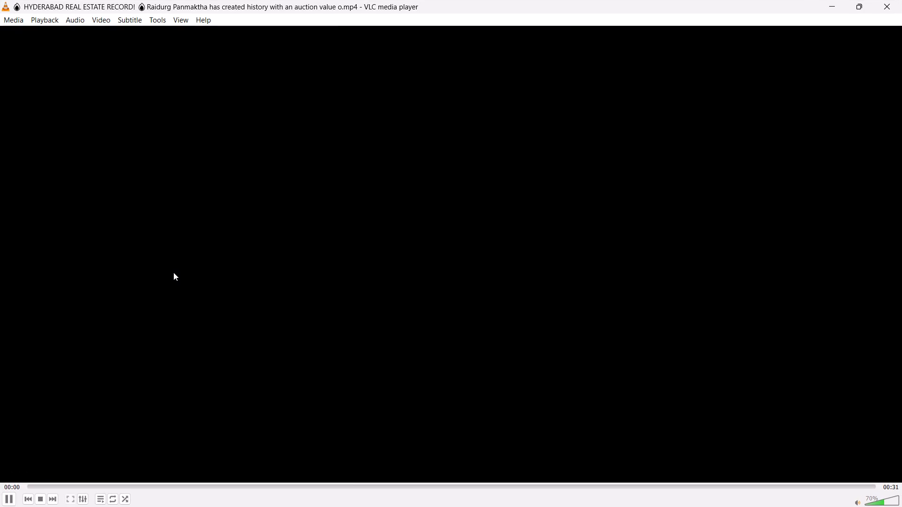
Check the Raidurg Panmaktha auction record video in VLC and close it.
scroll(173, 272, "up", 2)
left_click(901, 0)
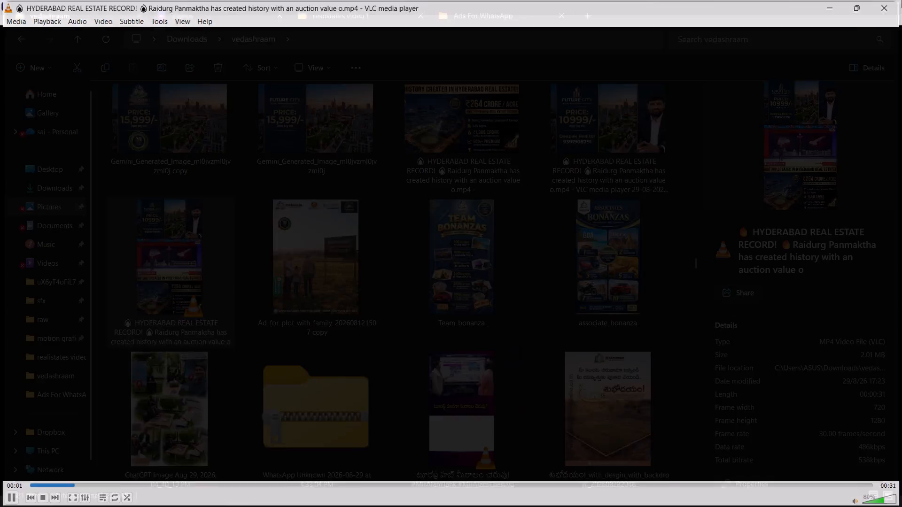
Preview the Vedaashram 15,999/- per sq yd price banner and the 264 crore per acre Hyderabad record image in the vedashraam folder.
scroll(310, 258, "up", 1)
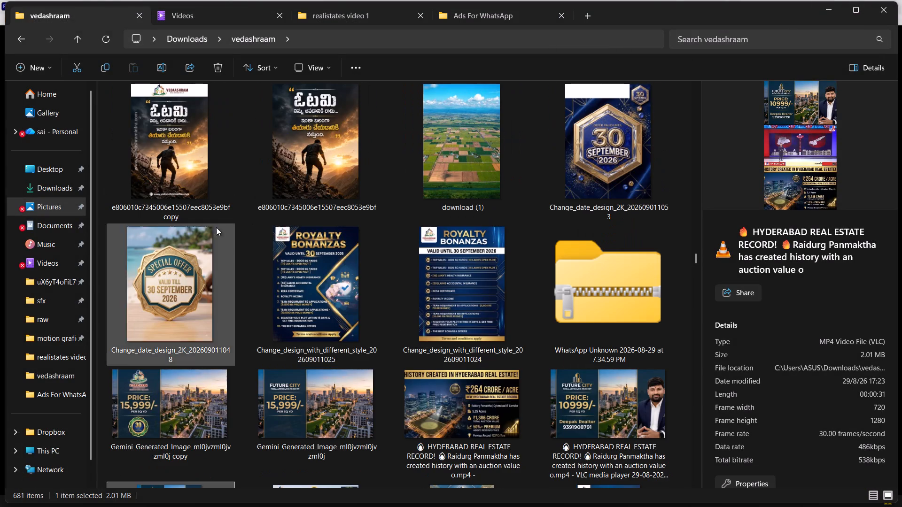
scroll(193, 357, "down", 1)
double_click(205, 238)
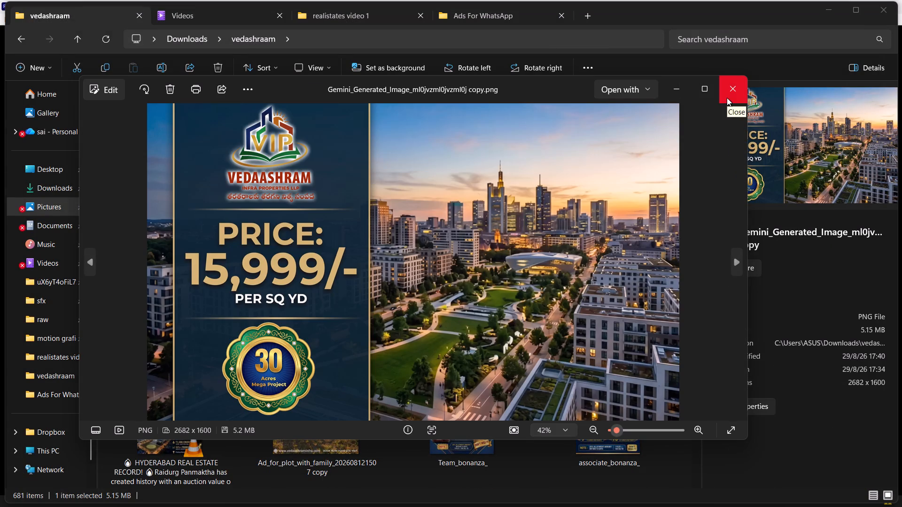
left_click(727, 98)
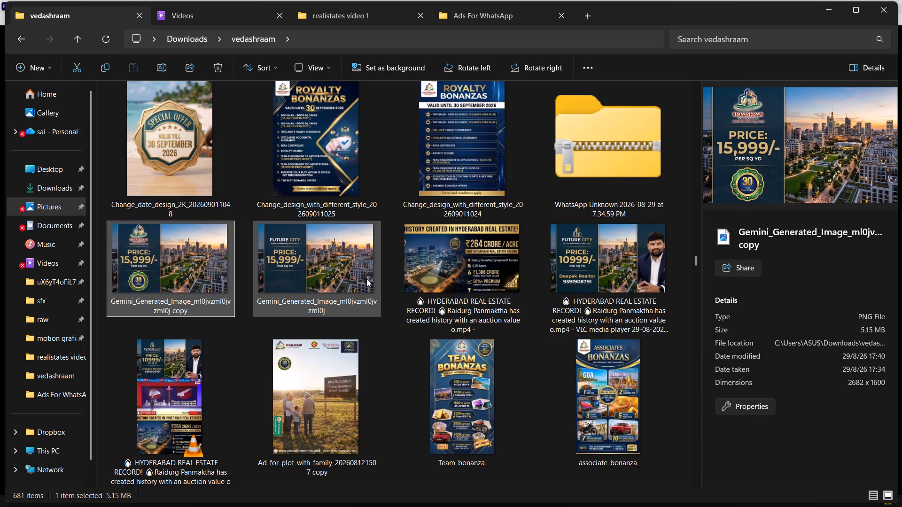
double_click(495, 282)
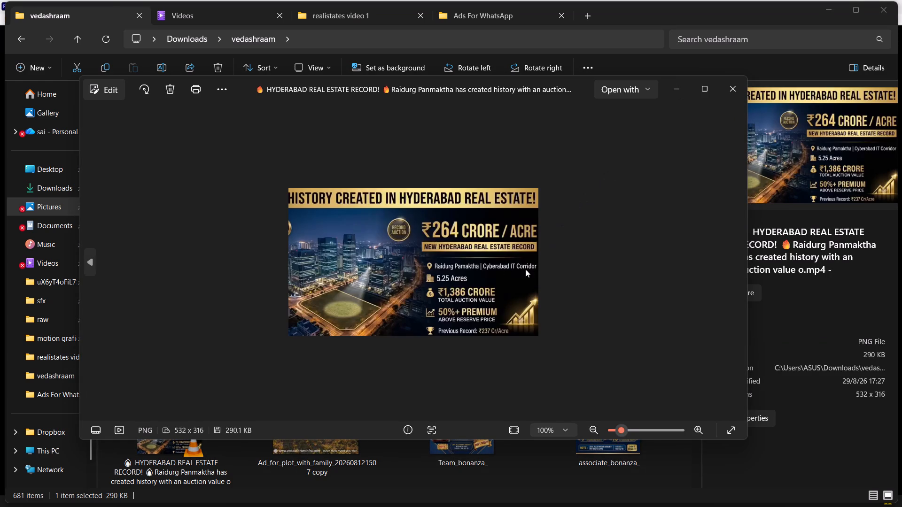
Enlarge the 264 crore per acre Hyderabad real estate record image for a closer look and close it.
scroll(525, 269, "up", 6)
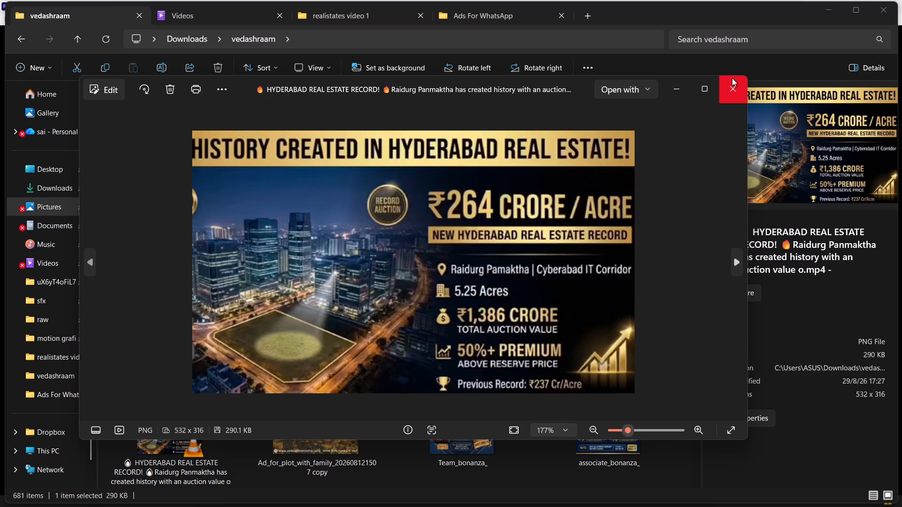
left_click(732, 78)
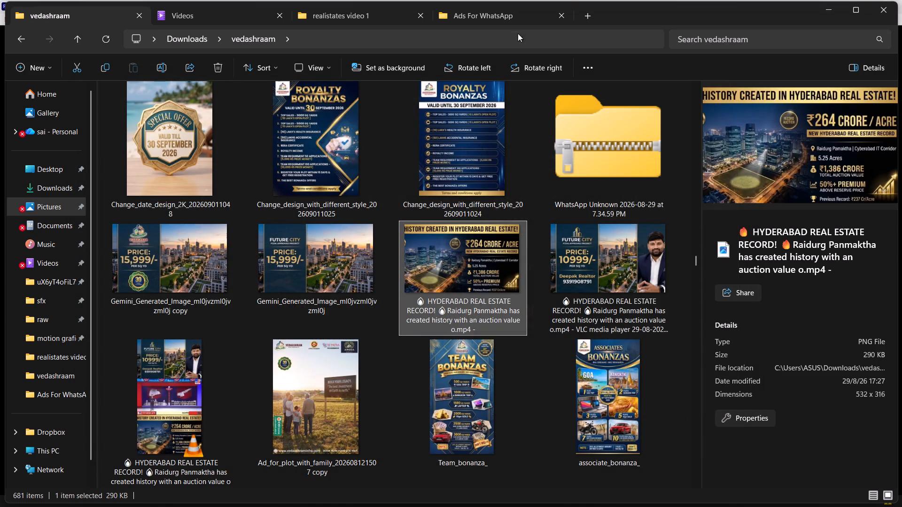
Look through the WhatsApp video clips in the Ads For WhatsApp folder, down to the last files.
left_click(503, 20)
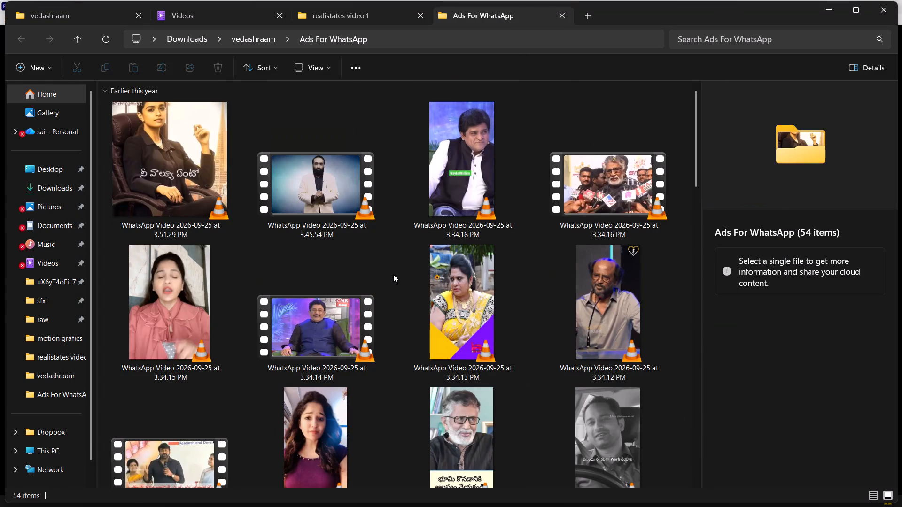
scroll(393, 274, "down", 9)
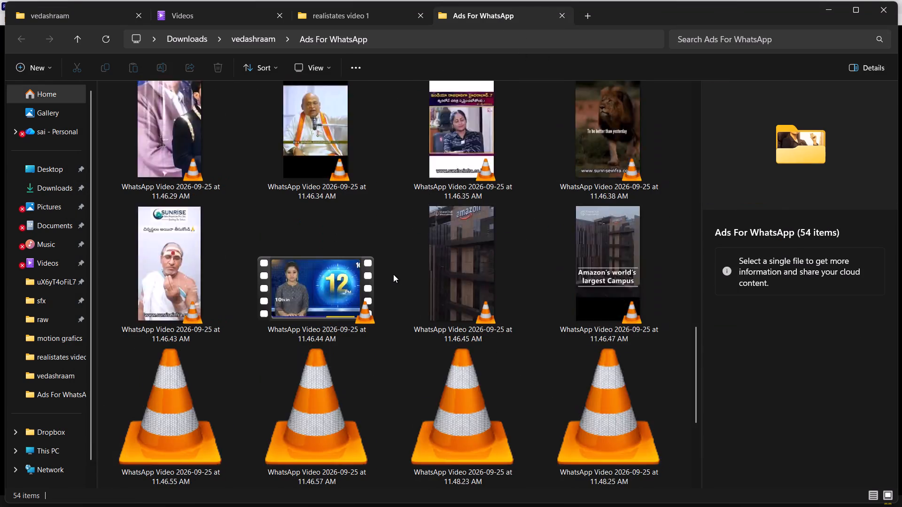
scroll(393, 274, "down", 4)
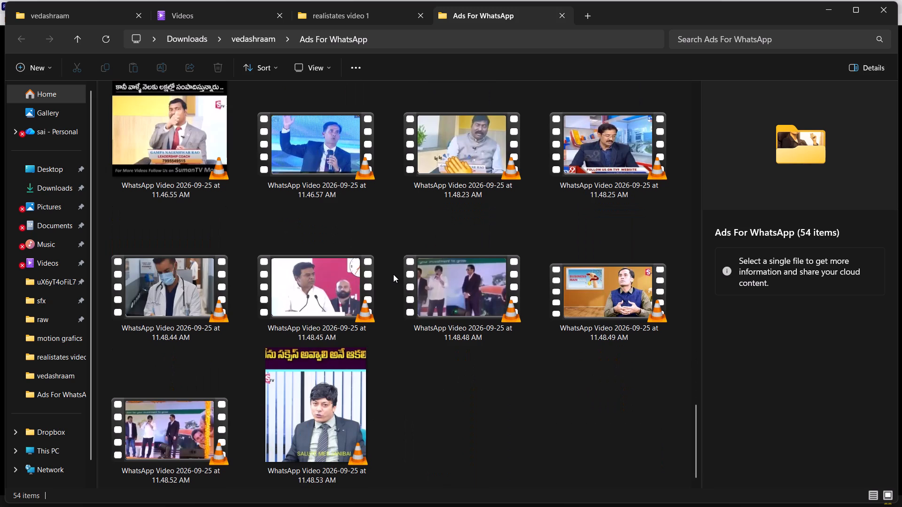
scroll(393, 274, "down", 1)
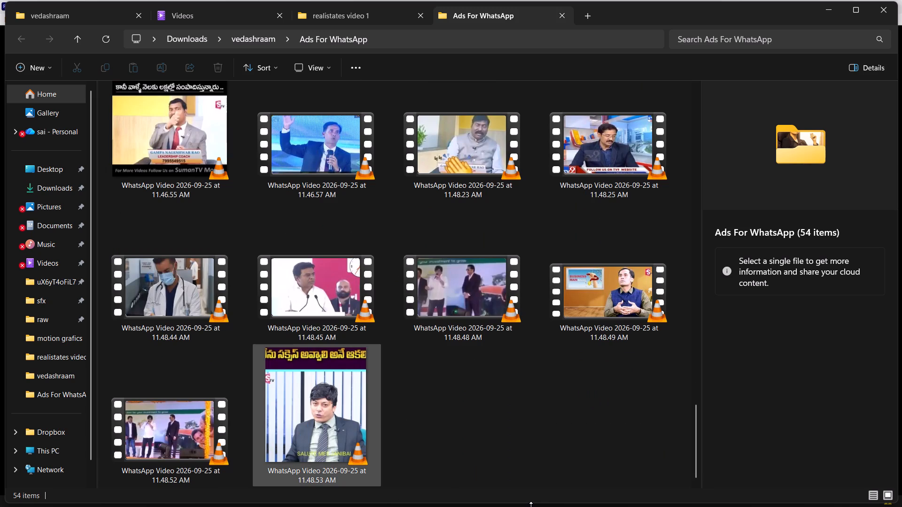
Switch to Adobe Premiere and dismiss the Link Media dialog without relinking the missing clips, so the ad project opens.
left_click(436, 358)
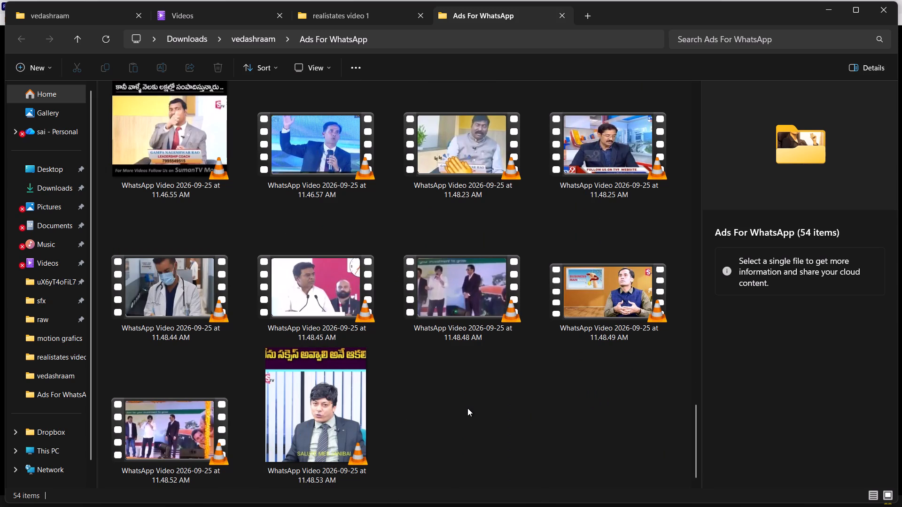
left_click(663, 414)
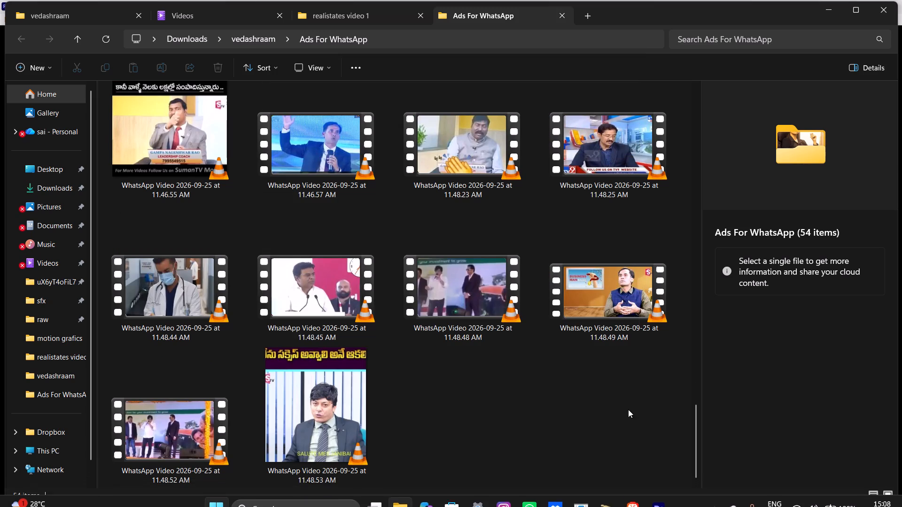
left_click(647, 496)
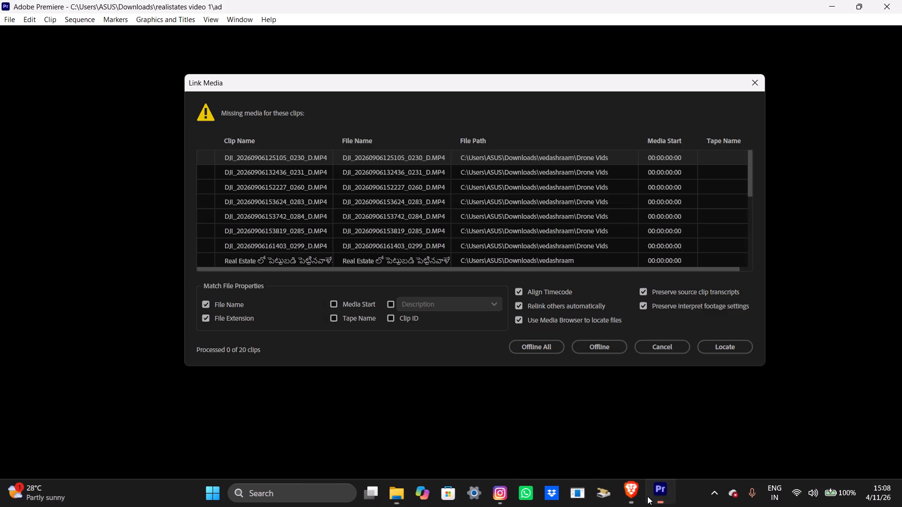
left_click(763, 72)
left_click(756, 79)
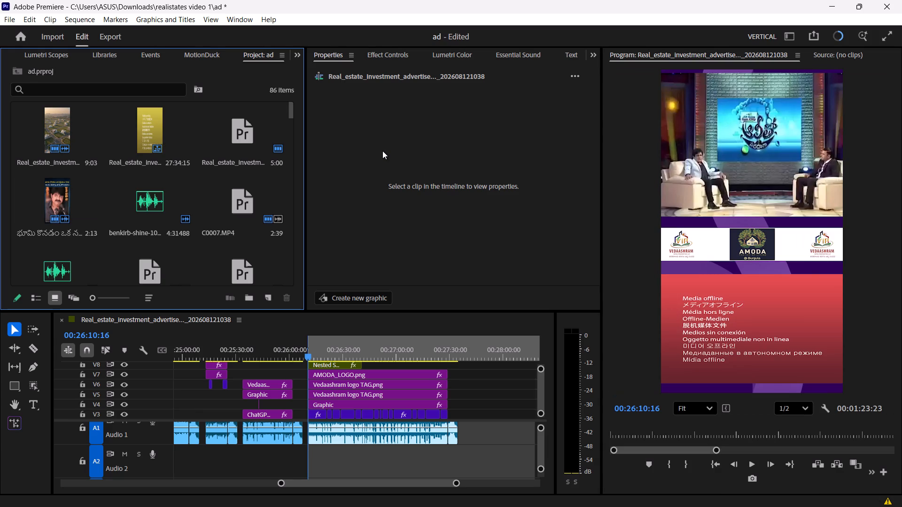
In Adobe Premiere, scrub through the last section of the vertical real estate sequence, between about 26:10 and 27:29.
left_click_drag(331, 353, 333, 353)
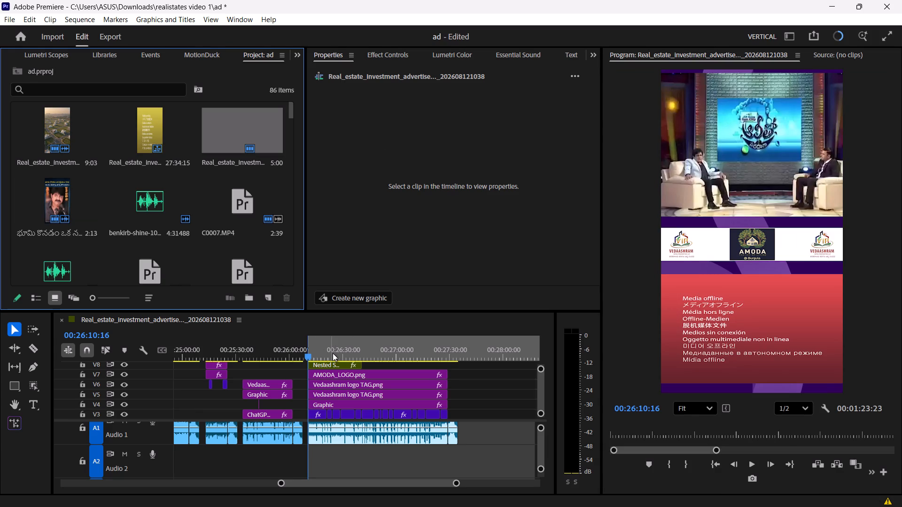
left_click_drag(333, 353, 451, 358)
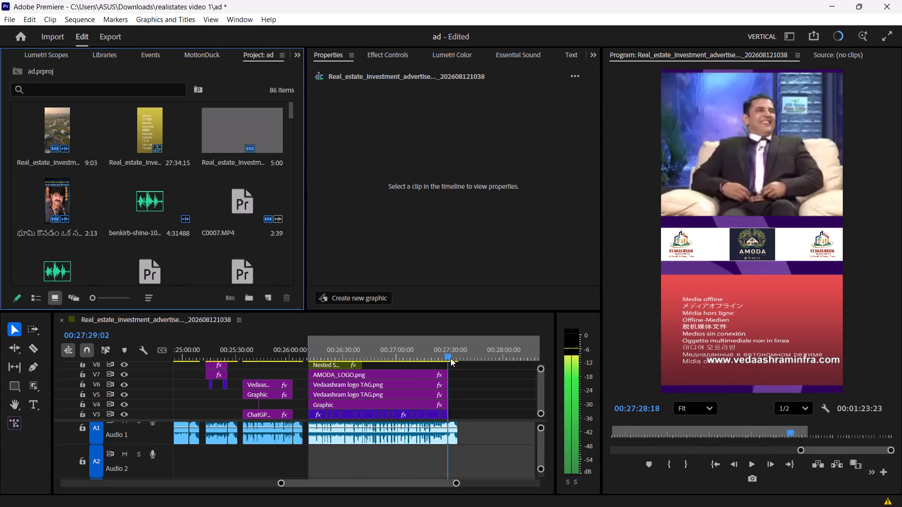
left_click_drag(451, 358, 337, 340)
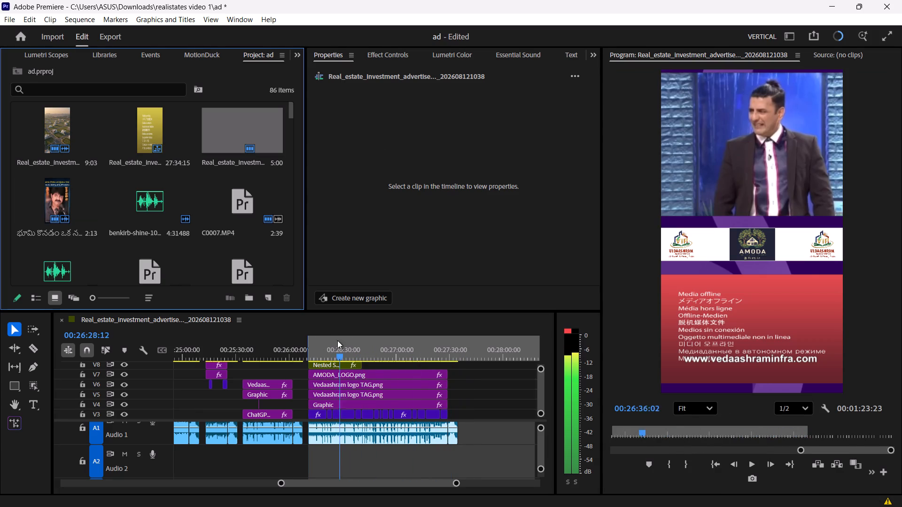
Move the playhead back to 00:26:15:08 at the start of the last section and examine the clip layout across the whole sequence.
left_click_drag(337, 340, 318, 337)
scroll(348, 373, "down", 9, "alt")
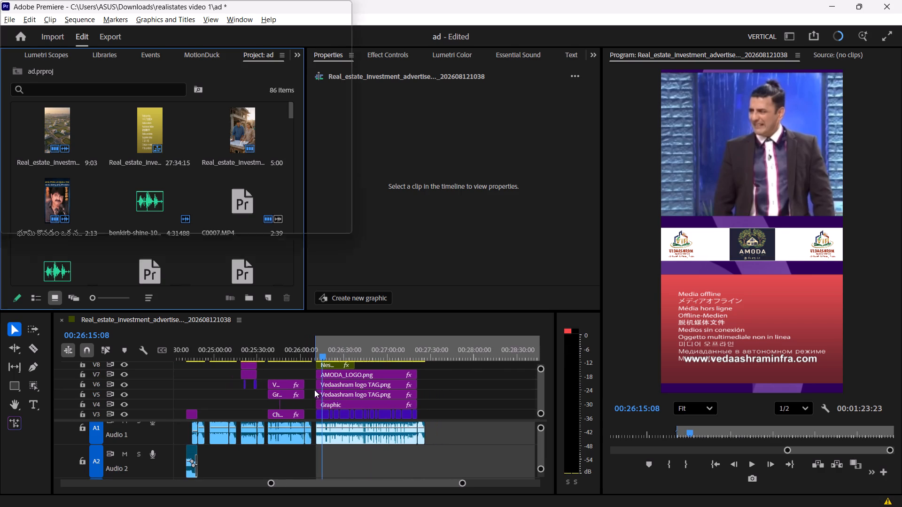
left_click(593, 354)
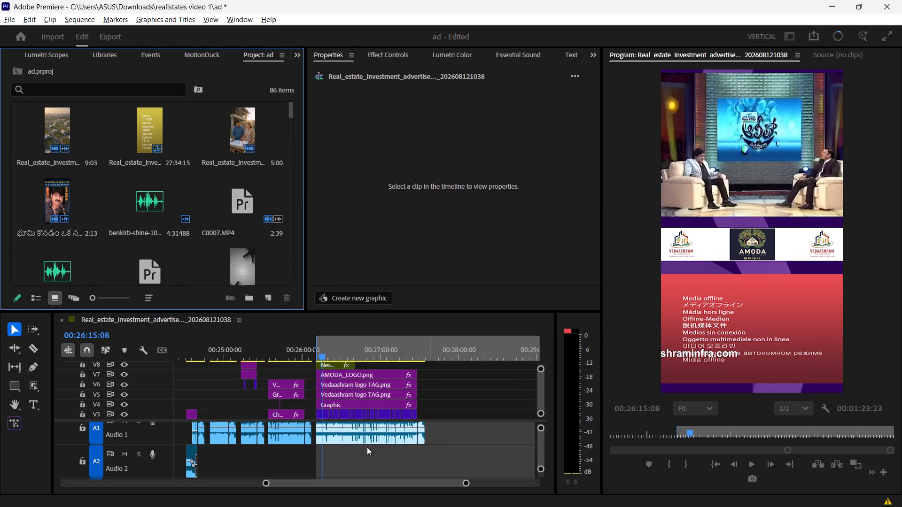
scroll(348, 426, "down", 6, "alt")
left_click(467, 390)
left_click(462, 401)
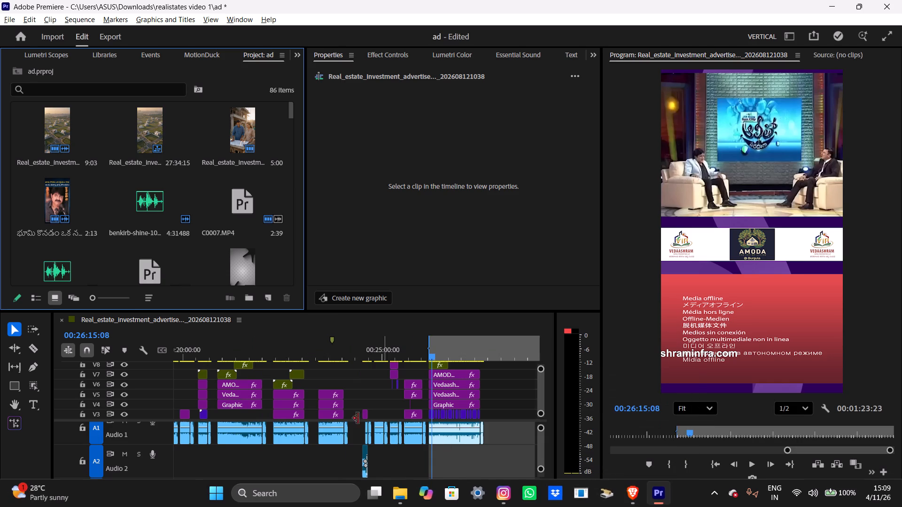
scroll(307, 406, "down", 13, "alt")
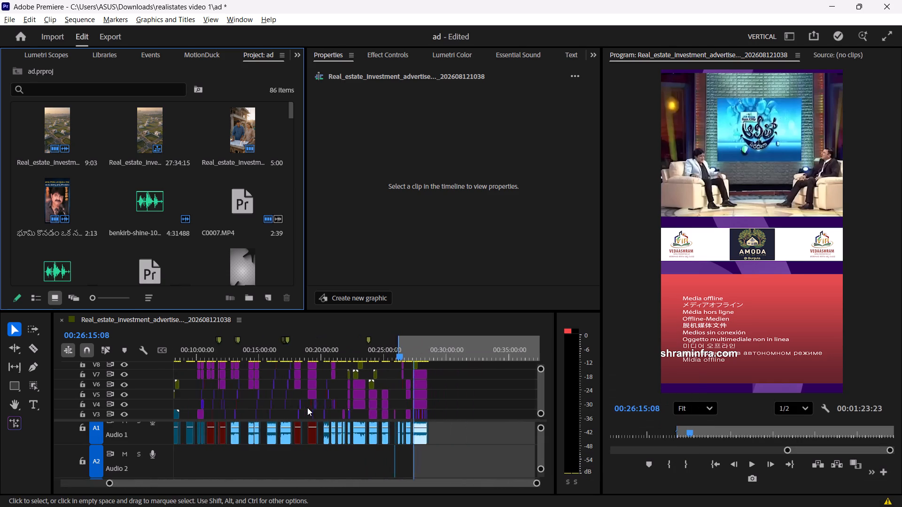
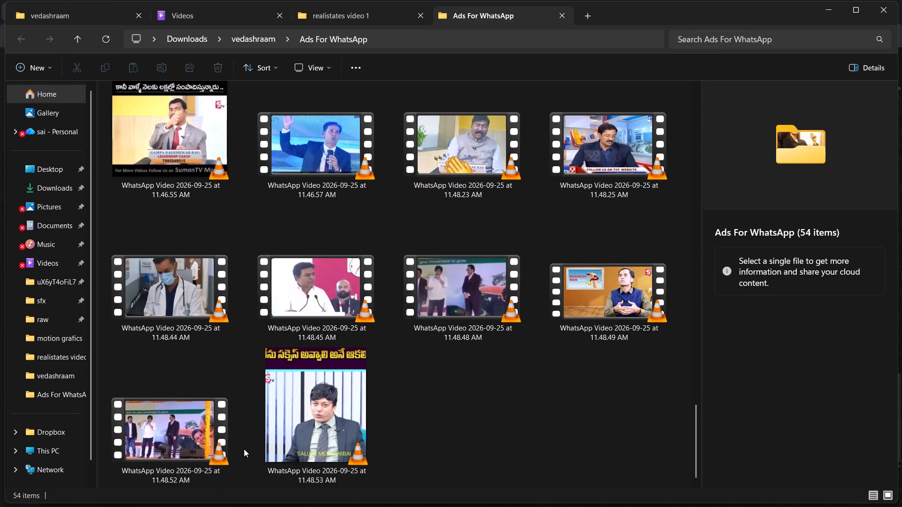
Import the WhatsApp Video 2026-09-25 at 11.48.45 AM clip from the Ads For WhatsApp folder into the Premiere project, after the last item.
left_click(308, 317)
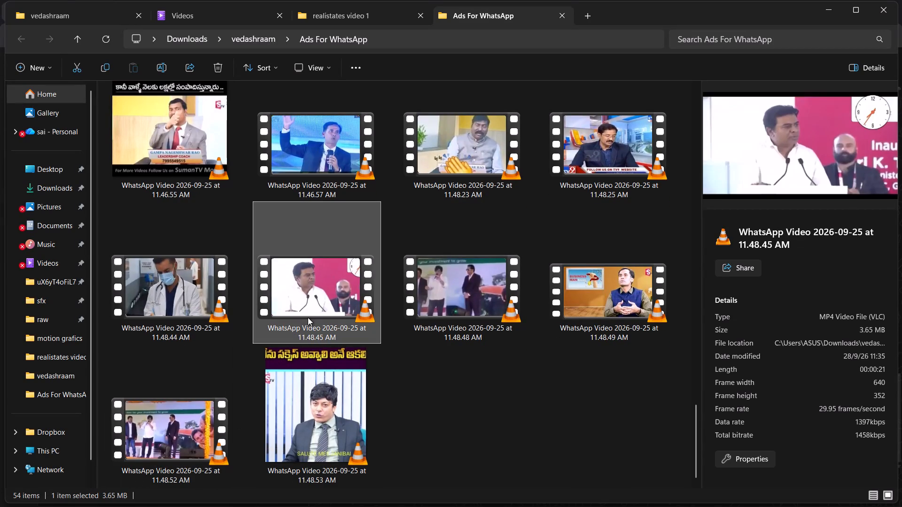
left_click_drag(300, 316, 681, 498)
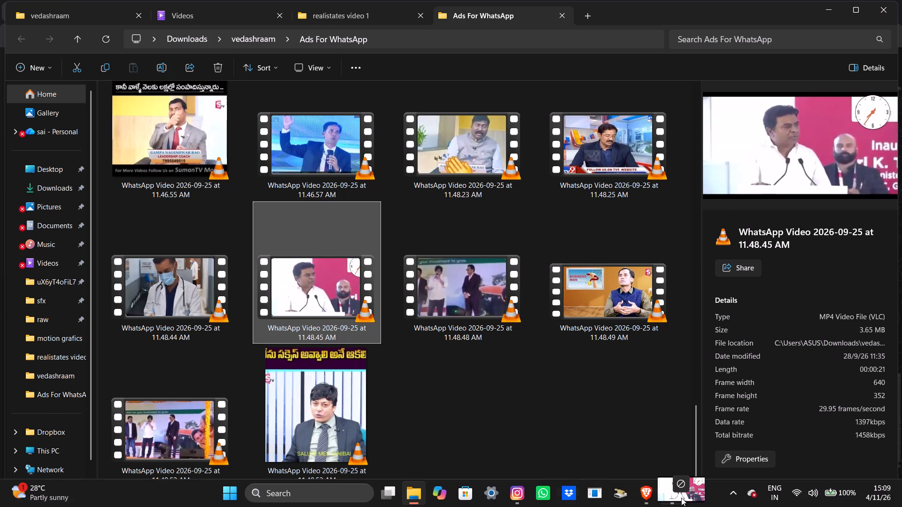
left_click_drag(681, 498, 237, 225)
scroll(237, 225, "down", 14)
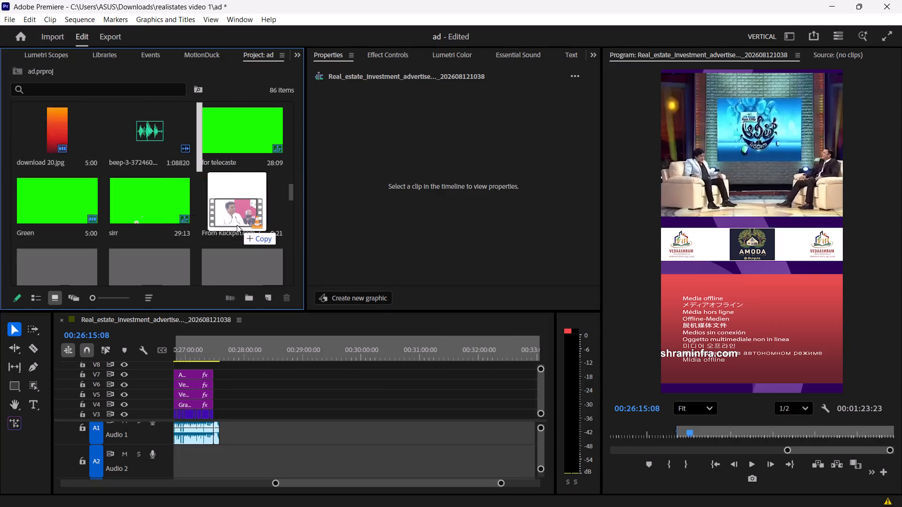
scroll(237, 225, "down", 4)
left_click_drag(237, 225, 229, 230)
scroll(232, 230, "down", 14)
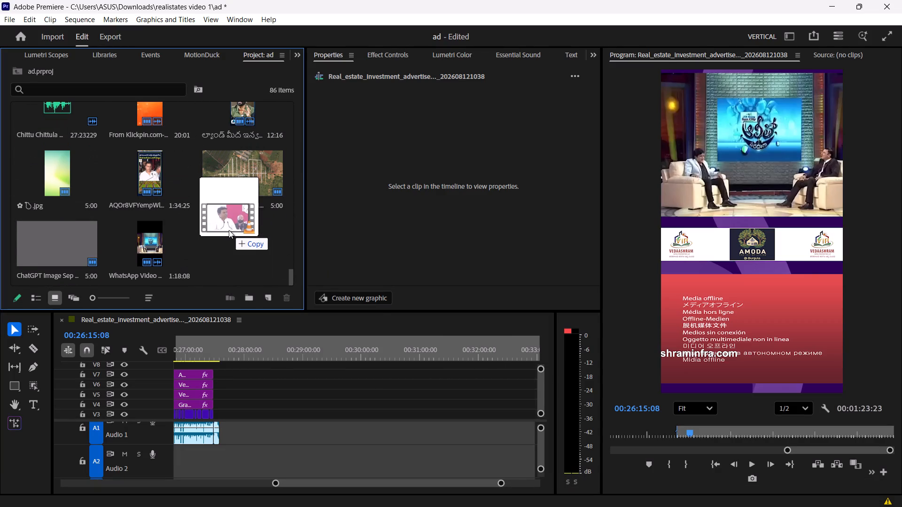
scroll(229, 230, "down", 2)
left_click_drag(229, 230, 156, 246)
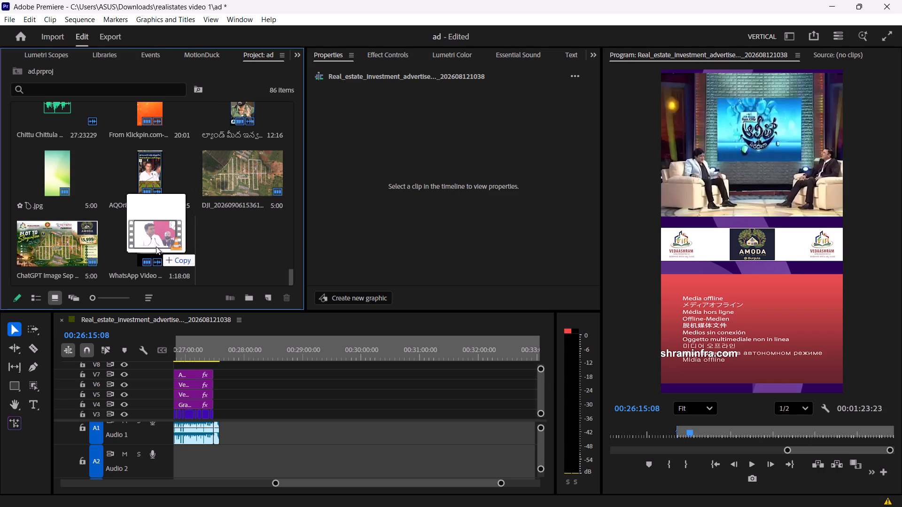
left_click_drag(156, 246, 191, 269)
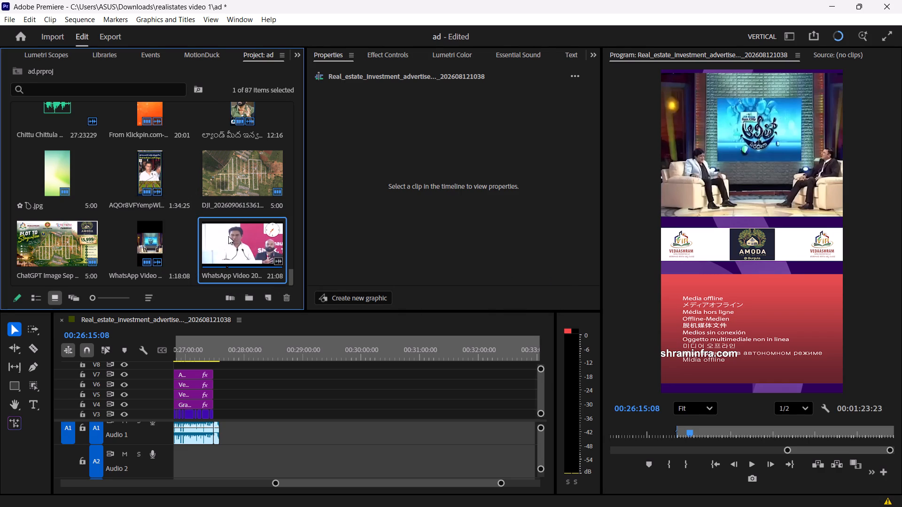
Place the imported WhatsApp clip on track V3 after the end of the existing ad, starting at about 27:42.
left_click_drag(223, 235, 249, 419)
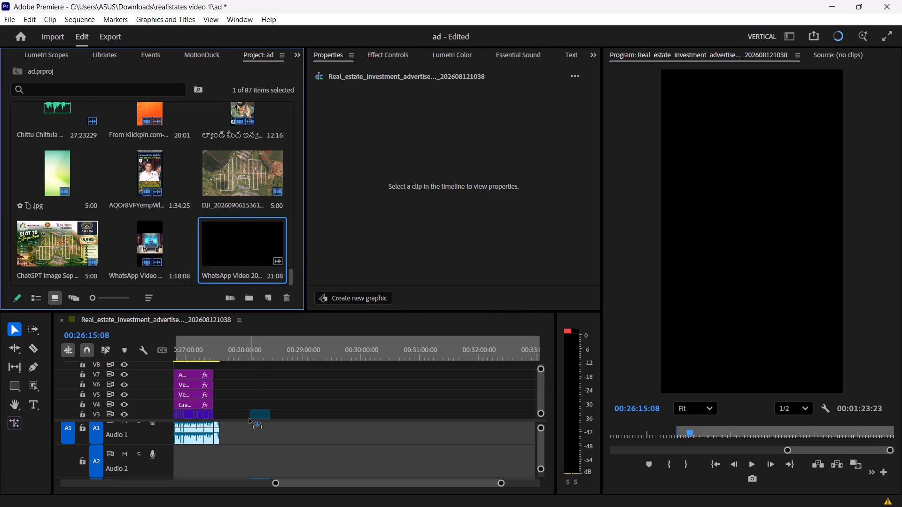
left_click_drag(249, 419, 224, 419)
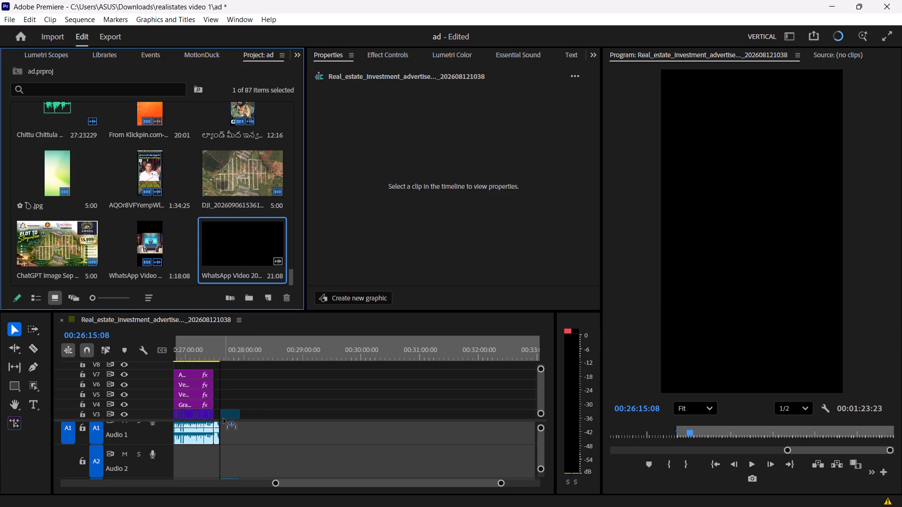
left_click_drag(224, 419, 227, 419)
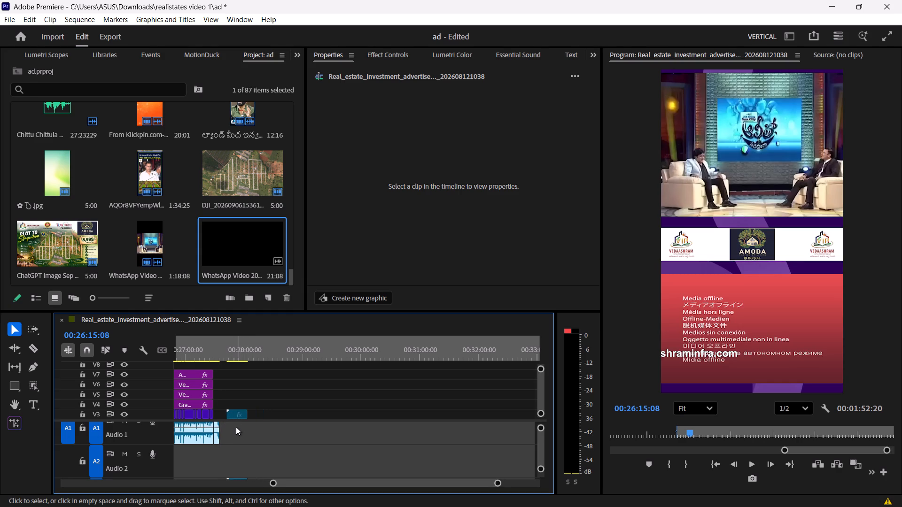
Move the placed clip's audio from track A3 up to A1, keeping it aligned with its video.
scroll(236, 427, "down", 3)
scroll(236, 427, "up", 5)
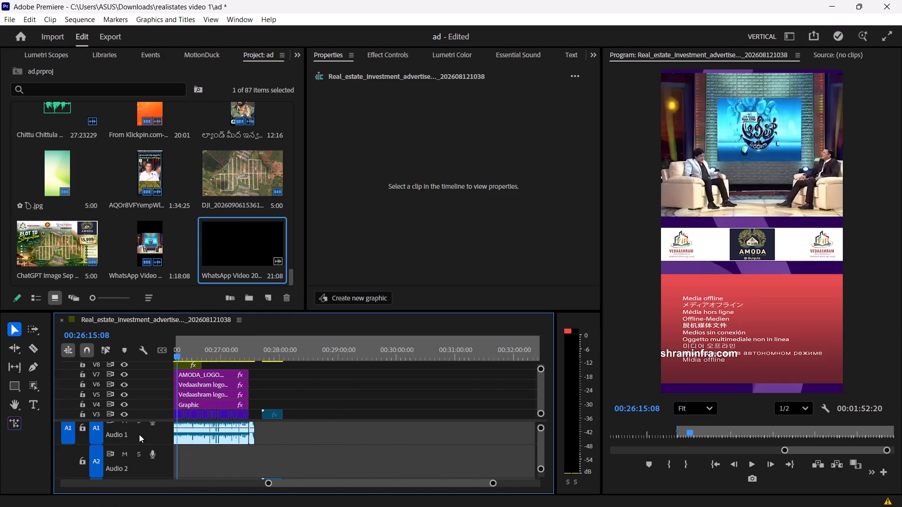
scroll(139, 434, "down", 7, "shift")
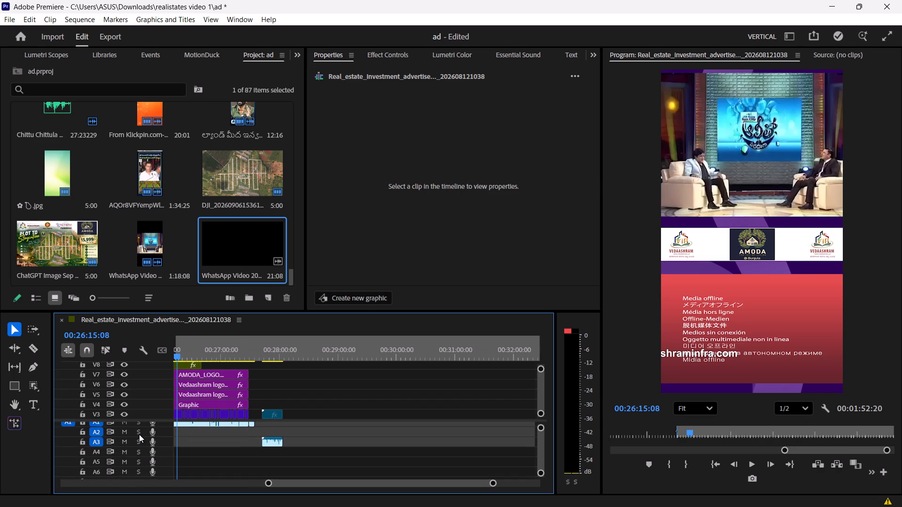
left_click_drag(276, 440, 275, 425)
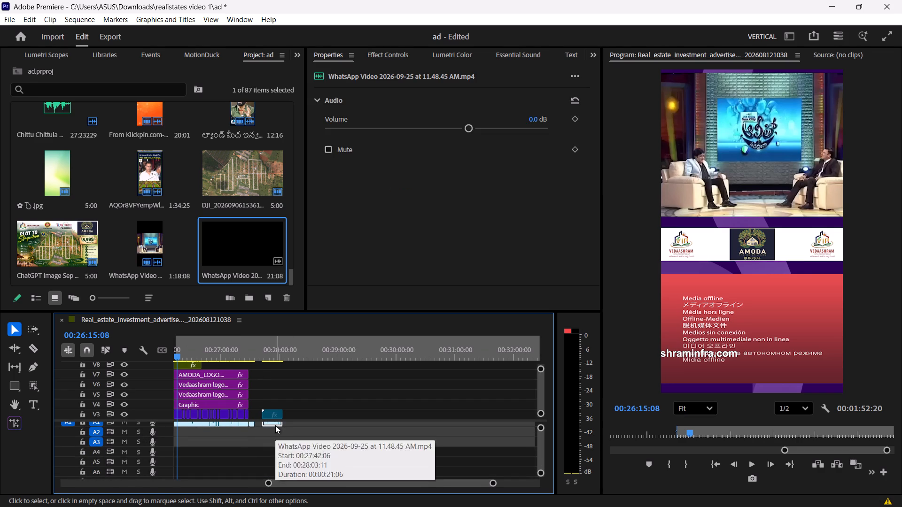
Play the placed WhatsApp clip from its start at 27:42:06 and select its video part on V3.
scroll(258, 420, "up", 6, "ctrl")
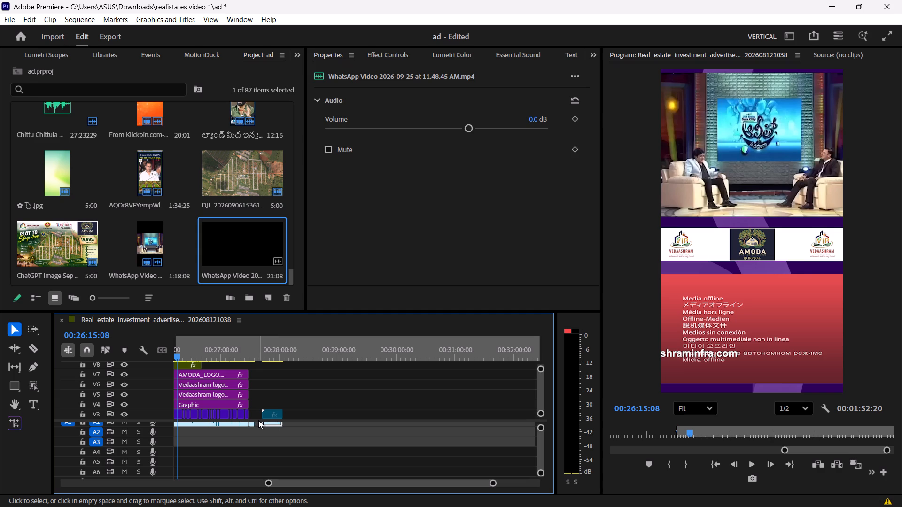
scroll(257, 427, "down", 3, "ctrl")
scroll(257, 427, "up", 5, "ctrl")
scroll(257, 427, "up", 5)
scroll(257, 427, "down", 2)
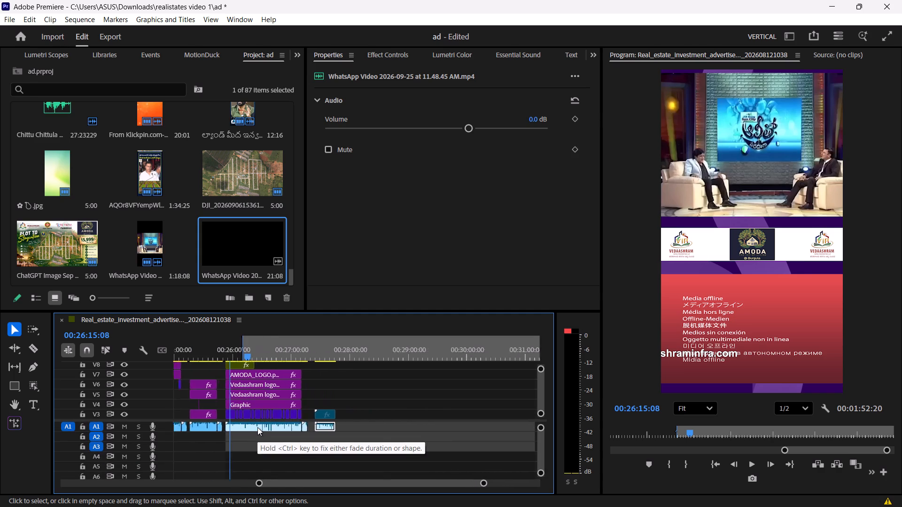
scroll(257, 427, "down", 4)
scroll(257, 427, "up", 7, "alt")
scroll(203, 427, "up", 2, "alt")
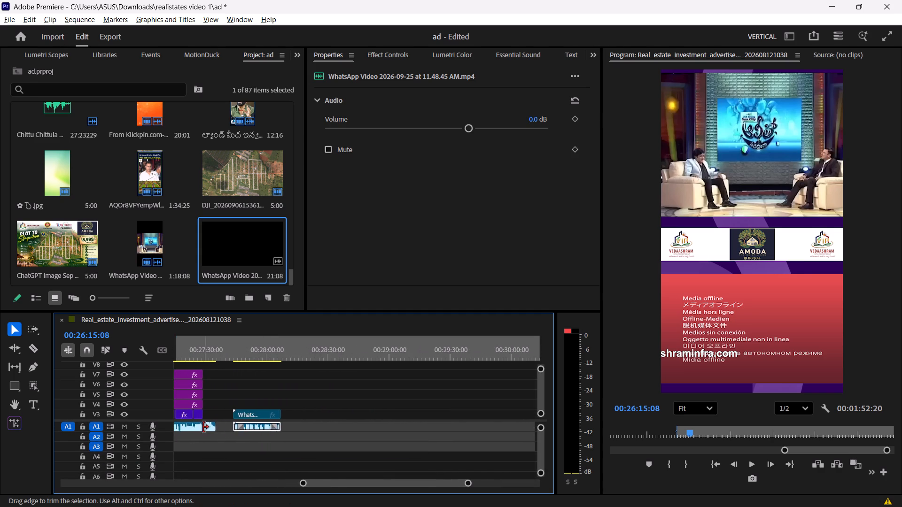
scroll(203, 427, "up", 17, "alt")
scroll(203, 427, "down", 7, "alt")
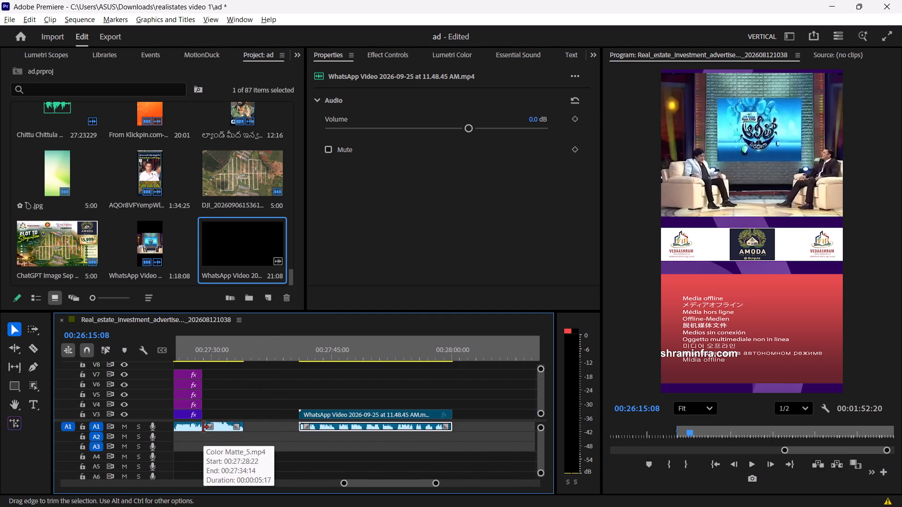
scroll(311, 389, "up", 11, "alt")
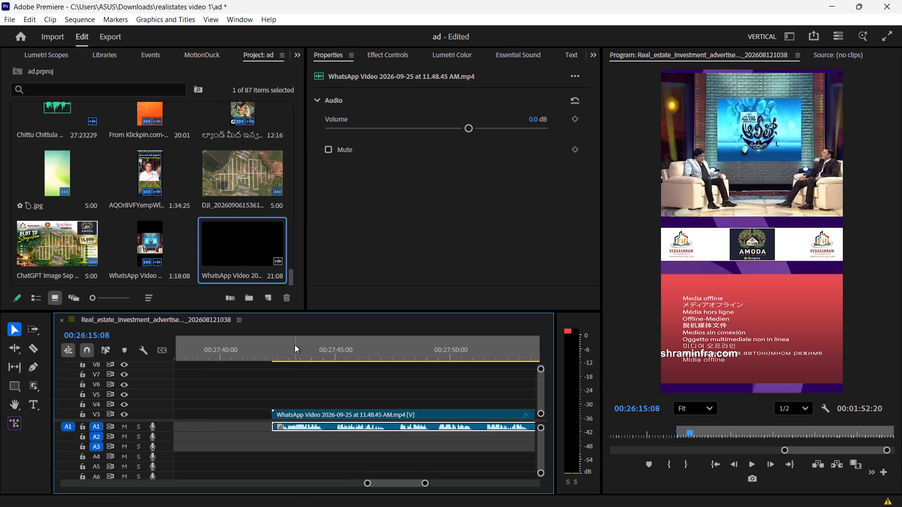
left_click(295, 345)
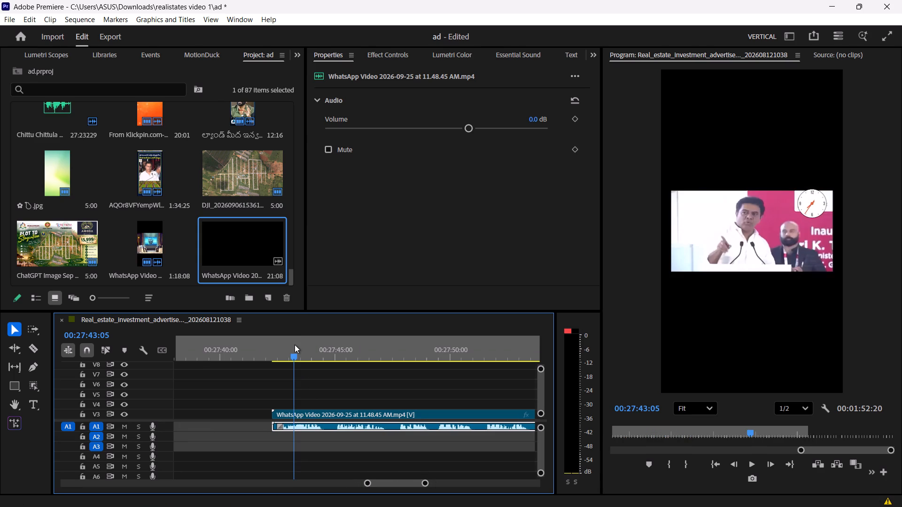
key("Up")
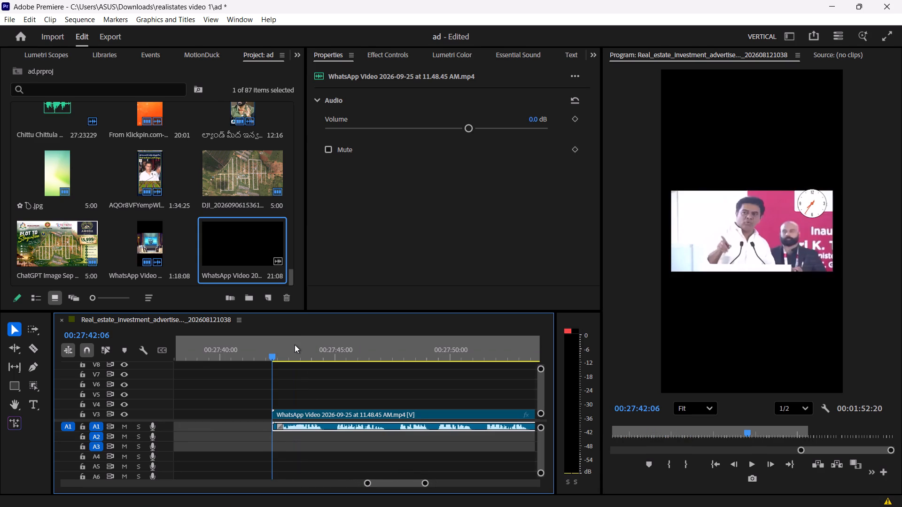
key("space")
left_click(301, 393)
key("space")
left_click(294, 417)
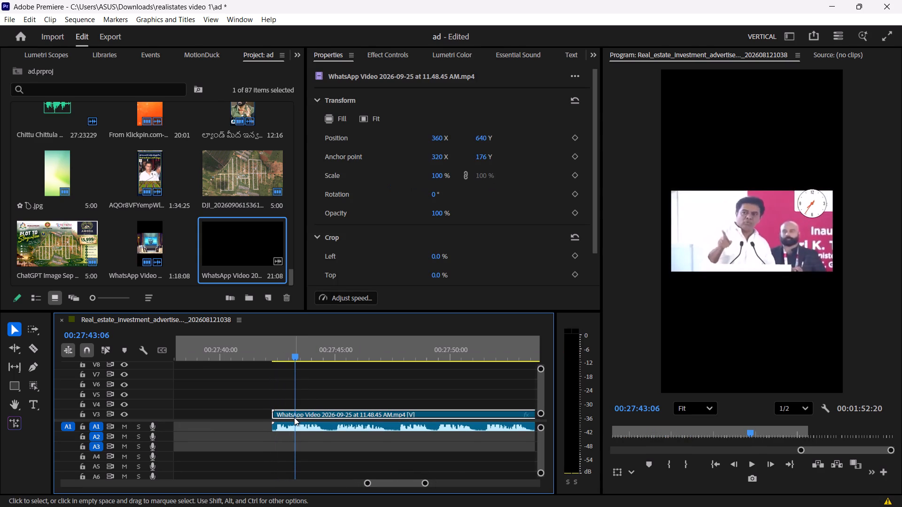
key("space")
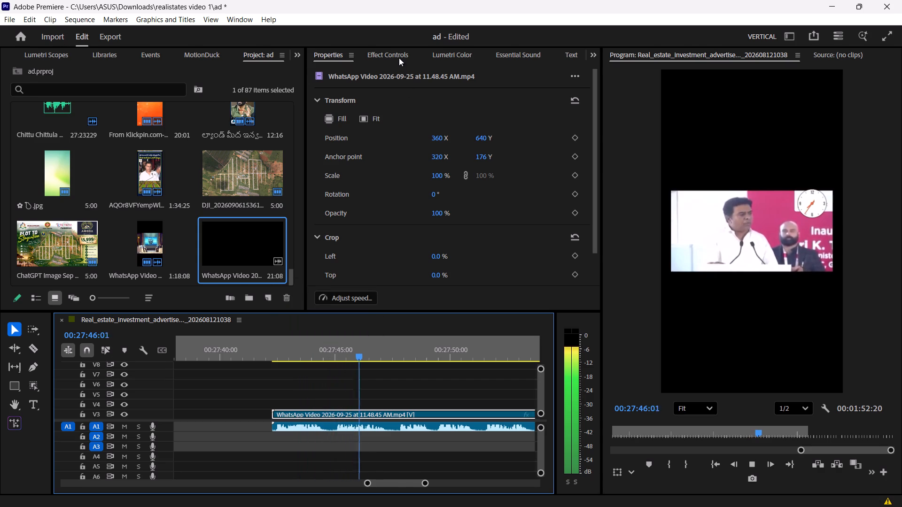
Play through the WhatsApp speech clip on V3 from about 27:46 to 28:02 and go back to its beginning.
key("space")
key("space")
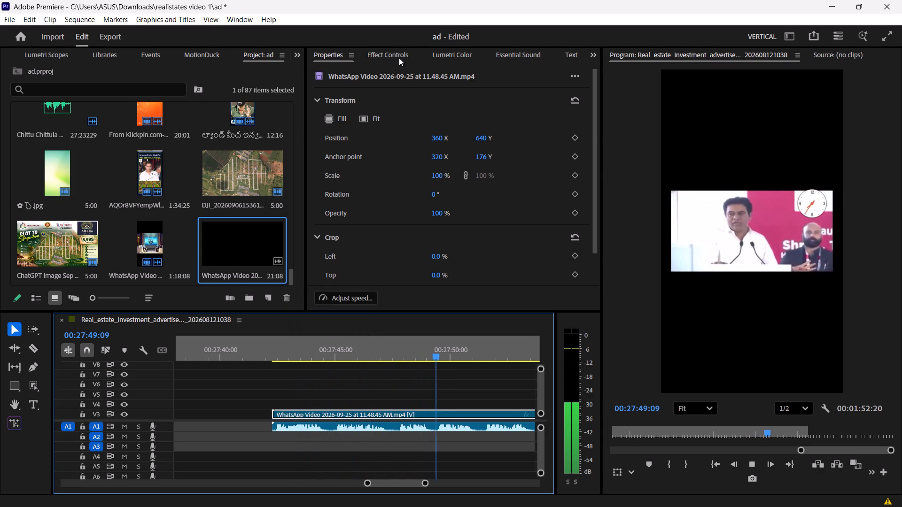
left_click(399, 58)
left_click(353, 116)
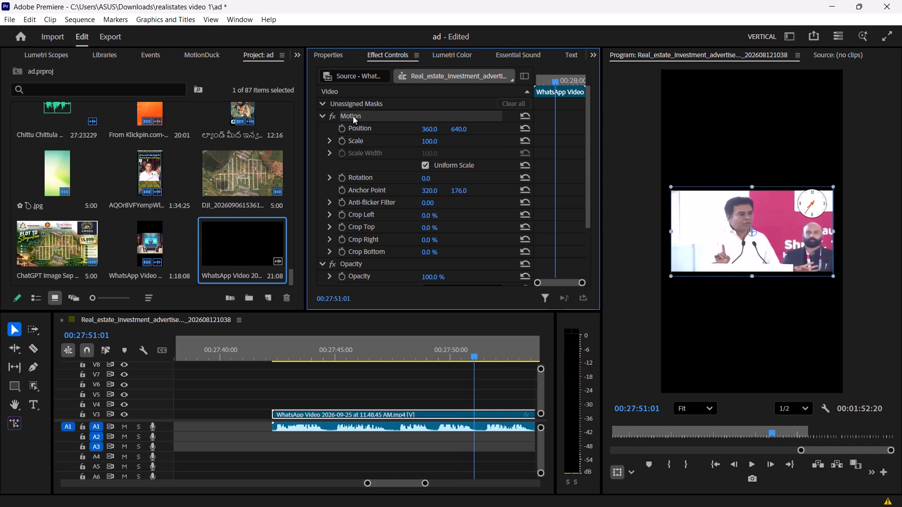
key("space")
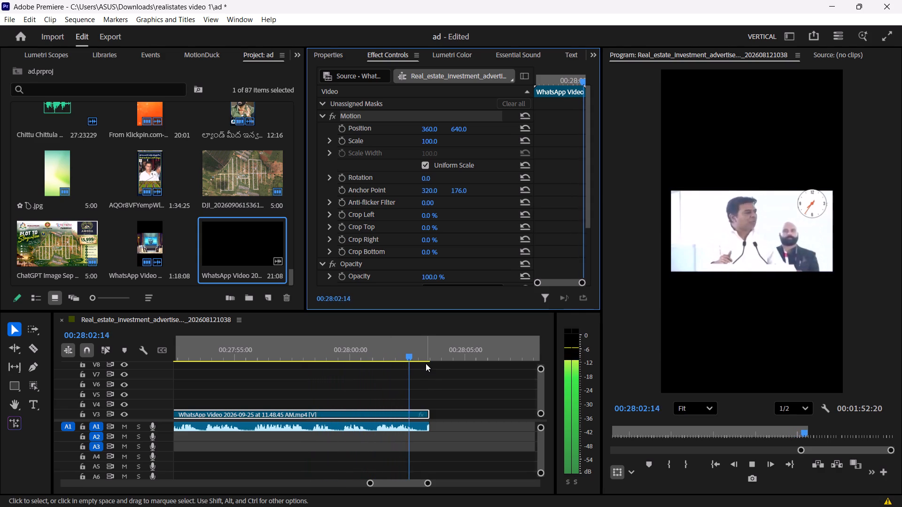
key("space")
left_click_drag(415, 354, 181, 330)
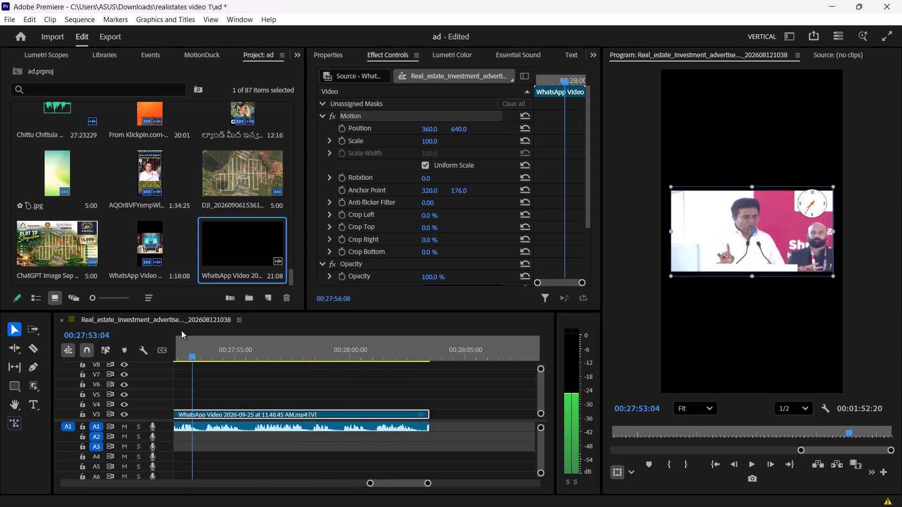
left_click_drag(181, 330, 304, 357)
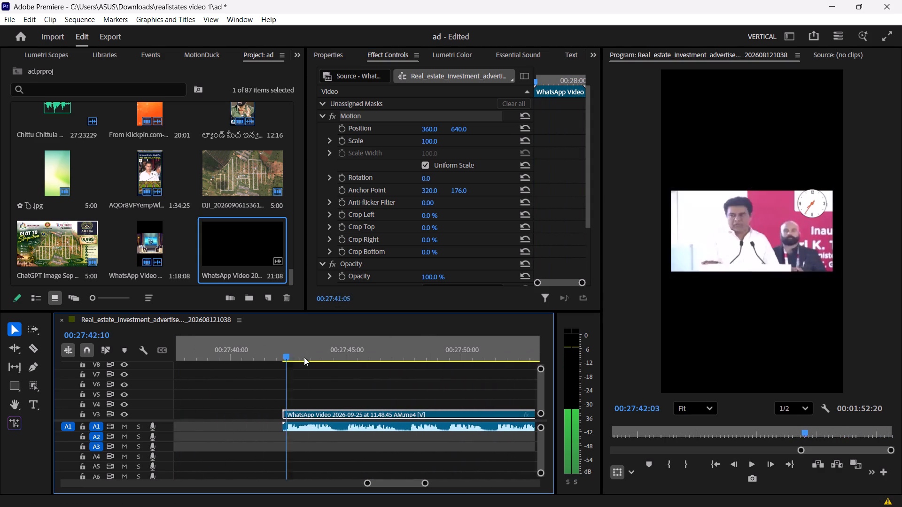
Find the speech clip's first frame with a picture and trim the video and audio start to 00:27:42:09.
left_click_drag(304, 357, 283, 438)
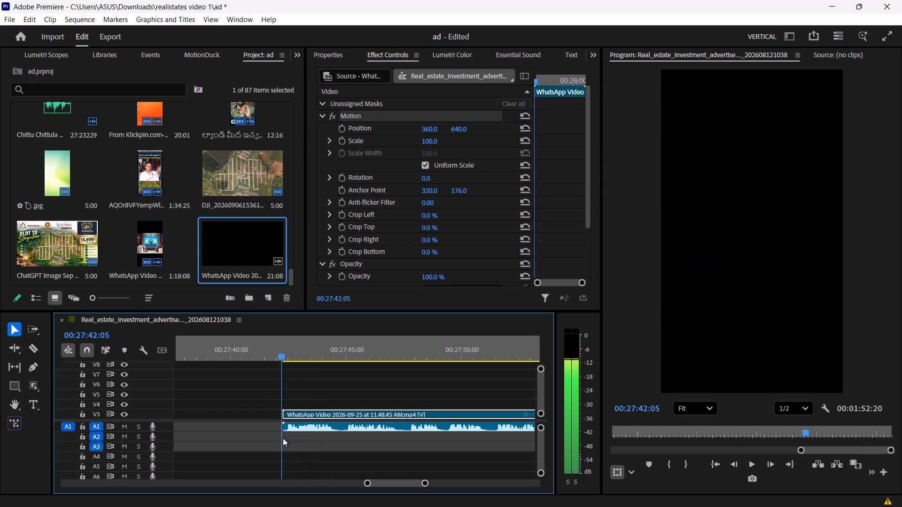
left_click_drag(283, 438, 289, 439)
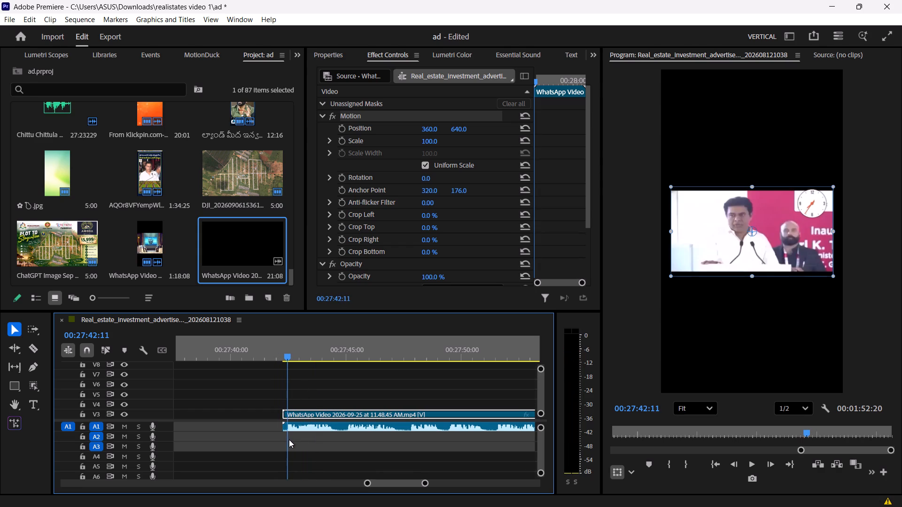
left_click_drag(289, 439, 285, 439)
key("space")
key("space")
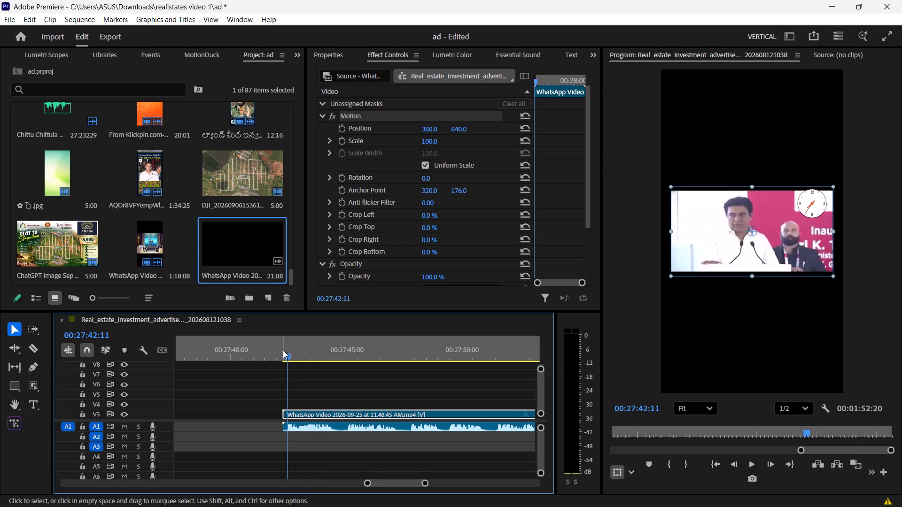
key("Up")
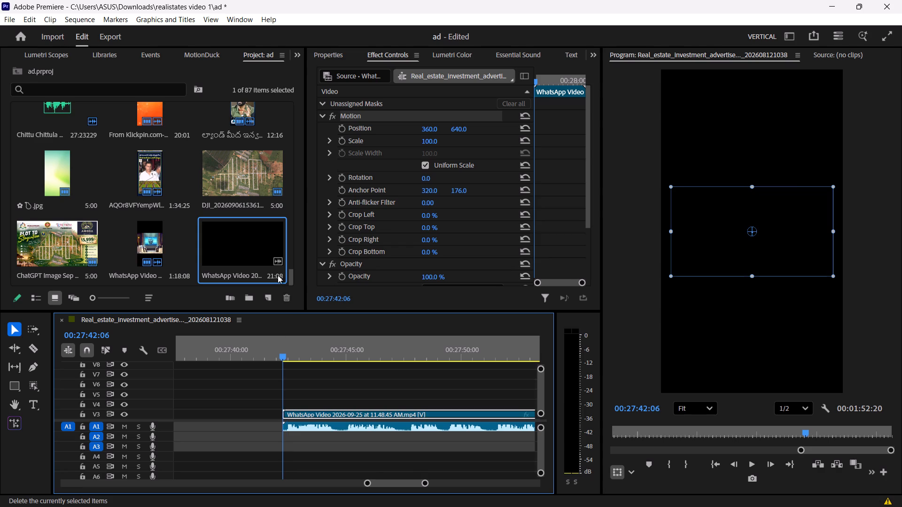
scroll(227, 237, "down", 5)
scroll(226, 237, "up", 4)
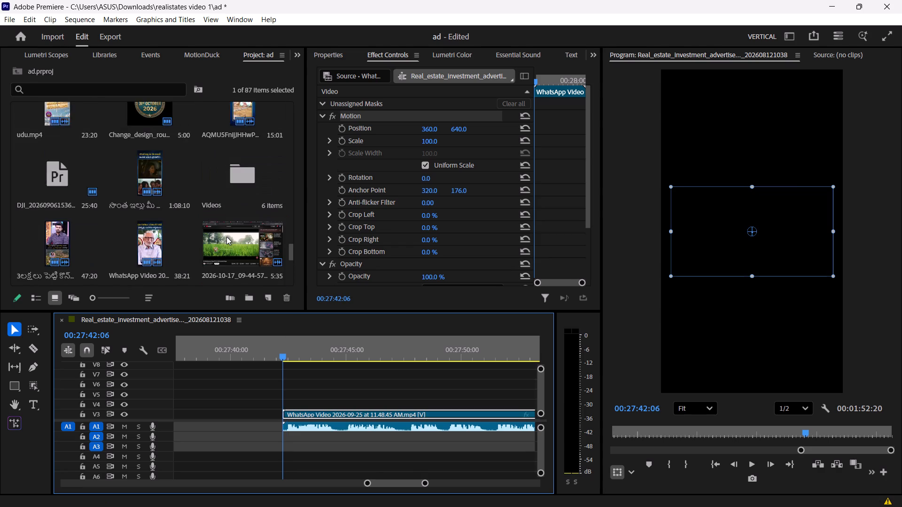
scroll(226, 237, "down", 7)
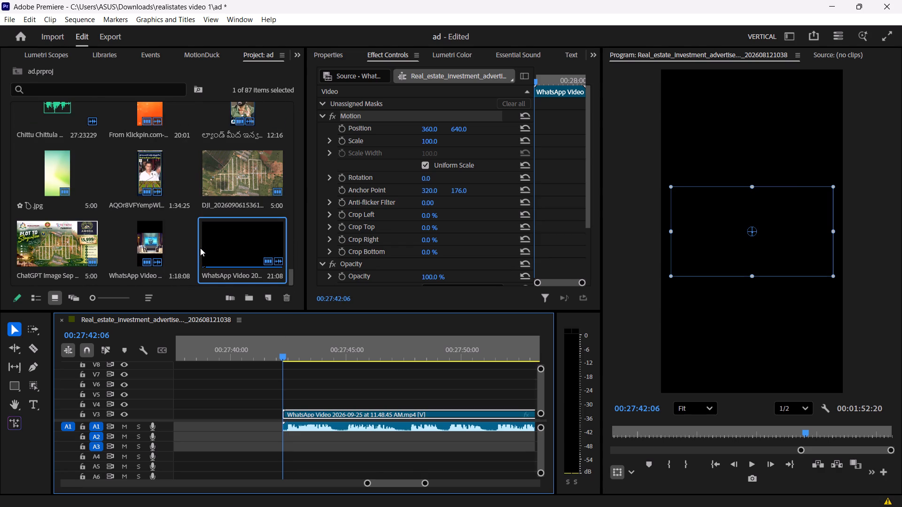
left_click(262, 391)
key("space")
key("space")
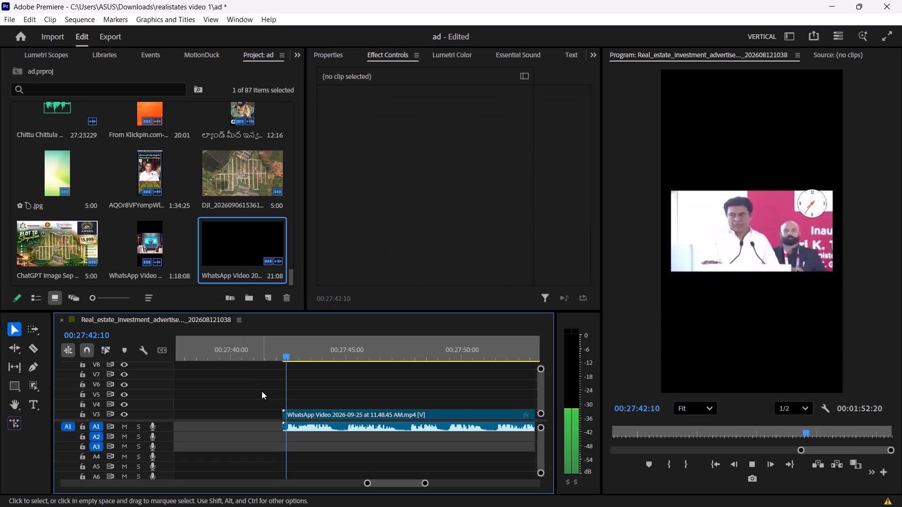
key("Left")
key("Left")
key("Left")
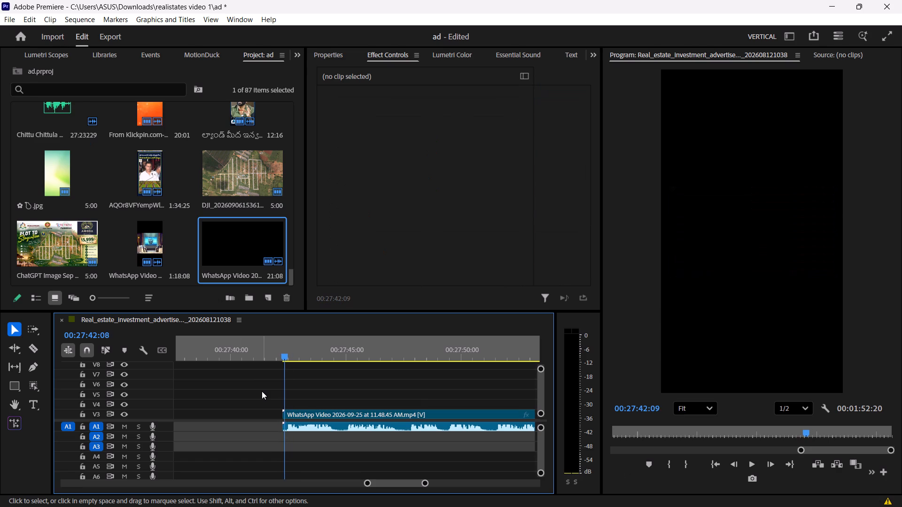
key("Left")
key("Right")
key("Right")
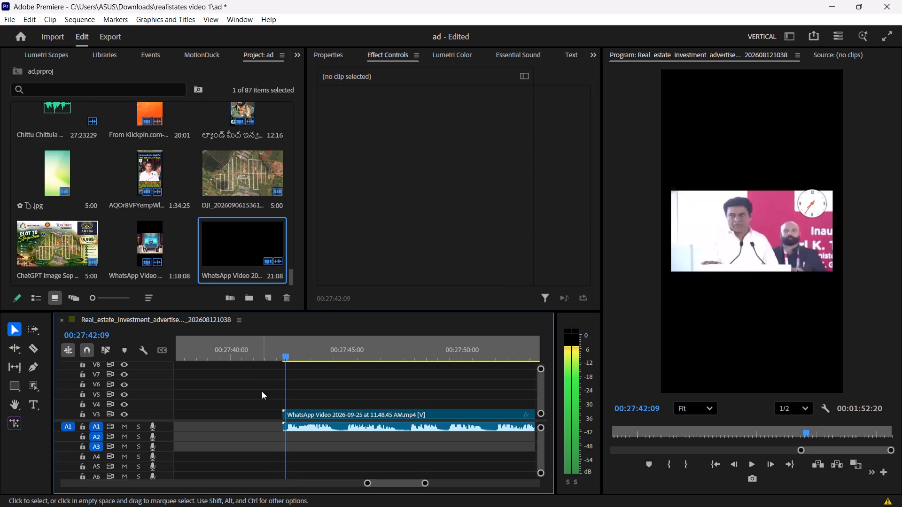
left_click_drag(325, 386, 267, 439)
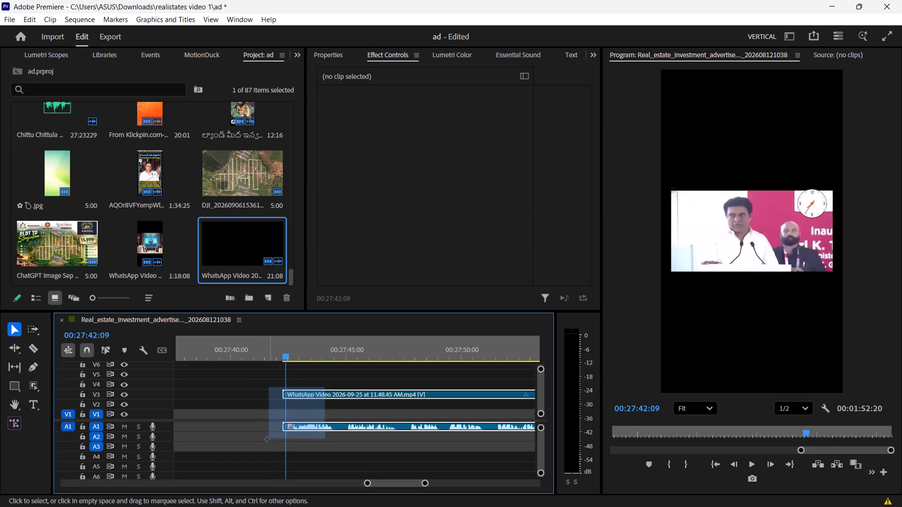
left_click_drag(267, 439, 267, 441)
left_click(284, 395)
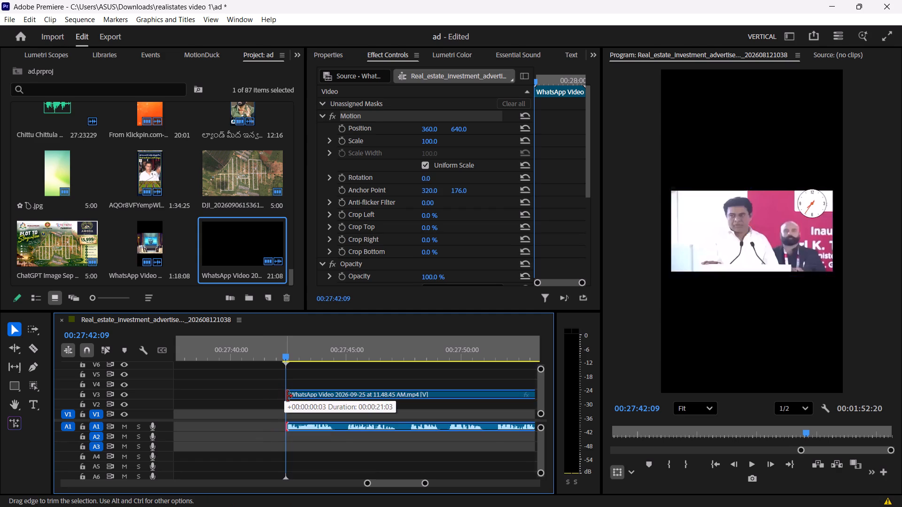
Move the speech clip's video from track V3 down to V1, keeping its start at 00:27:42:09.
left_click_drag(299, 395, 299, 414)
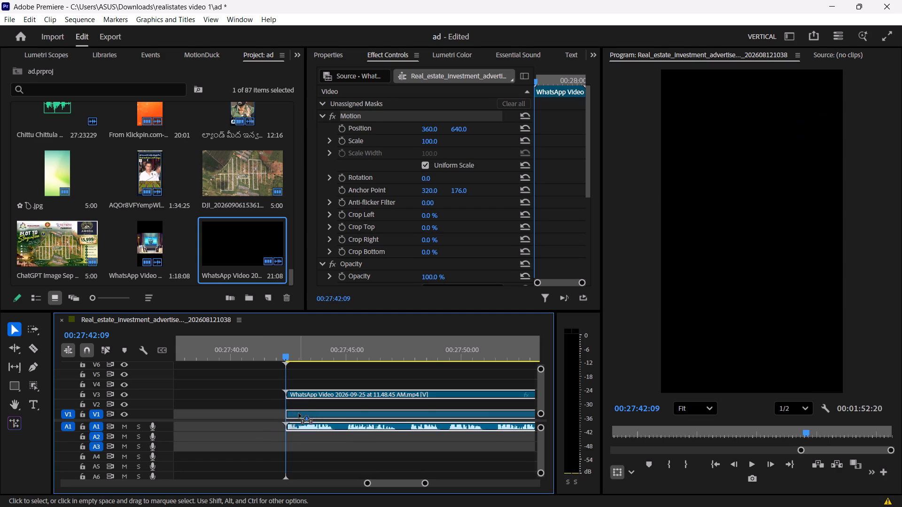
scroll(295, 389, "down", 5)
scroll(295, 389, "up", 5)
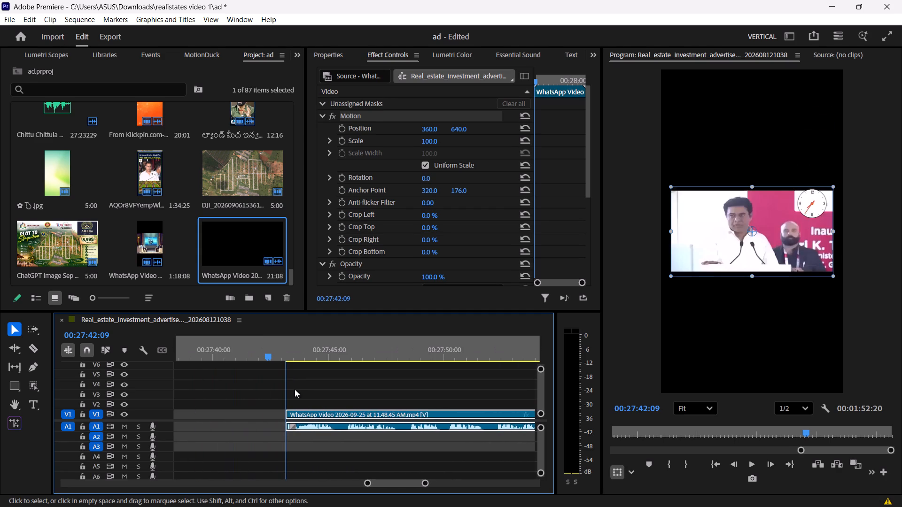
left_click(295, 389)
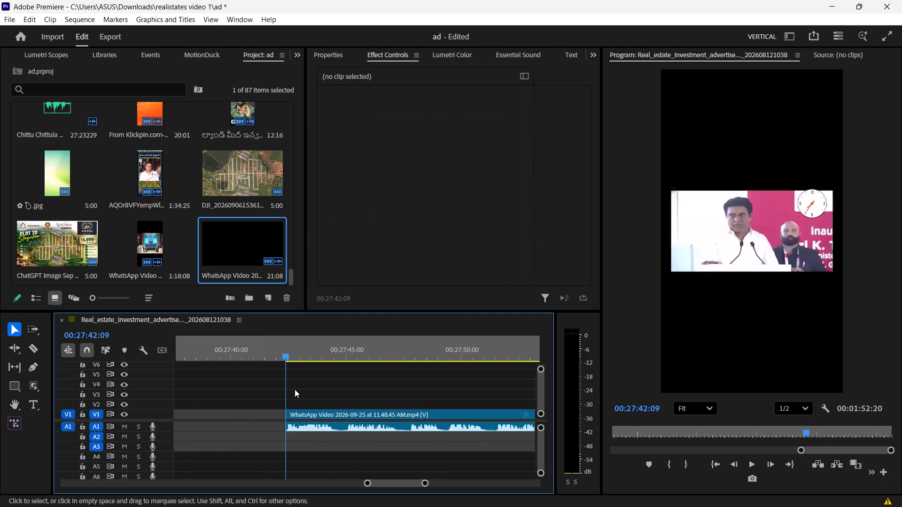
Place the speech clip in the upper part of the vertical frame at Position Y 231 and scale it to 115.
left_click_drag(323, 392, 290, 440)
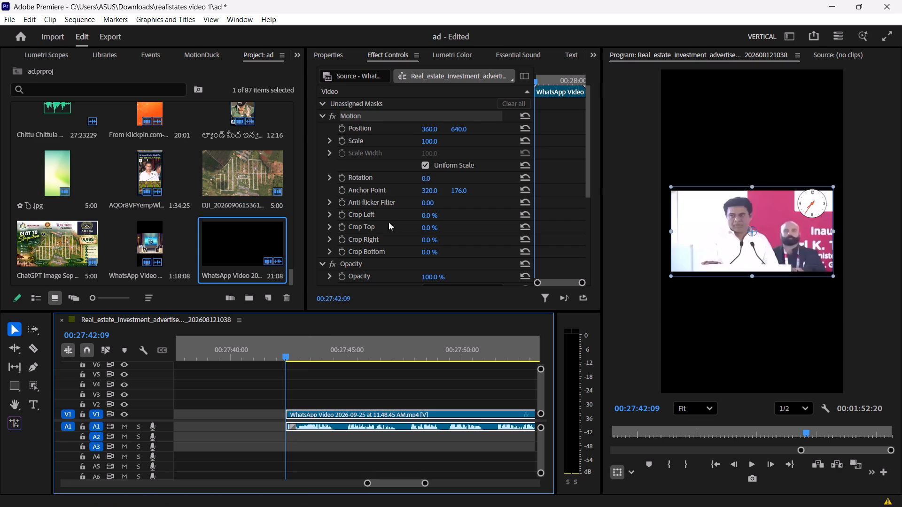
left_click_drag(454, 131, 359, 131)
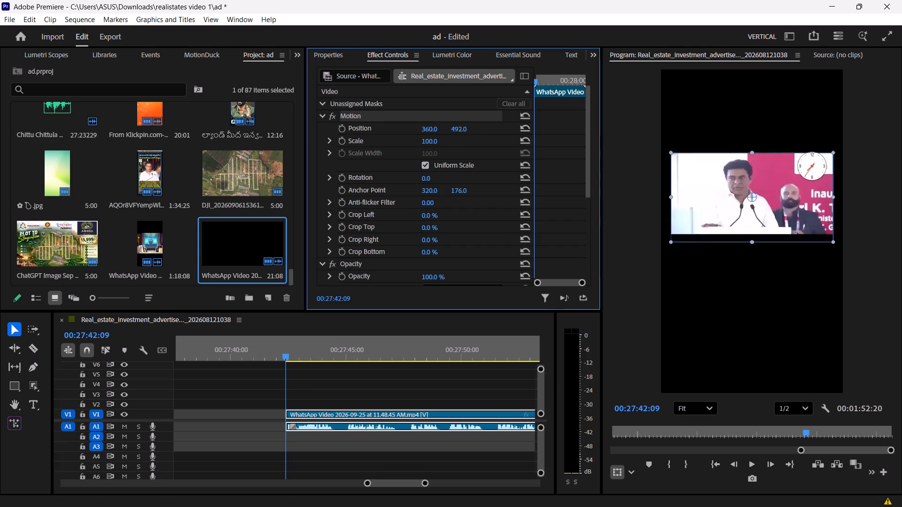
left_click_drag(359, 131, 213, 110)
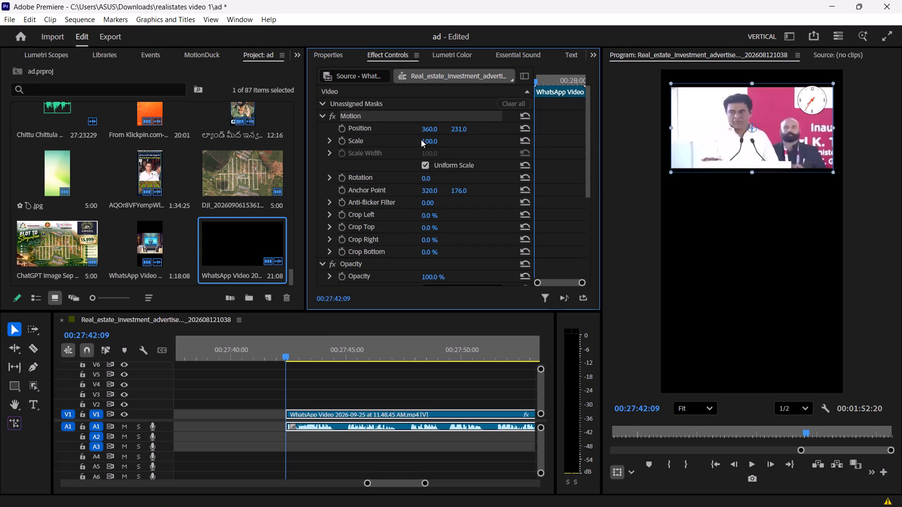
left_click_drag(422, 139, 427, 139)
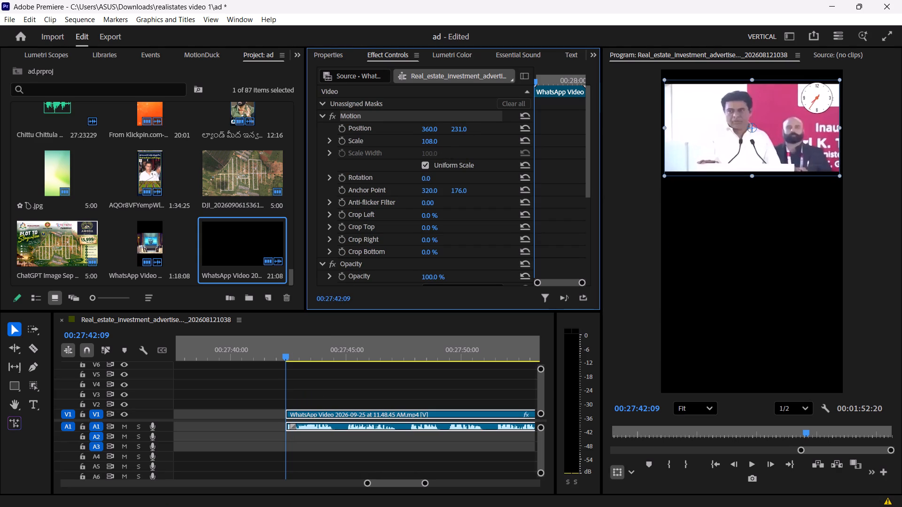
left_click_drag(427, 139, 432, 139)
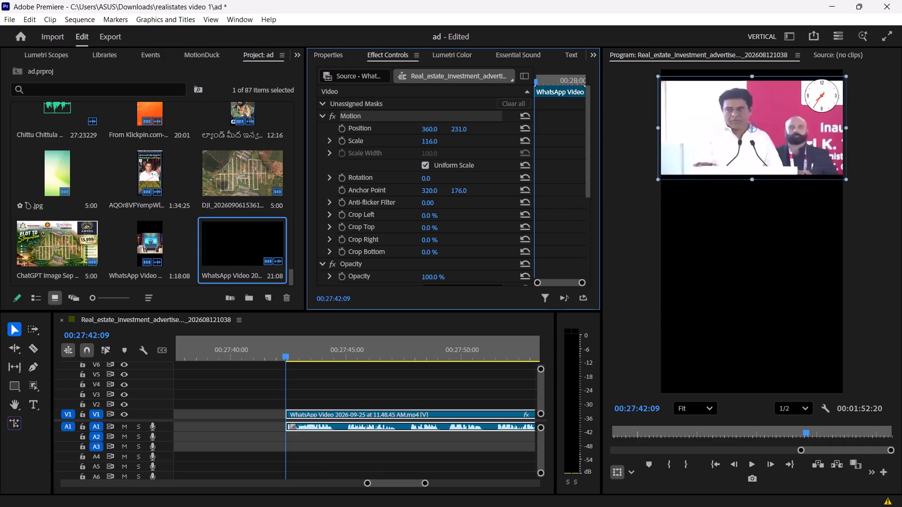
left_click_drag(432, 139, 430, 139)
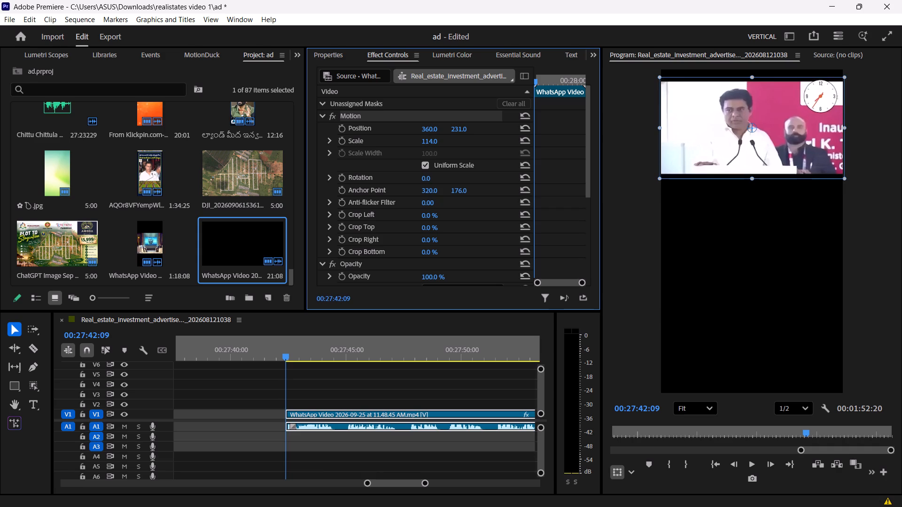
left_click_drag(430, 139, 431, 139)
left_click(460, 144)
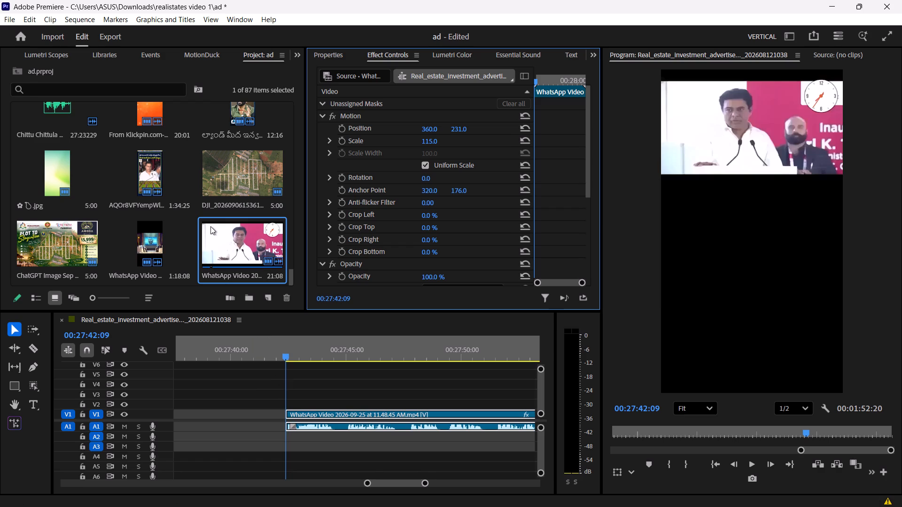
Look through the project's media items and the Drone Shots bin for material to use with the speech clip.
scroll(202, 207, "up", 3)
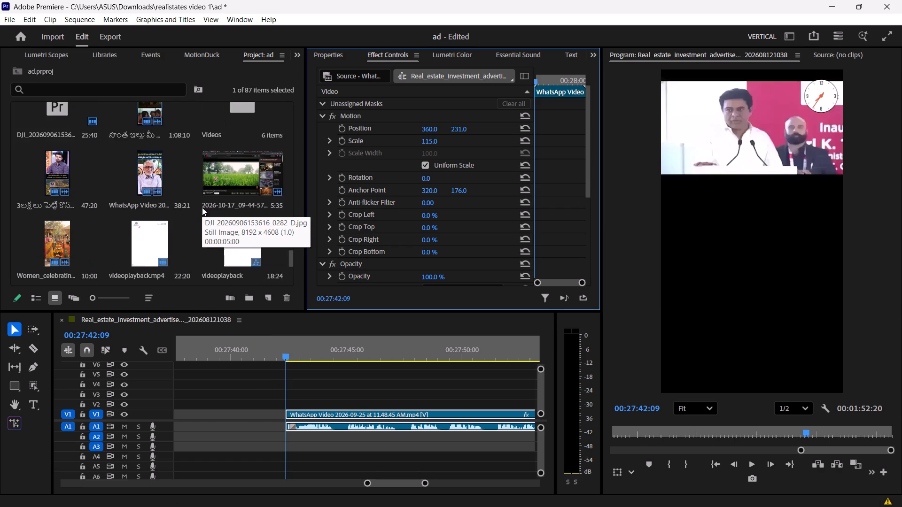
scroll(202, 207, "up", 8)
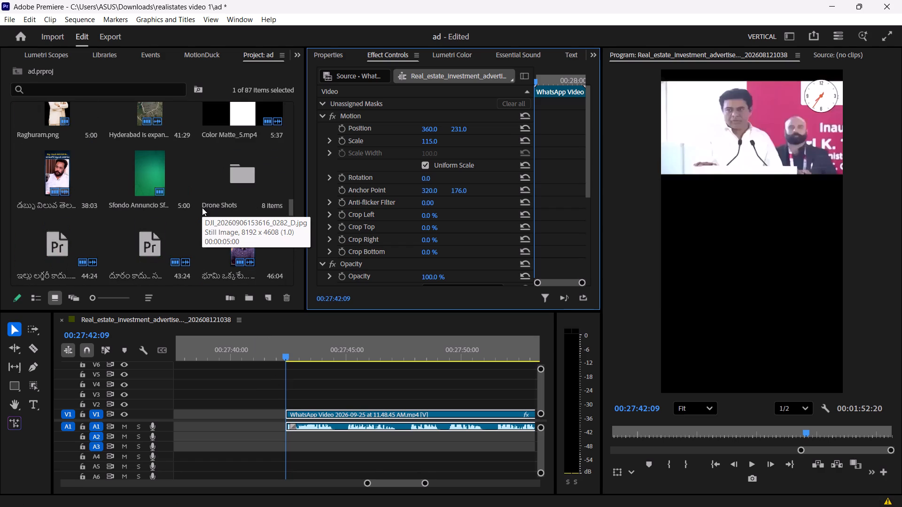
scroll(202, 207, "down", 10)
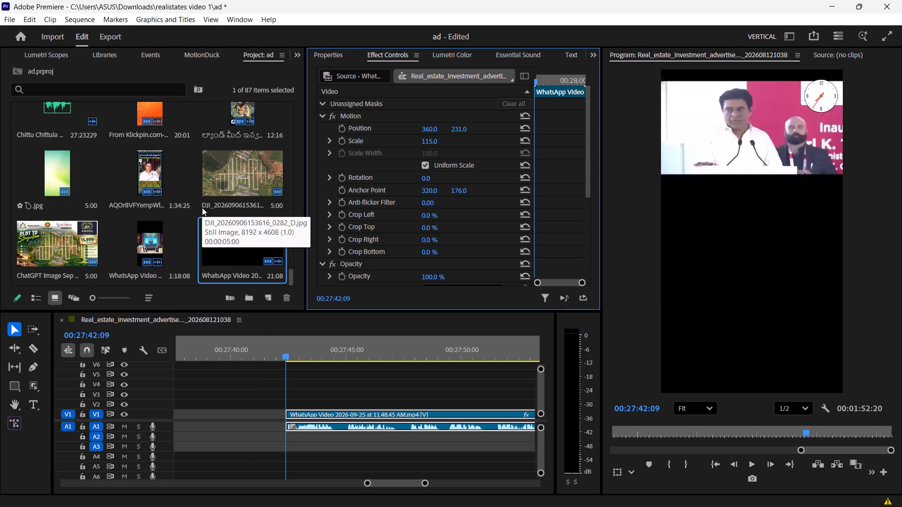
scroll(202, 207, "down", 2)
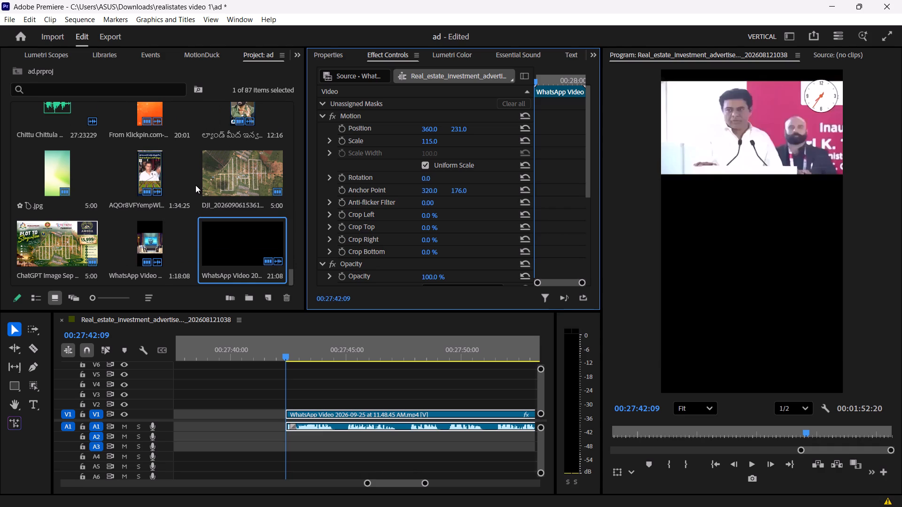
scroll(195, 185, "up", 13)
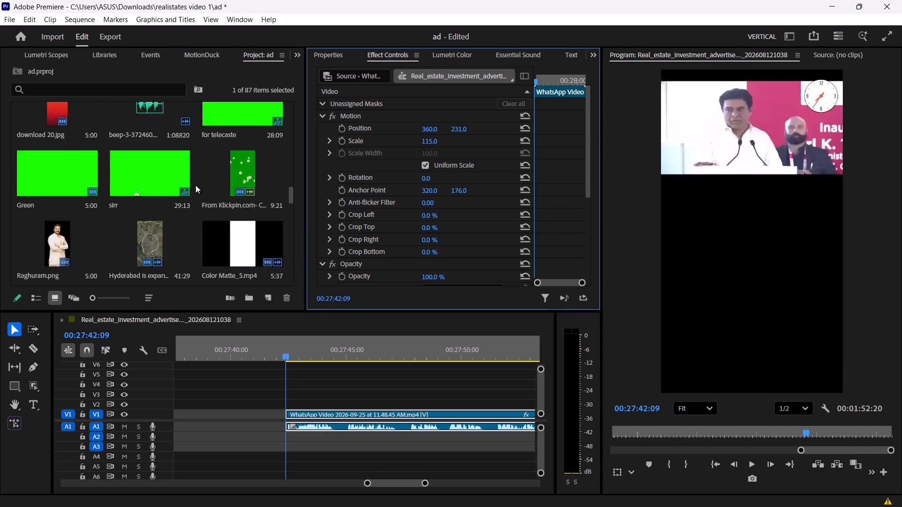
scroll(195, 185, "up", 1)
scroll(195, 185, "down", 2)
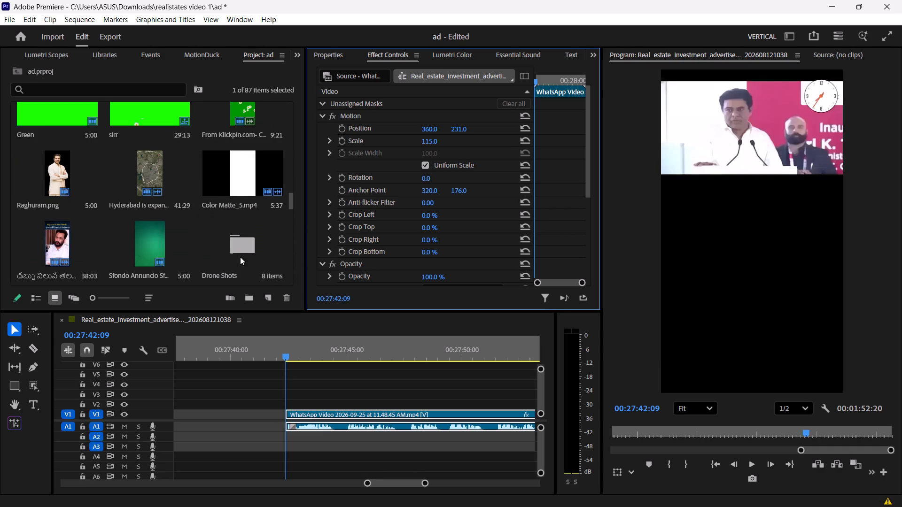
double_click(240, 257)
scroll(240, 257, "down", 5)
scroll(240, 257, "up", 5)
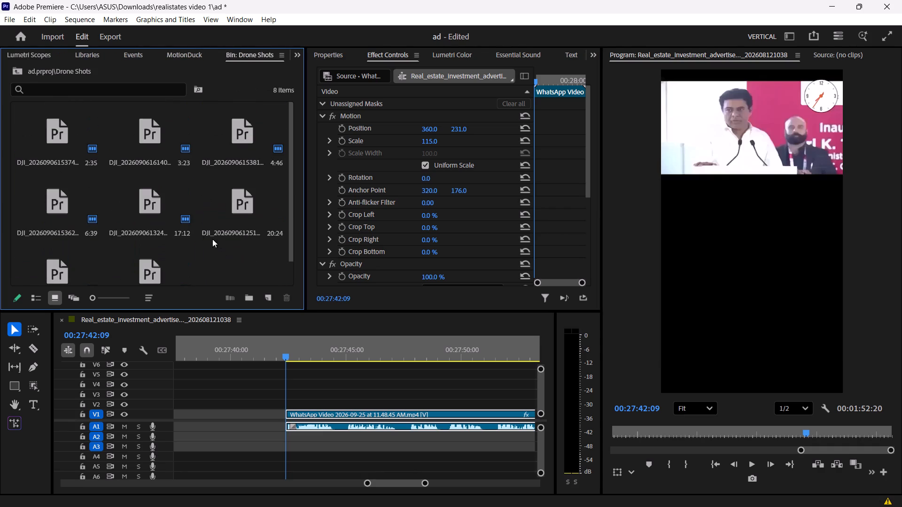
left_click(18, 69)
scroll(105, 167, "up", 7)
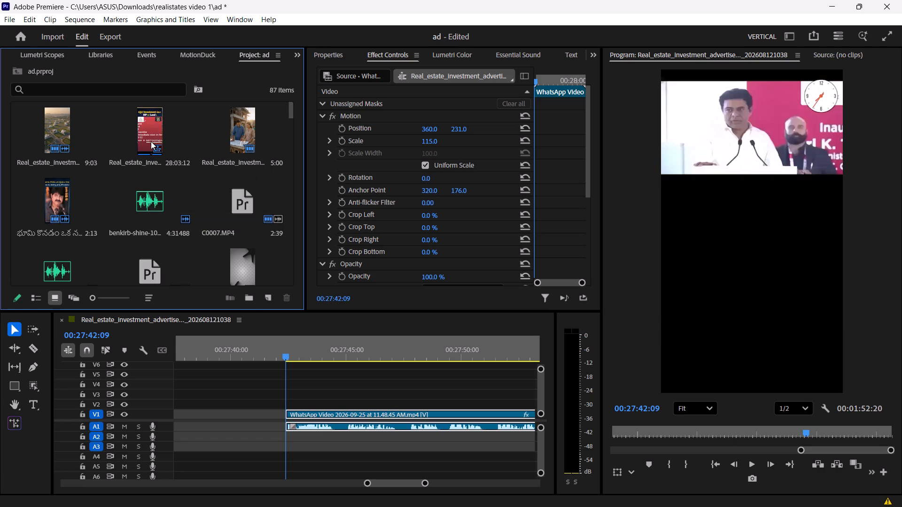
Add Color Matte_5.mp4 from the project media to tracks V1 and A1, directly after the end of the speech clip.
scroll(151, 141, "down", 4)
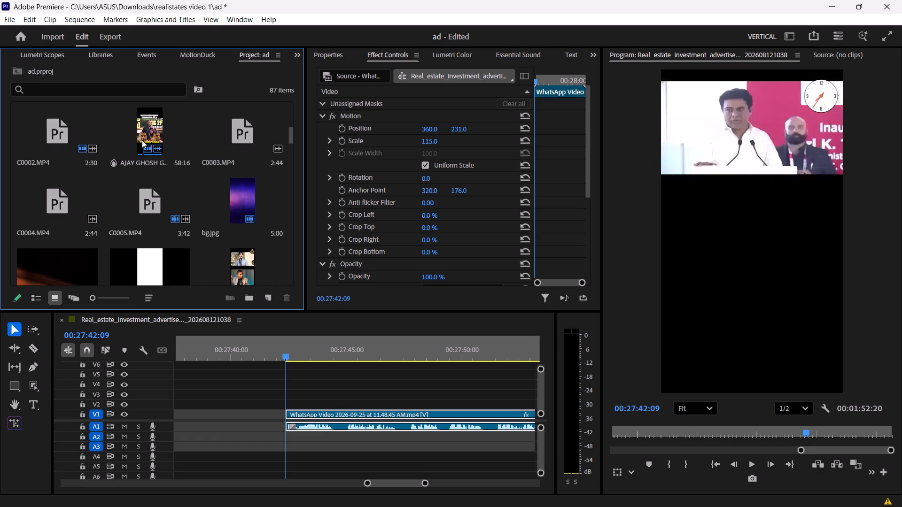
scroll(142, 140, "down", 2)
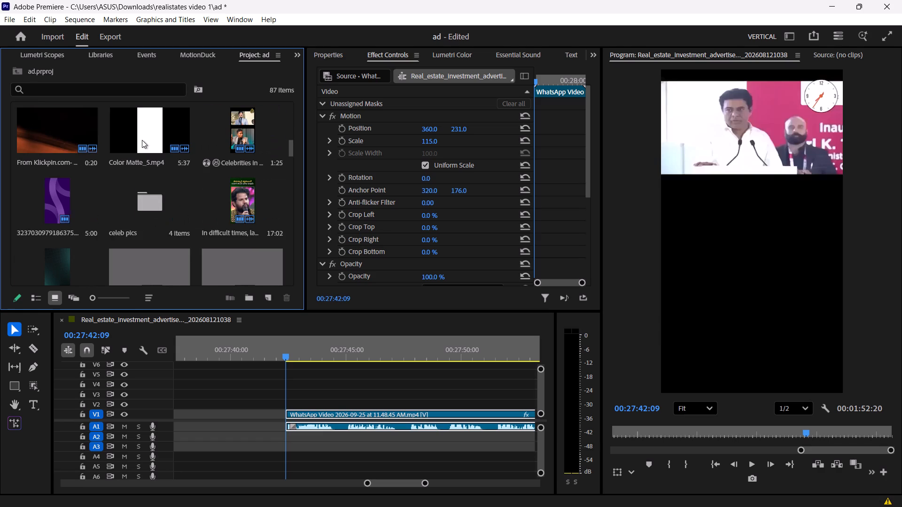
scroll(142, 140, "down", 1)
scroll(142, 140, "up", 2)
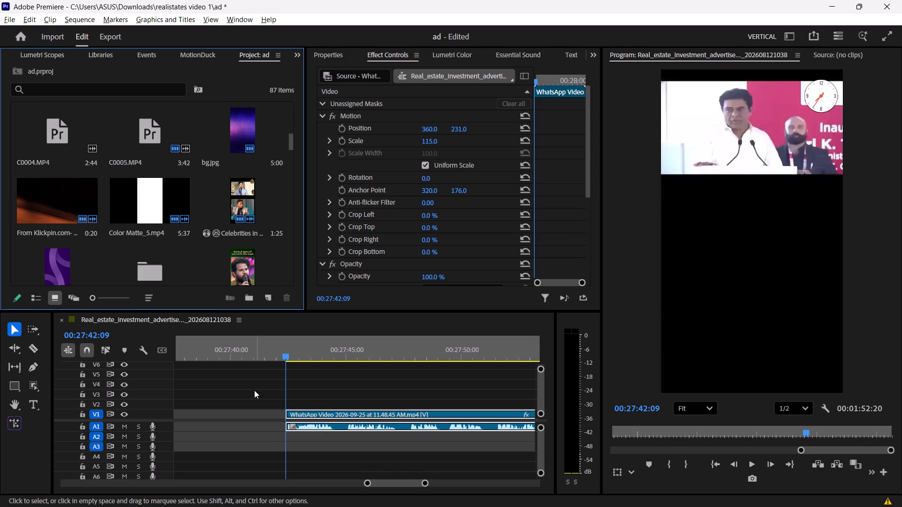
scroll(237, 396, "down", 11, "alt")
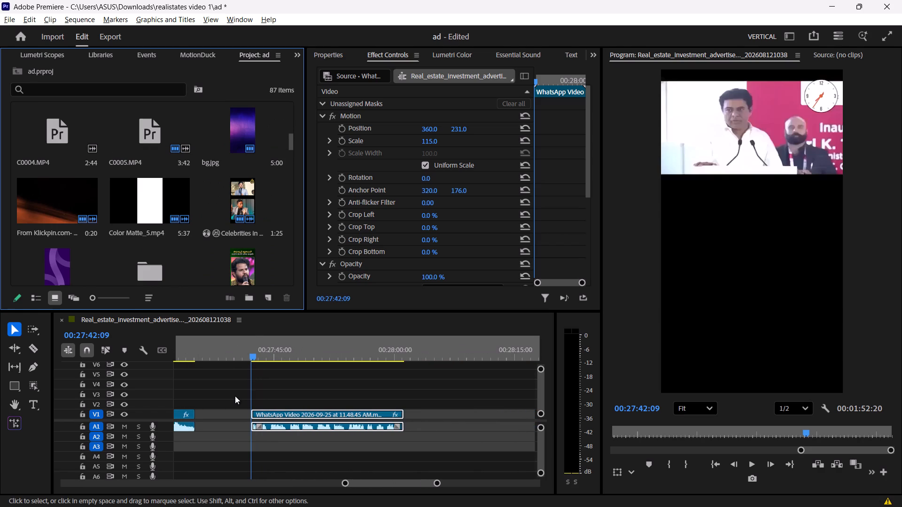
left_click_drag(147, 207, 200, 246)
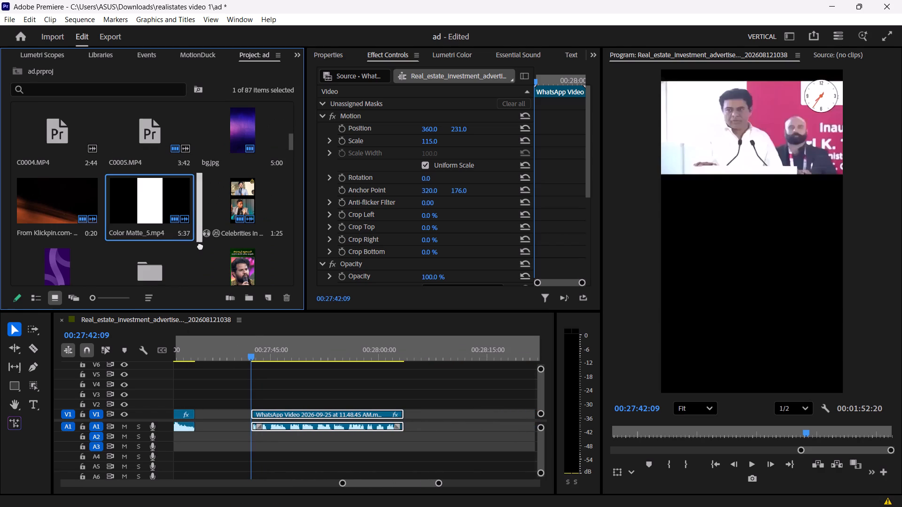
left_click_drag(200, 246, 407, 415)
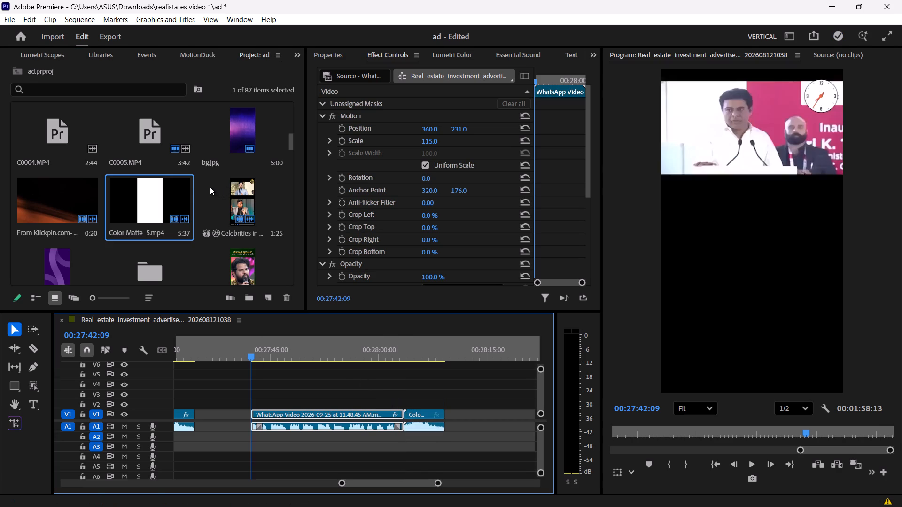
Look through the project's media items for more material for the new ad.
scroll(210, 187, "down", 1)
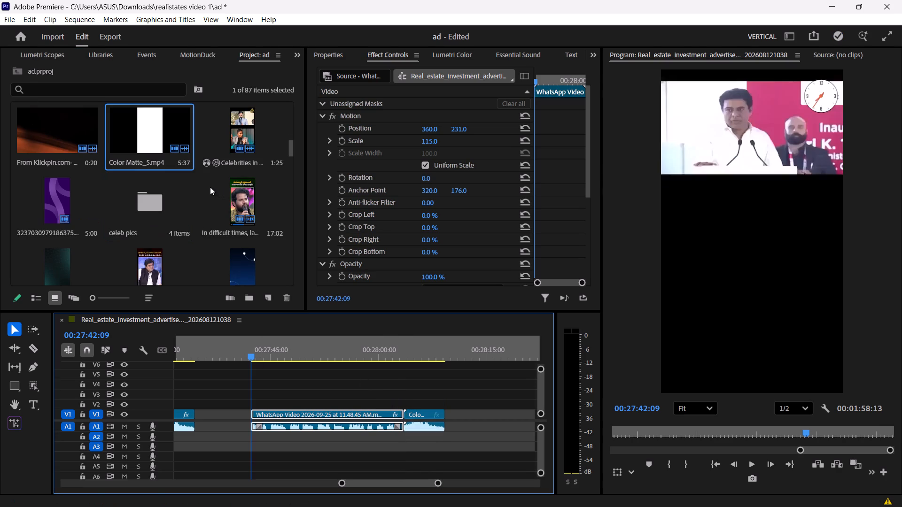
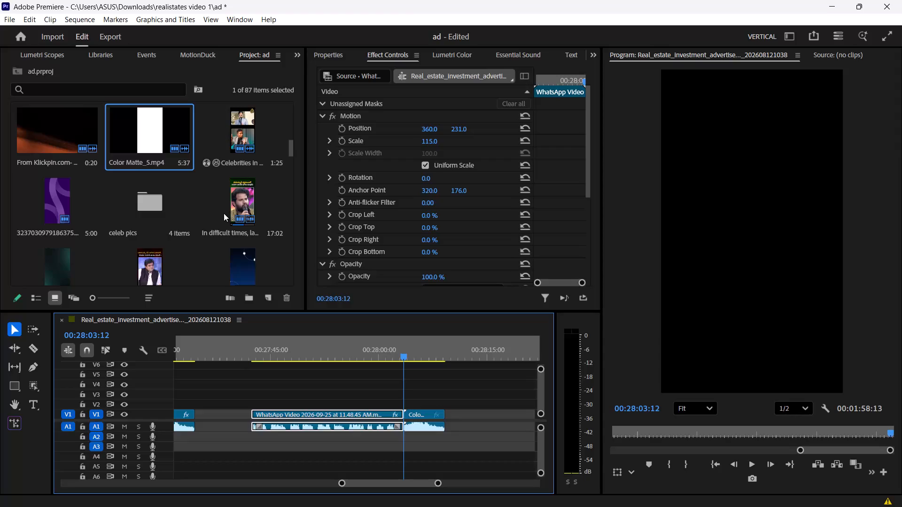
Play the speech clip from its start and look through the remaining project media items for footage to accompany it.
key("Up")
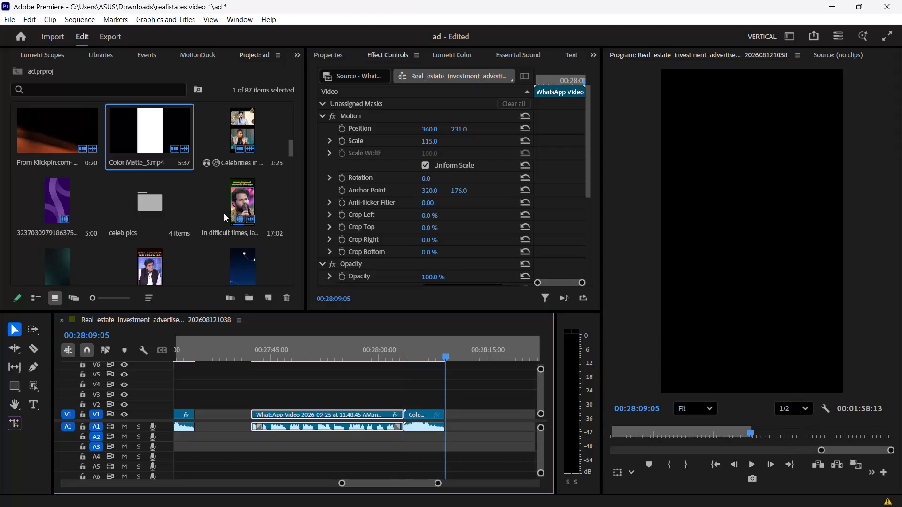
key("Up")
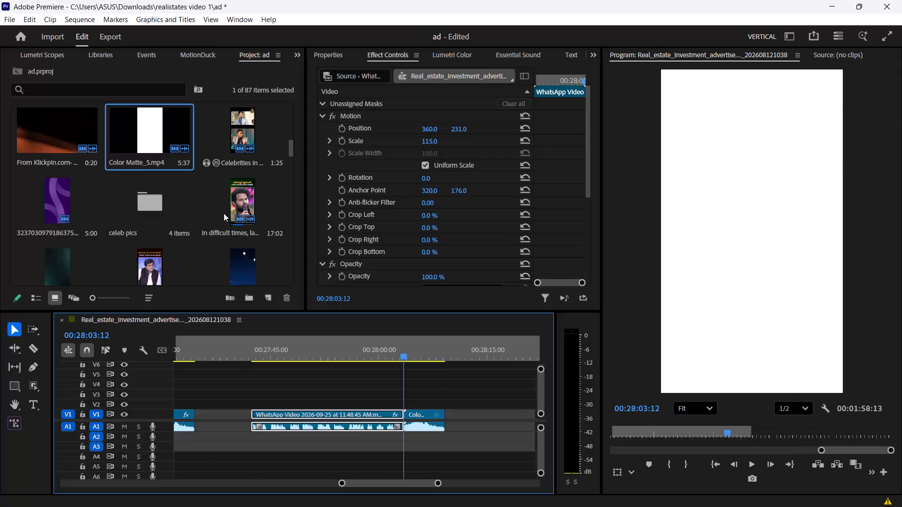
key("space")
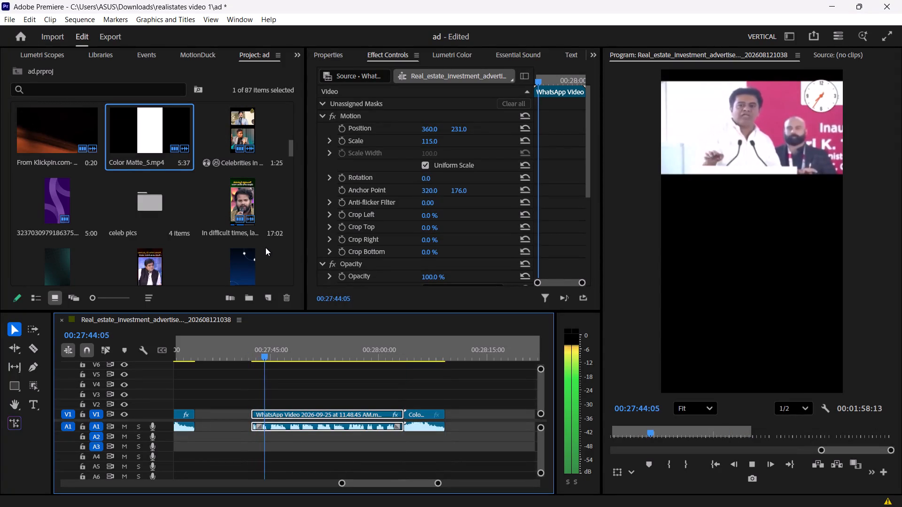
scroll(194, 228, "down", 9)
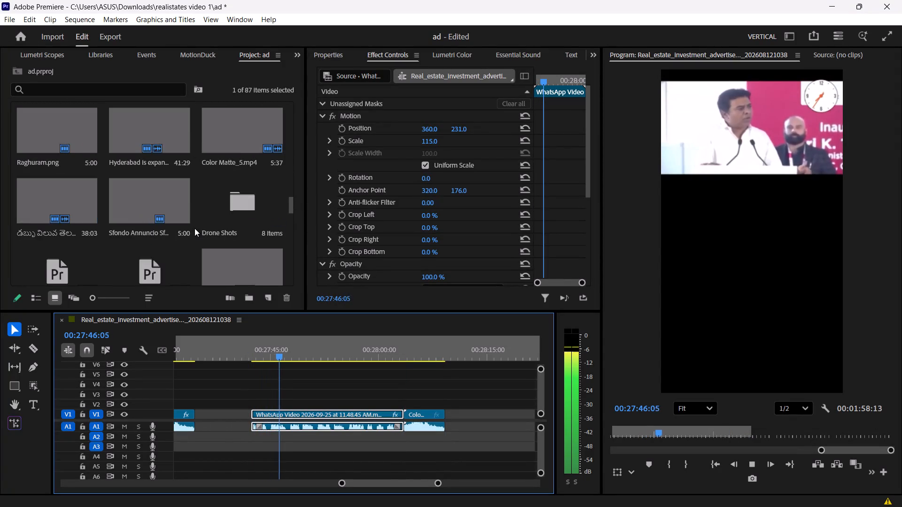
scroll(194, 228, "down", 16)
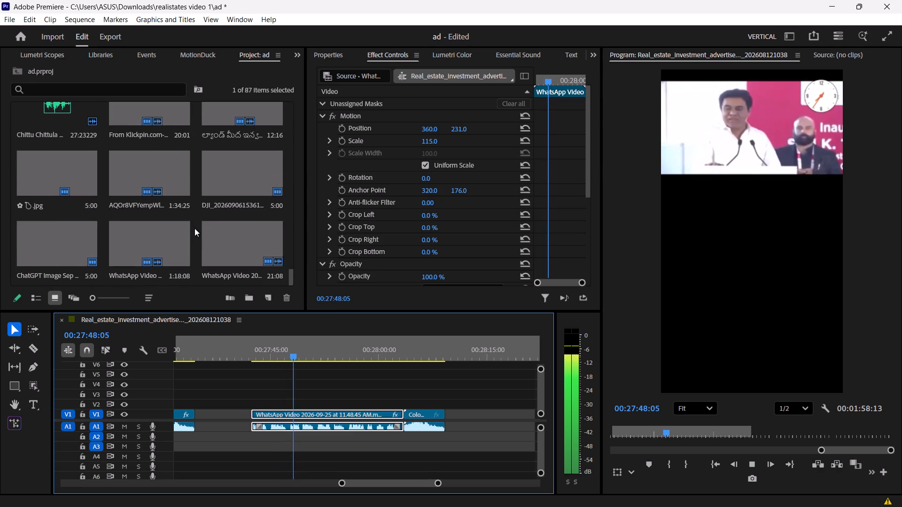
scroll(194, 228, "up", 2)
scroll(194, 228, "down", 7)
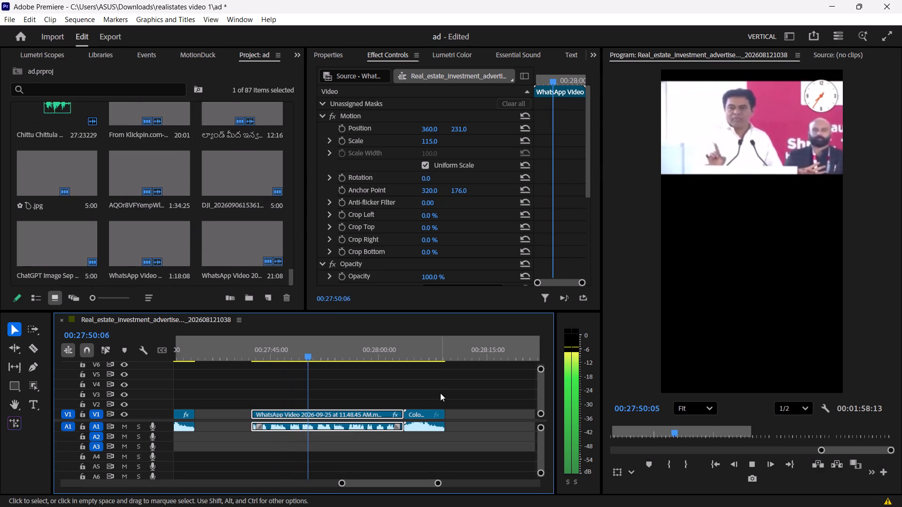
key("space")
Switch to Disk Cleanup for drive C: and mark all file categories for deletion, including Recycle Bin, Temporary files and DirectX Shader Cache.
left_click(621, 491)
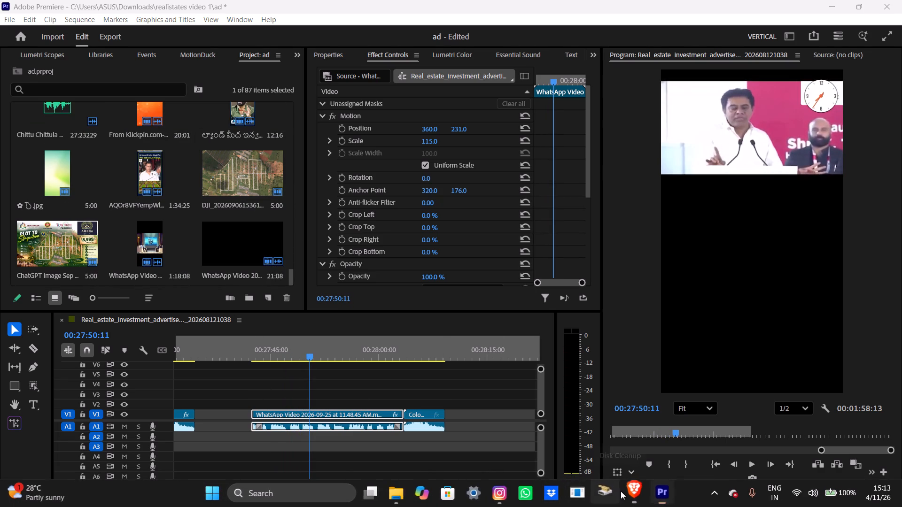
left_click(634, 494)
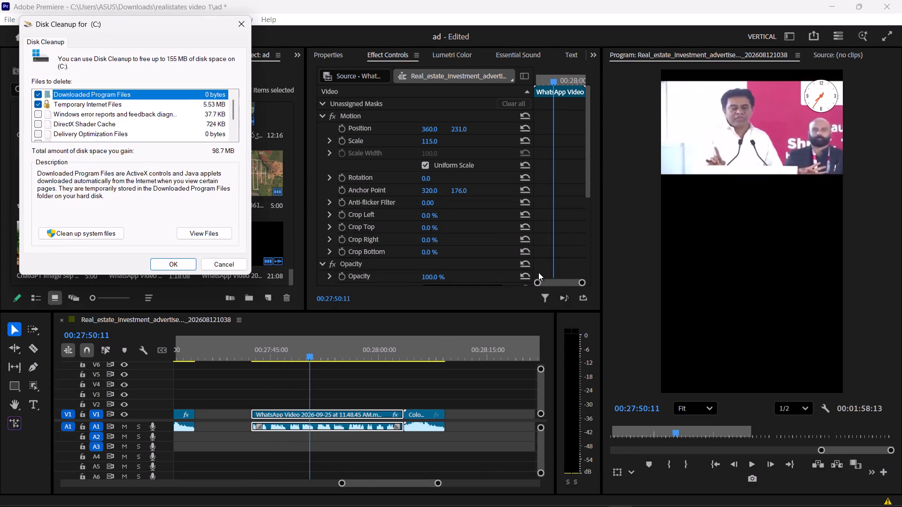
scroll(125, 129, "down", 4)
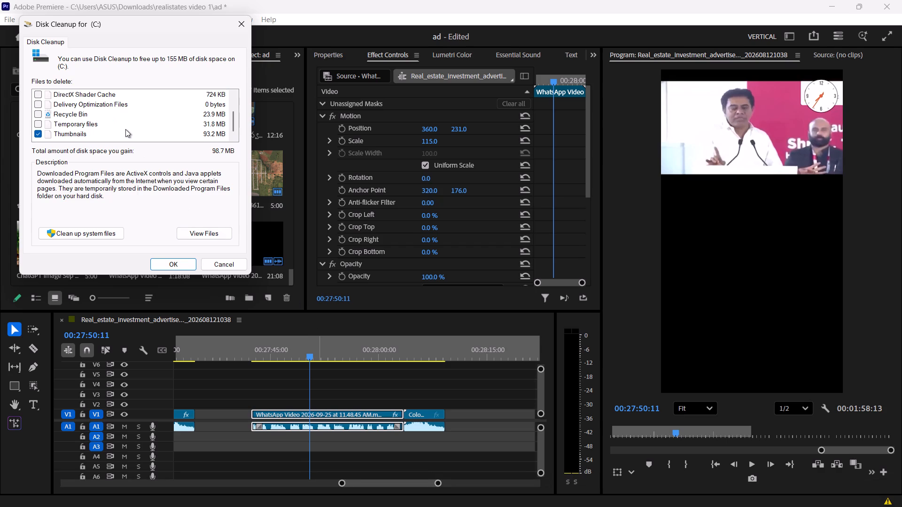
left_click(37, 125)
left_click(40, 115)
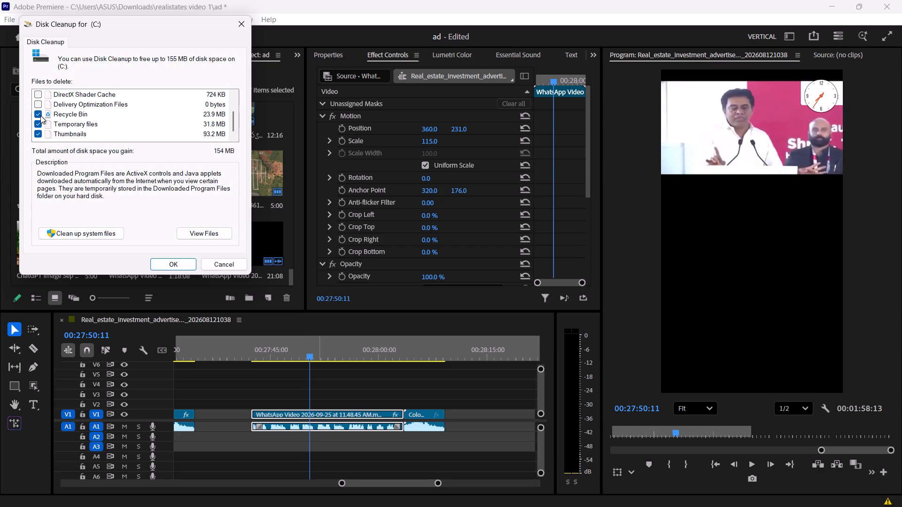
left_click(36, 102)
scroll(36, 102, "up", 2)
left_click(36, 117)
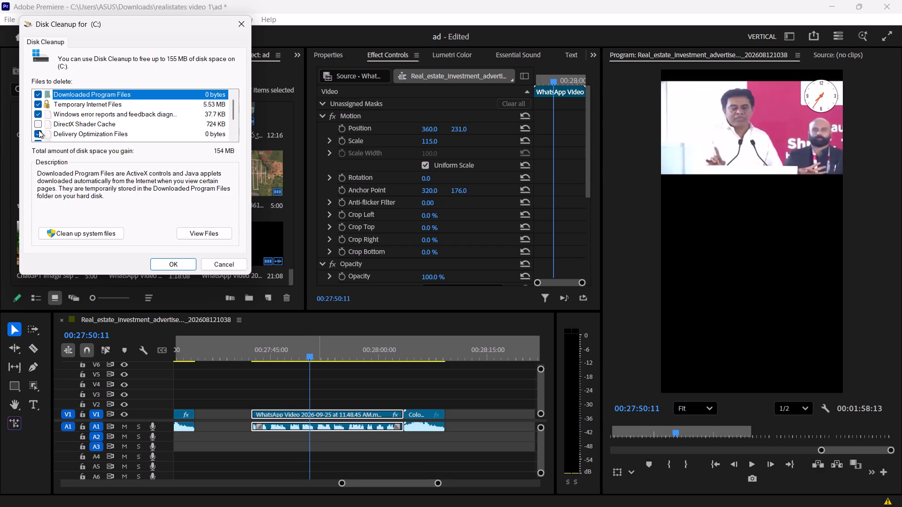
left_click(39, 130)
left_click(39, 124)
left_click(37, 129)
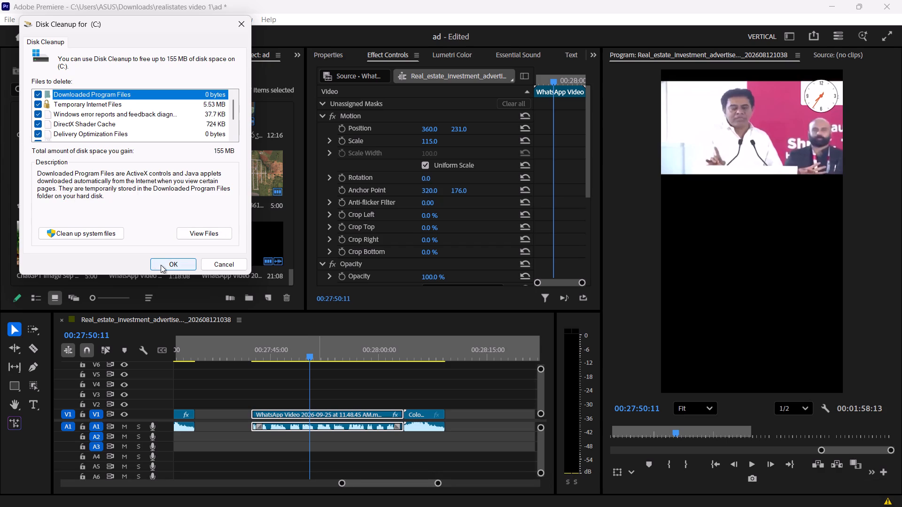
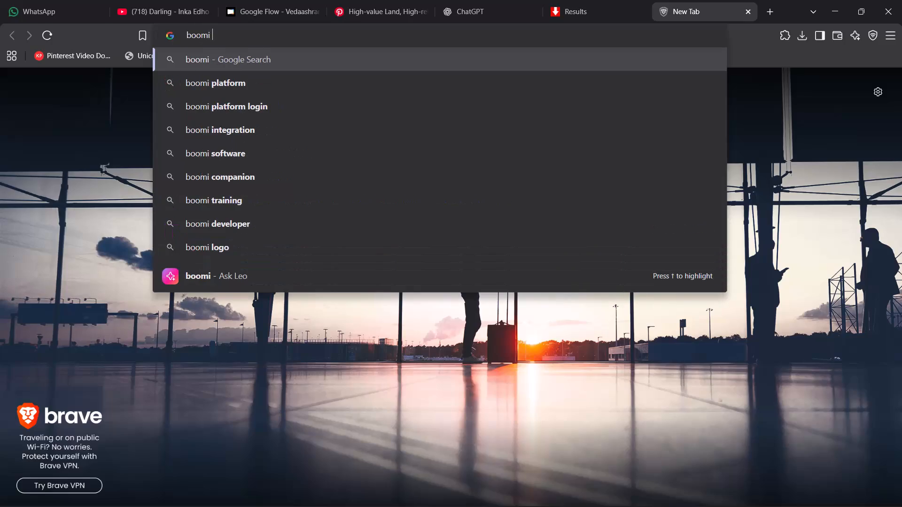
Search the web for "bhoomi quotation", switch to "bhoomi quotes telugu", and look through the image results and expanded AI Overview.
type("qu")
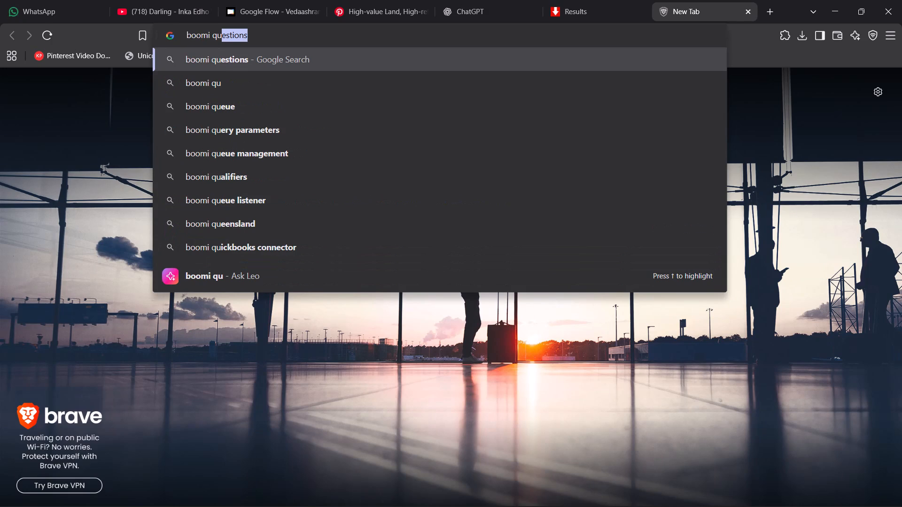
key("o")
type("tat")
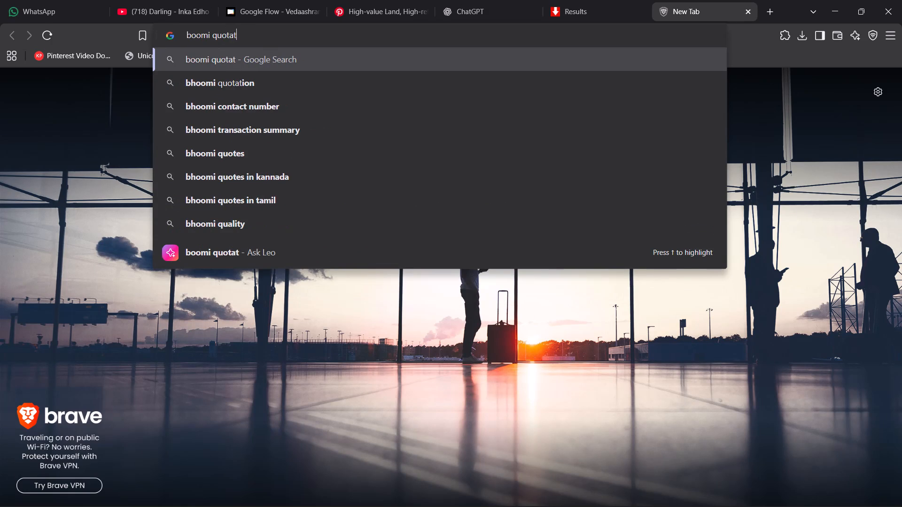
left_click(461, 85)
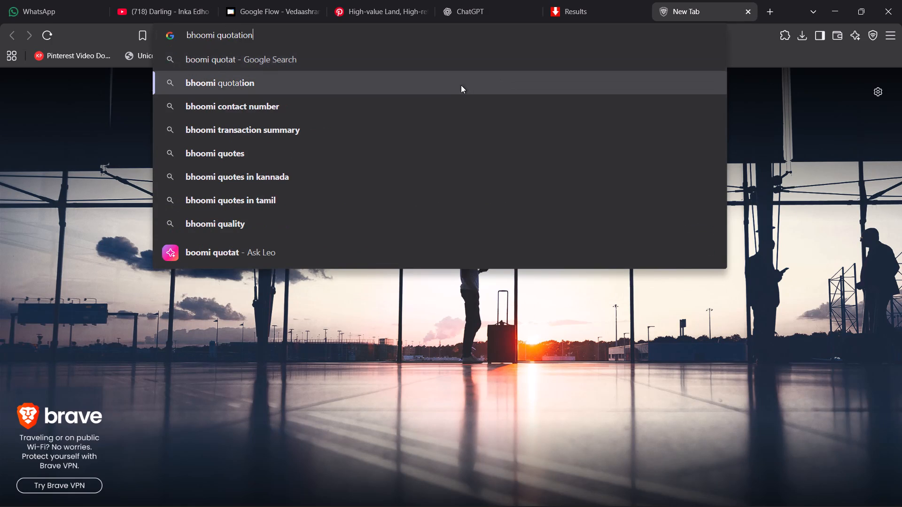
left_click(307, 85)
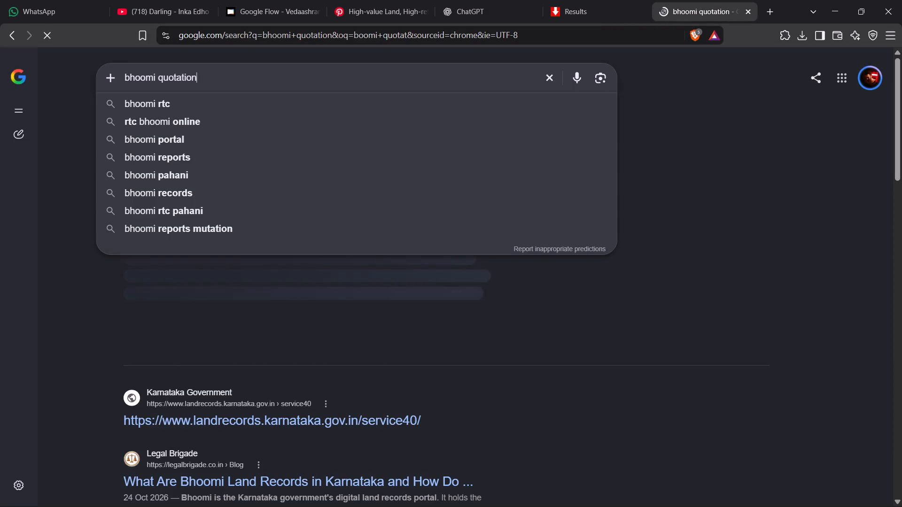
key("space")
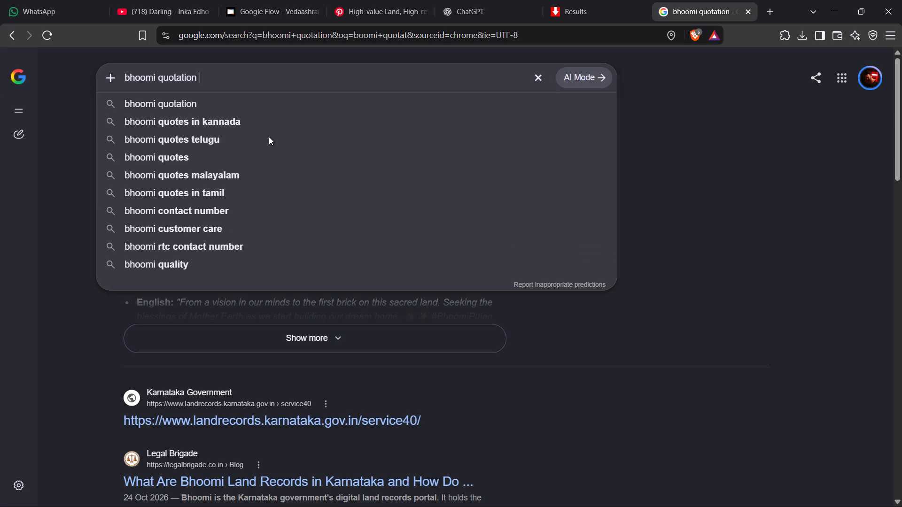
left_click(269, 137)
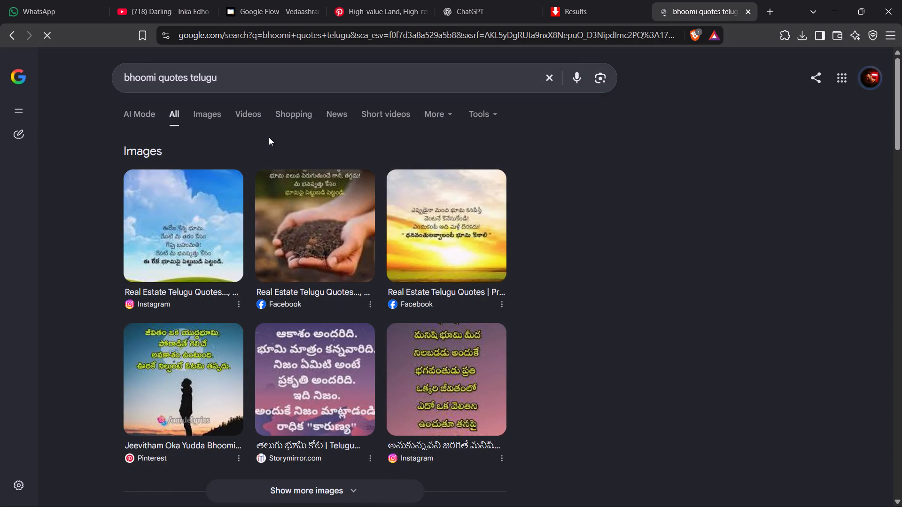
scroll(248, 207, "down", 5)
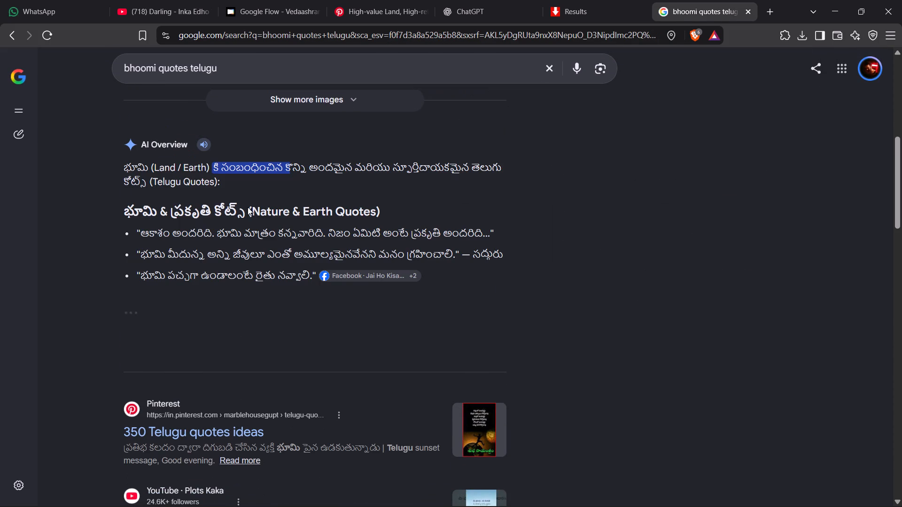
left_click(307, 342)
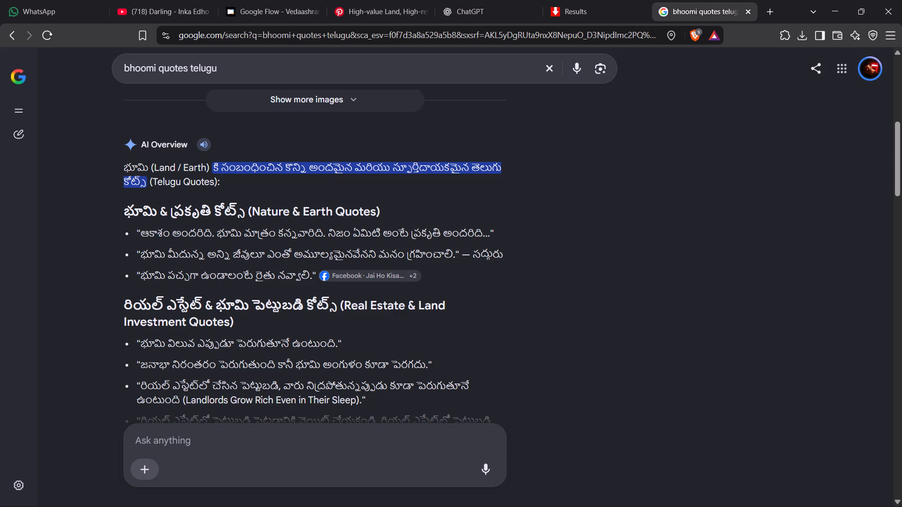
scroll(192, 250, "up", 4)
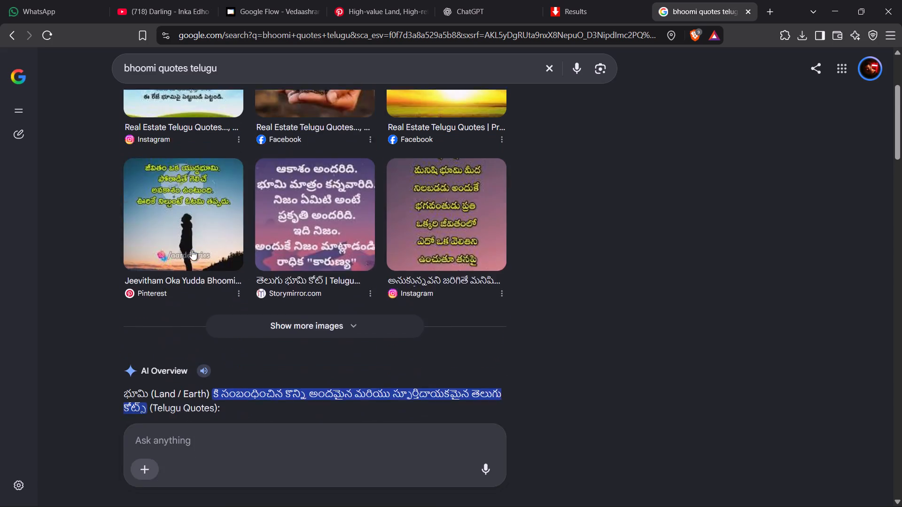
scroll(192, 250, "up", 1)
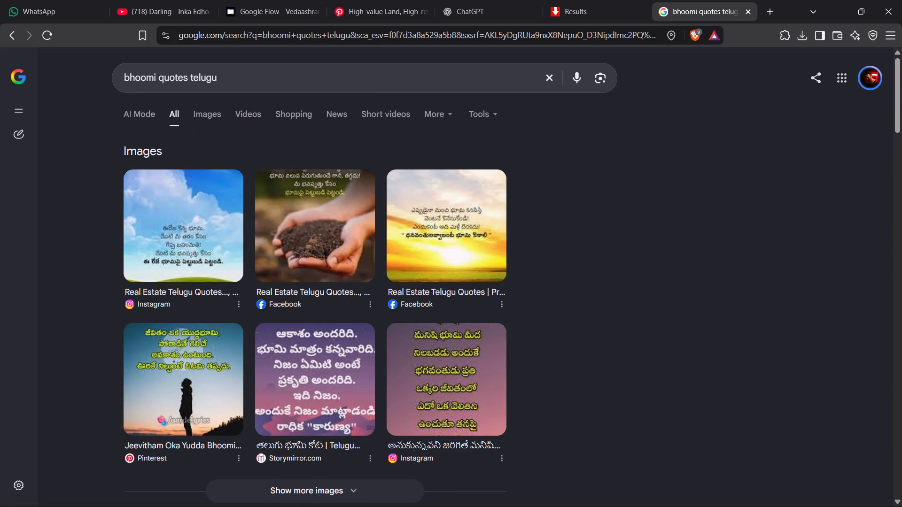
Refine the search to "bhoomi quotes telugu for real estate" and expand the AI Overview of Telugu real estate quotes.
left_click_drag(233, 82, 224, 84)
left_click(224, 84)
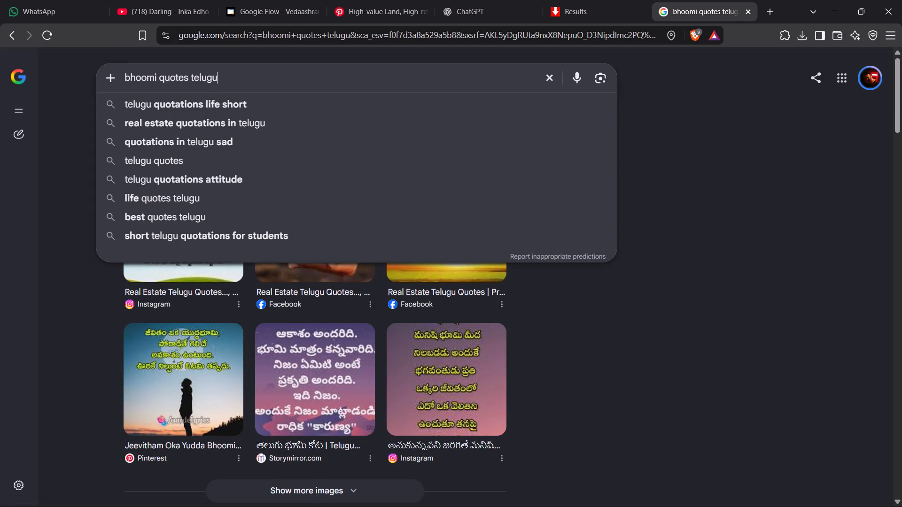
key("space")
type("for")
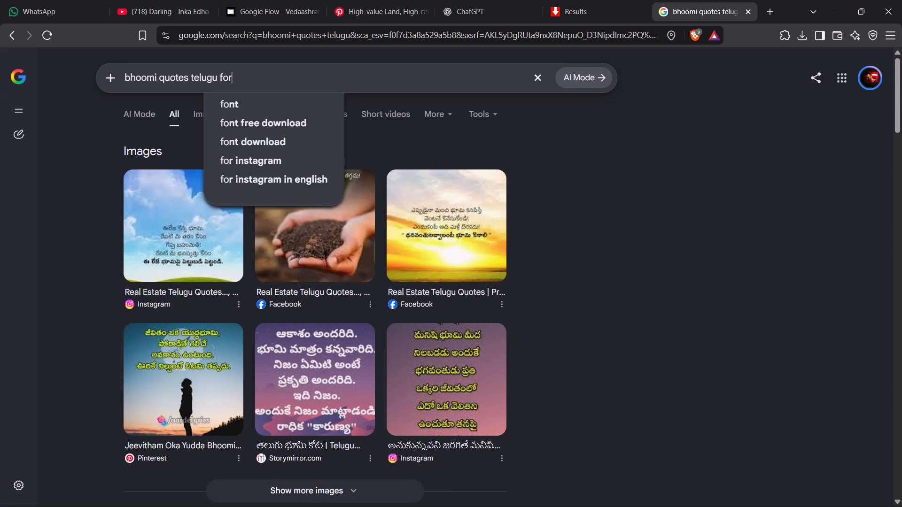
key("space")
type("re")
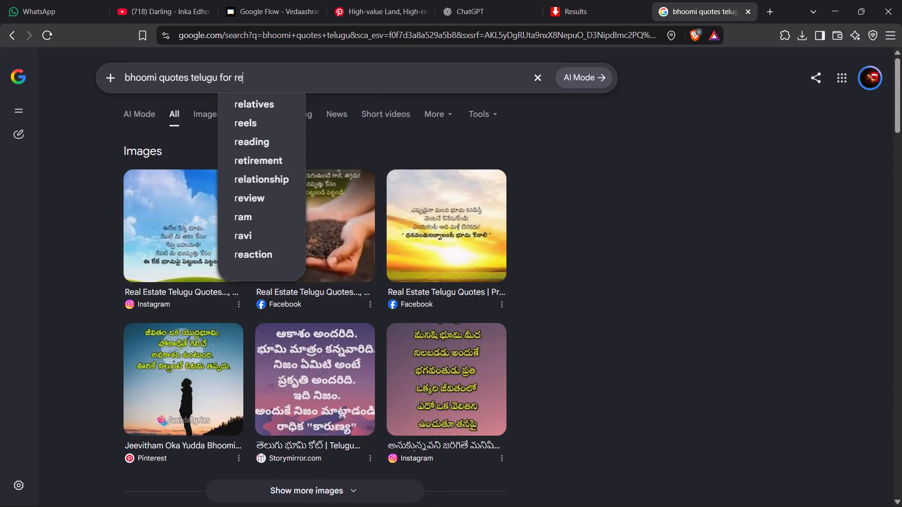
type("al")
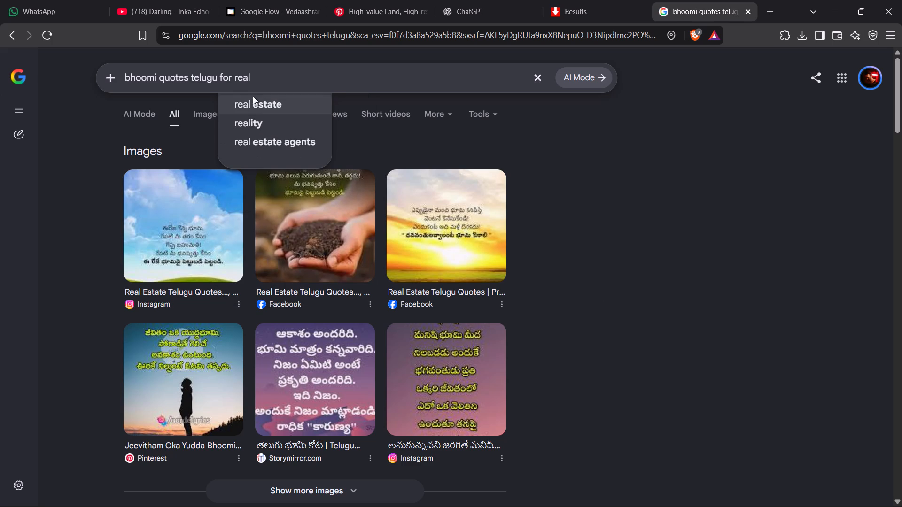
left_click(256, 103)
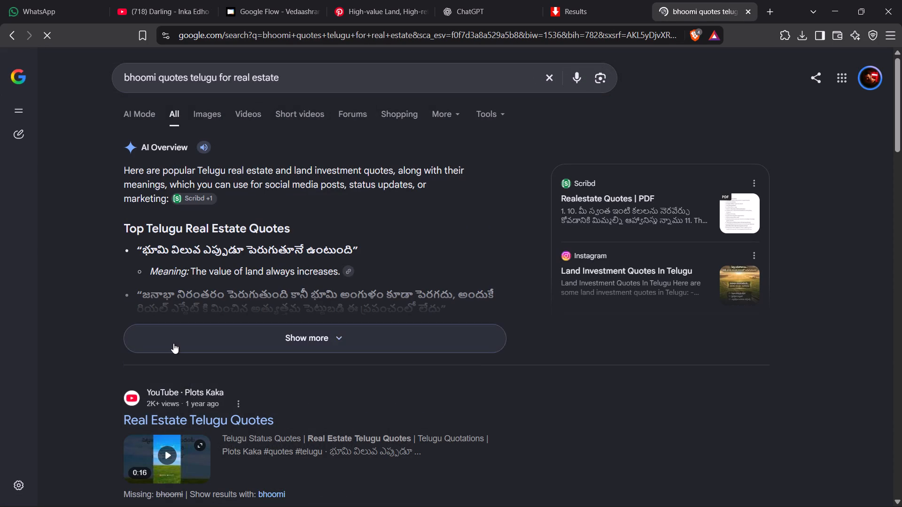
left_click(173, 345)
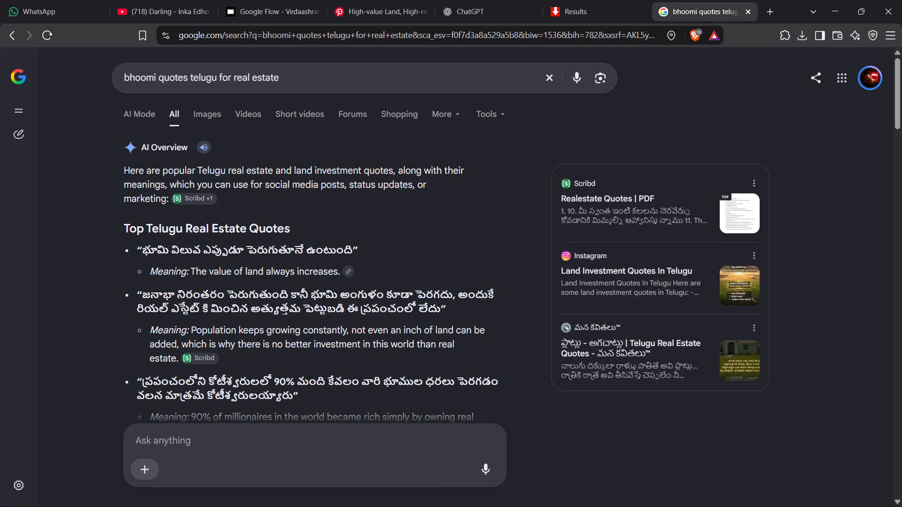
Copy the second Telugu quote, beginning "జనాభా నిరంతరం పెరుగుతుంది", from the Top Telugu Real Estate Quotes list.
left_click_drag(140, 296, 257, 289)
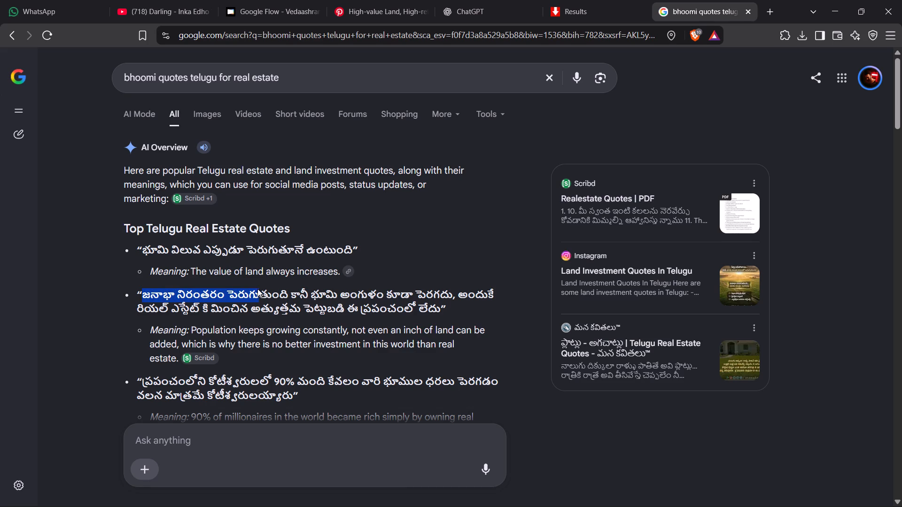
left_click_drag(257, 289, 425, 294)
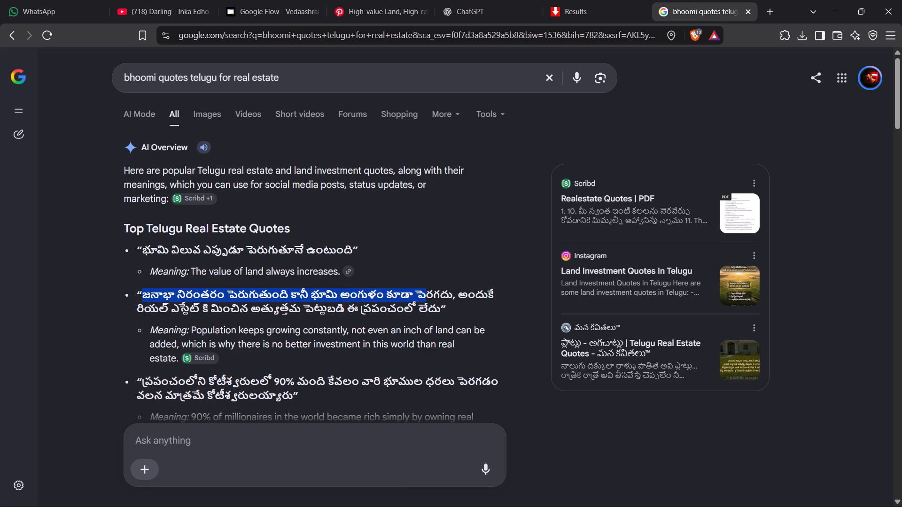
left_click_drag(425, 294, 458, 294)
left_click_drag(458, 294, 493, 298)
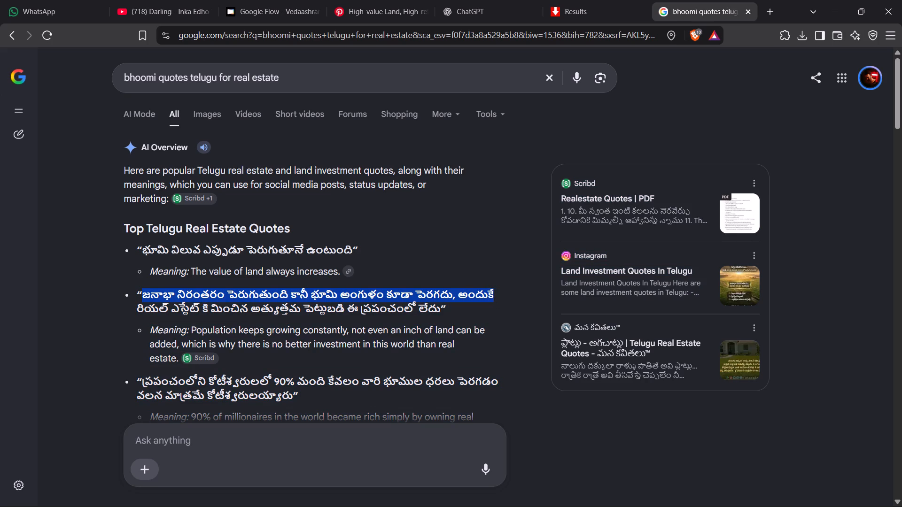
left_click_drag(493, 298, 479, 305)
key("ctrl+c")
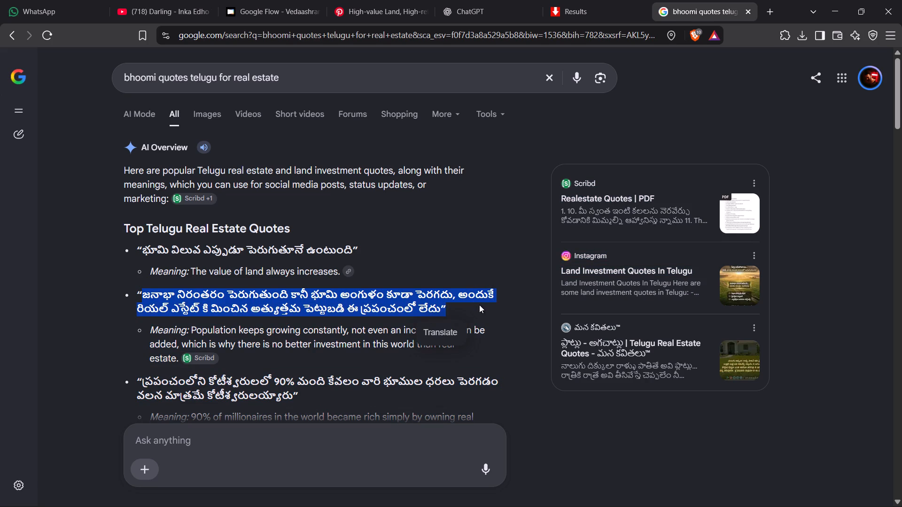
key("ctrl+c")
key("ctrl+c")
Switch to Adobe Premiere and add a text layer with the copied Telugu quote below the speech video, starting at the speech clip's first frame.
left_click(668, 483)
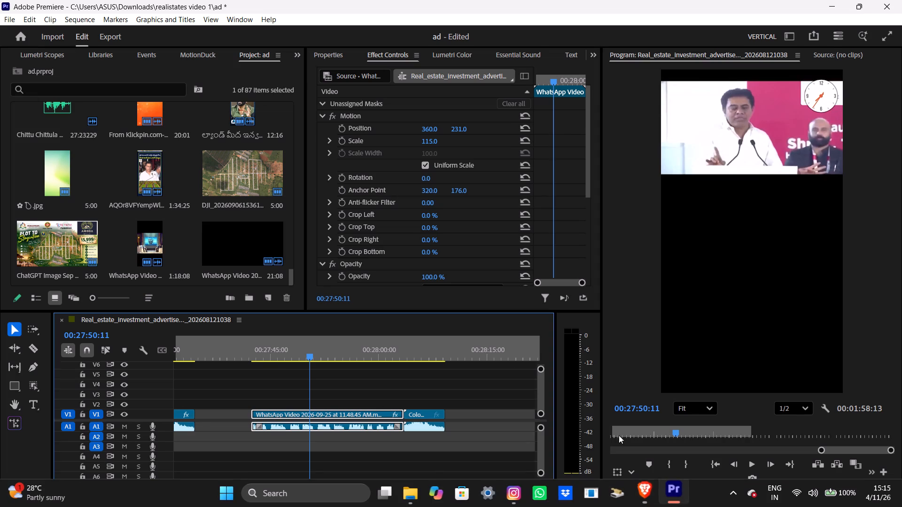
left_click(266, 367)
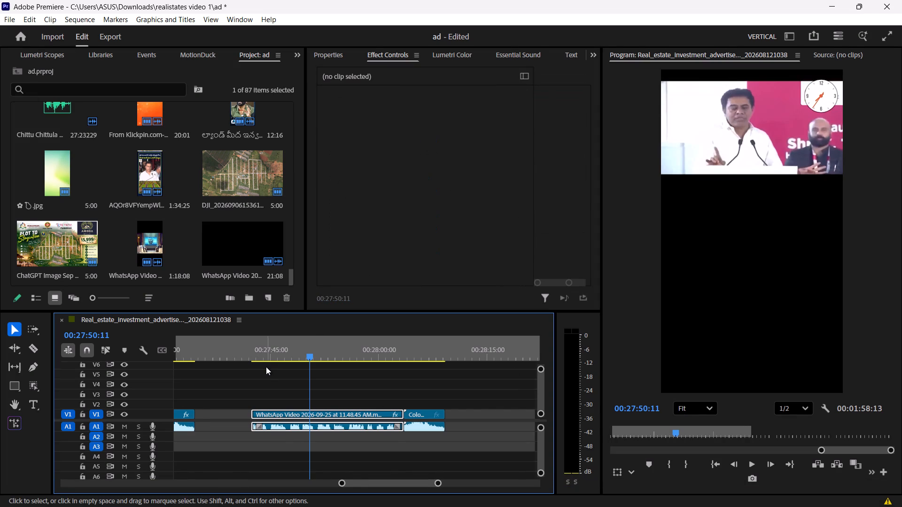
key("Up")
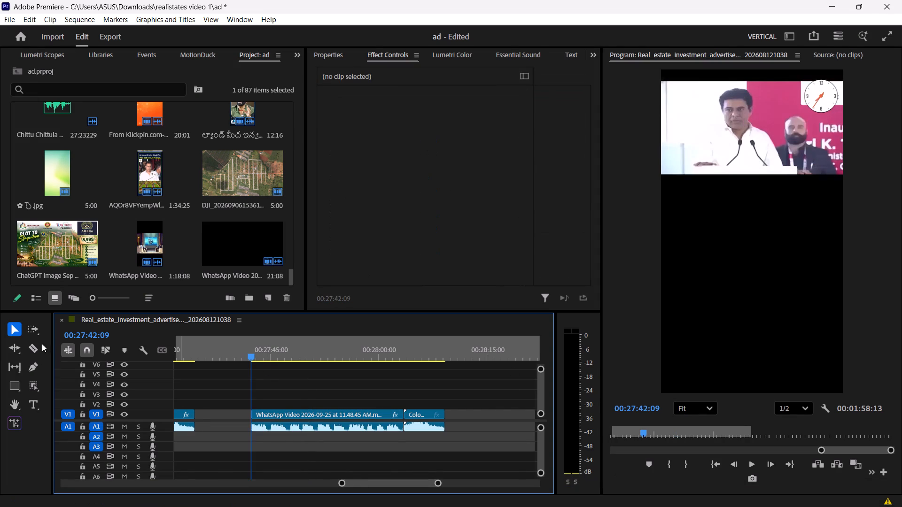
left_click(31, 401)
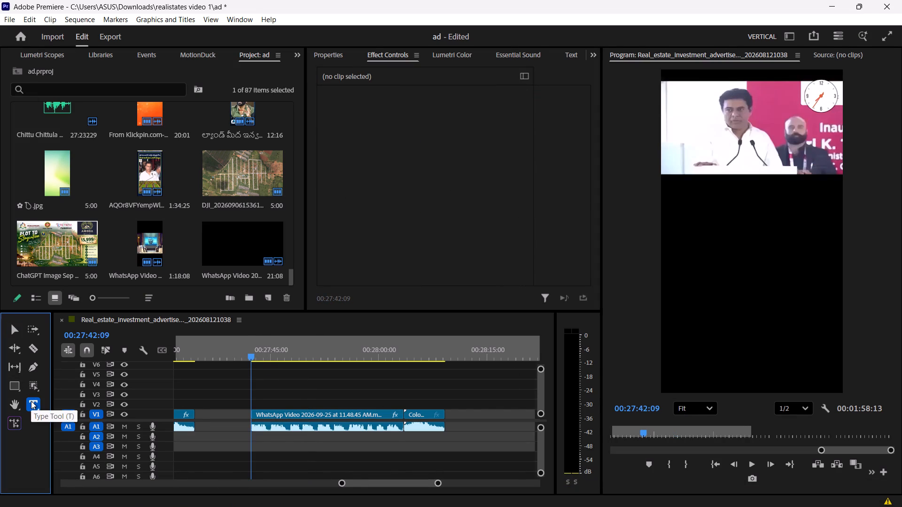
left_click(702, 227)
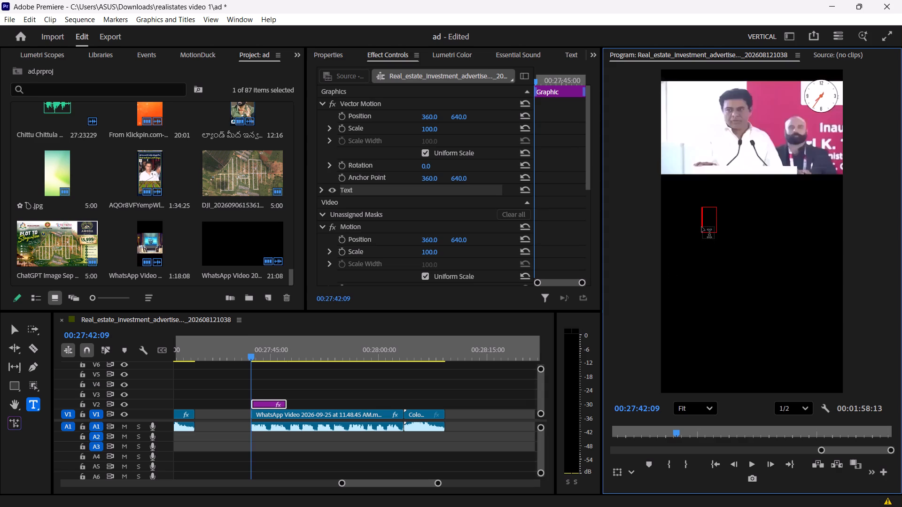
key("ctrl+v")
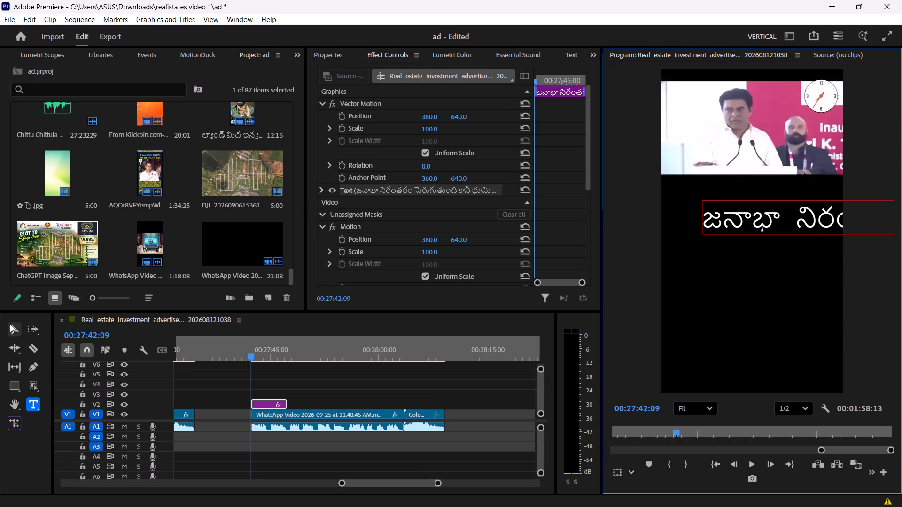
left_click(10, 324)
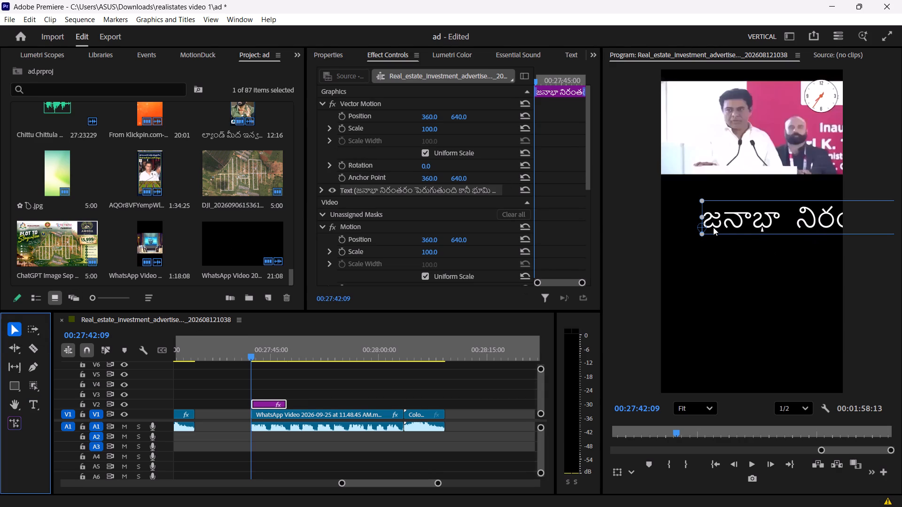
Shift the Telugu quote text leftward and up to the lower edge of the speech video in the frame.
left_click_drag(816, 206, 675, 198)
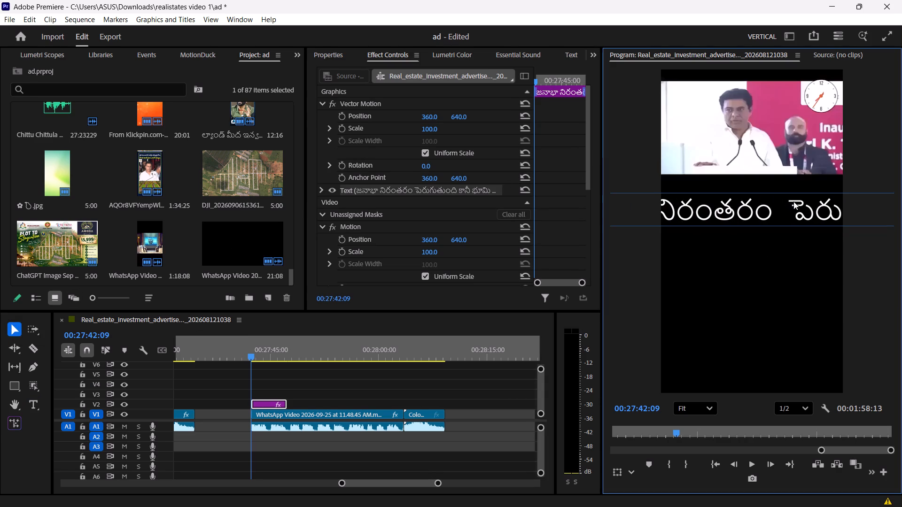
left_click_drag(793, 201, 480, 174)
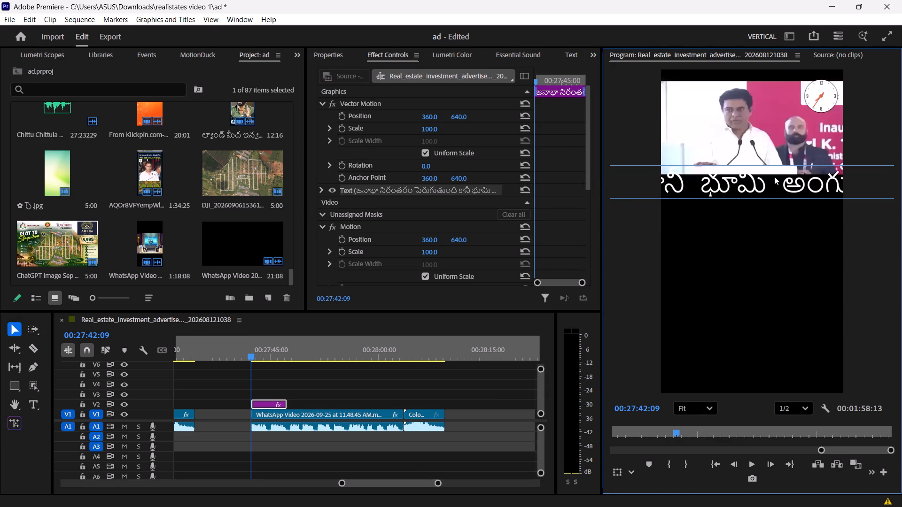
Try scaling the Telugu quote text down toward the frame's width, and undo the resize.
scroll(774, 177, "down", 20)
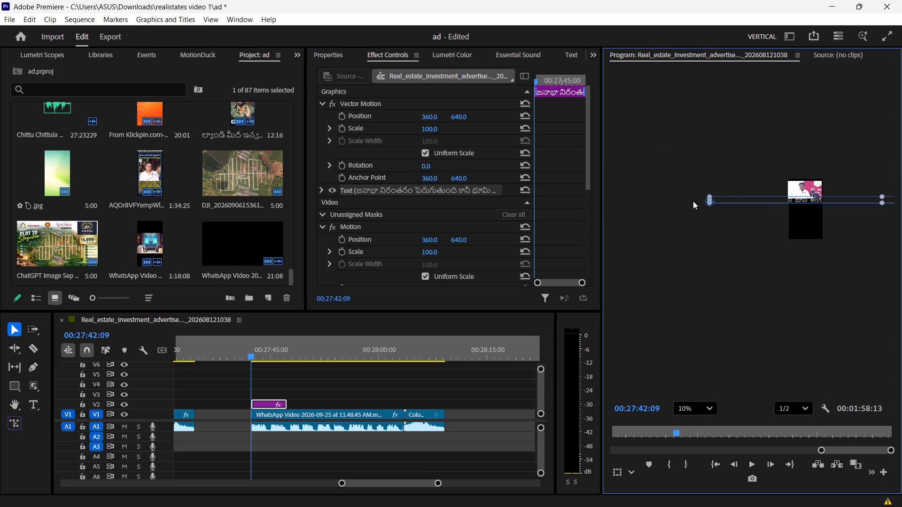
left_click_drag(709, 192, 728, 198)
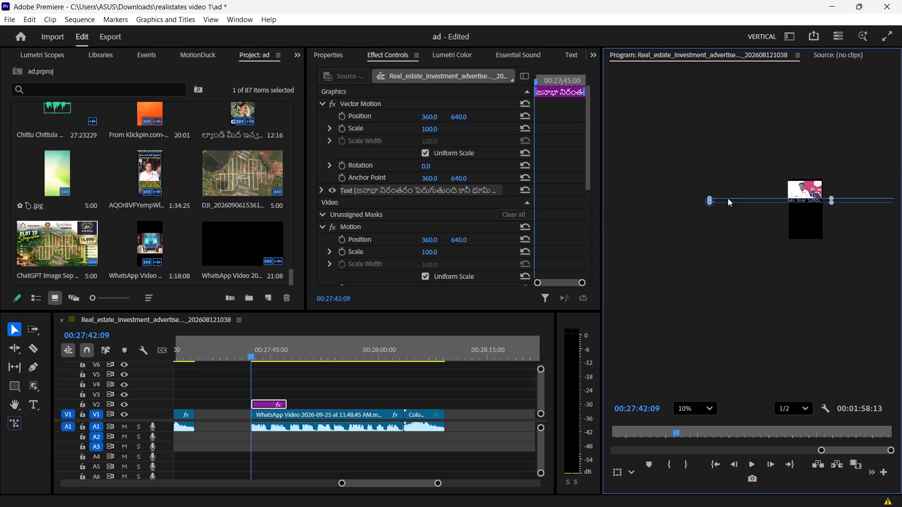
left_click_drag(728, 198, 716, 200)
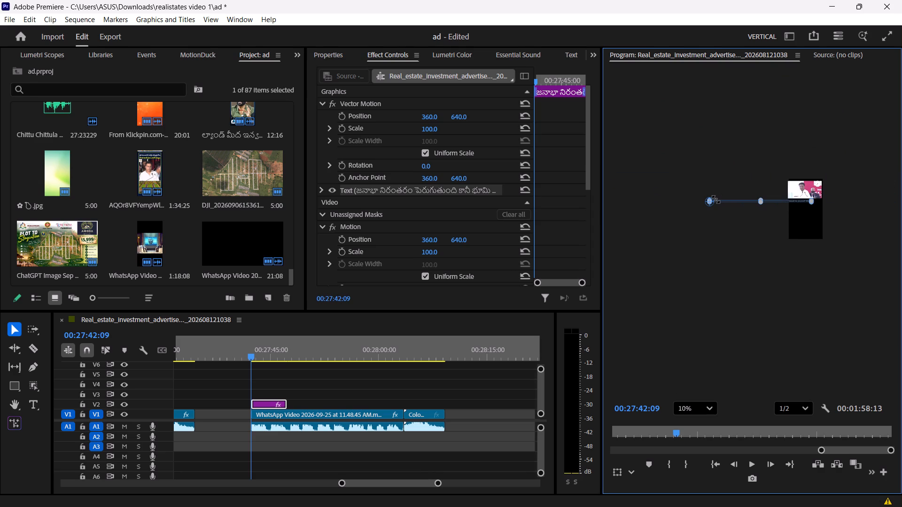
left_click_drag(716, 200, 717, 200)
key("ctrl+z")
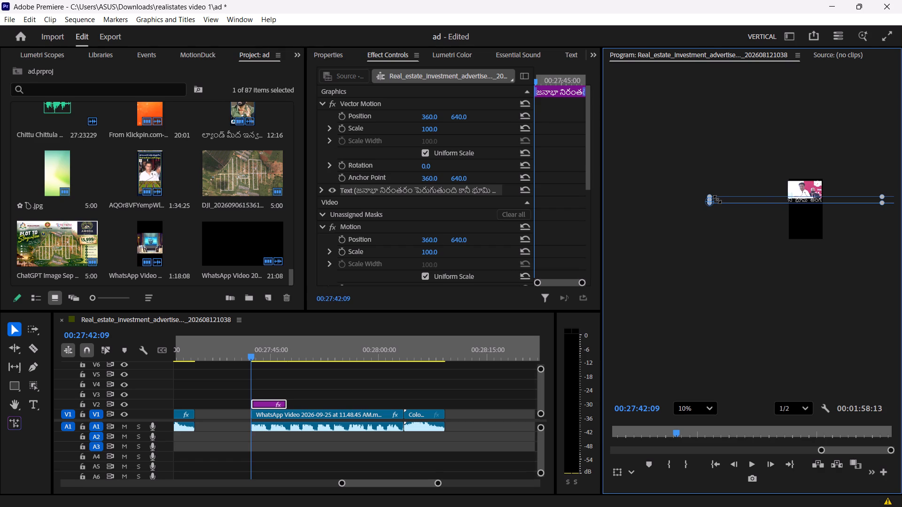
Undo the recent moves of the Telugu quote text, back to its original placement below the speech video.
key("ctrl+z")
key("ctrl+z")
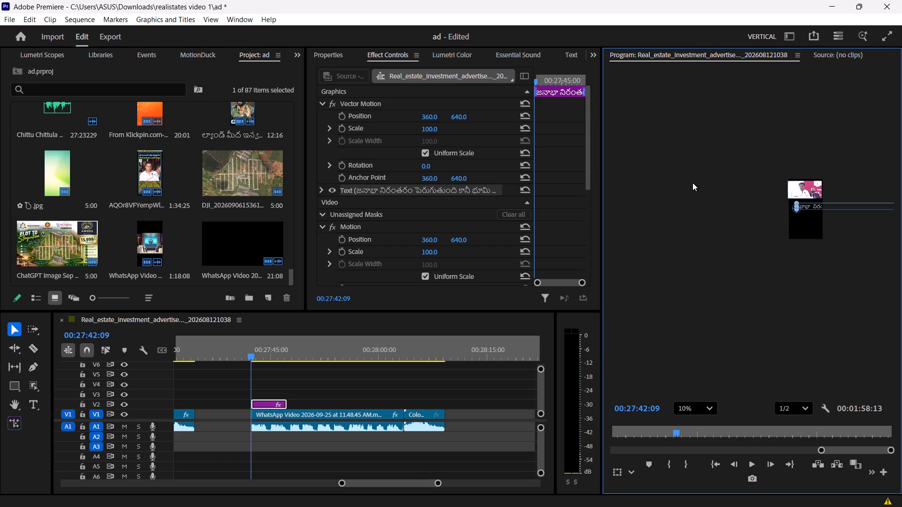
key("ctrl+z")
key("ctrl+shift+z")
Scale the single-line Telugu quote text down to a much smaller size below the speech video.
scroll(846, 213, "down", 7, "alt")
scroll(740, 227, "down", 1, "alt")
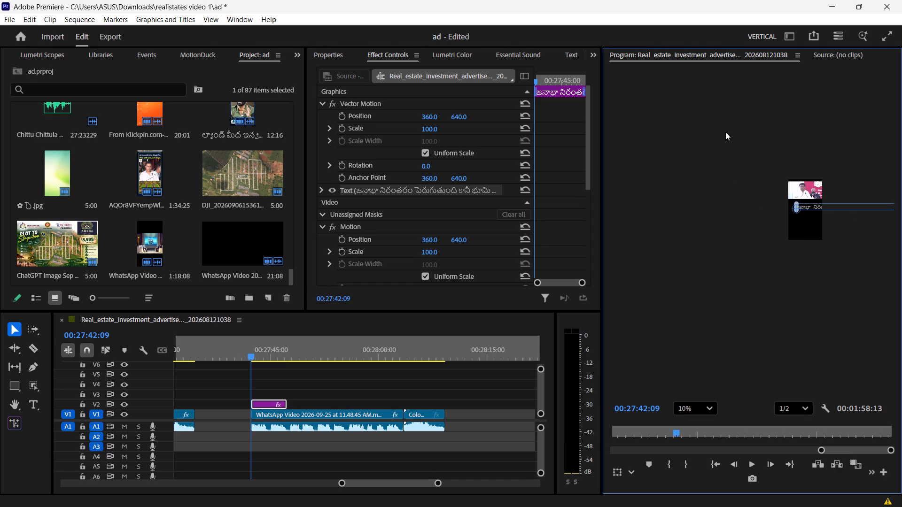
scroll(721, 156, "down", 7, "alt")
scroll(718, 165, "up", 7, "alt")
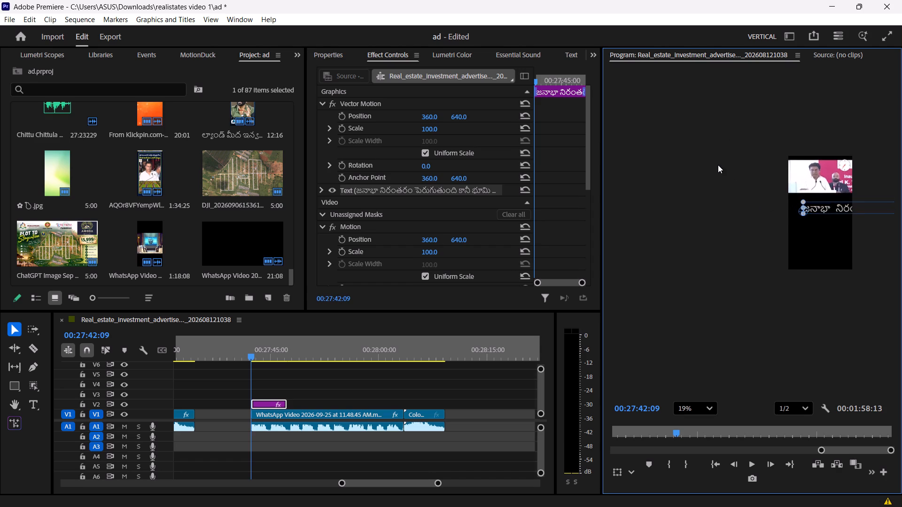
scroll(718, 165, "up", 3, "alt")
scroll(706, 172, "down", 1)
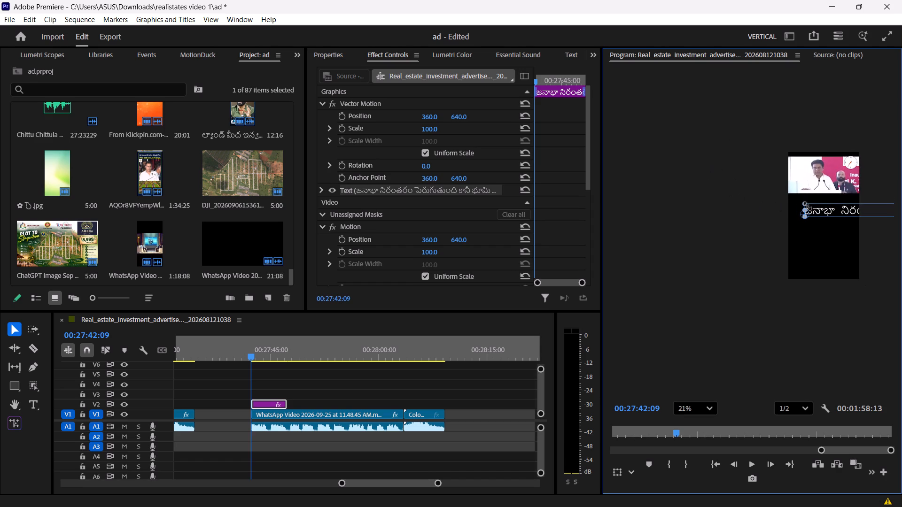
left_click_drag(808, 206, 828, 218)
Insert a line break before "అందుకే" to split the Telugu quote into two lines.
scroll(827, 218, "up", 20)
scroll(827, 218, "up", 2)
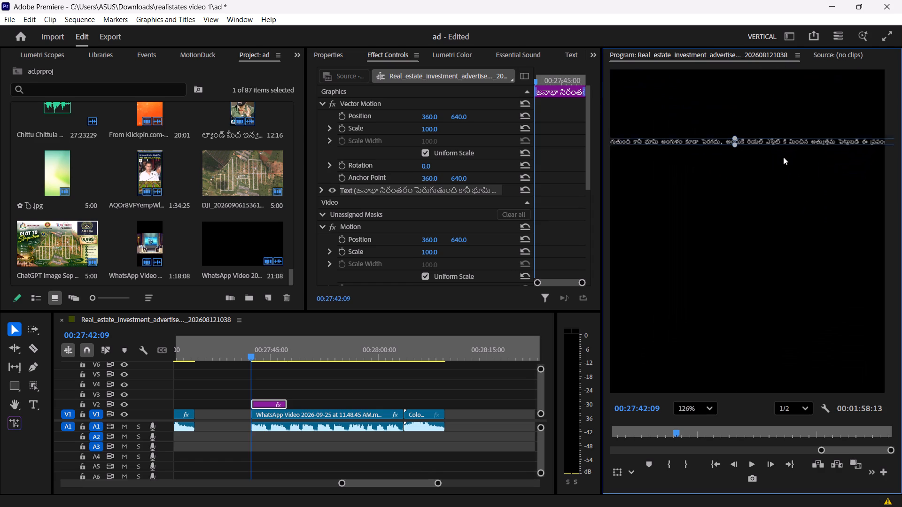
scroll(783, 157, "up", 2)
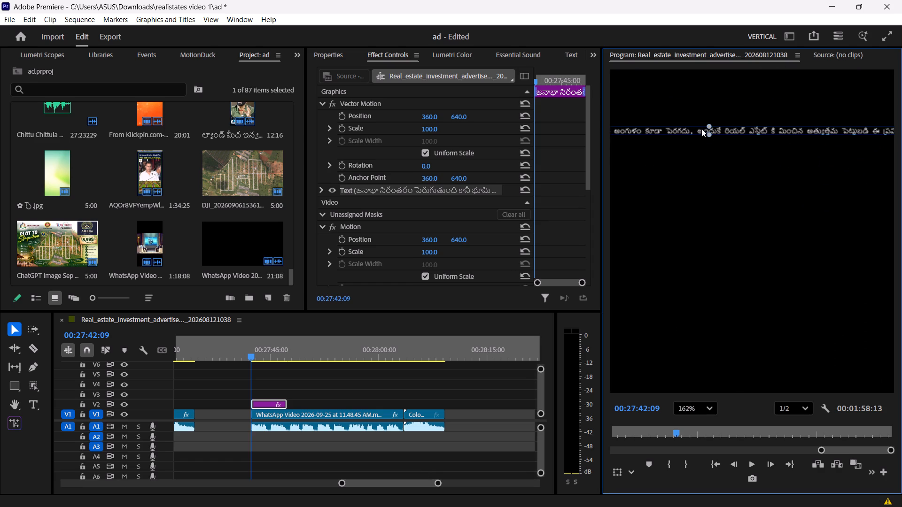
double_click(700, 129)
left_click(698, 129)
left_click(698, 133)
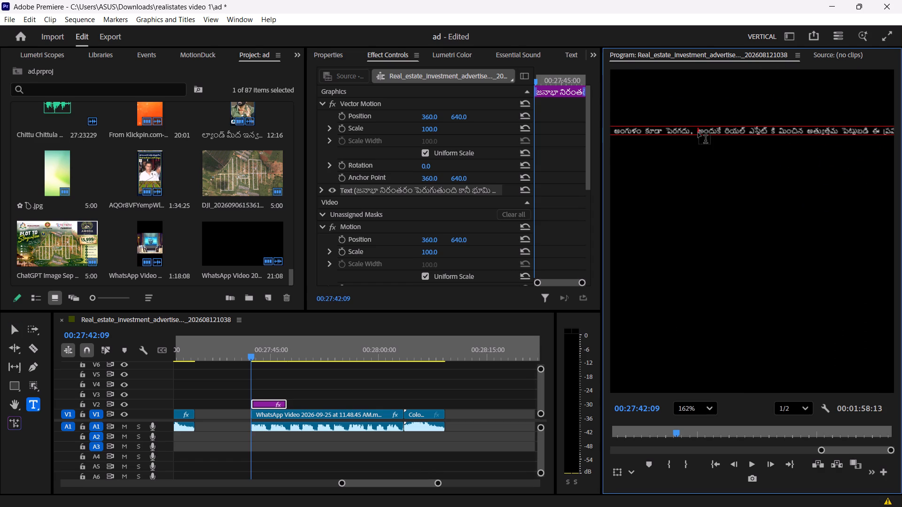
key("shift+Return")
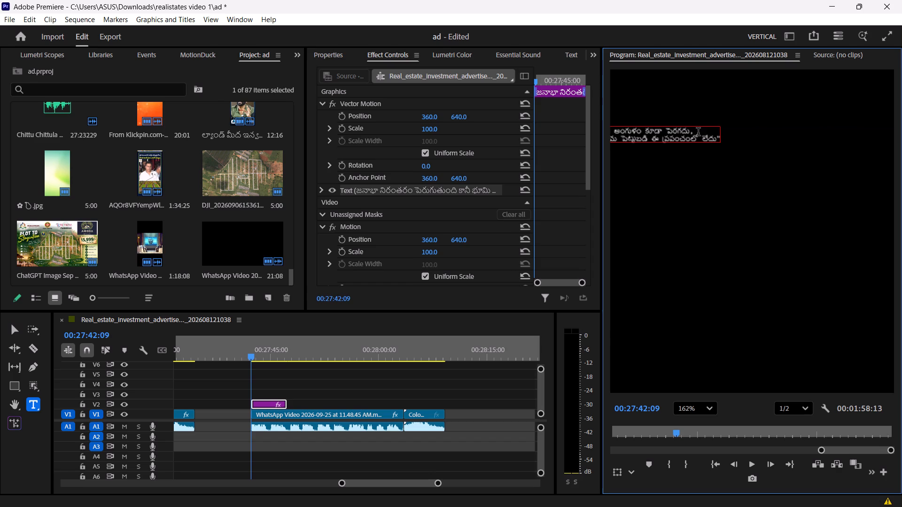
Resize the two-line Telugu quote so both lines fit inside the frame with a margin on each side.
scroll(717, 139, "down", 12)
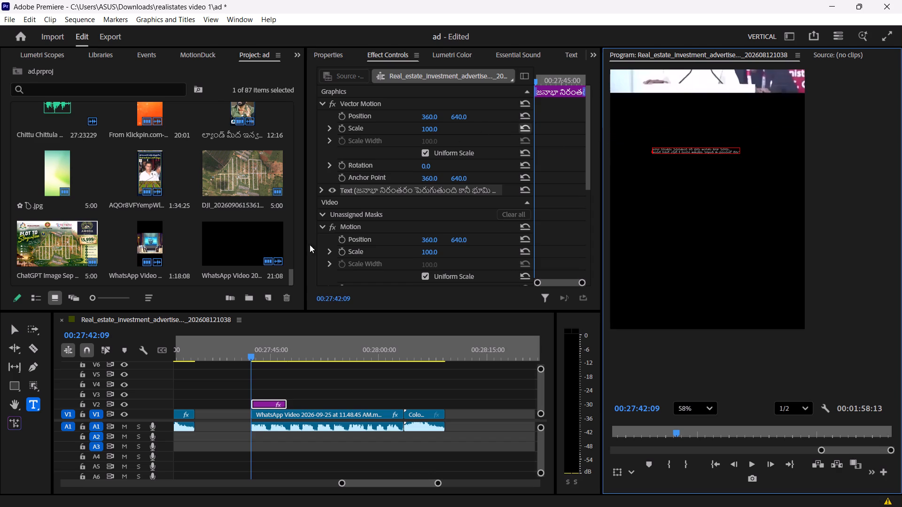
left_click(9, 331)
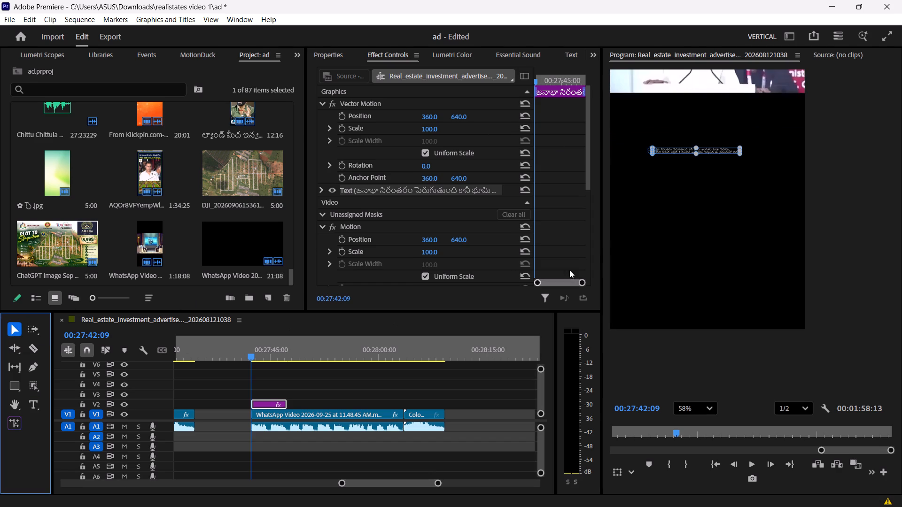
left_click_drag(656, 149, 672, 152)
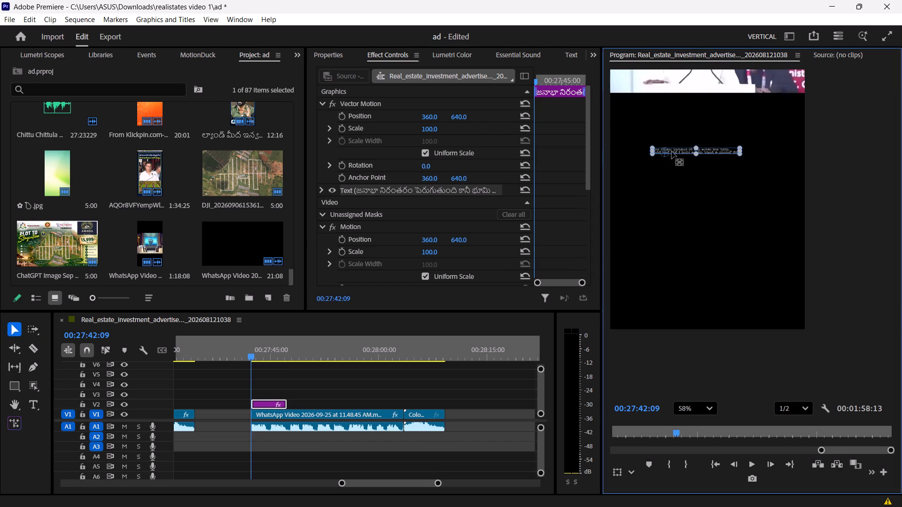
left_click_drag(672, 152, 699, 150)
left_click_drag(699, 150, 700, 150)
left_click_drag(696, 158, 696, 165)
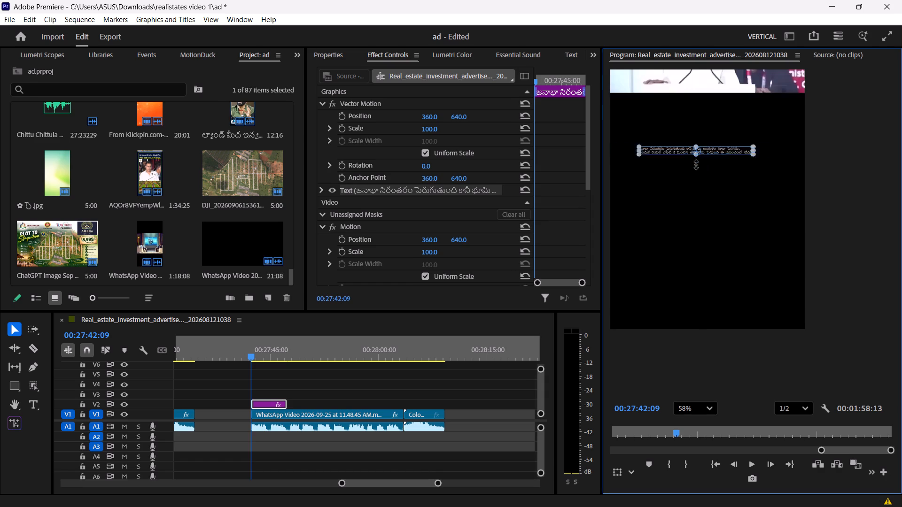
left_click_drag(696, 165, 696, 169)
scroll(687, 183, "down", 6)
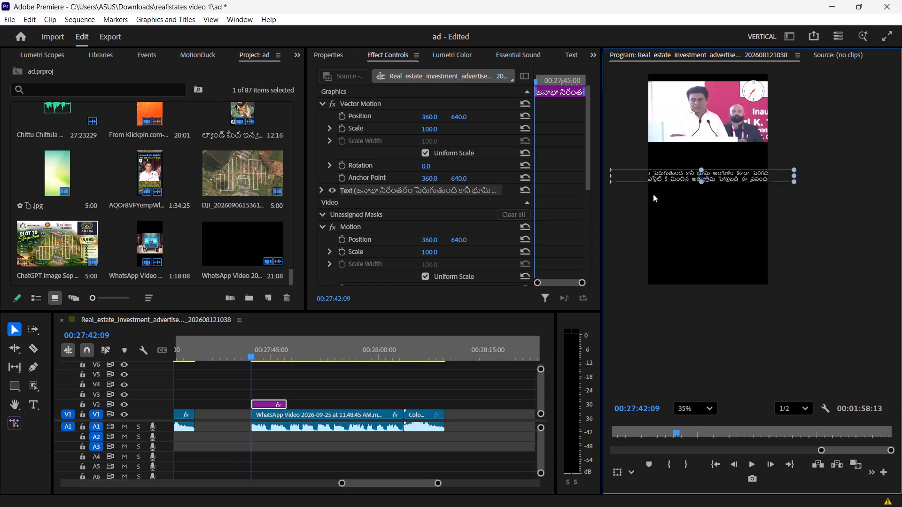
left_click_drag(700, 168, 698, 171)
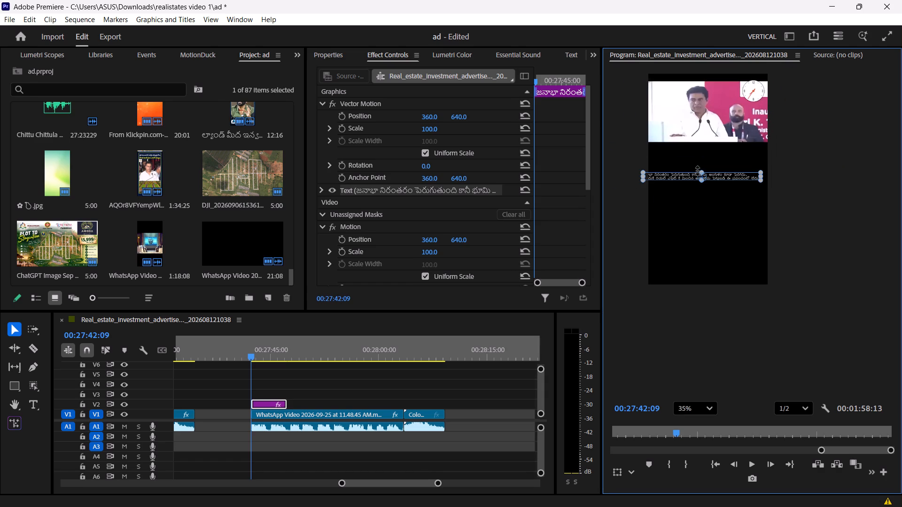
left_click_drag(698, 171, 697, 172)
Move the two-line quote up to sit a short distance beneath the speech video.
scroll(658, 177, "up", 5)
left_click_drag(749, 159, 753, 128)
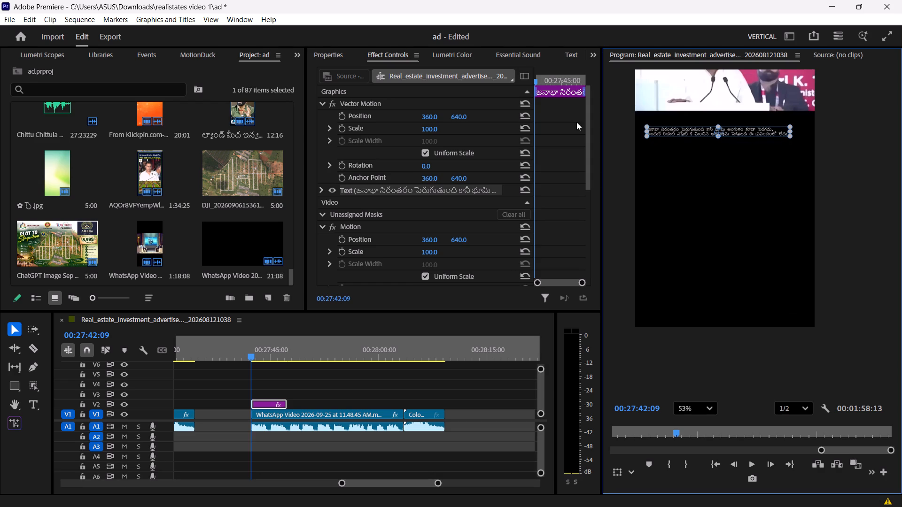
Set the quote text's alignment to centred horizontally and middle vertically.
left_click(323, 60)
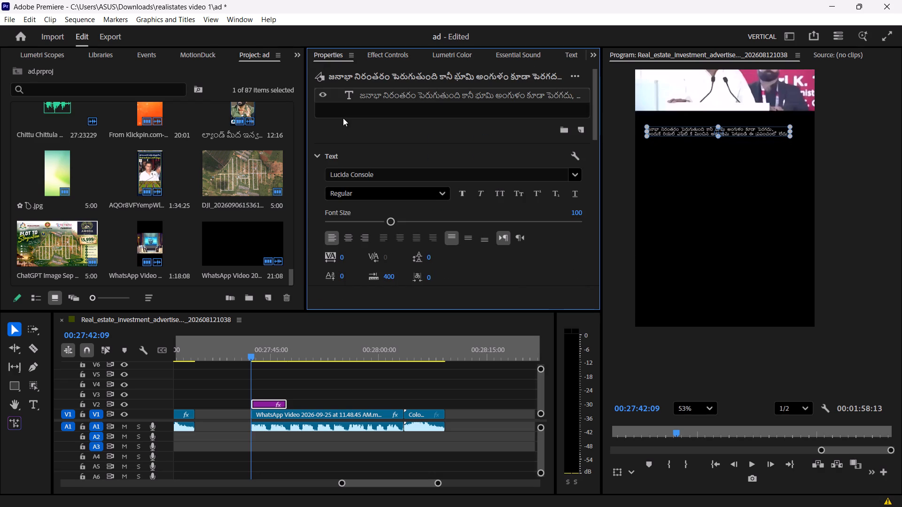
left_click(346, 239)
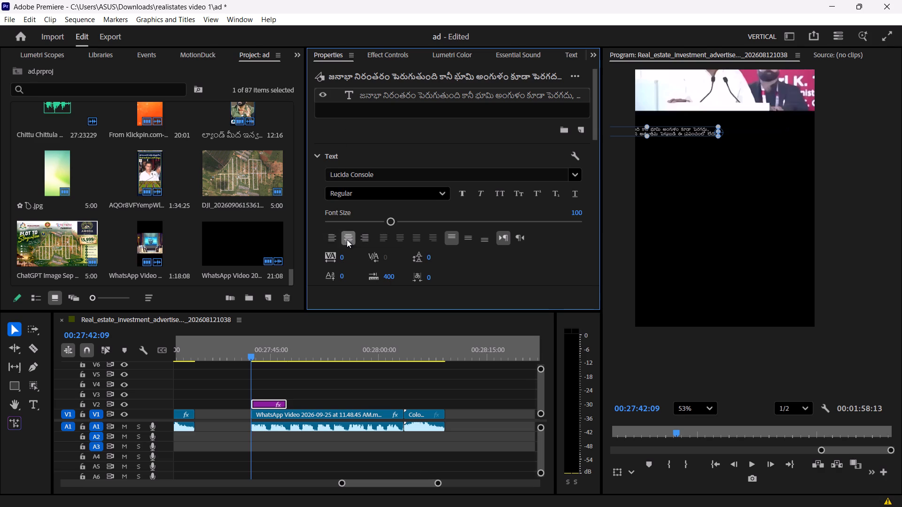
left_click(465, 240)
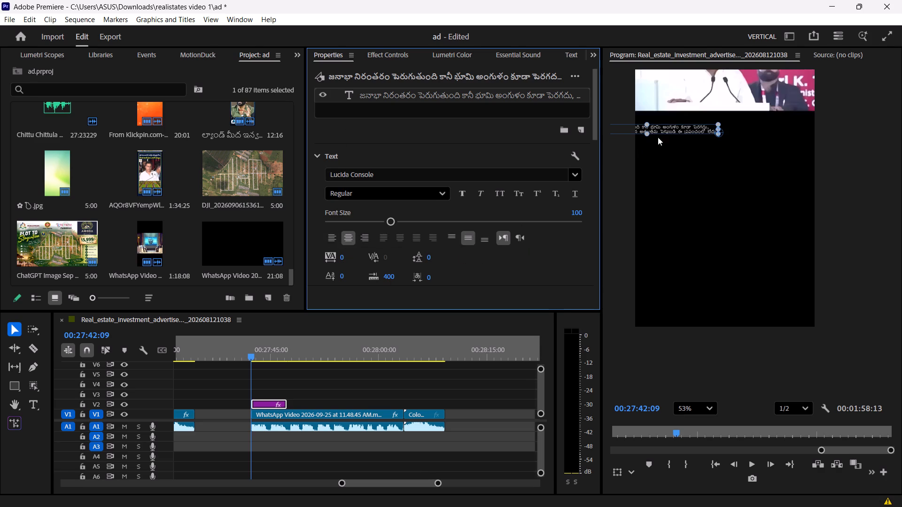
Reposition the centre-aligned quote so both lines are fully inside the frame beneath the speech video.
left_click_drag(673, 124, 698, 125)
left_click(686, 126)
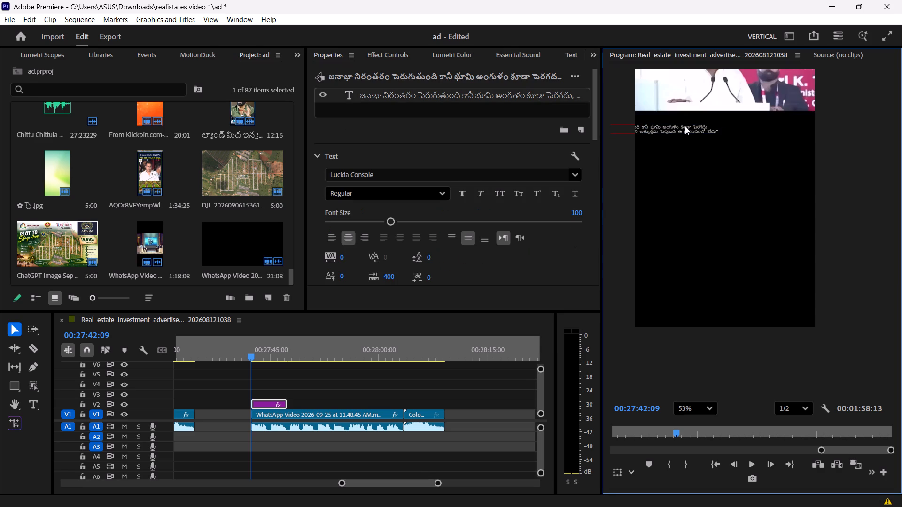
left_click_drag(715, 133, 644, 126)
left_click_drag(644, 126, 646, 133)
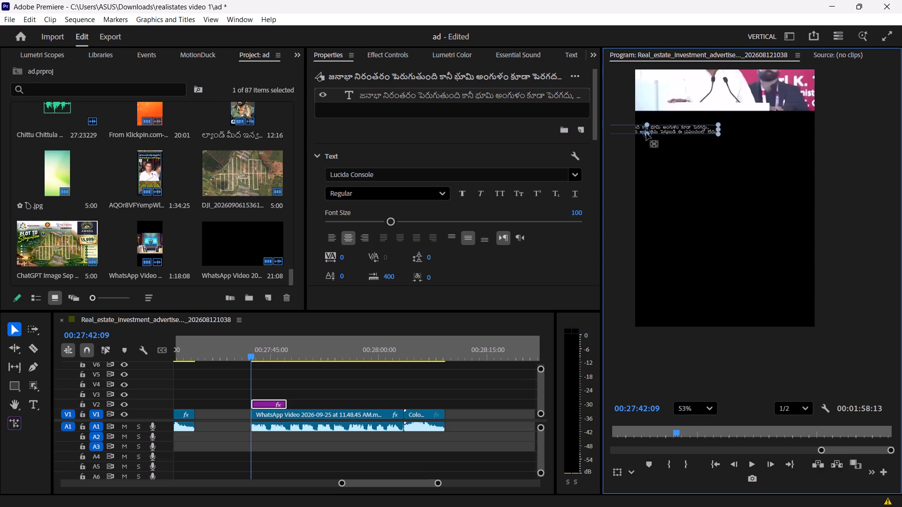
left_click_drag(646, 133, 645, 130)
left_click_drag(664, 131, 684, 126)
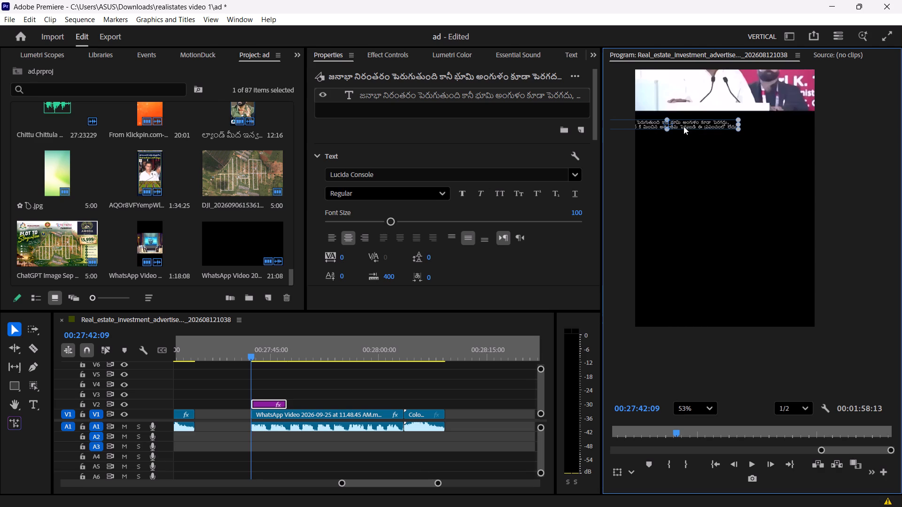
scroll(702, 131, "down", 6)
scroll(703, 131, "up", 5)
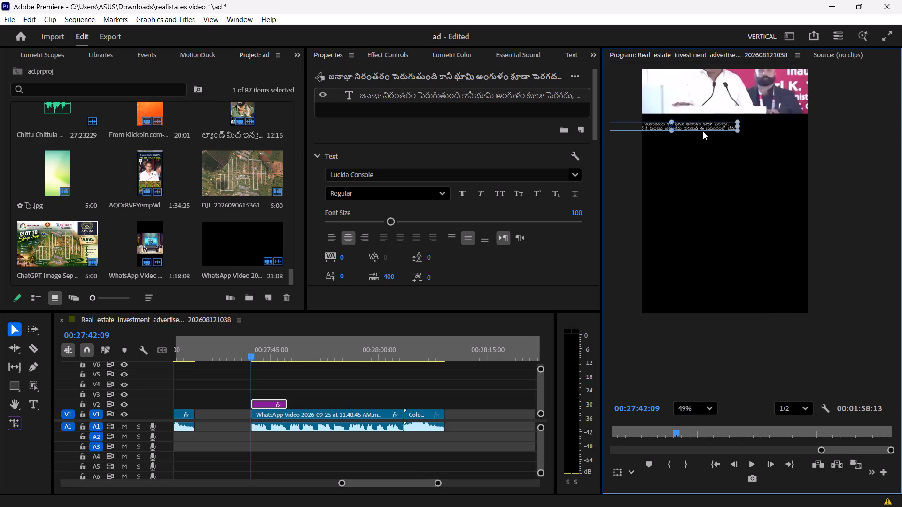
left_click_drag(707, 127, 764, 130)
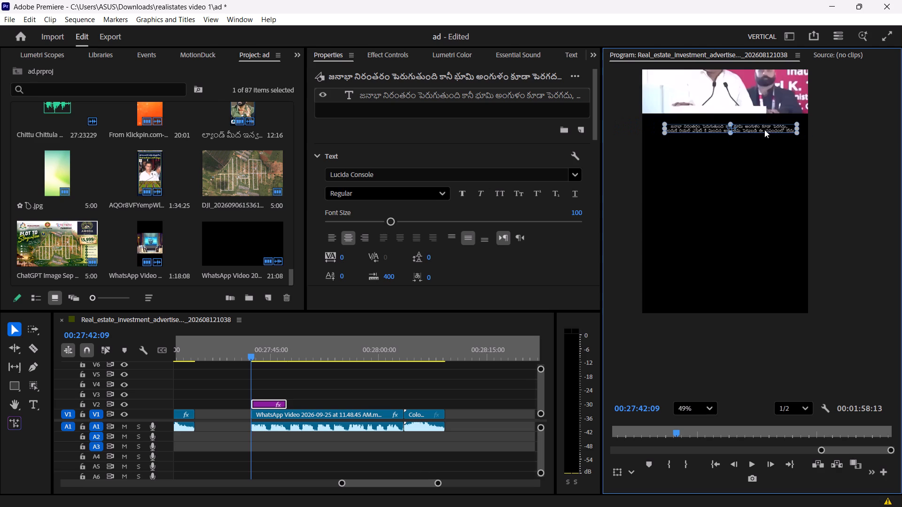
left_click_drag(764, 130, 758, 129)
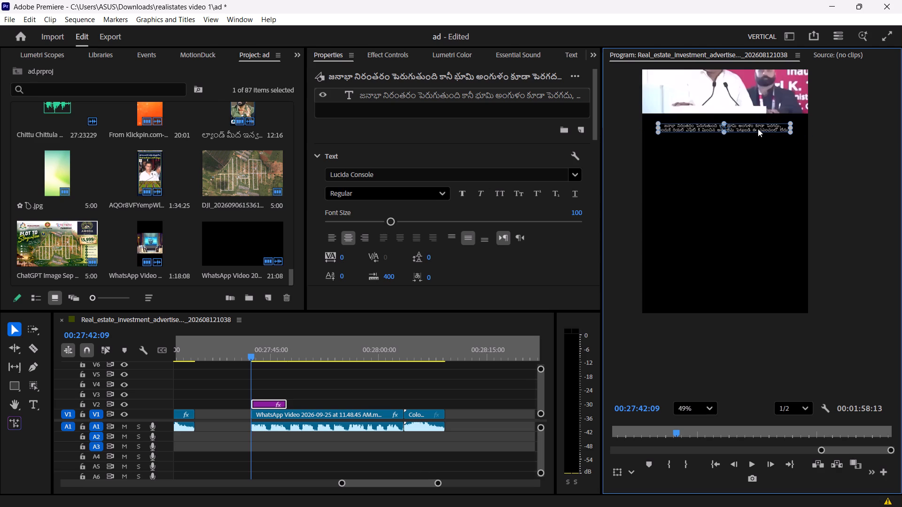
left_click_drag(758, 129, 751, 129)
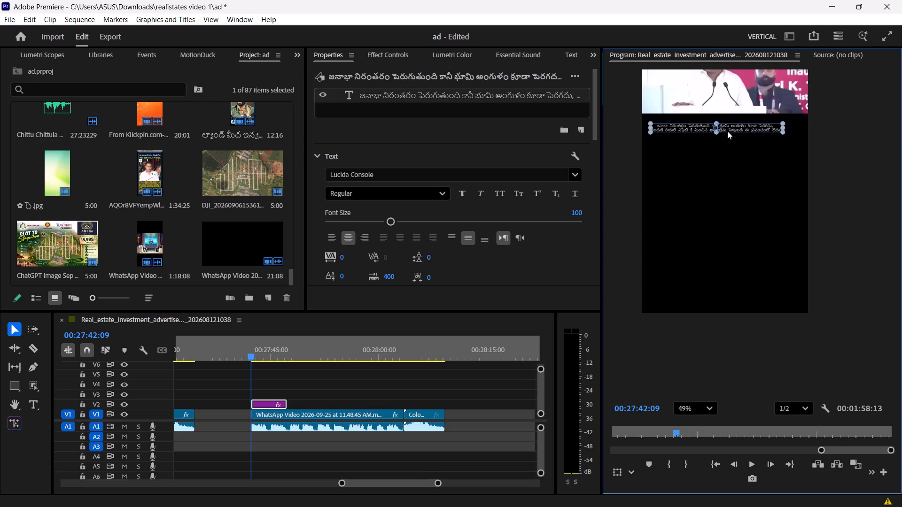
Recentre the quote horizontally in the frame and enlarge it slightly to nearly fill the frame's width.
scroll(728, 131, "down", 6)
scroll(724, 130, "up", 7)
scroll(690, 74, "up", 5)
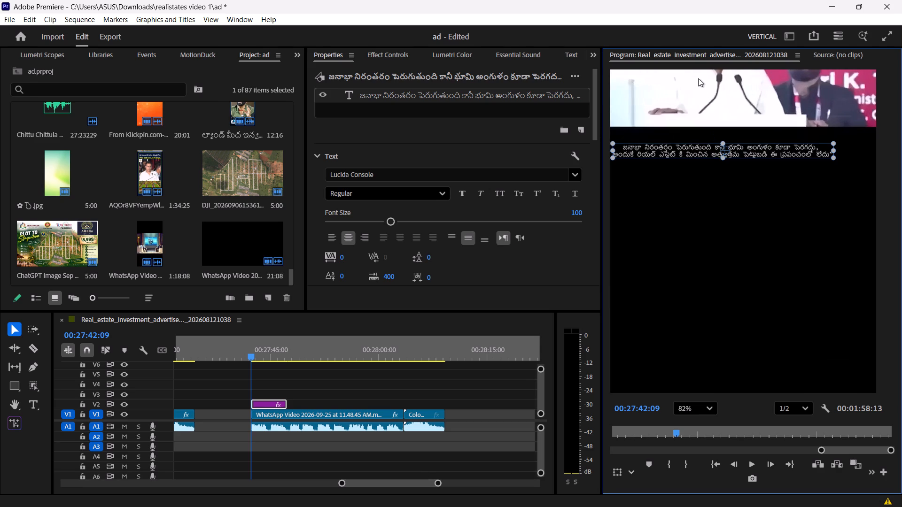
scroll(742, 108, "down", 5)
left_click_drag(744, 150, 751, 152)
left_click_drag(771, 136, 772, 136)
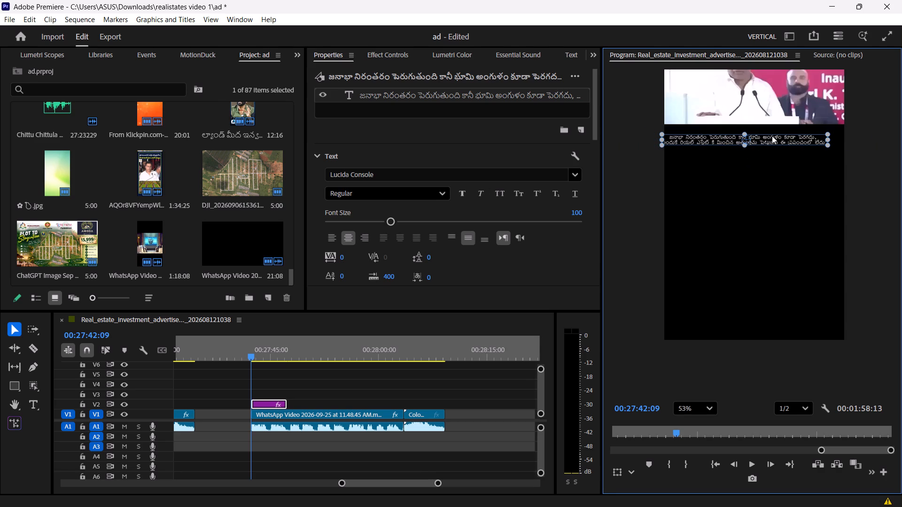
left_click_drag(772, 136, 781, 137)
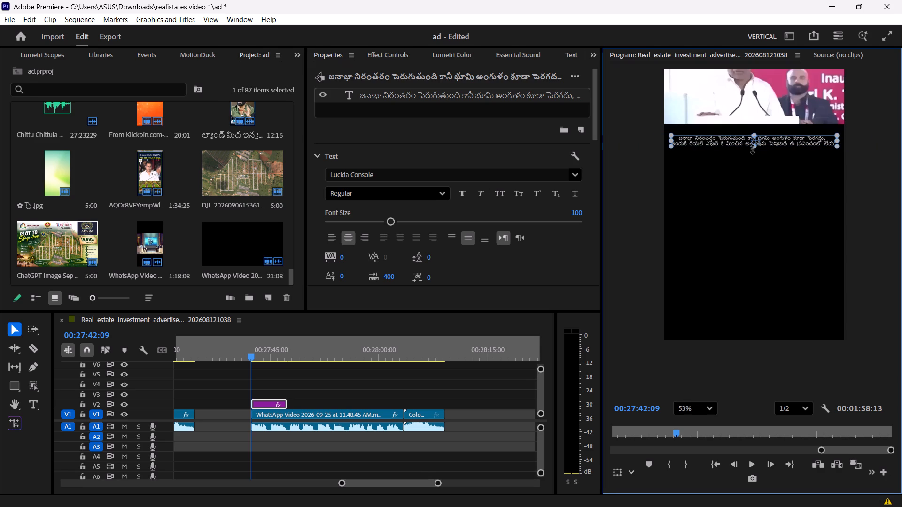
left_click(753, 149)
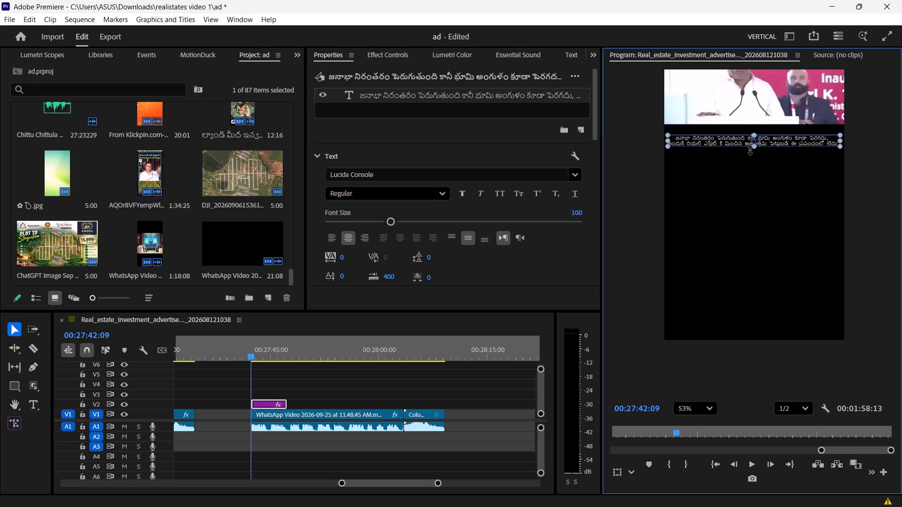
Nudge the Telugu quote up closer to the lower edge of the speech video, keeping it horizontally centred.
left_click_drag(798, 139, 798, 138)
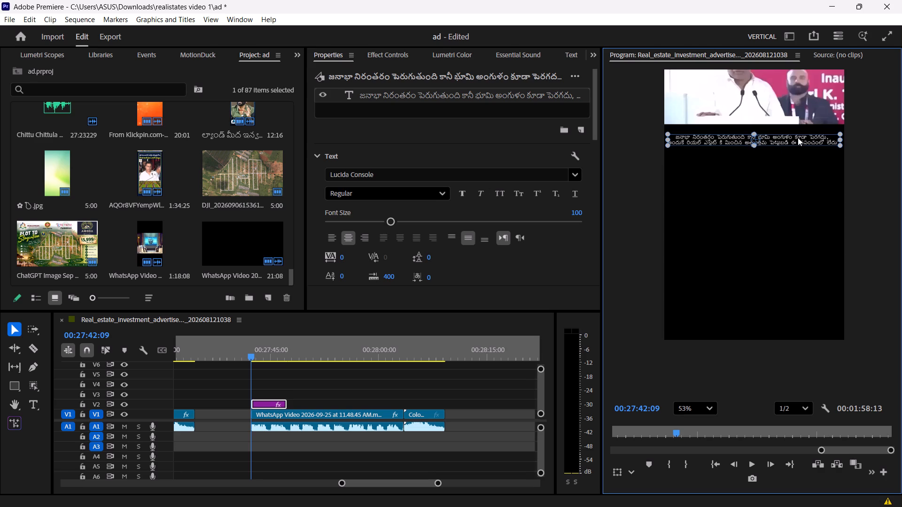
left_click_drag(798, 138, 795, 132)
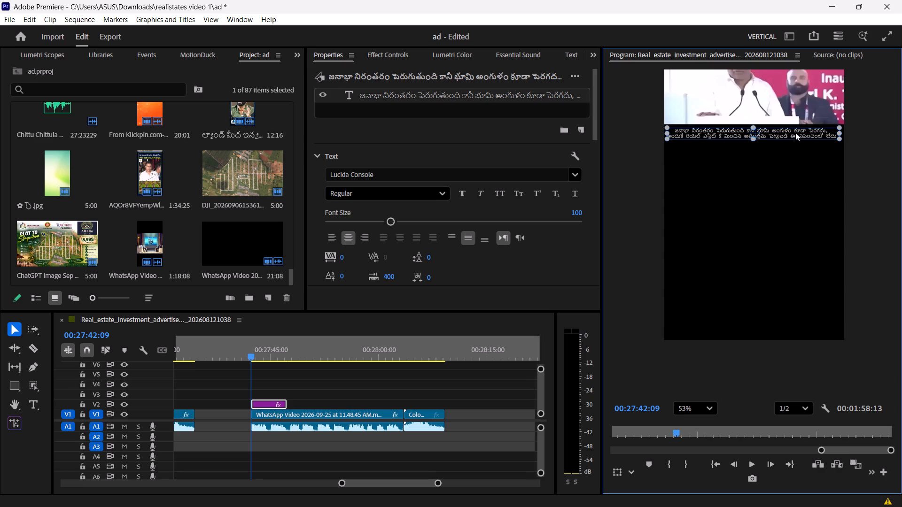
left_click_drag(795, 132, 797, 133)
left_click(391, 129)
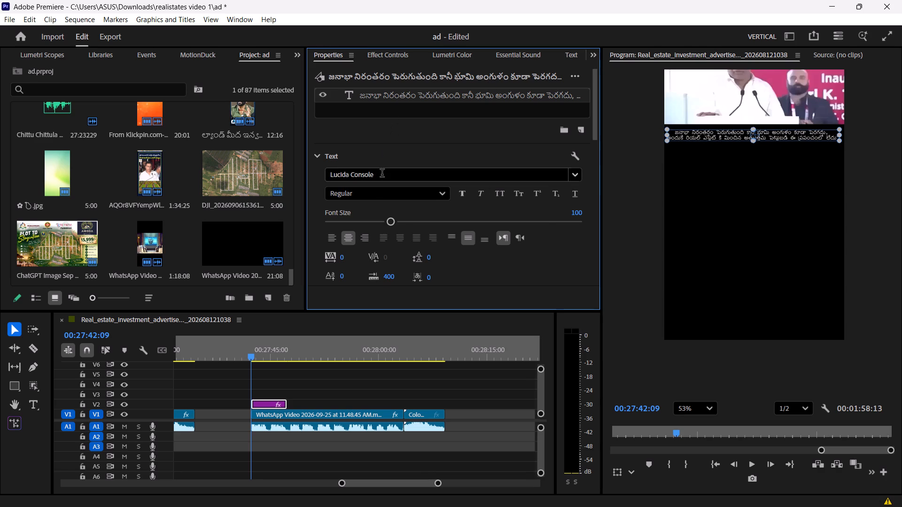
Change the Telugu quote's font to Ramabhadra.
left_click(382, 176)
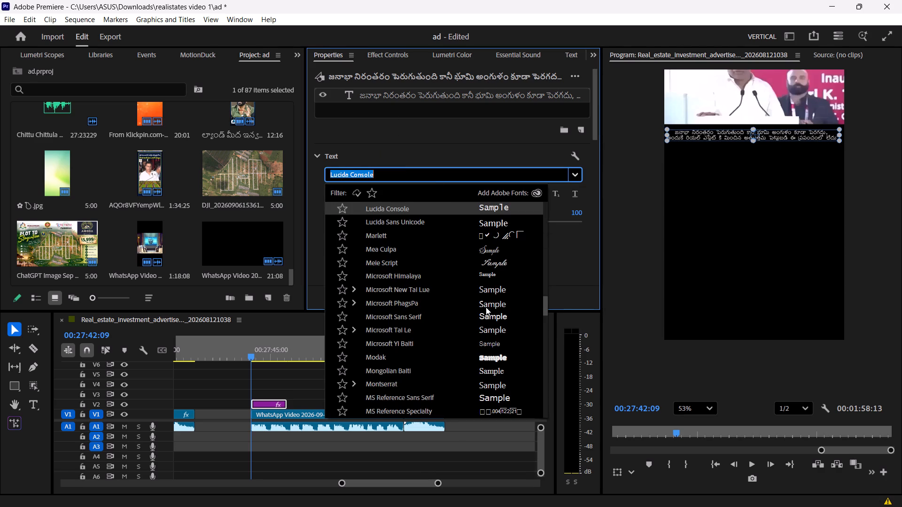
scroll(494, 246, "up", 6)
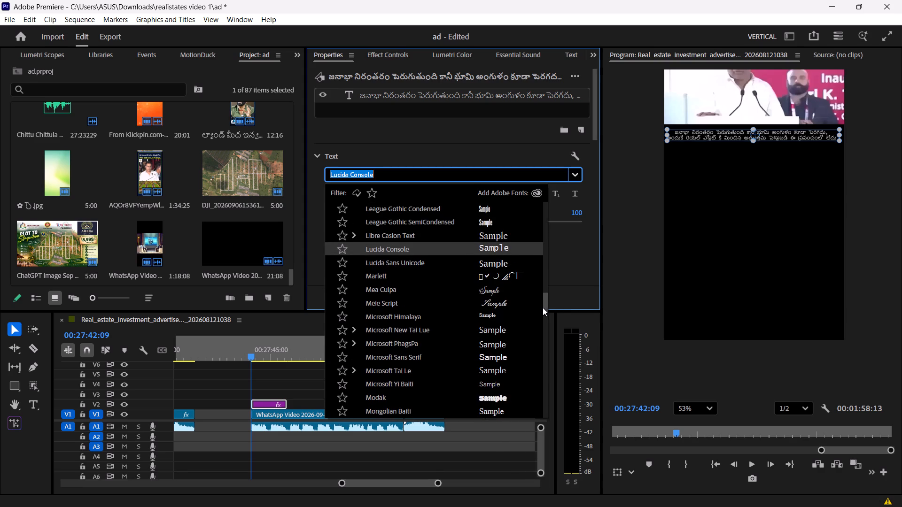
left_click(554, 303)
left_click(454, 172)
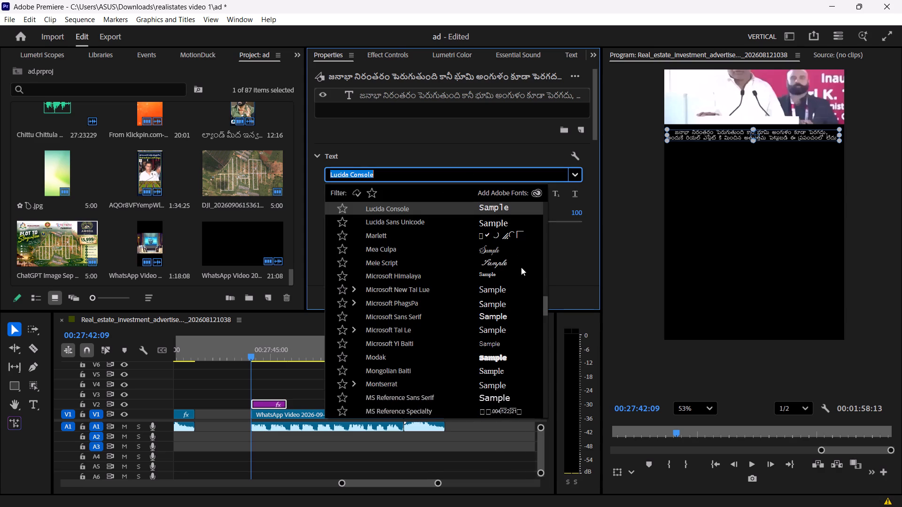
left_click_drag(546, 306, 559, 187)
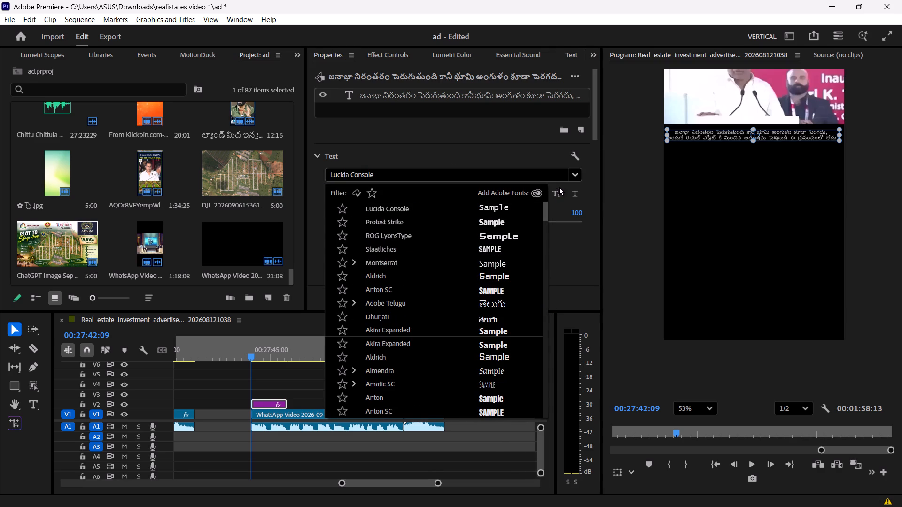
left_click_drag(559, 187, 561, 222)
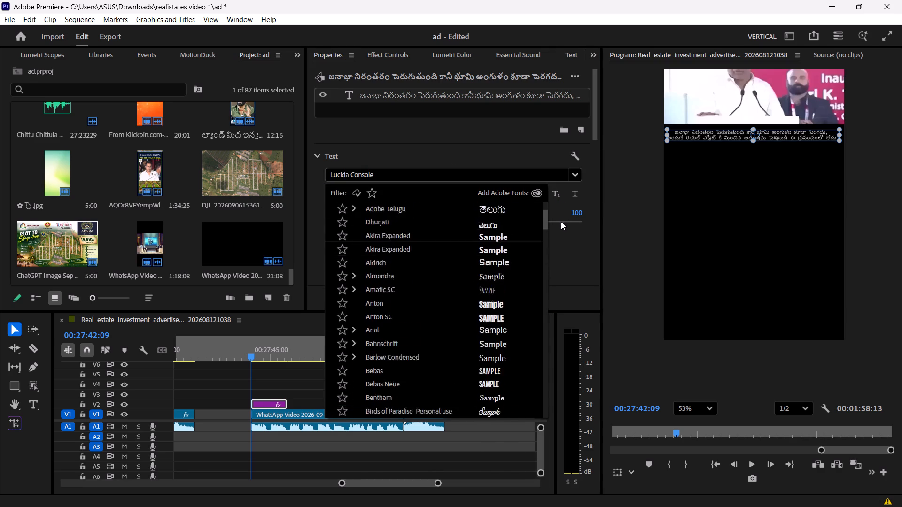
left_click_drag(561, 222, 551, 235)
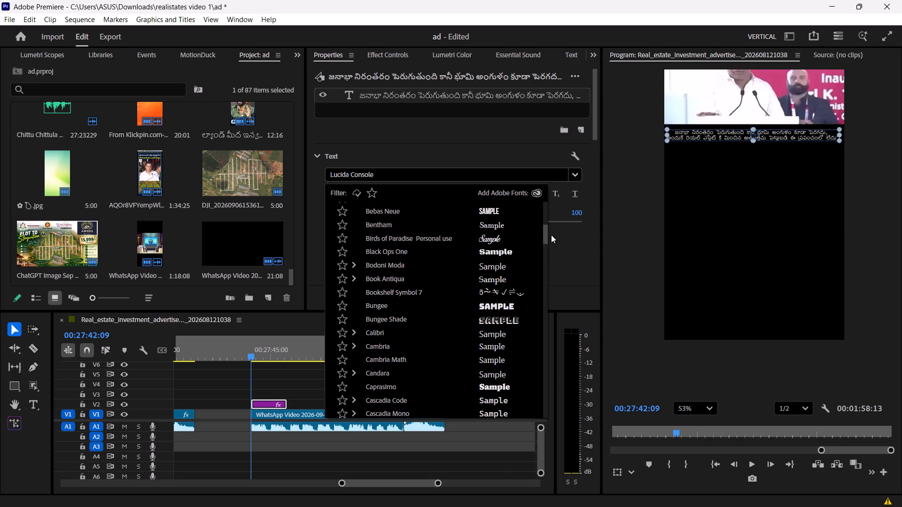
left_click_drag(551, 235, 530, 390)
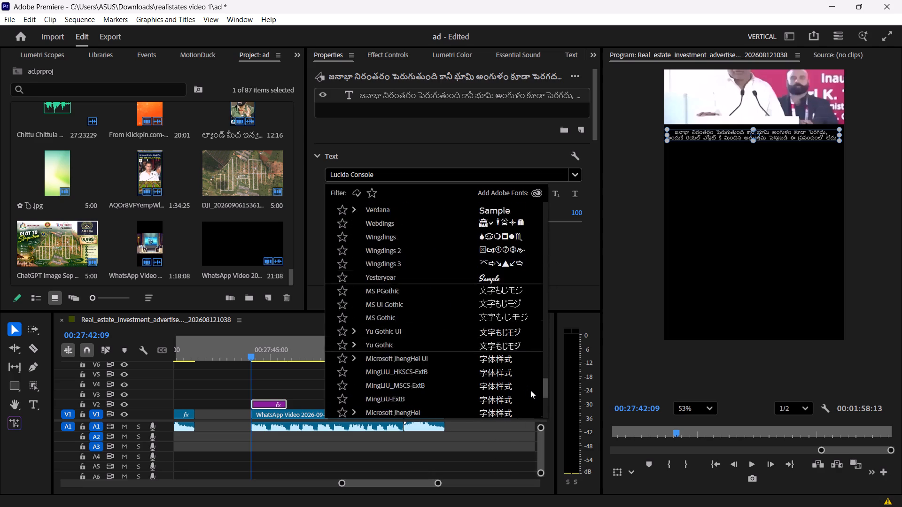
left_click_drag(530, 390, 526, 409)
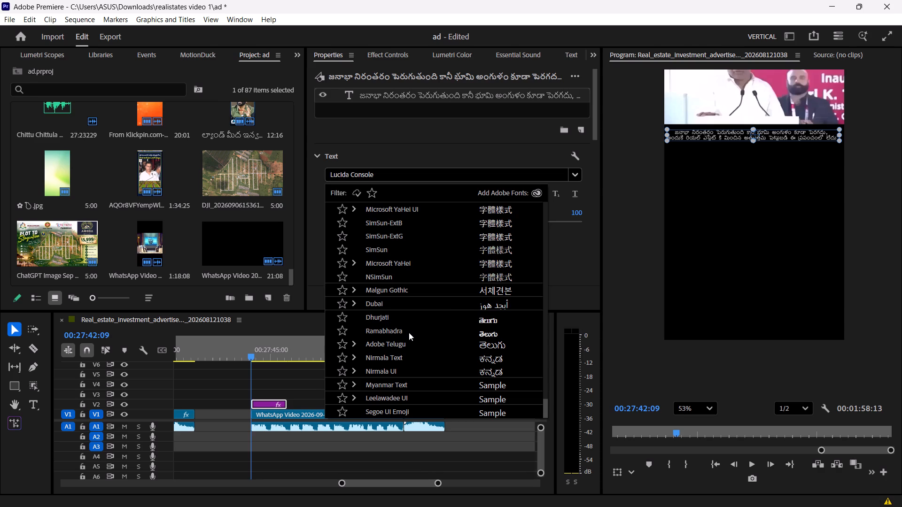
left_click(493, 332)
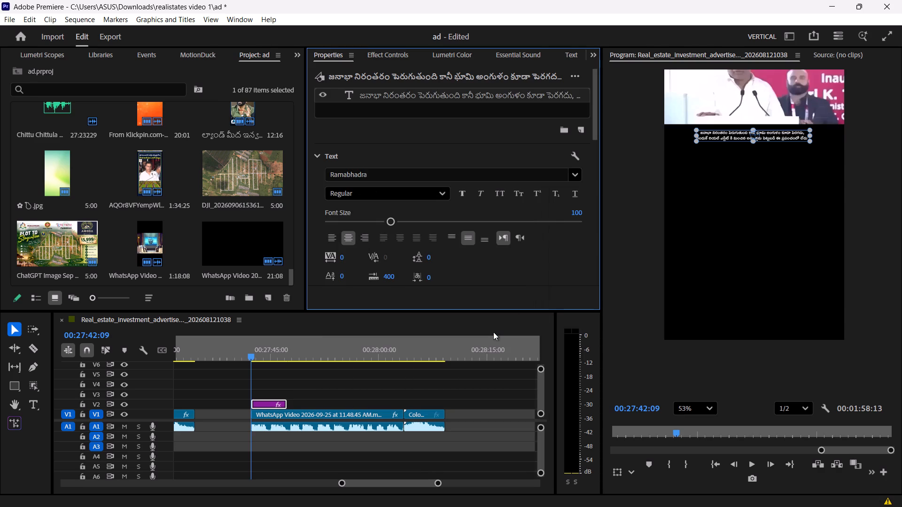
Enlarge the Telugu quote until its two lines nearly fill the frame's width.
left_click_drag(758, 141, 758, 149)
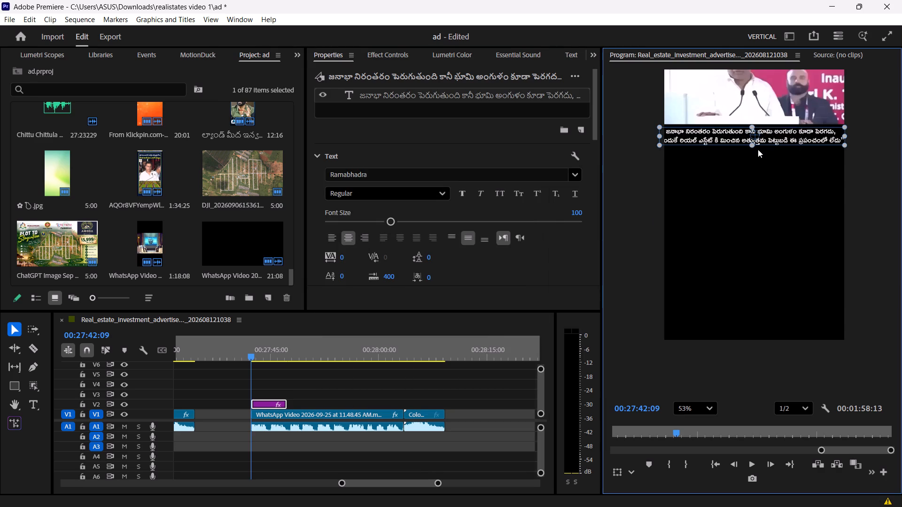
left_click_drag(758, 149, 754, 148)
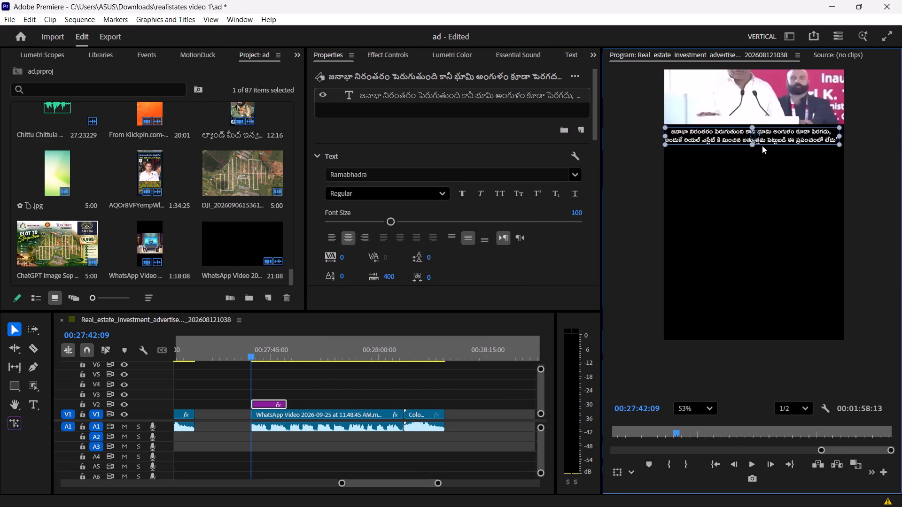
Move the quote down to leave a small black gap below the speech video, keeping it horizontally centred.
left_click_drag(771, 140, 772, 161)
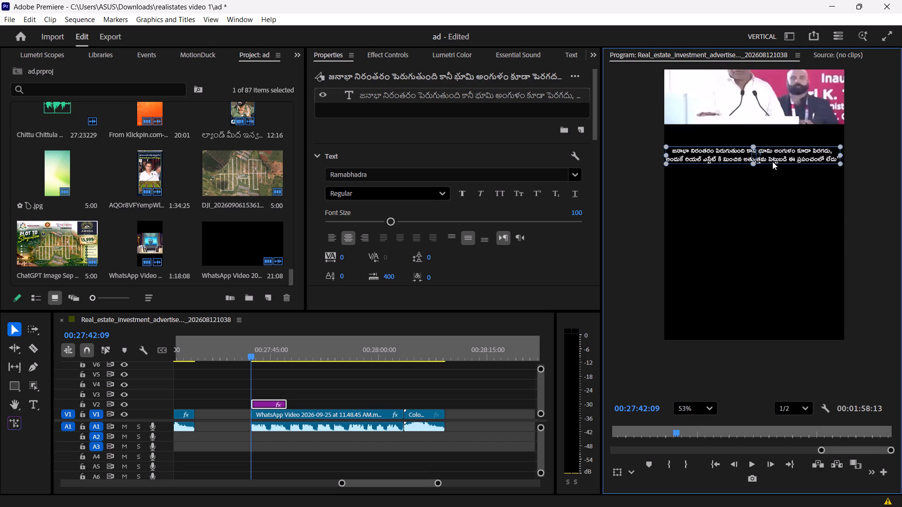
left_click_drag(772, 161, 770, 169)
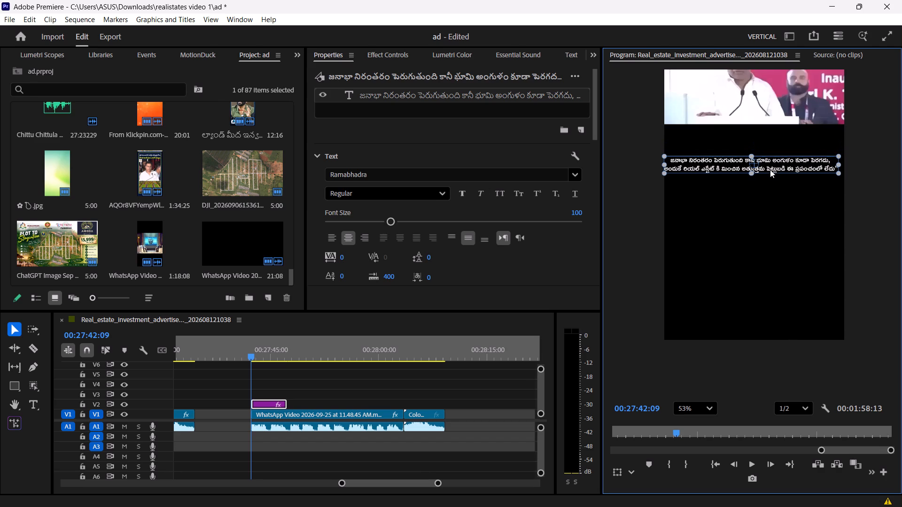
left_click_drag(770, 169, 771, 169)
left_click(642, 184)
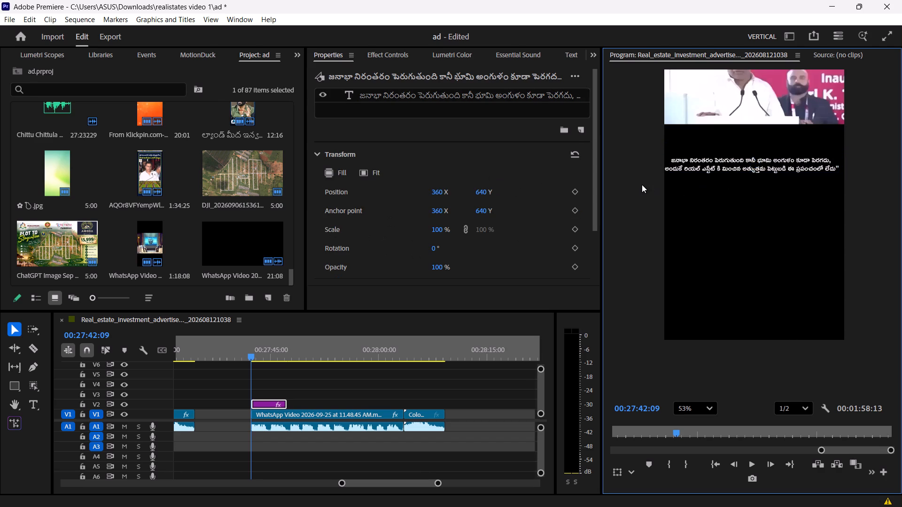
left_click(731, 172)
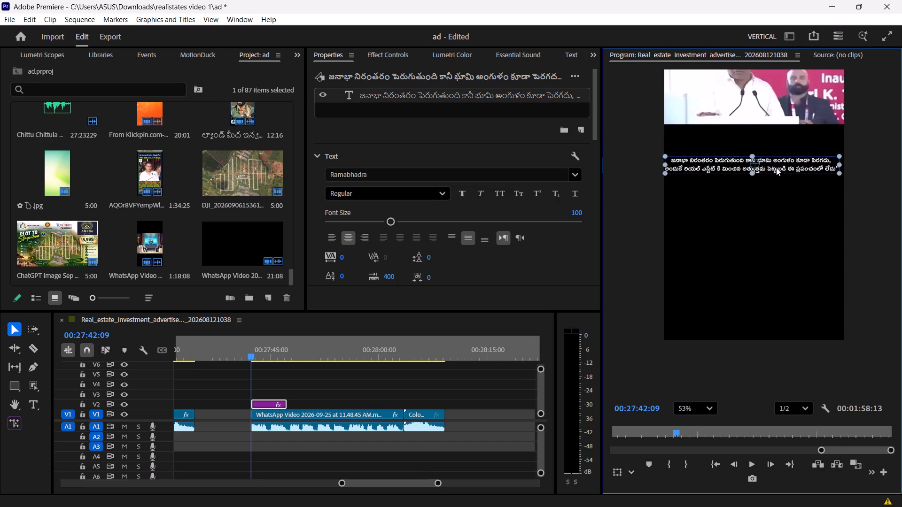
left_click_drag(776, 168, 781, 157)
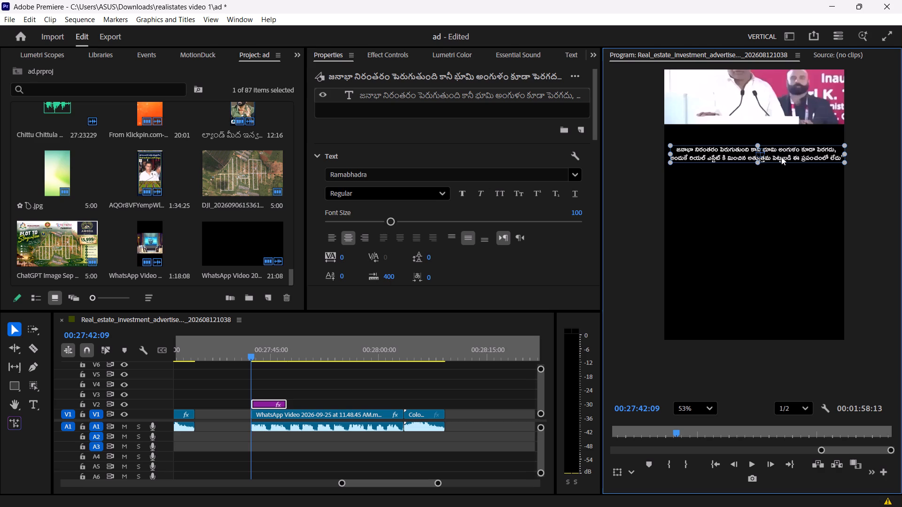
left_click_drag(781, 157, 778, 155)
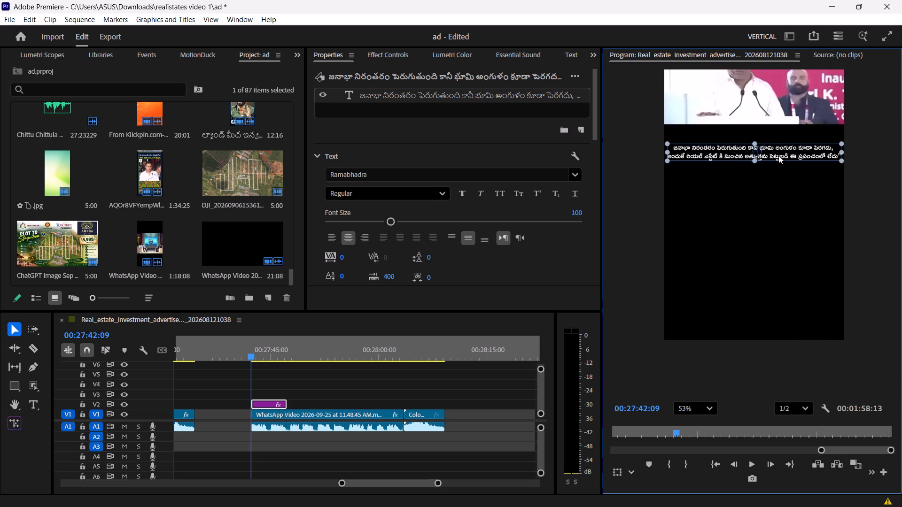
left_click_drag(778, 155, 778, 153)
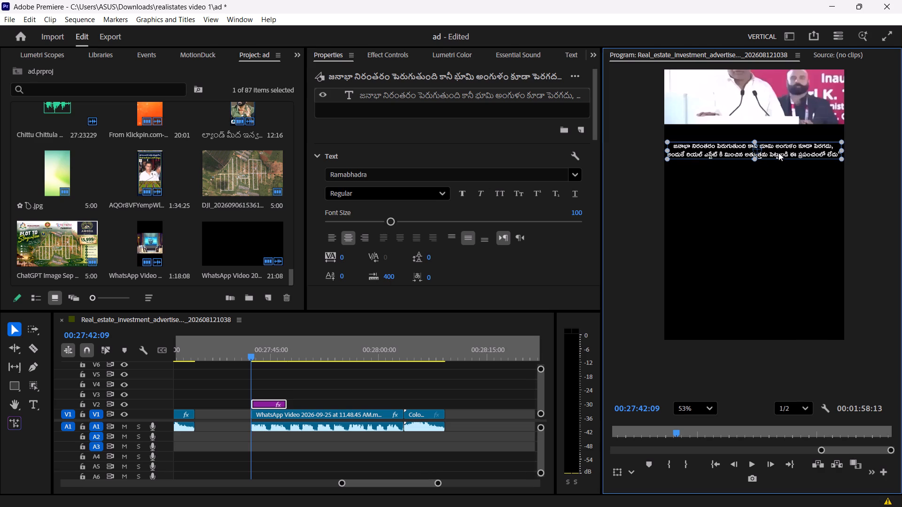
left_click_drag(778, 153, 778, 151)
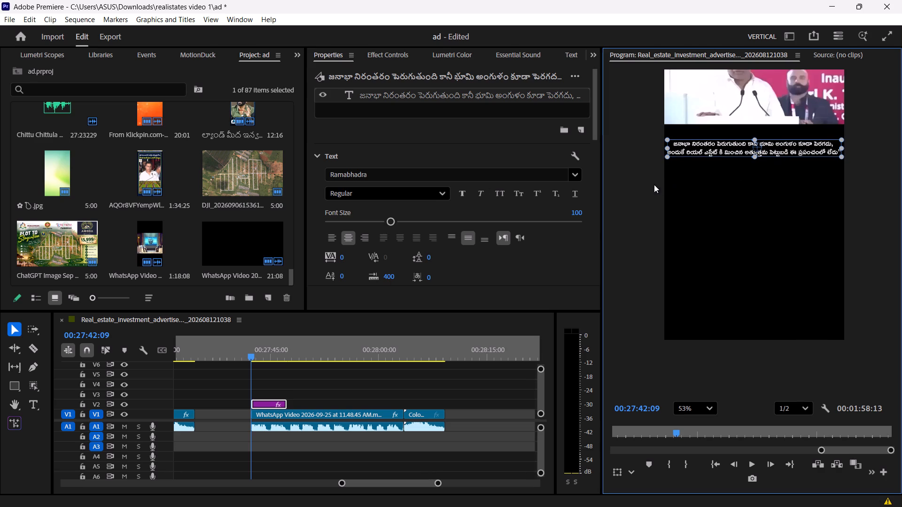
left_click(654, 184)
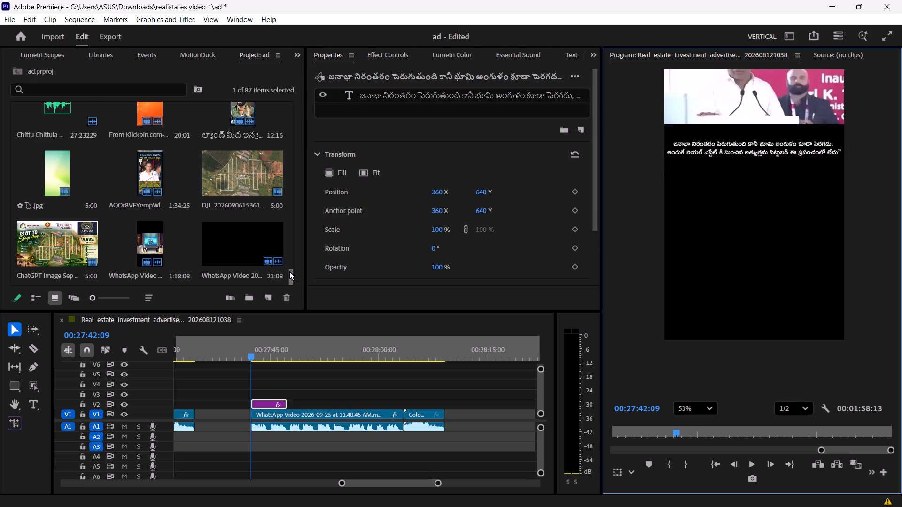
Move the quote clip up to V3 and place the orange-red gradient download 20.jpg on V2 at the speech clip's start.
left_click_drag(289, 271, 289, 243)
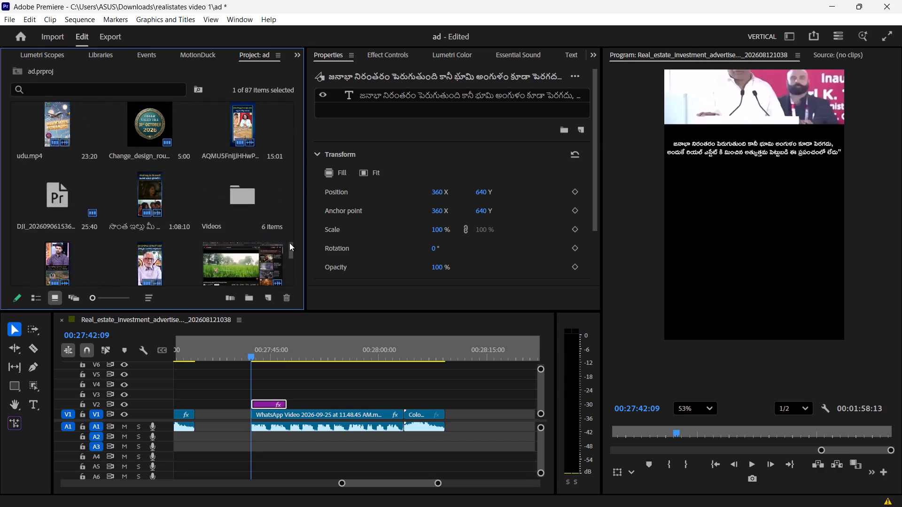
left_click_drag(289, 243, 286, 177)
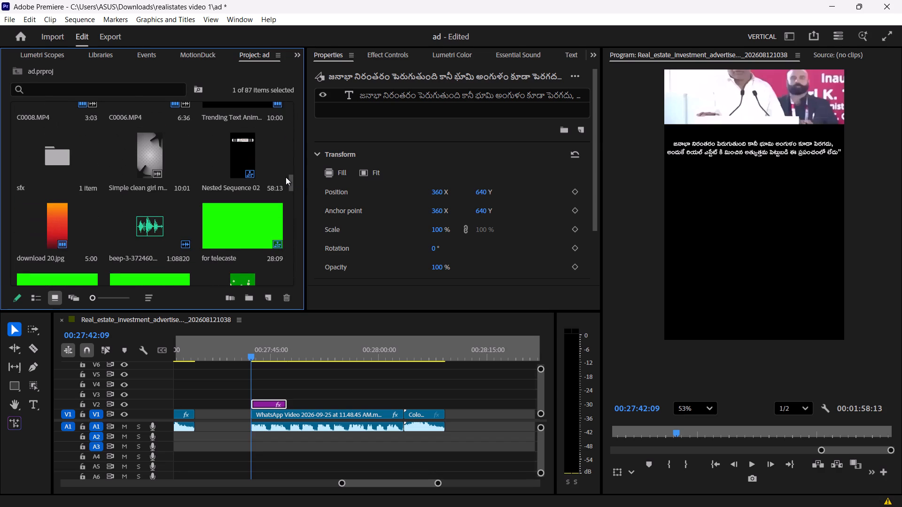
left_click_drag(286, 177, 286, 199)
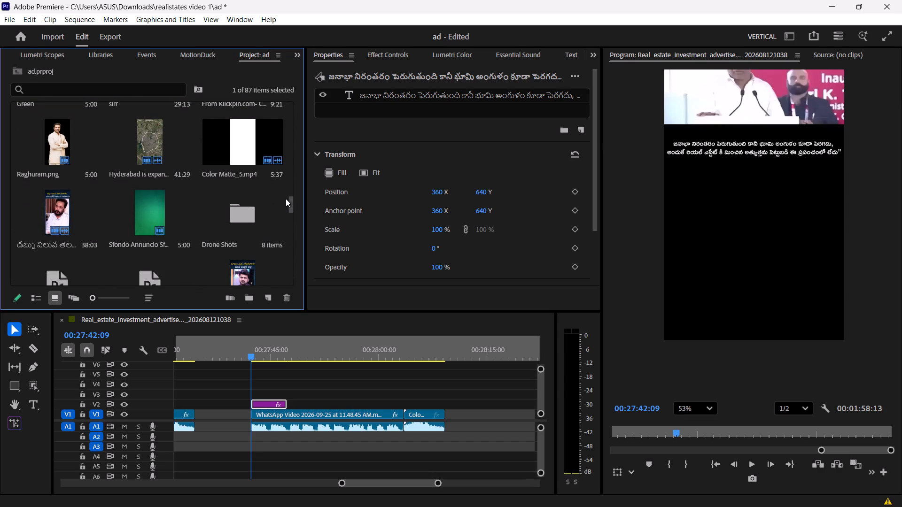
left_click_drag(286, 199, 287, 120)
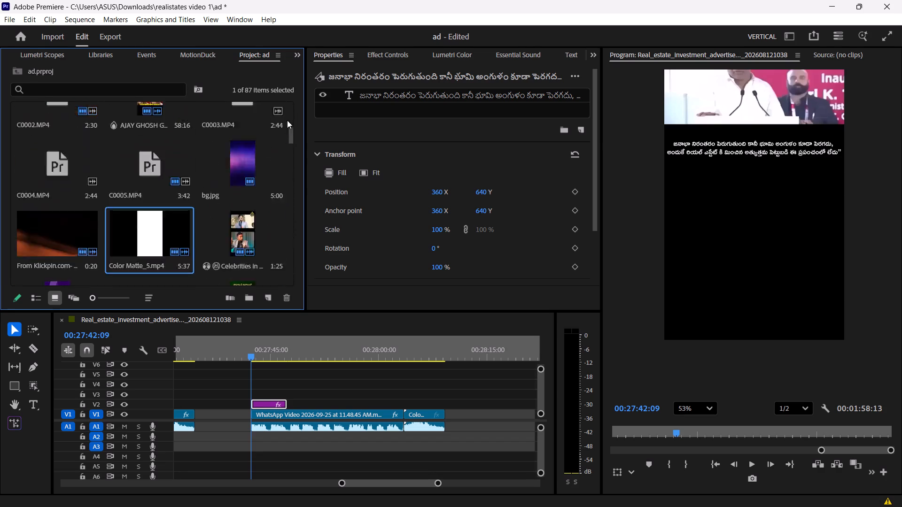
left_click_drag(287, 120, 289, 122)
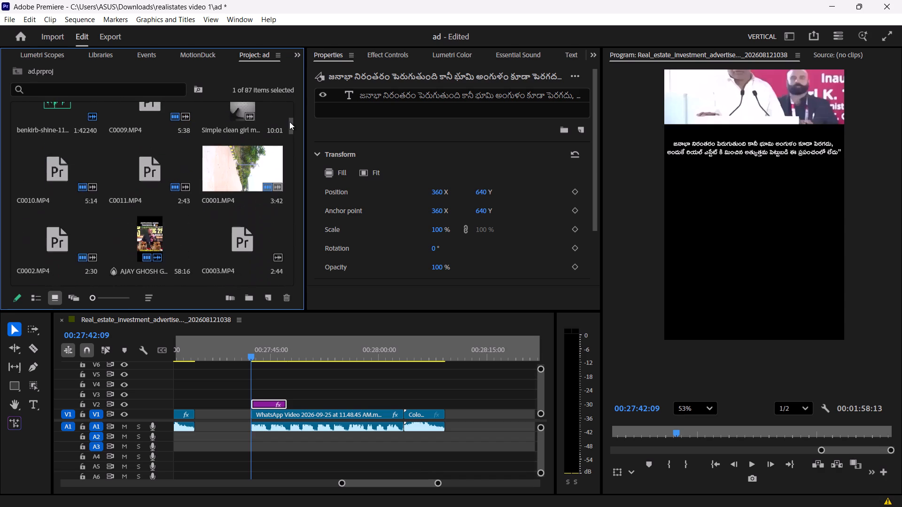
left_click_drag(289, 122, 288, 139)
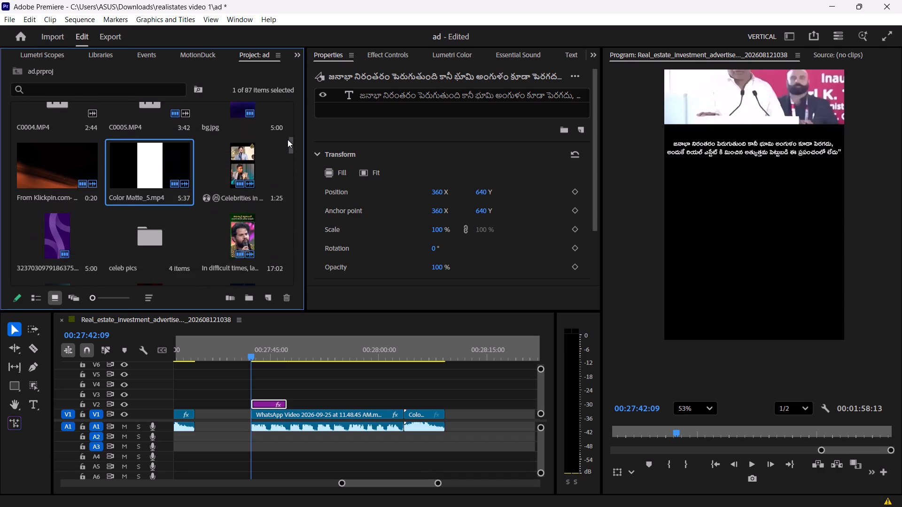
left_click_drag(288, 139, 280, 178)
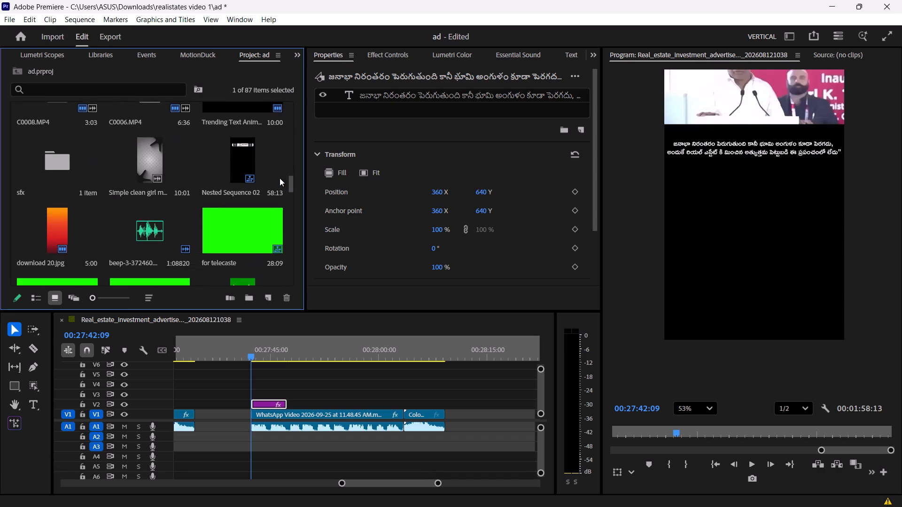
left_click_drag(280, 178, 280, 183)
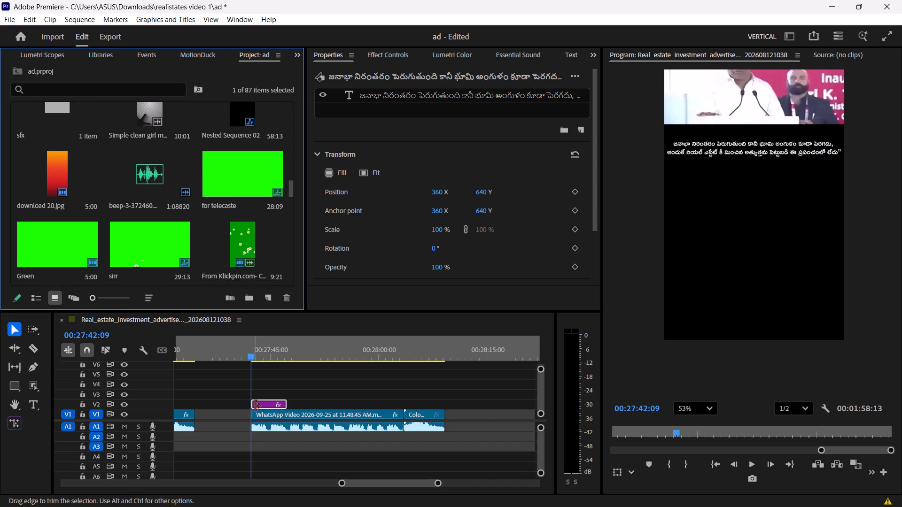
left_click_drag(258, 404, 257, 396)
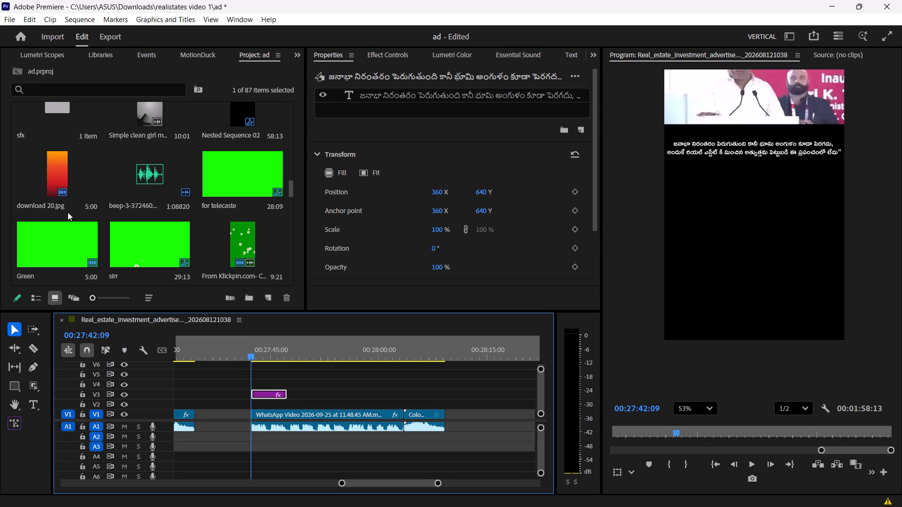
left_click(43, 168)
left_click_drag(40, 167, 241, 401)
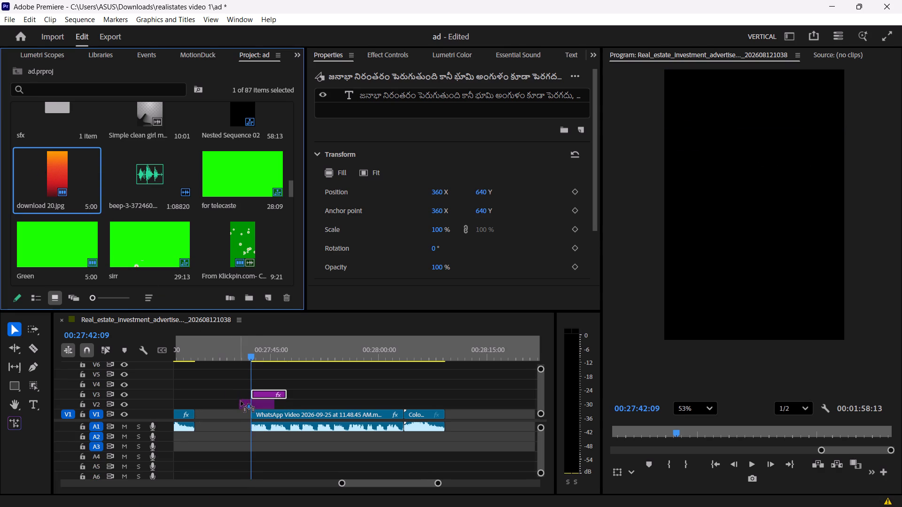
left_click_drag(241, 401, 247, 405)
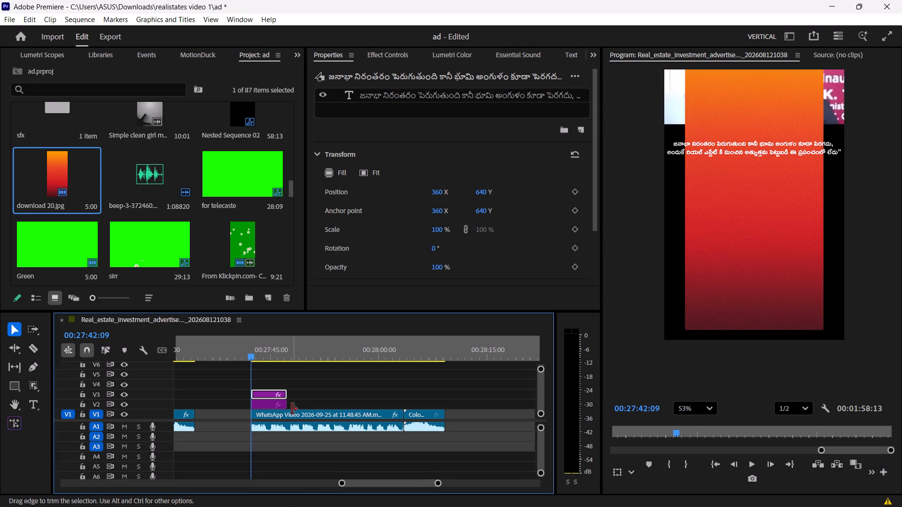
Extend the download 20.jpg clip on V2 to end with the speech video clip.
left_click_drag(292, 409, 446, 419)
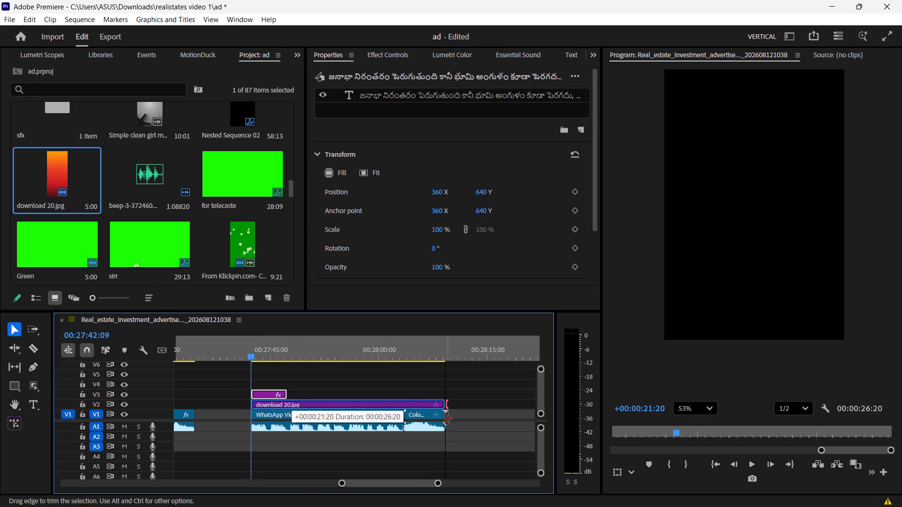
left_click_drag(446, 419, 407, 430)
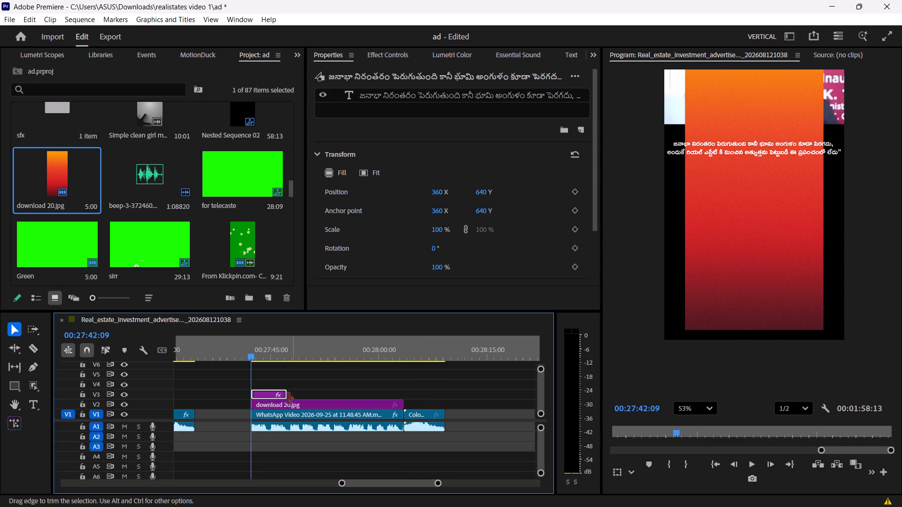
Move the quote clip from V3 up to V4, keeping its start time.
left_click_drag(264, 395, 262, 386)
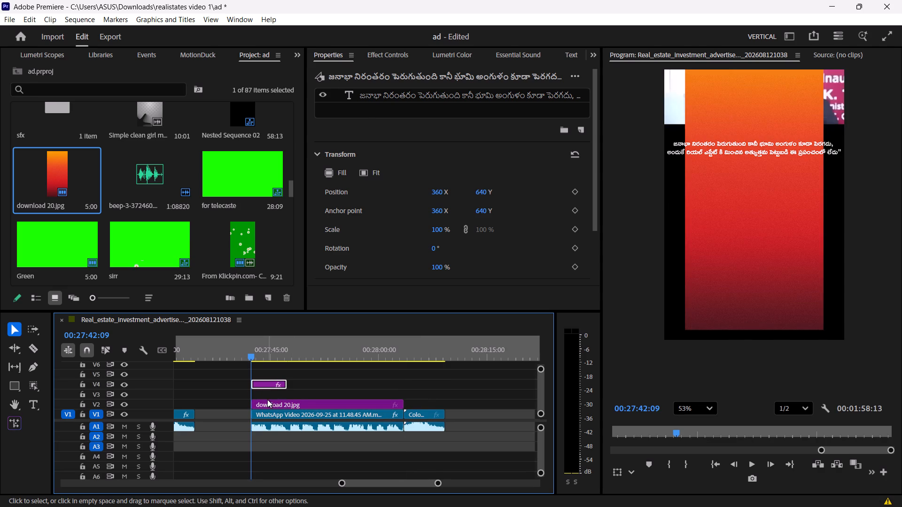
Place the speech video above the gradient by moving it to V3 and download 20.jpg down to V1, keeping their start time.
left_click(267, 403)
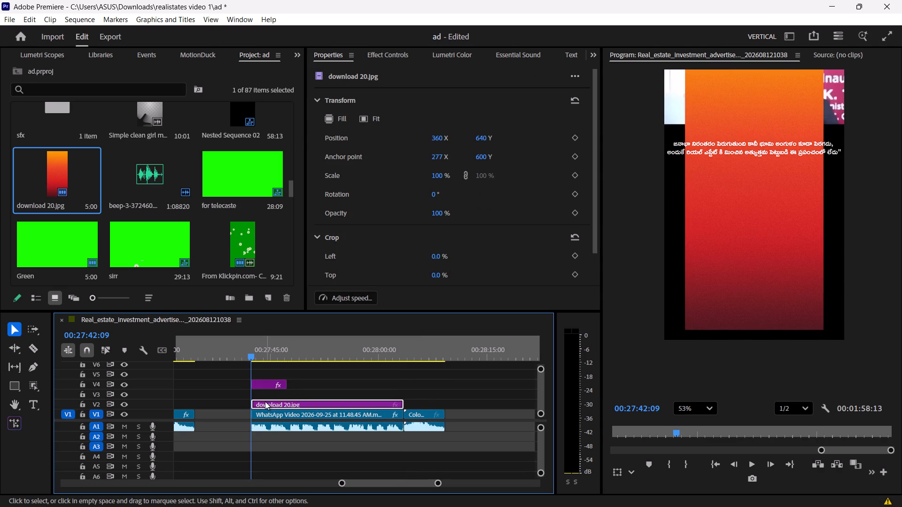
left_click(272, 415)
left_click_drag(277, 415, 278, 400)
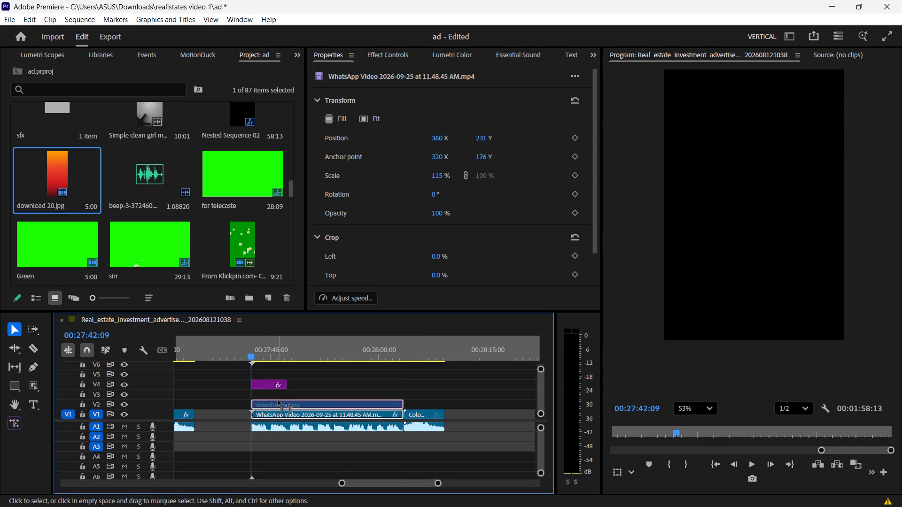
left_click_drag(278, 400, 278, 394)
left_click(275, 404)
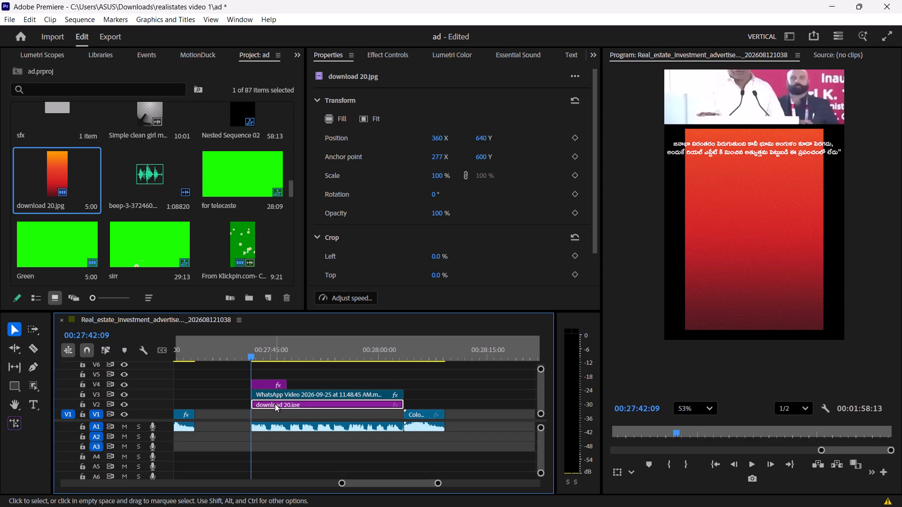
left_click_drag(276, 404, 276, 410)
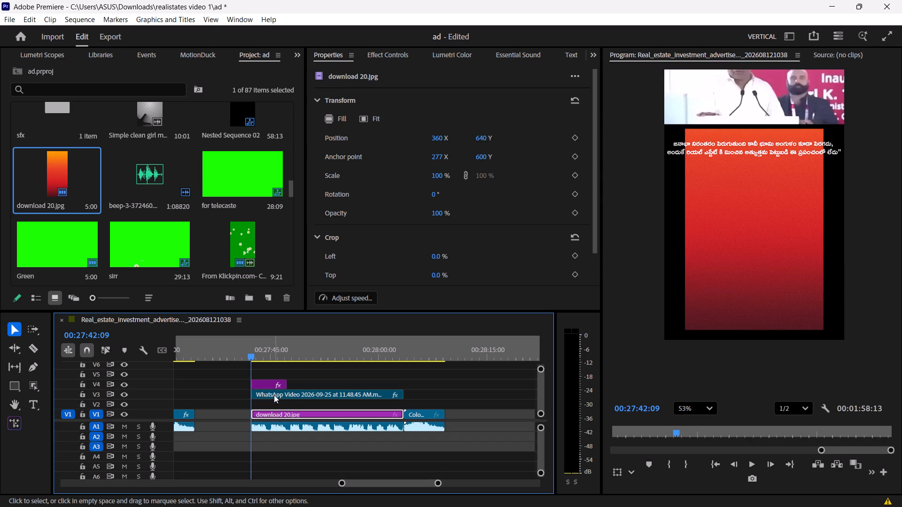
Scale the download 20.jpg background to fill the whole vertical frame.
left_click(329, 119)
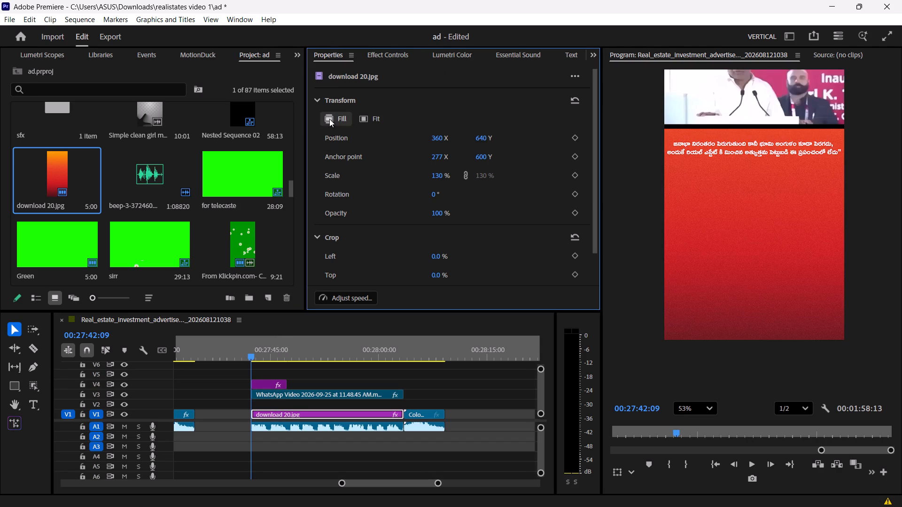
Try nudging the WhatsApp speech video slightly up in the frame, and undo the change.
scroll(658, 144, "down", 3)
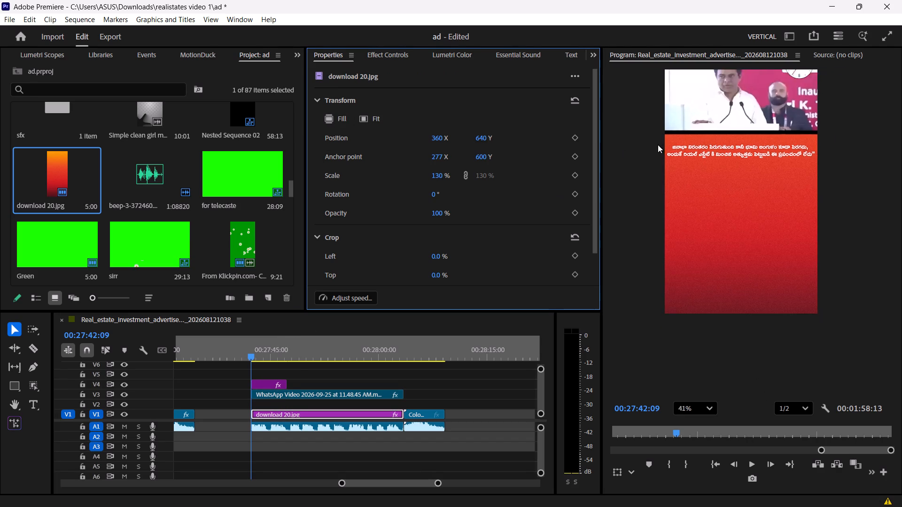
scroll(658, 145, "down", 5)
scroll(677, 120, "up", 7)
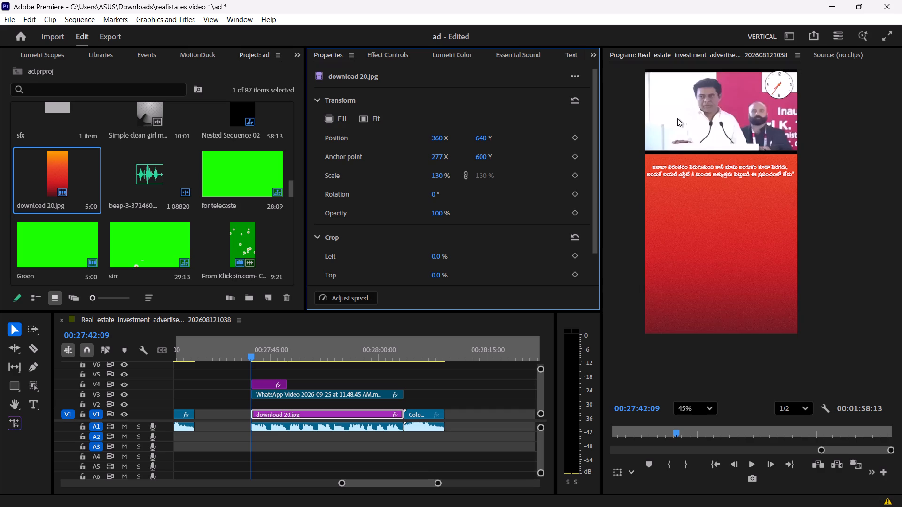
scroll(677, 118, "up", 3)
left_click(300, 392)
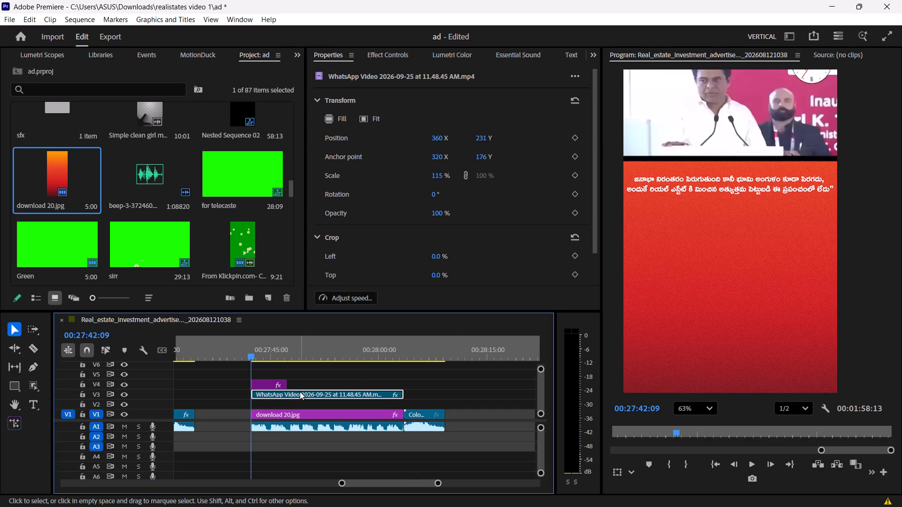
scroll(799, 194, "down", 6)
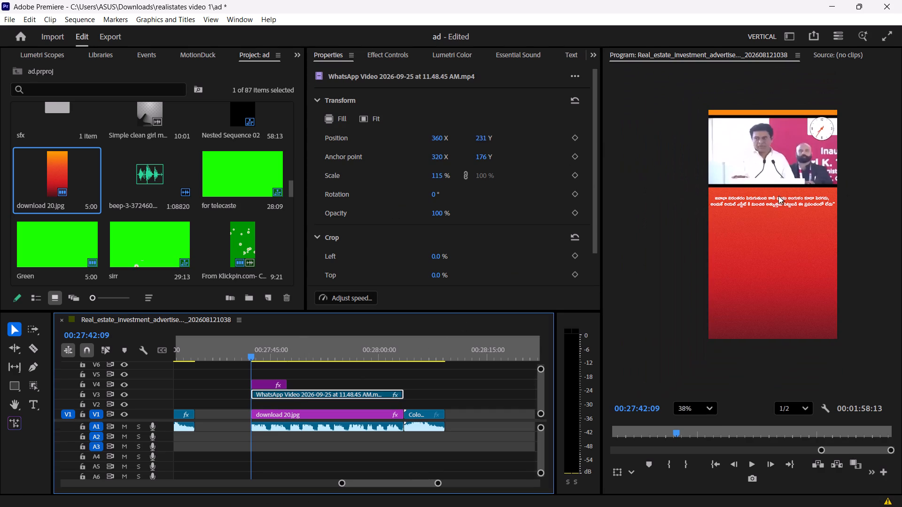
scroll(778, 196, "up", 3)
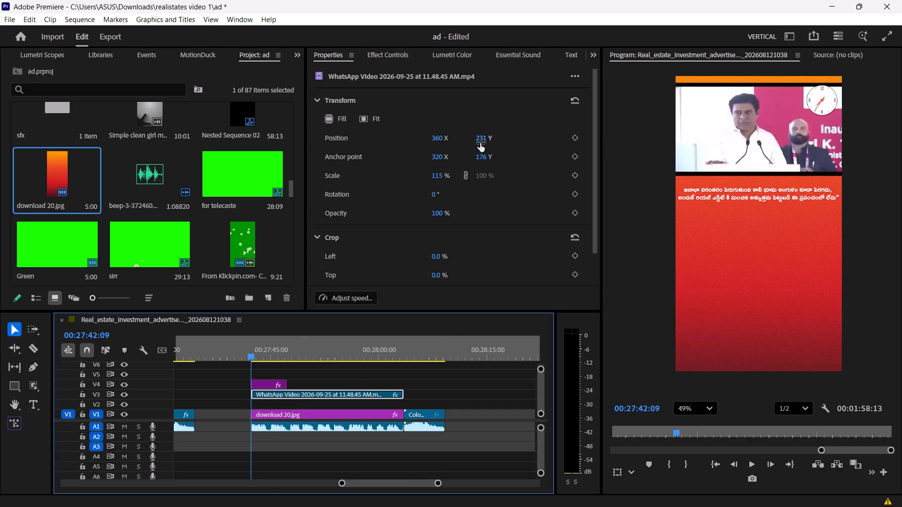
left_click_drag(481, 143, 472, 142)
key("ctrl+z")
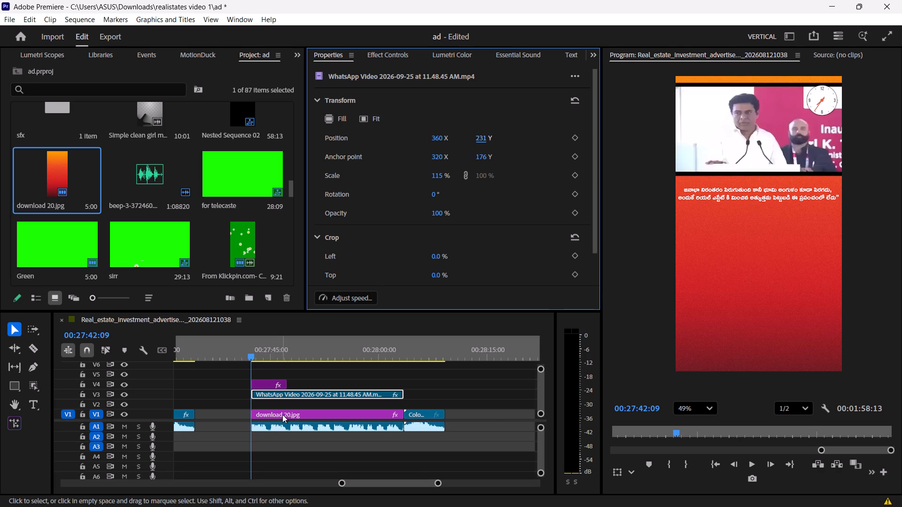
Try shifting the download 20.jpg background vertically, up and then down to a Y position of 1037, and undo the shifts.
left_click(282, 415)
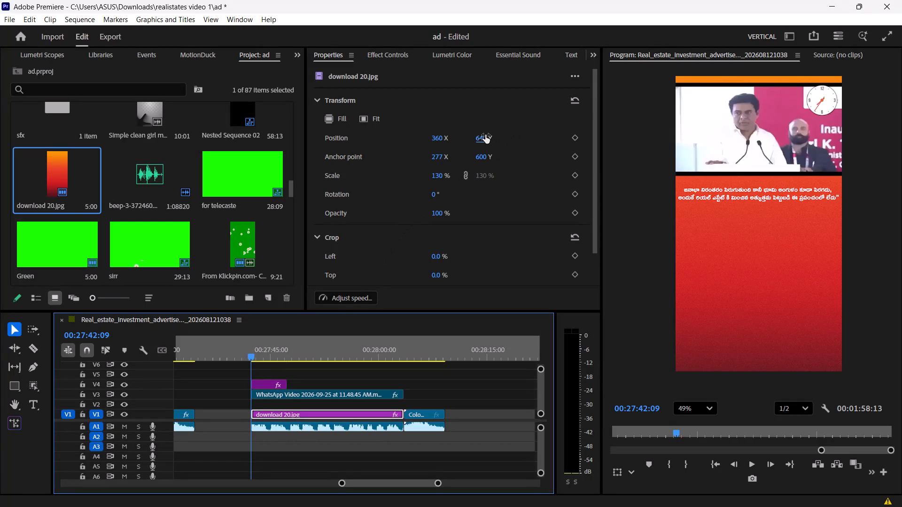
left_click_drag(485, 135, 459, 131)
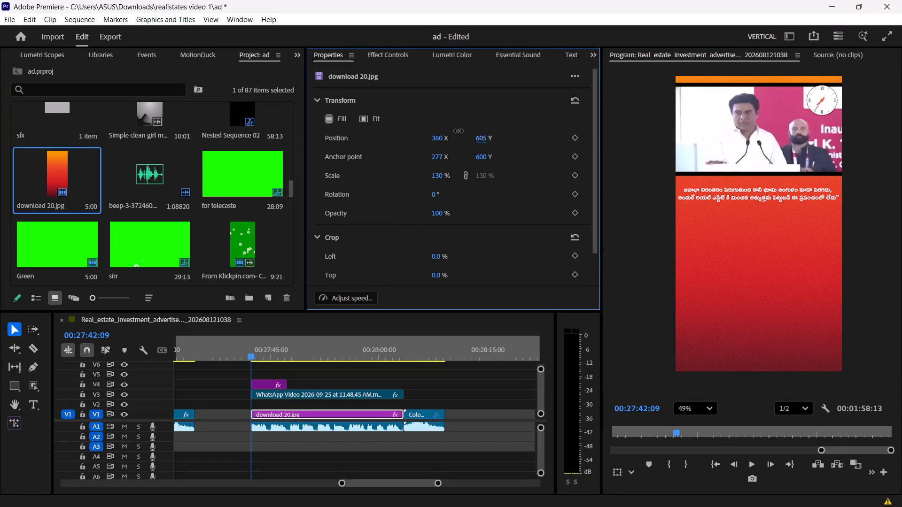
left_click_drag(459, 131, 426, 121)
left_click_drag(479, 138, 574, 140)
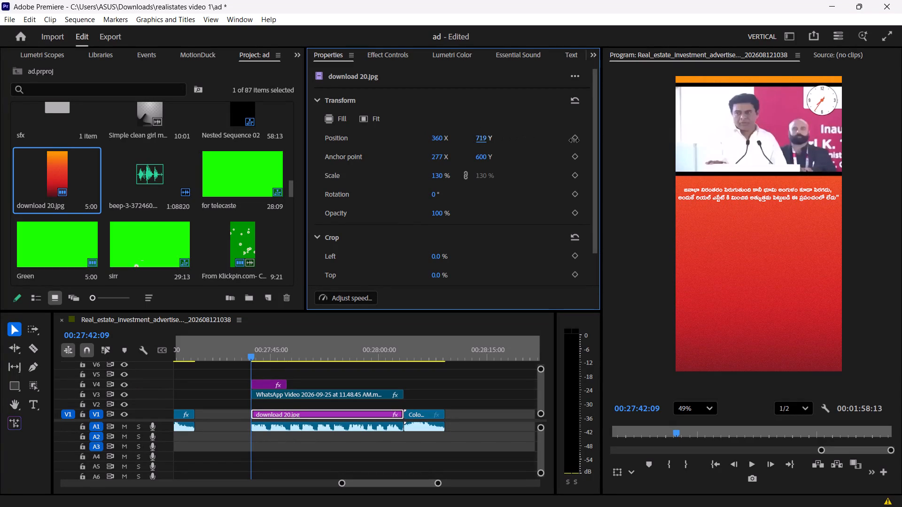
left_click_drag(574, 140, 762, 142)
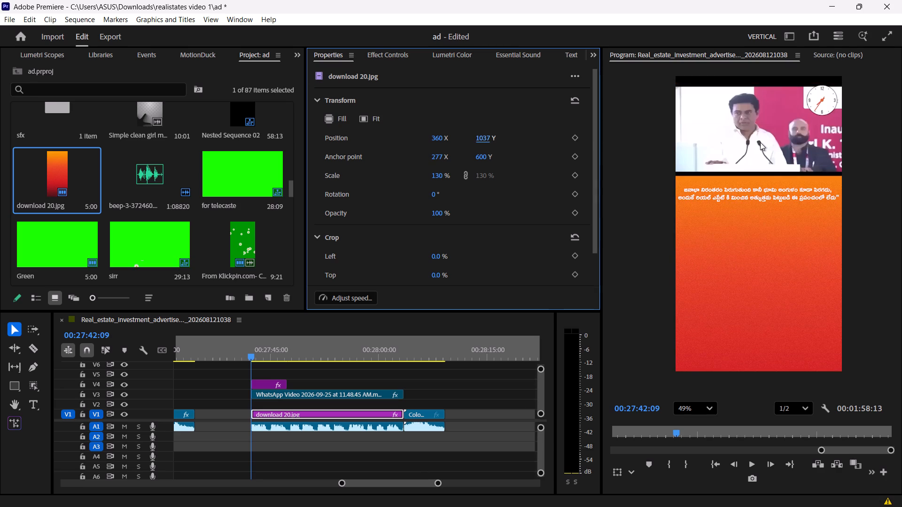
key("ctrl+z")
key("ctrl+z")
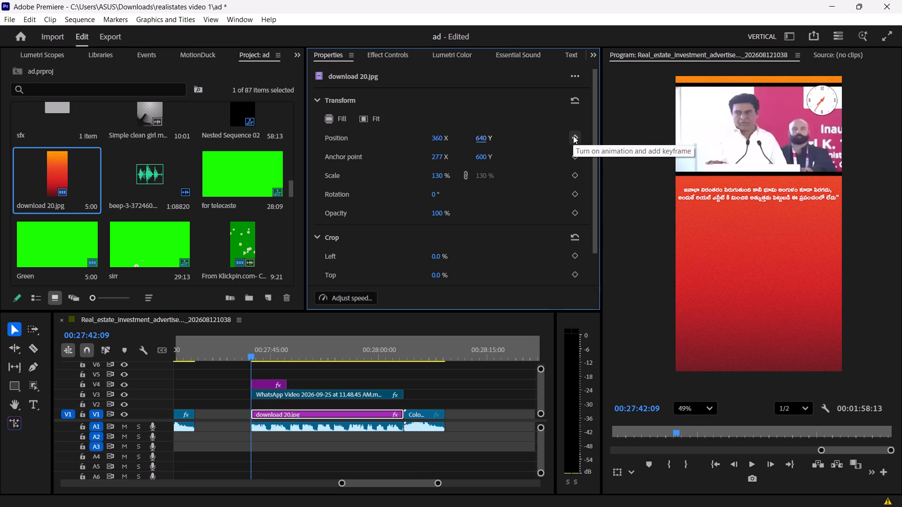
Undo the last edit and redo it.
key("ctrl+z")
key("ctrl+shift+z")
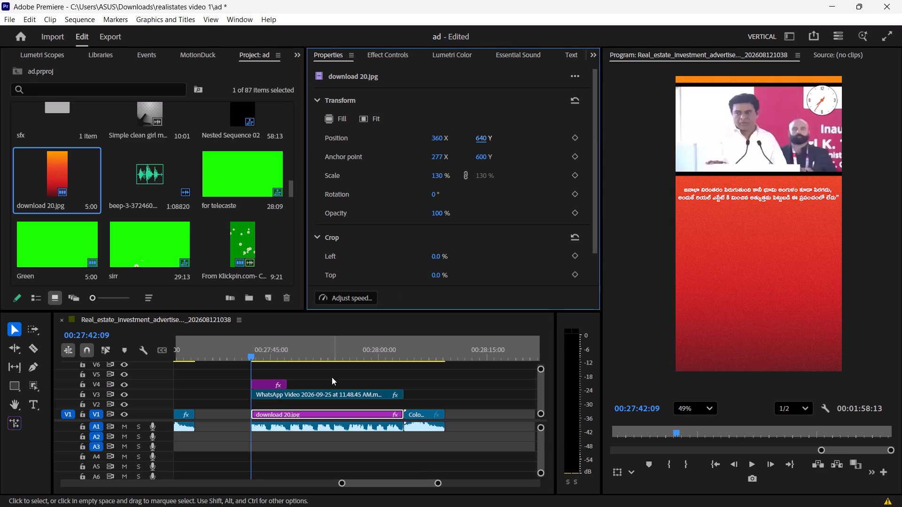
Raise the Telugu quote on V4 by setting its vertical position to 615.
left_click(266, 386)
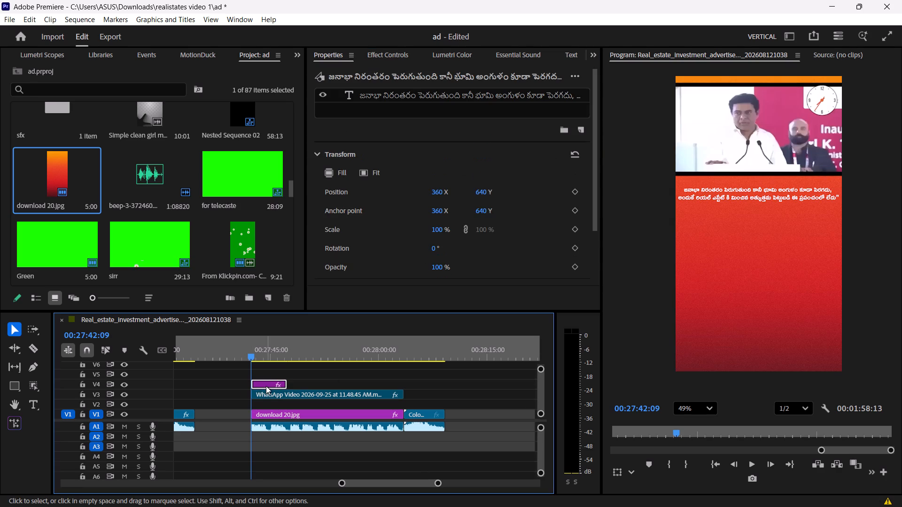
left_click_drag(488, 193, 438, 192)
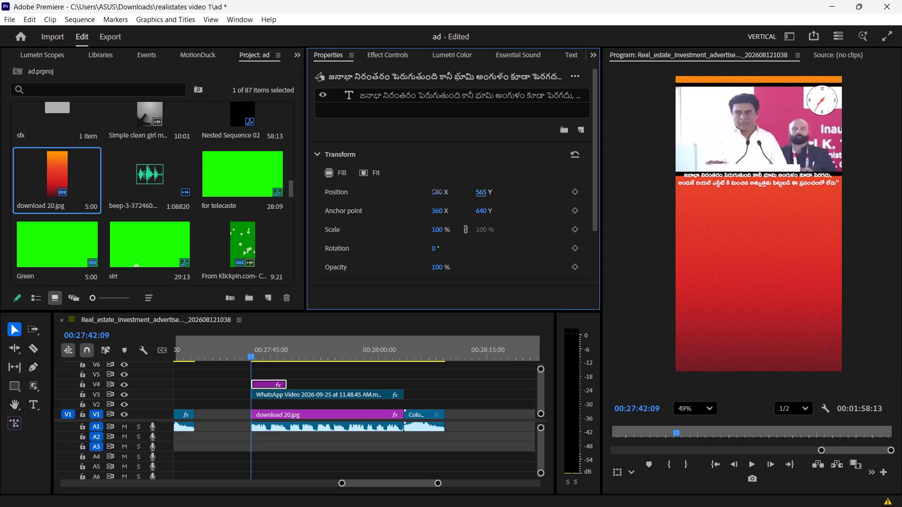
left_click_drag(438, 192, 394, 184)
key("ctrl+z")
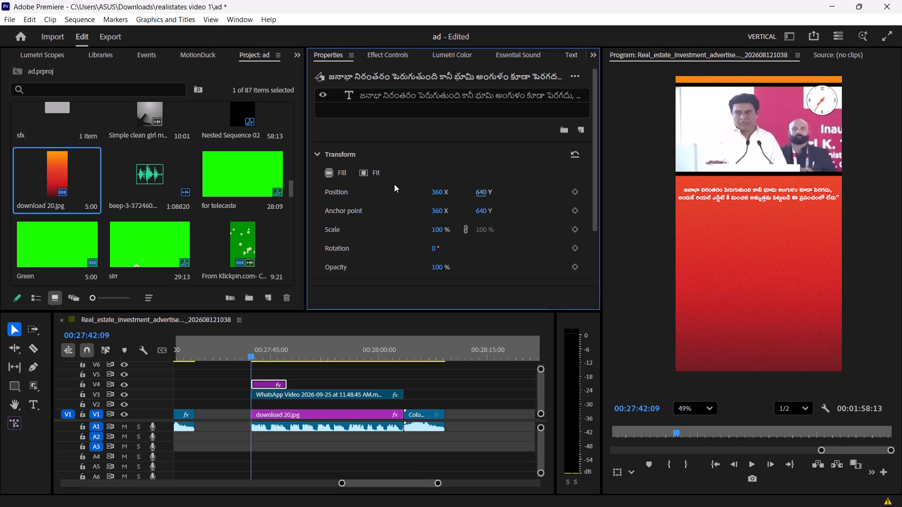
left_click_drag(482, 189, 478, 188)
left_click_drag(478, 188, 462, 185)
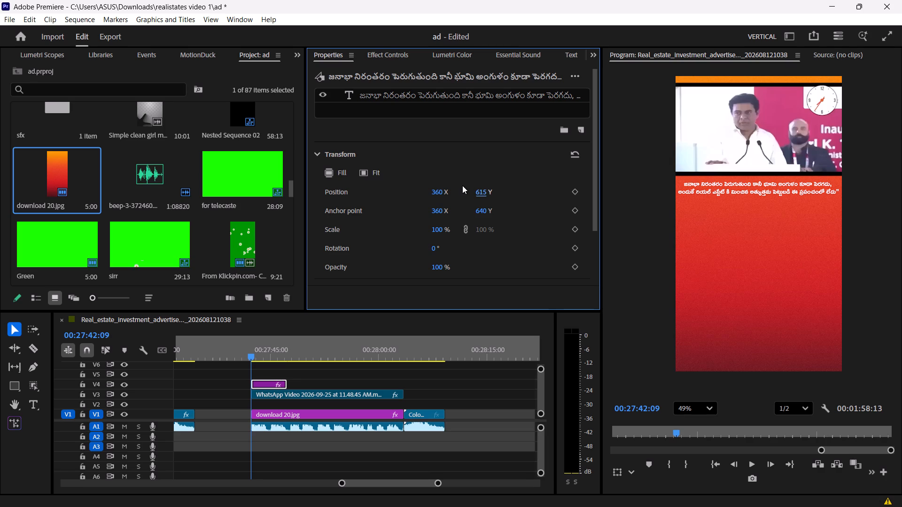
Recolour the second line of the Telugu quote with a solid yellow fill, FFE200.
scroll(744, 184, "up", 7)
scroll(744, 184, "down", 9)
scroll(744, 184, "up", 8)
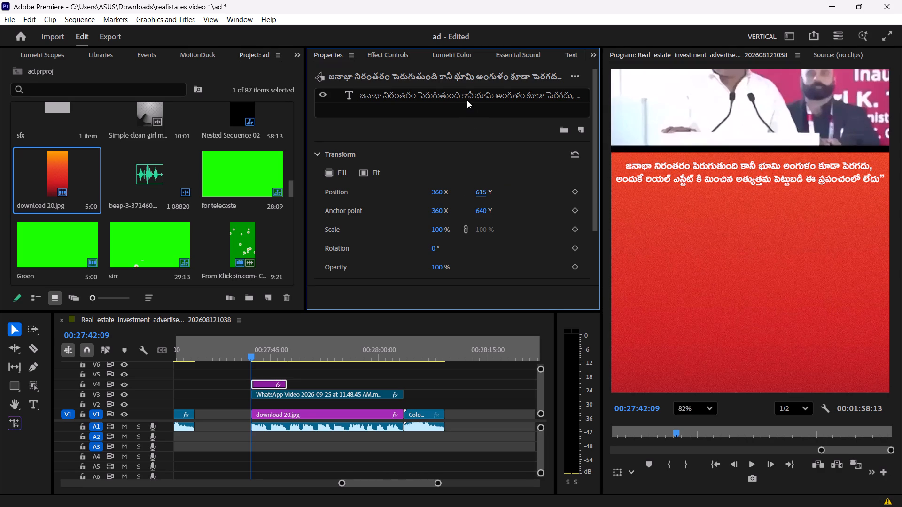
left_click(465, 99)
scroll(635, 171, "down", 5)
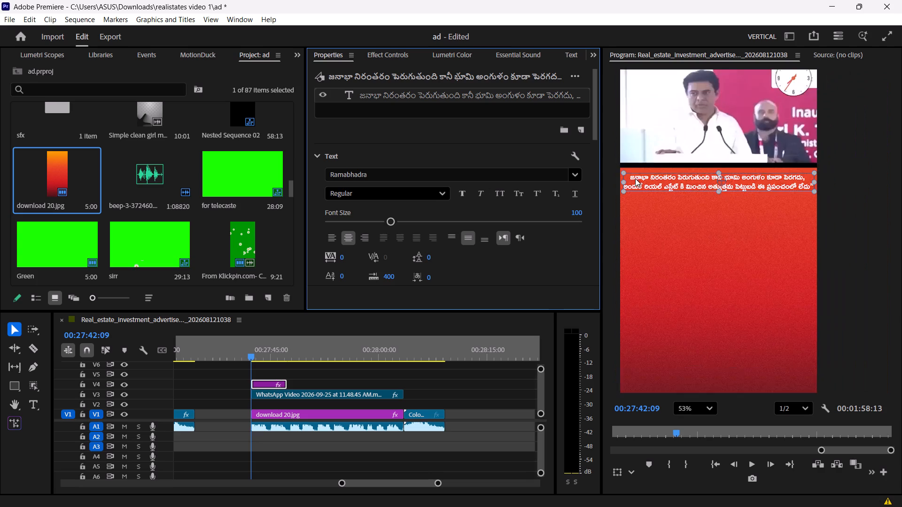
scroll(635, 178, "down", 1)
scroll(635, 178, "up", 4)
left_click(621, 179)
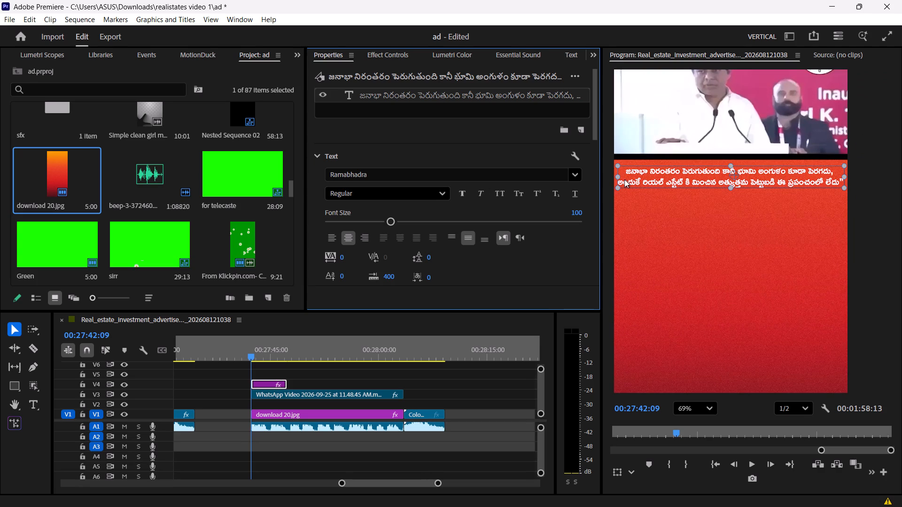
double_click(625, 179)
left_click_drag(618, 180, 659, 180)
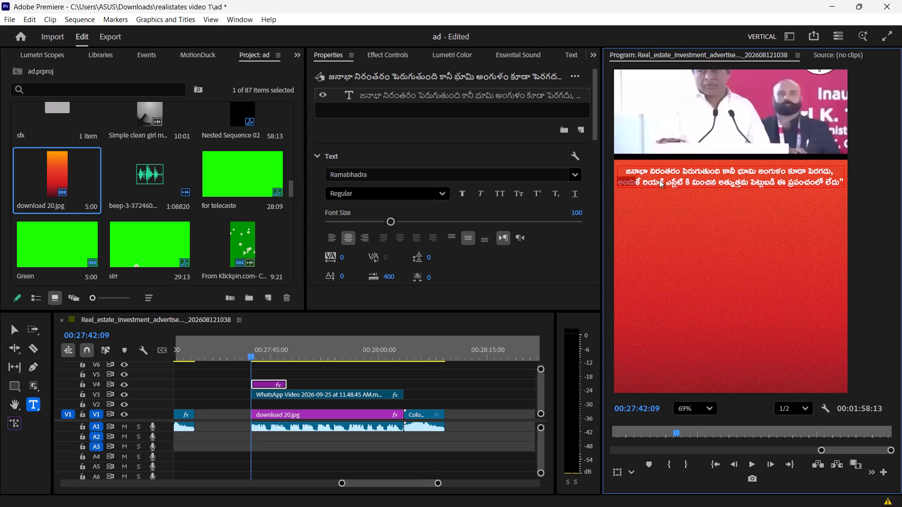
left_click_drag(659, 180, 901, 176)
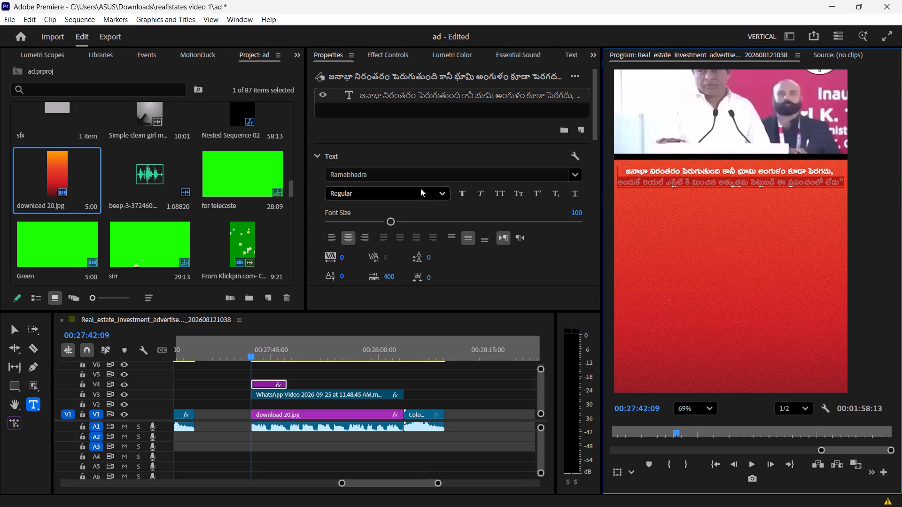
scroll(315, 203, "down", 5)
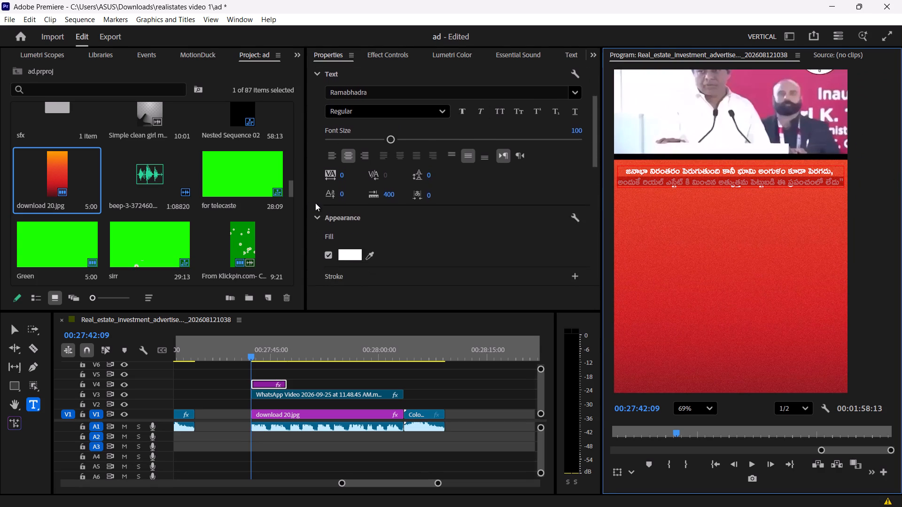
scroll(315, 203, "down", 3)
left_click(343, 240)
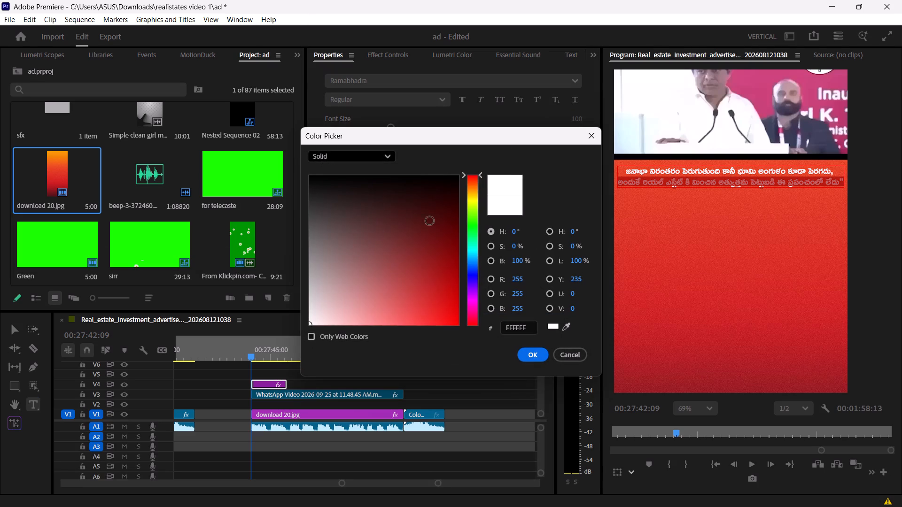
left_click_drag(468, 228, 482, 197)
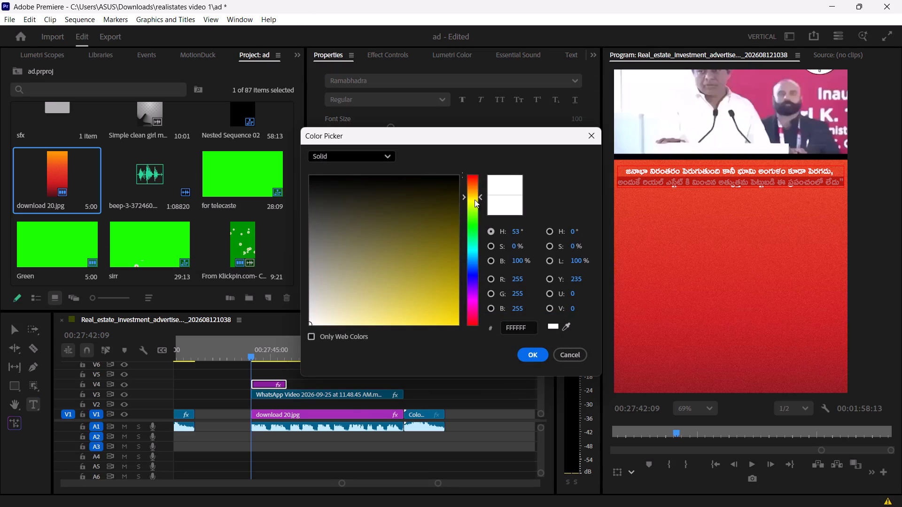
left_click_drag(439, 201, 468, 339)
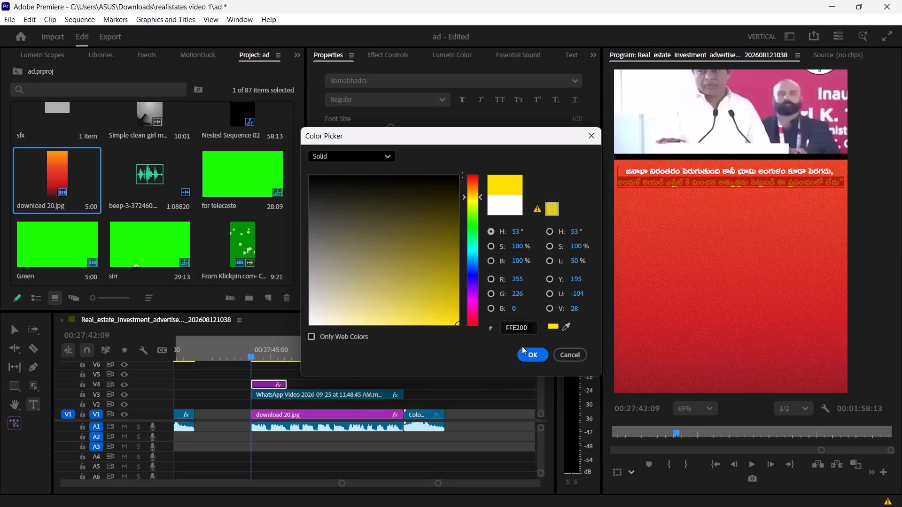
left_click(522, 350)
left_click(328, 370)
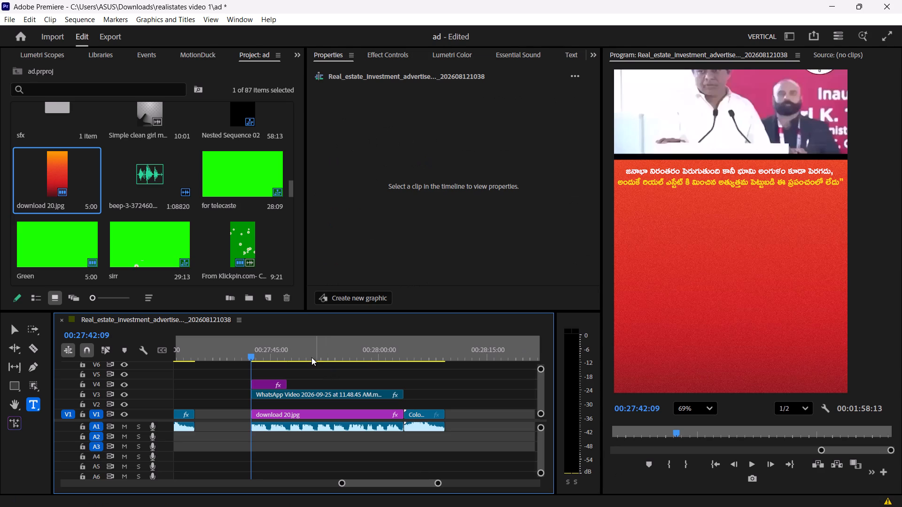
Fit the full frame in the preview and extend the quote clip on V4 to end with the speech video clip.
scroll(631, 217, "down", 5)
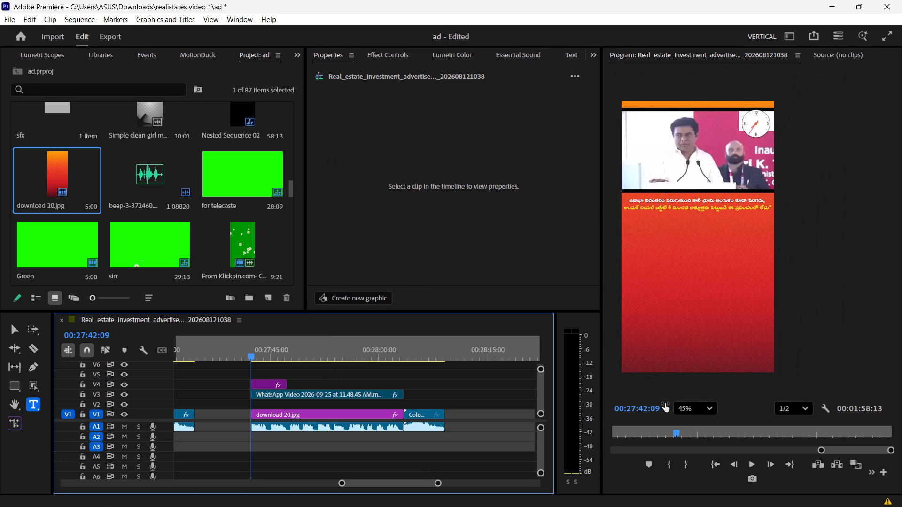
left_click(690, 410)
left_click(687, 245)
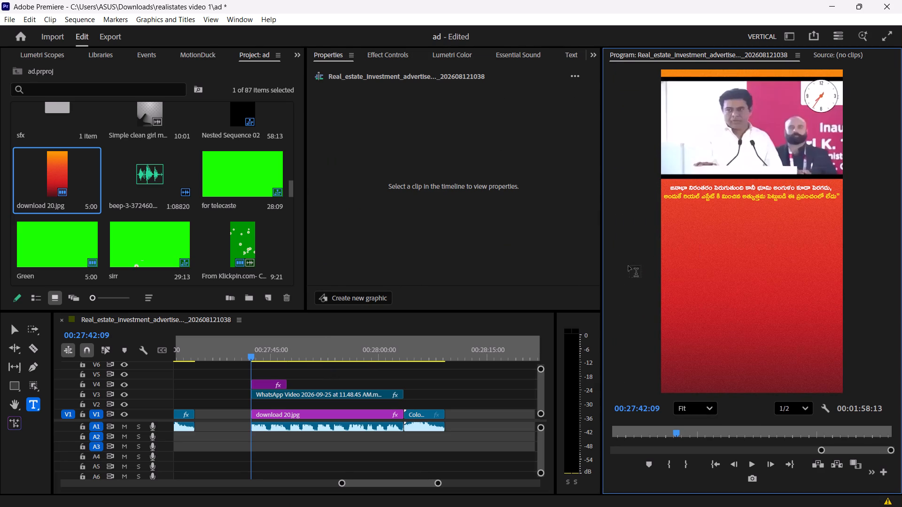
left_click(9, 336)
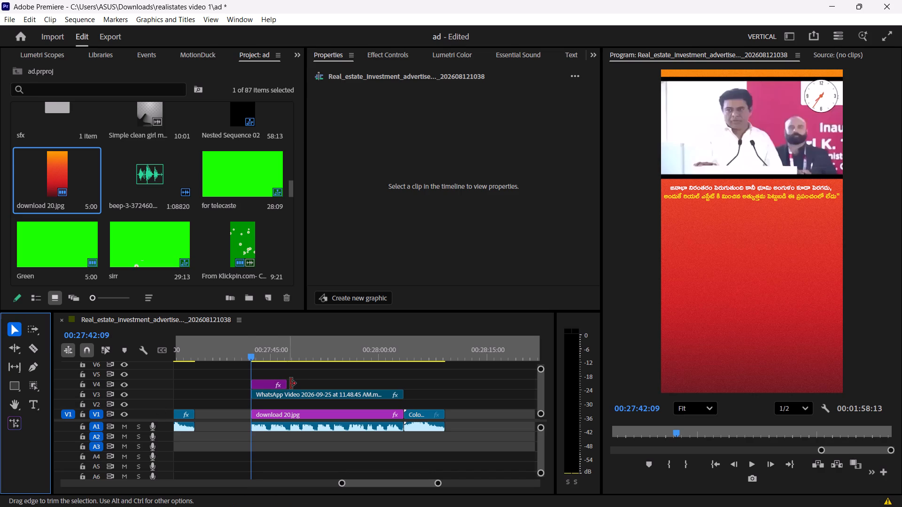
left_click_drag(286, 384, 405, 378)
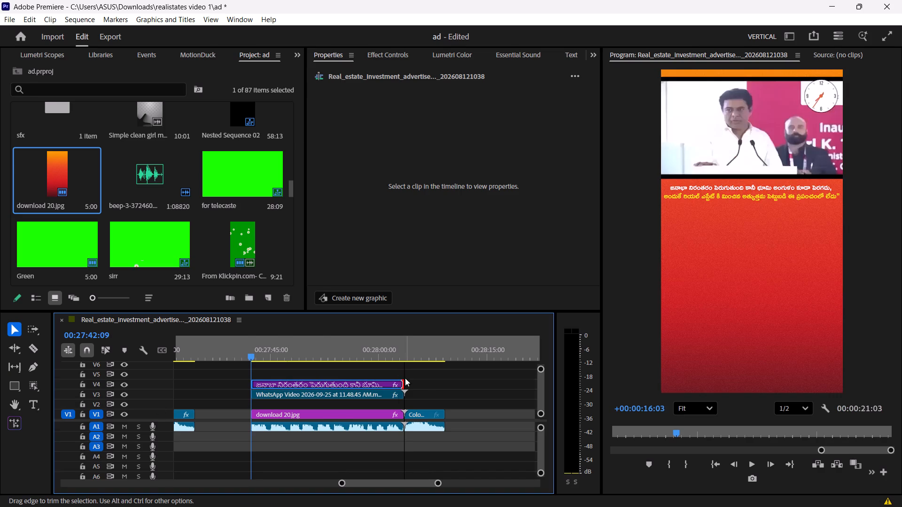
left_click(423, 380)
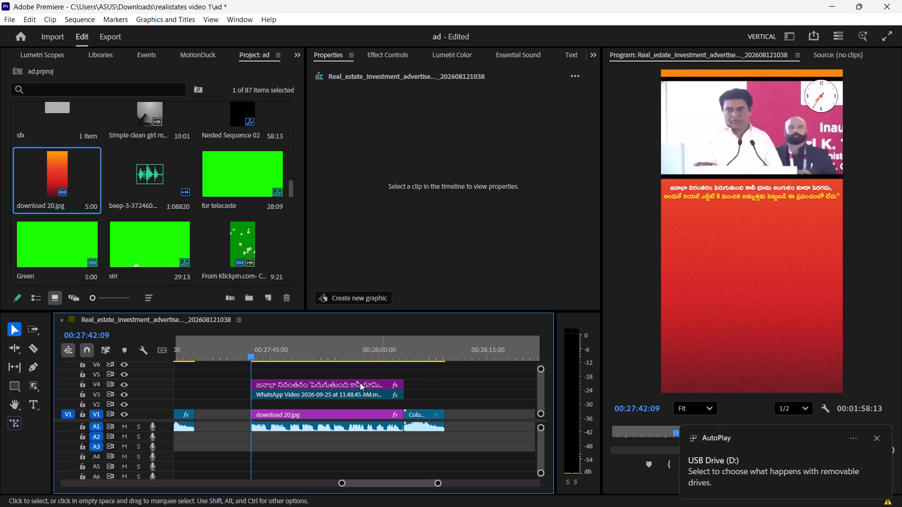
Switch to File Explorer and, in a new tab, examine the drone footage in AMODA > Only Drone on USB Drive (D:).
left_click(403, 502)
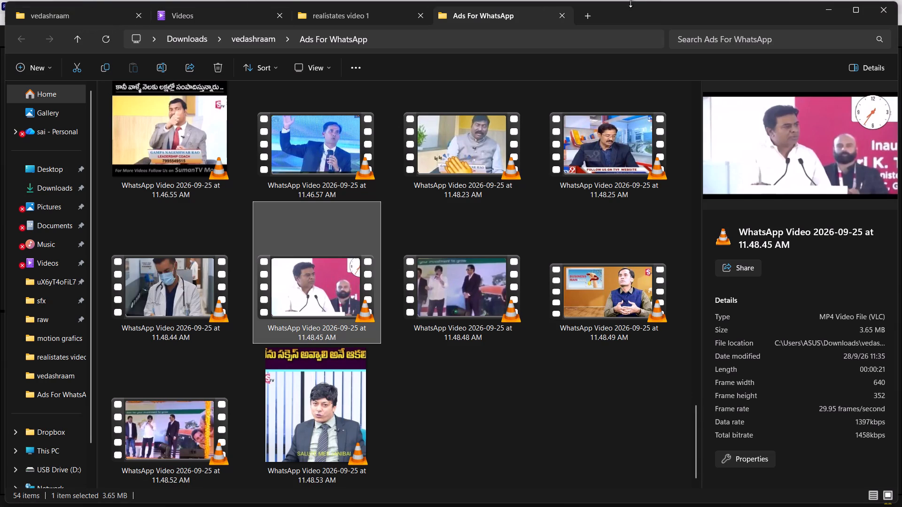
left_click(591, 14)
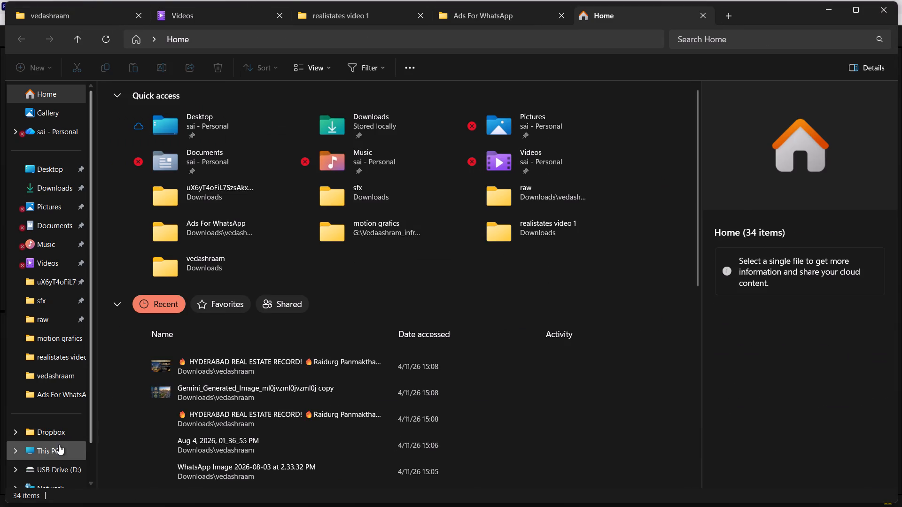
left_click(59, 445)
scroll(396, 247, "up", 4)
double_click(512, 120)
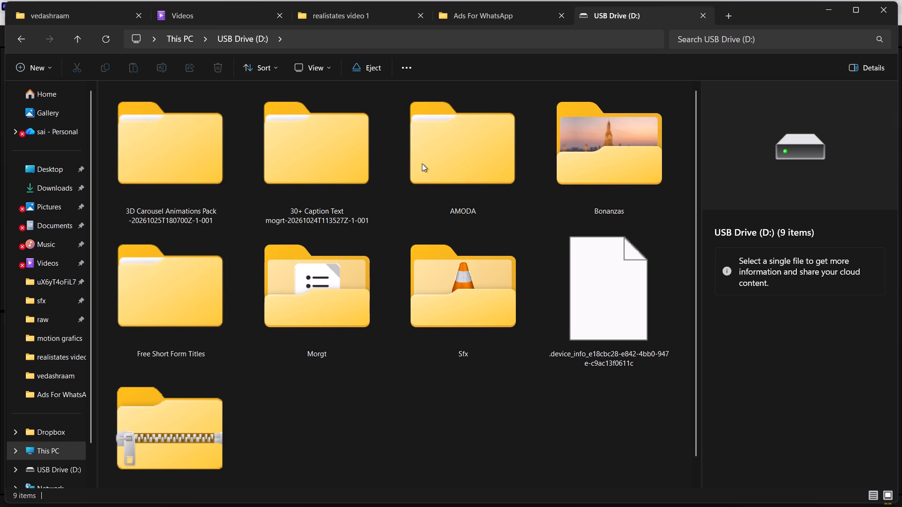
double_click(422, 163)
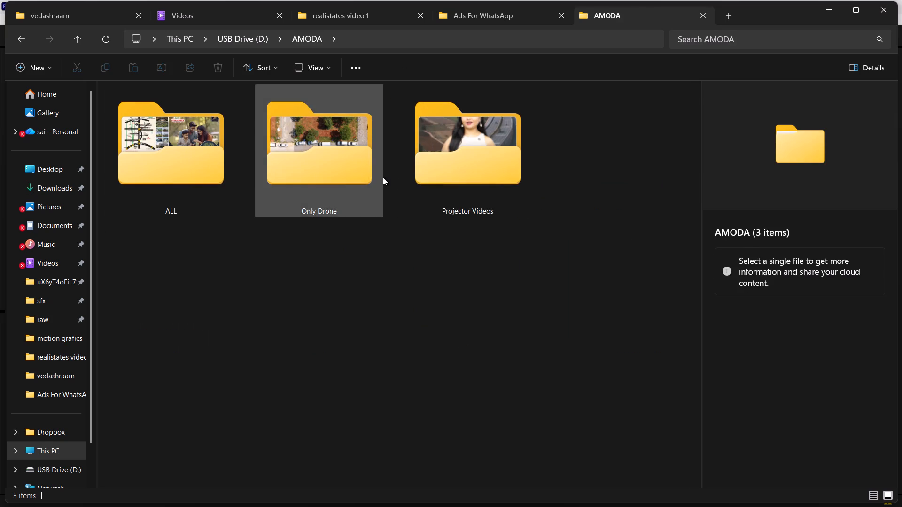
double_click(383, 177)
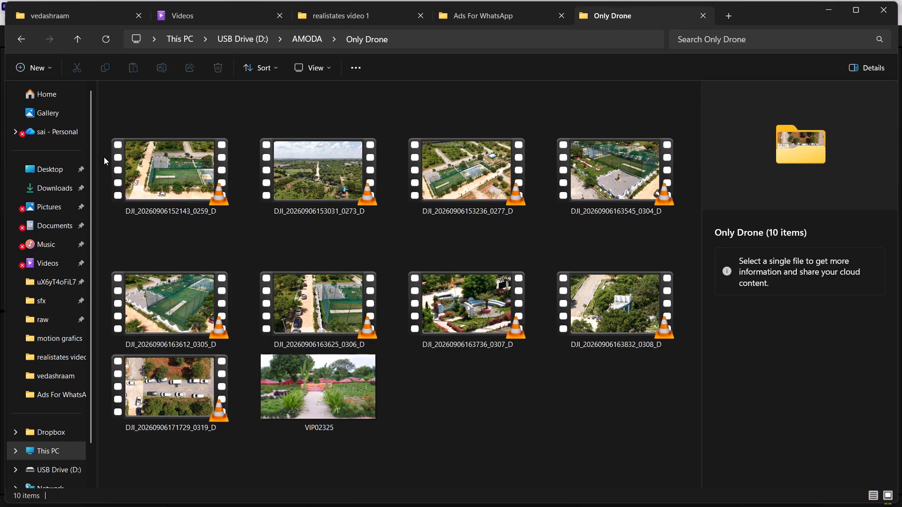
left_click_drag(102, 149, 685, 416)
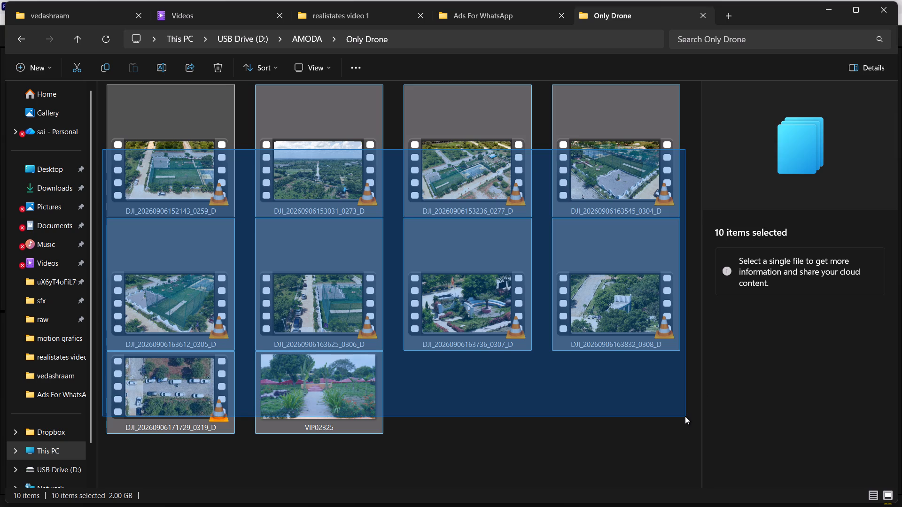
left_click_drag(685, 416, 581, 427)
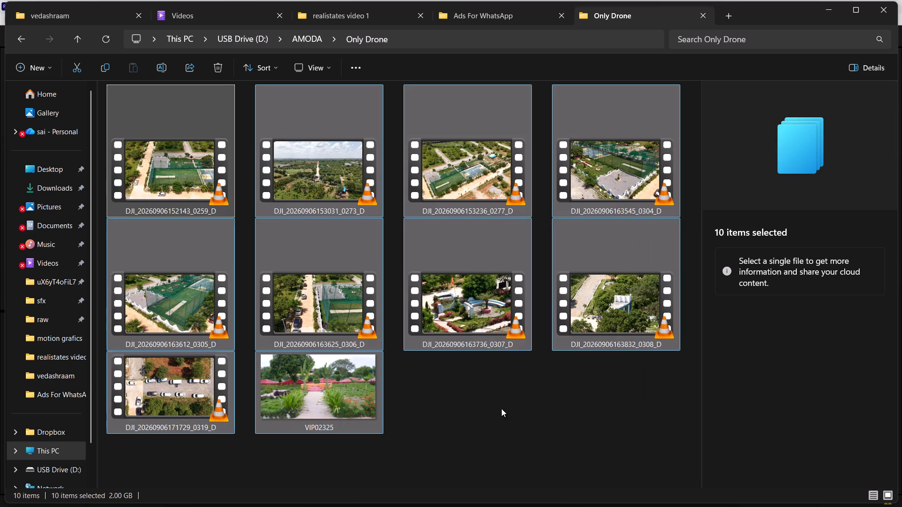
left_click(486, 406)
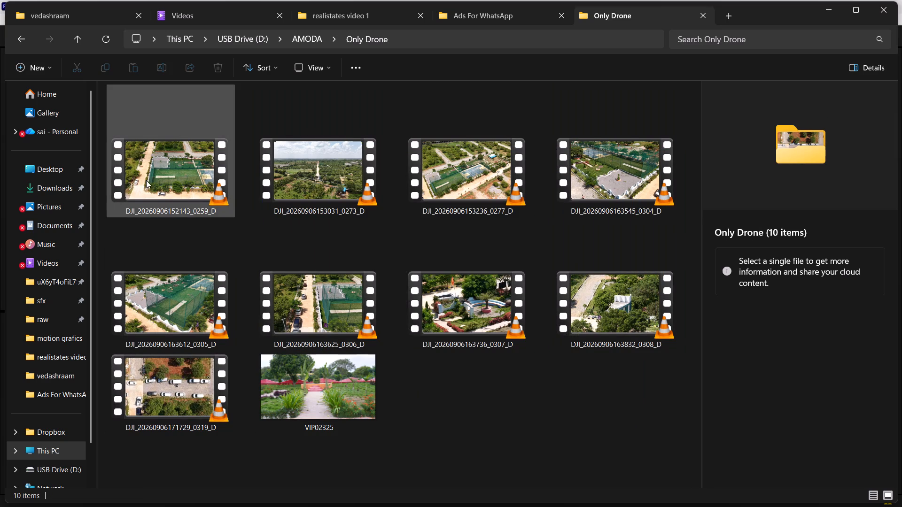
left_click_drag(104, 142, 332, 154)
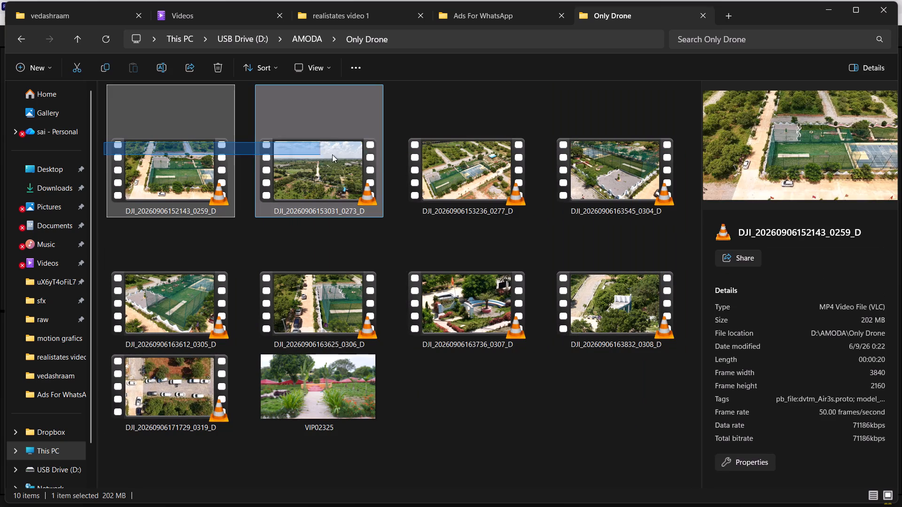
left_click_drag(332, 154, 555, 378)
left_click(490, 384)
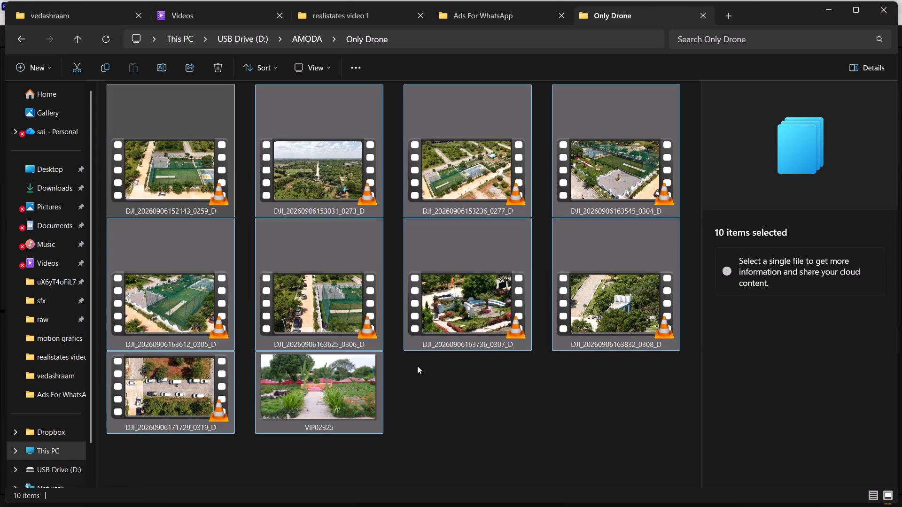
Look through the ALL folder inside AMODA and the Sfx folder on USB Drive (D:), returning to the drive's root.
left_click(78, 42)
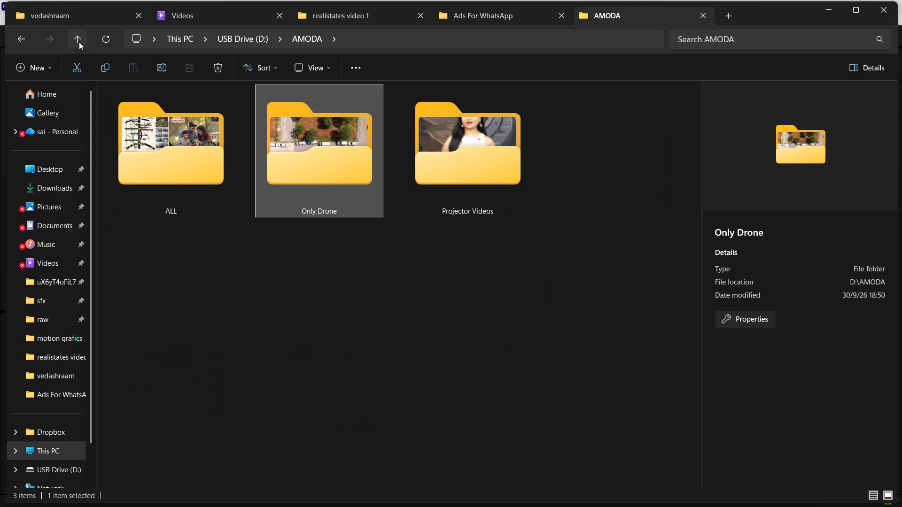
double_click(217, 167)
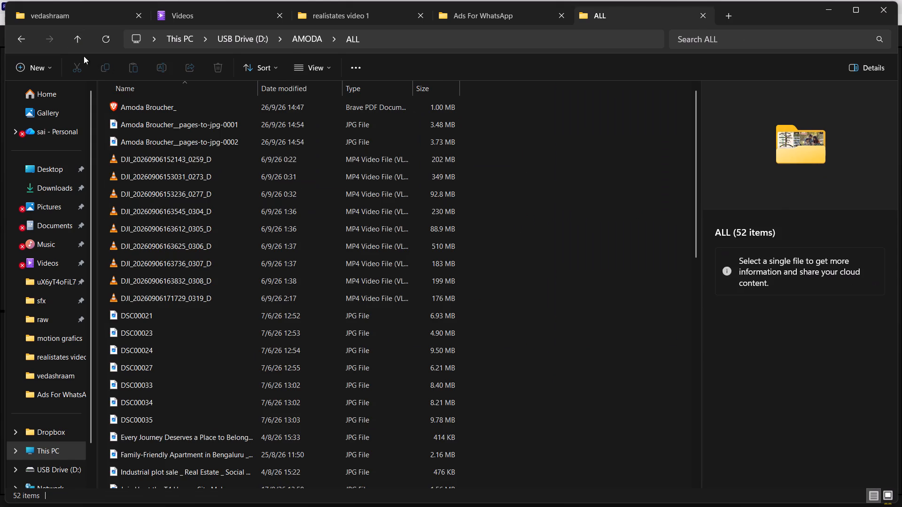
double_click(77, 46)
left_click(358, 392)
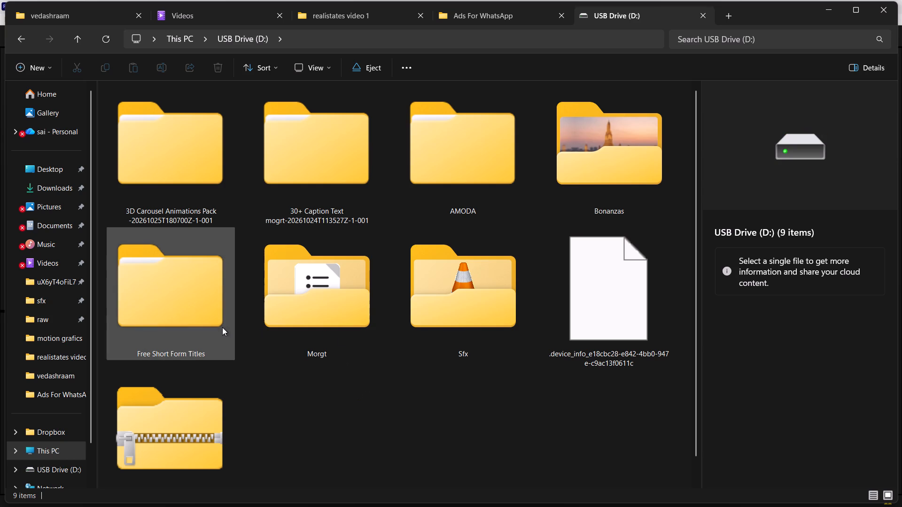
double_click(460, 307)
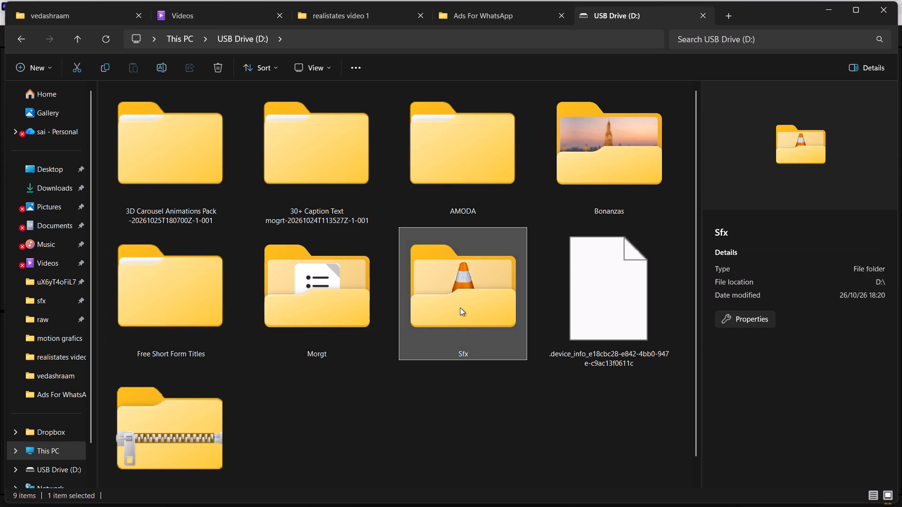
left_click(81, 35)
Import the Only Drone folder from AMODA on USB Drive (D:) into the Premiere project as a bin.
scroll(237, 353, "down", 3)
left_click(355, 378)
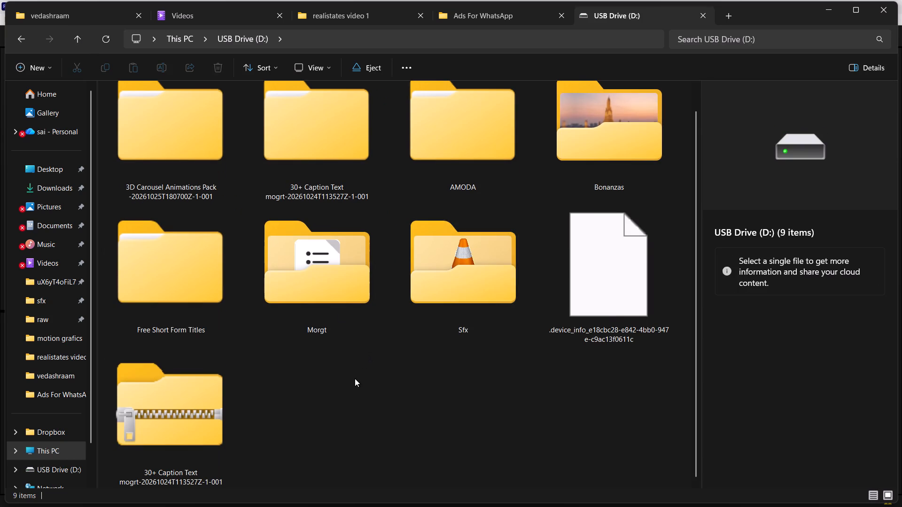
double_click(449, 161)
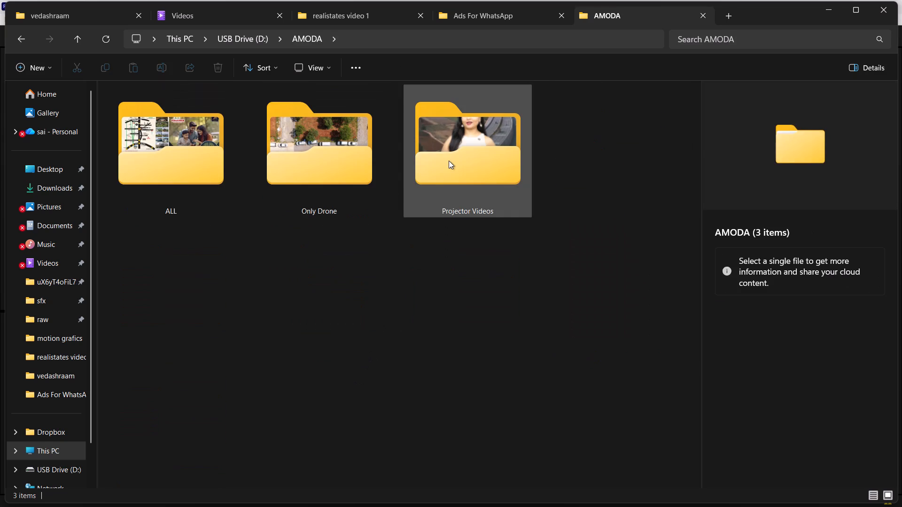
left_click(340, 171)
left_click(340, 171)
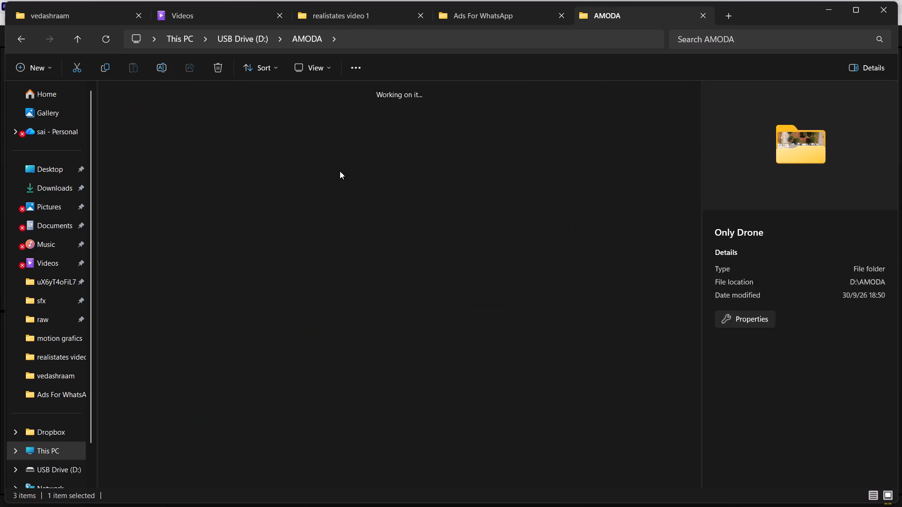
left_click(71, 34)
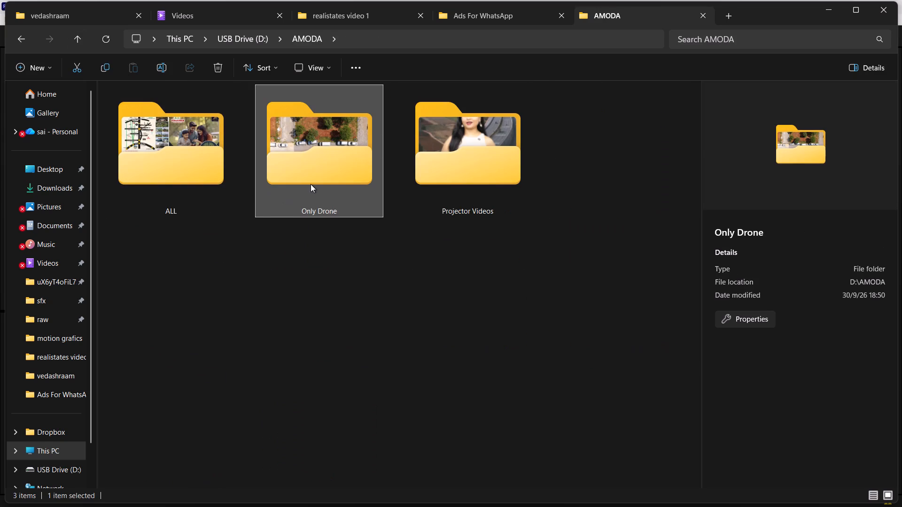
left_click_drag(311, 184, 529, 277)
key("alt+Tab")
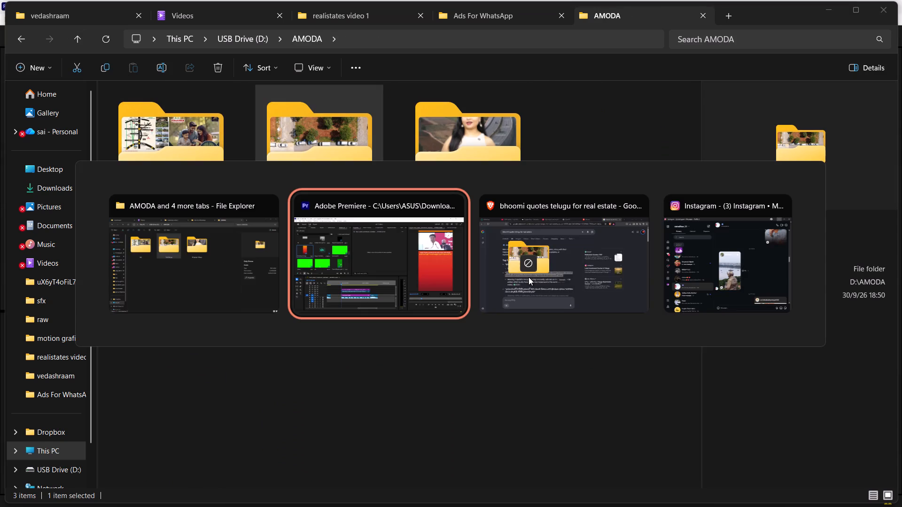
left_click_drag(529, 277, 248, 258)
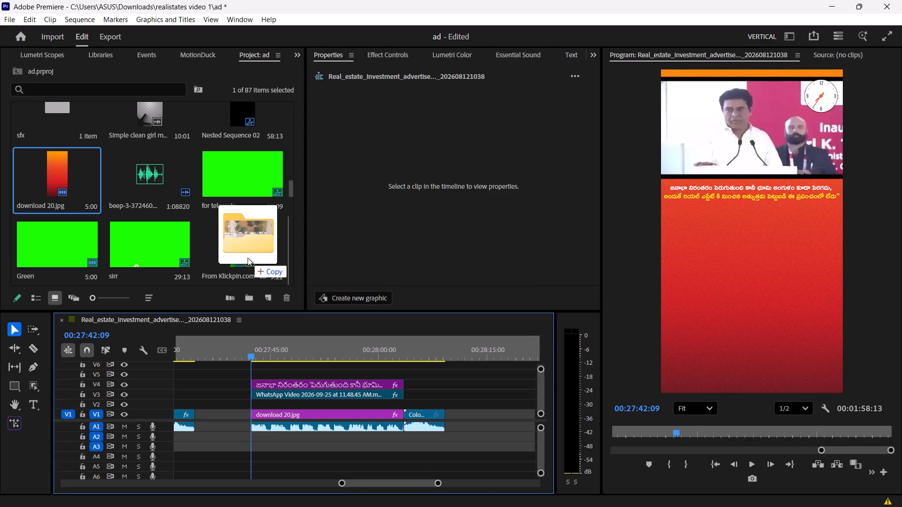
left_click_drag(248, 258, 184, 223)
scroll(187, 221, "down", 15)
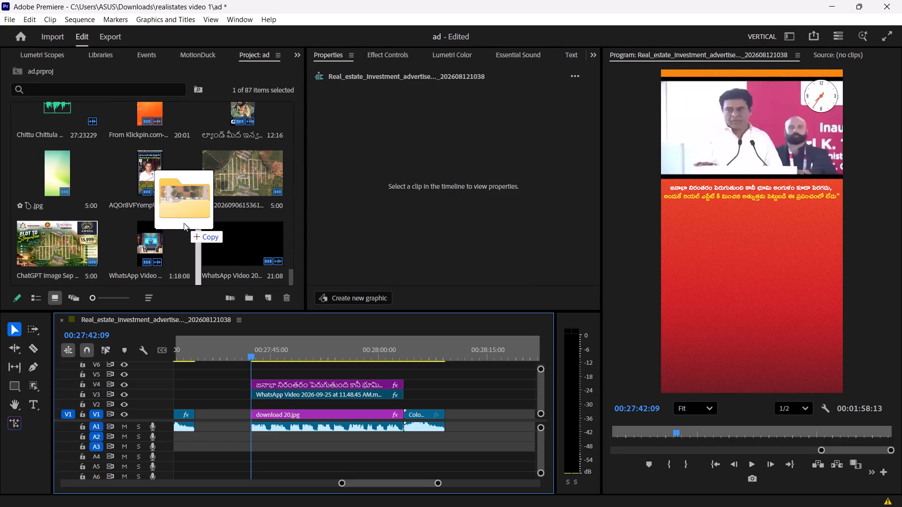
left_click_drag(184, 223, 268, 248)
scroll(184, 224, "down", 5)
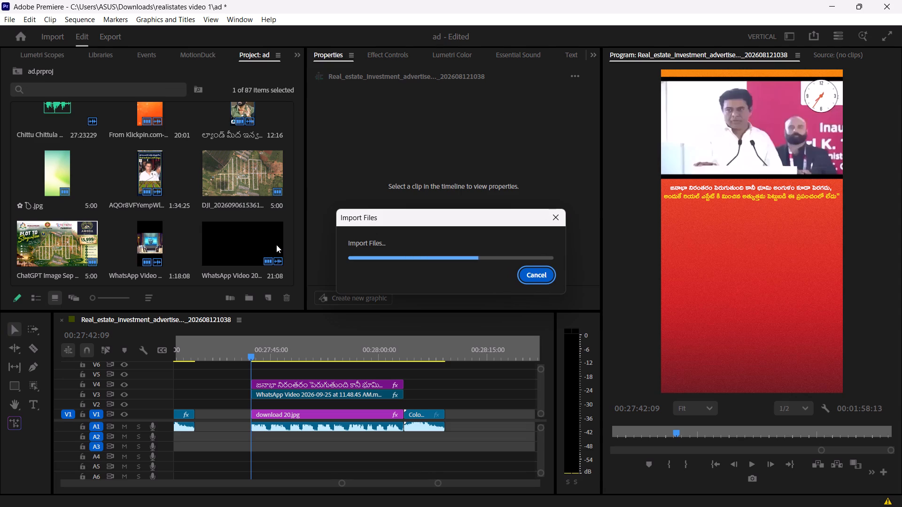
left_click(242, 257)
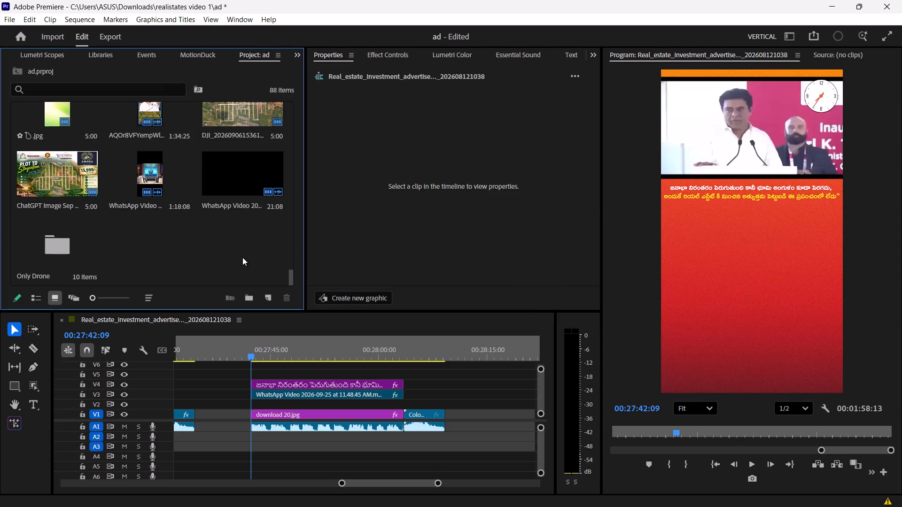
Crop the speech video clip on V3 by 5% at the top and 5% at the bottom.
left_click(280, 395)
scroll(388, 234, "down", 1)
left_click_drag(436, 260, 441, 260)
left_click(441, 260)
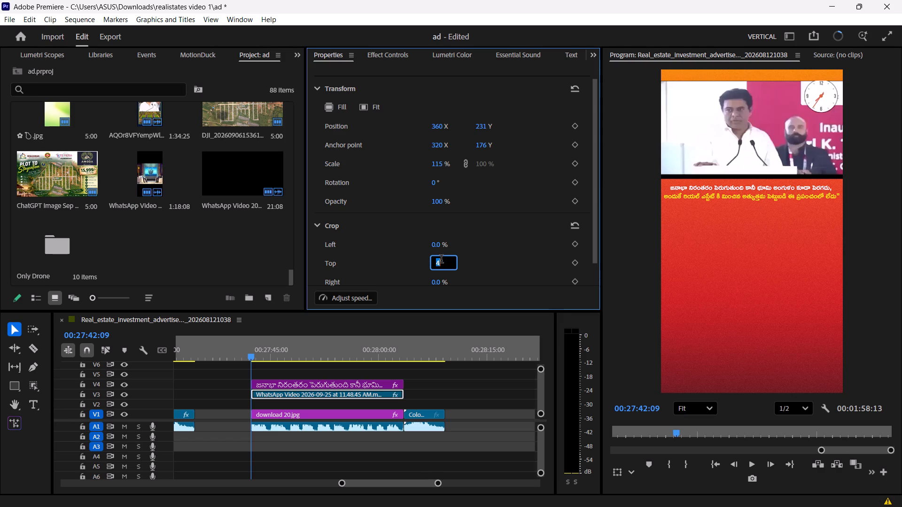
key("Up")
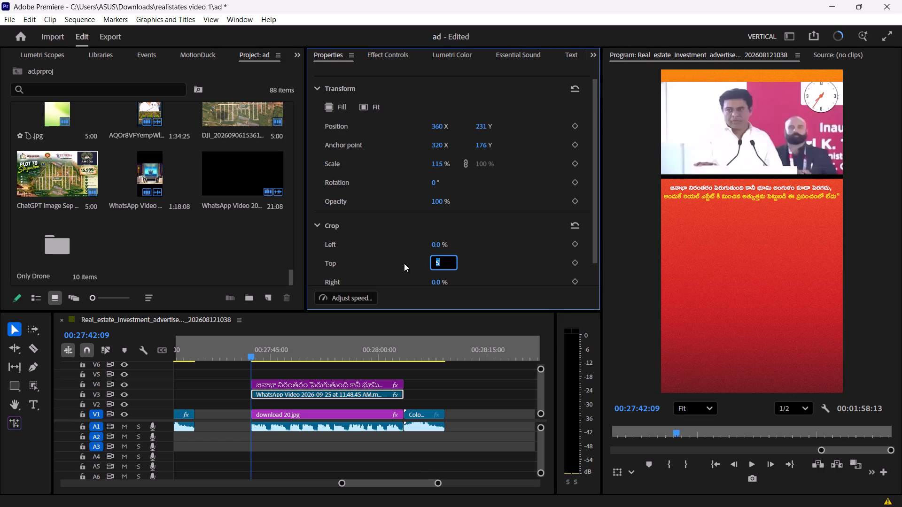
left_click(404, 263)
scroll(404, 263, "down", 4)
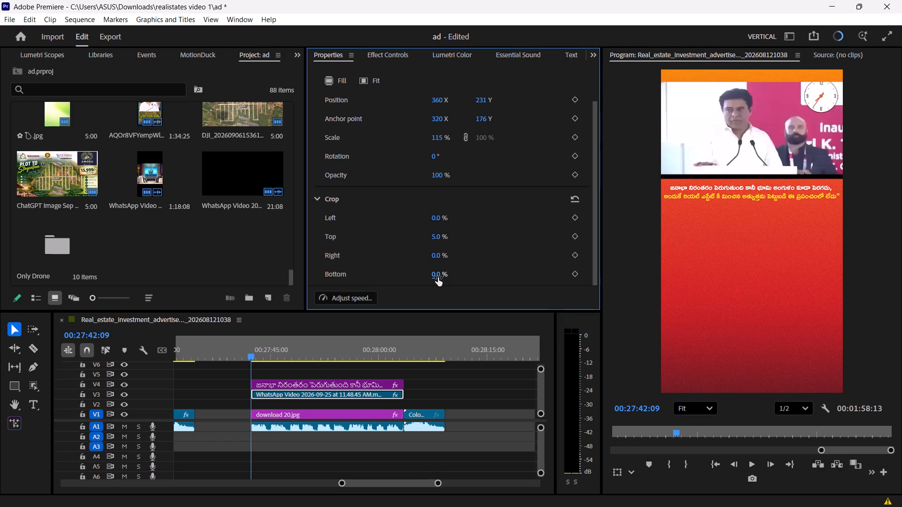
left_click(438, 277)
key("5")
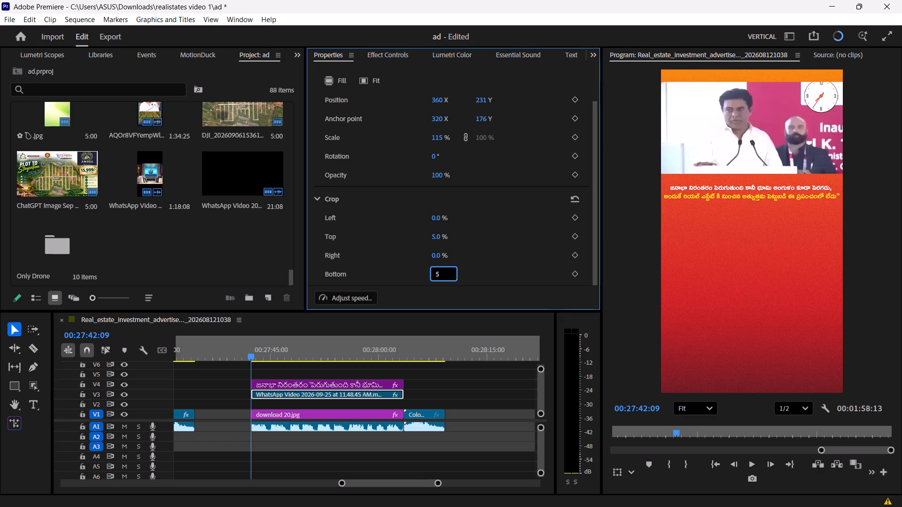
left_click(482, 272)
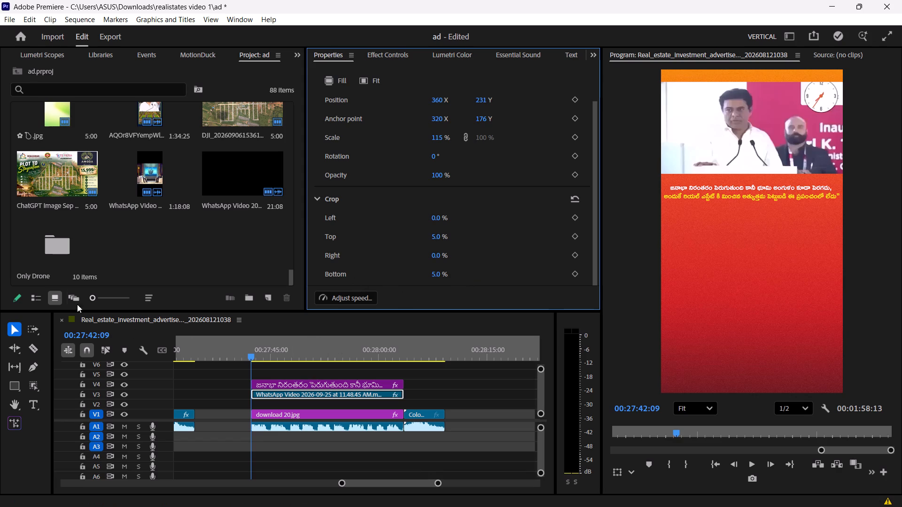
Open the imported Only Drone bin and look over its footage.
double_click(38, 257)
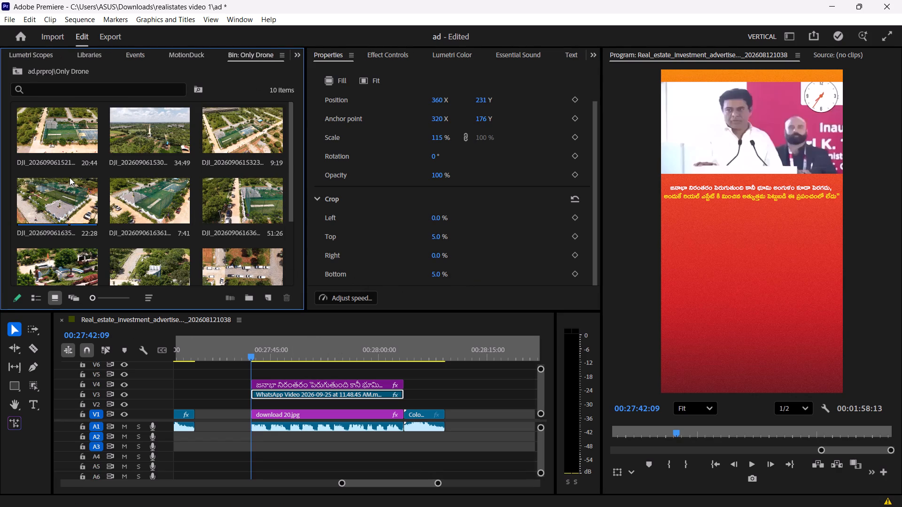
scroll(70, 177, "down", 6)
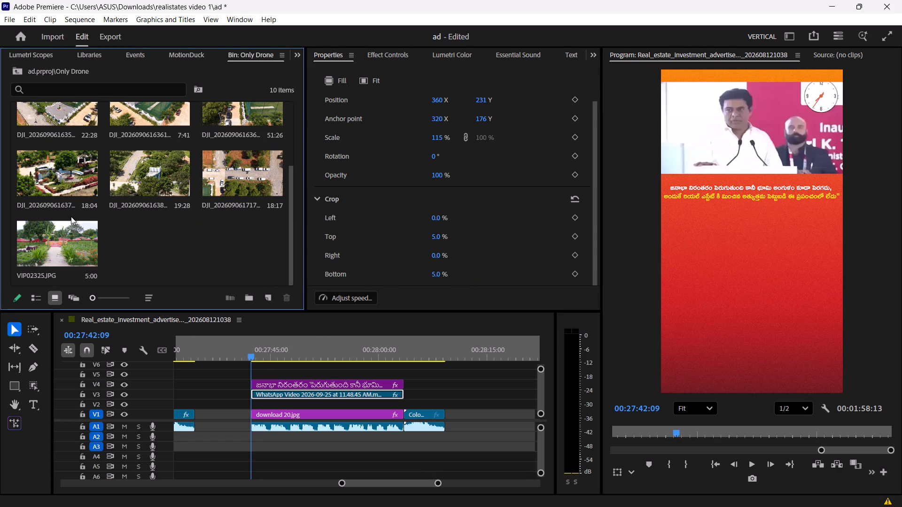
scroll(58, 250, "up", 1)
scroll(58, 250, "down", 4)
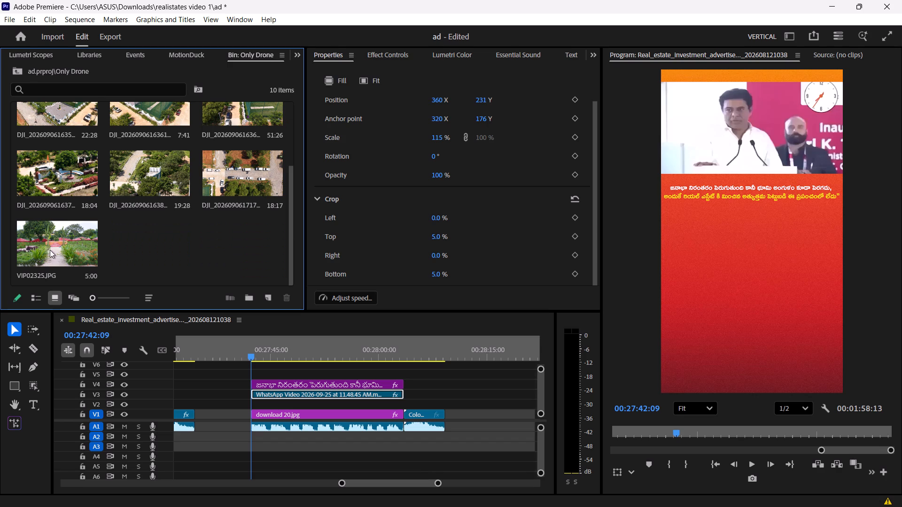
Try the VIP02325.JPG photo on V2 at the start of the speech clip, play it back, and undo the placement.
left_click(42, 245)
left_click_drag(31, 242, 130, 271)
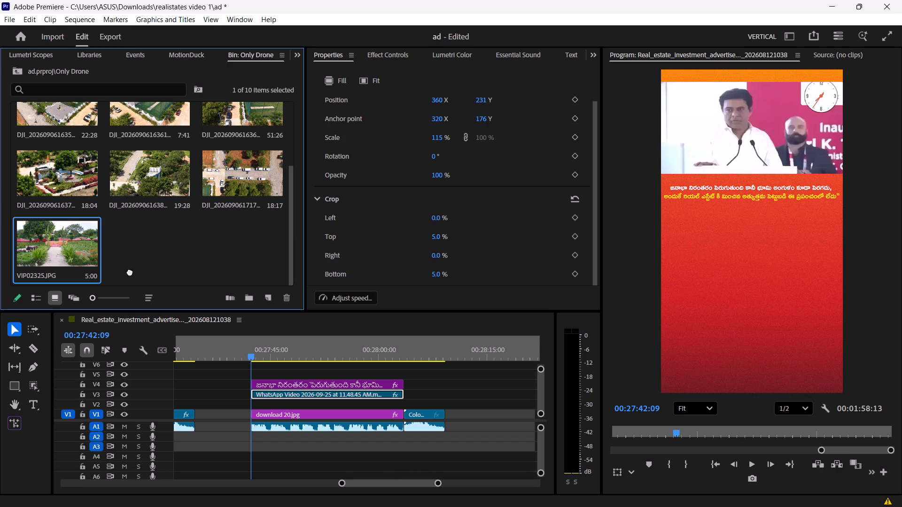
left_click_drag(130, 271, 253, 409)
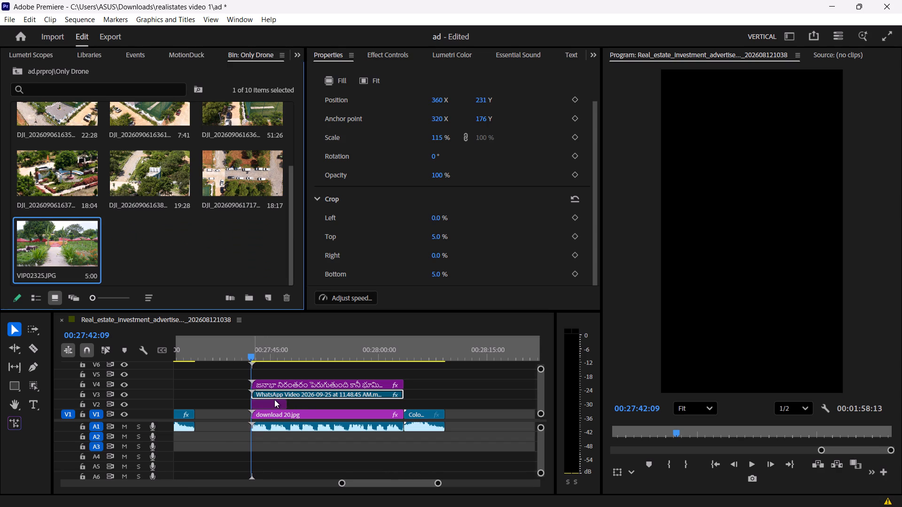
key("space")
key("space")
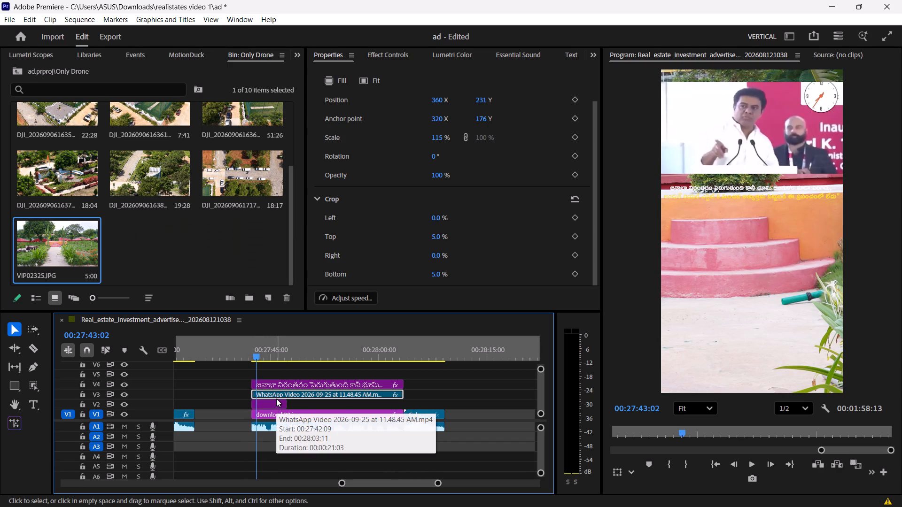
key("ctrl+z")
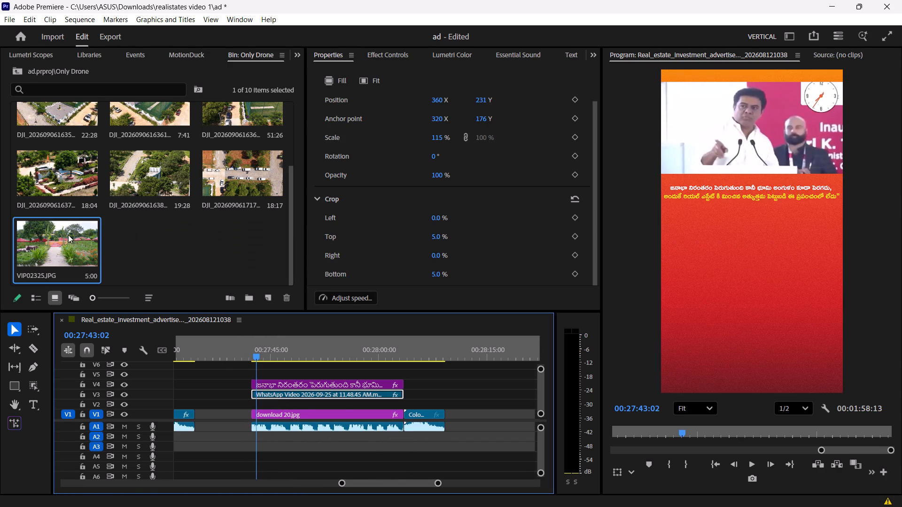
double_click(218, 173)
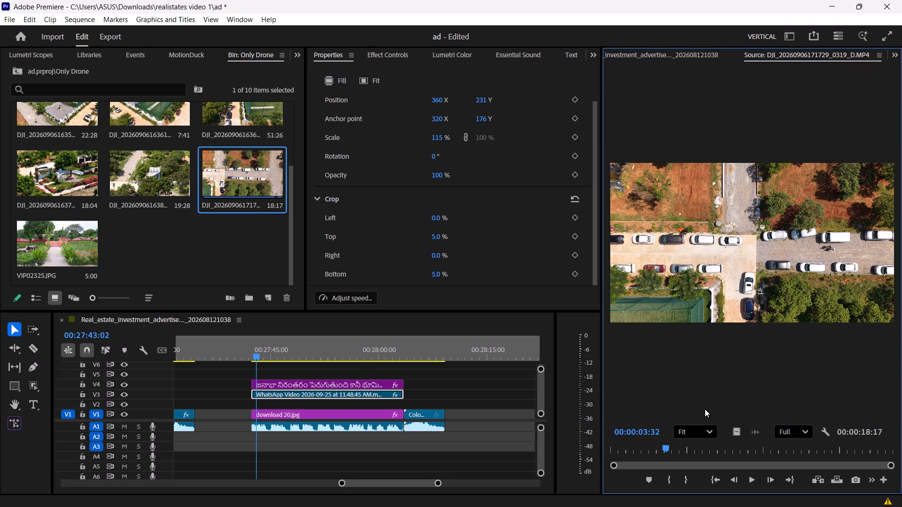
left_click(697, 434)
left_click(697, 434)
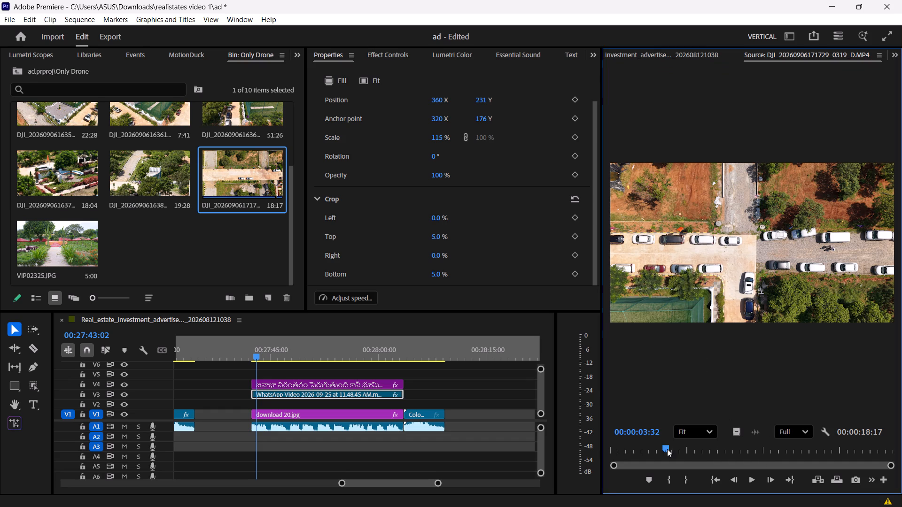
left_click_drag(667, 449, 765, 480)
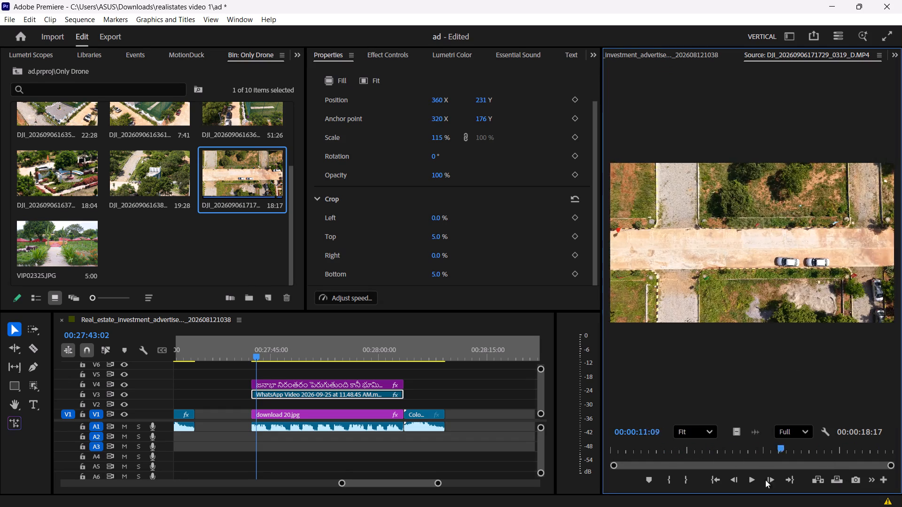
left_click_drag(765, 480, 603, 474)
scroll(162, 282, "up", 1)
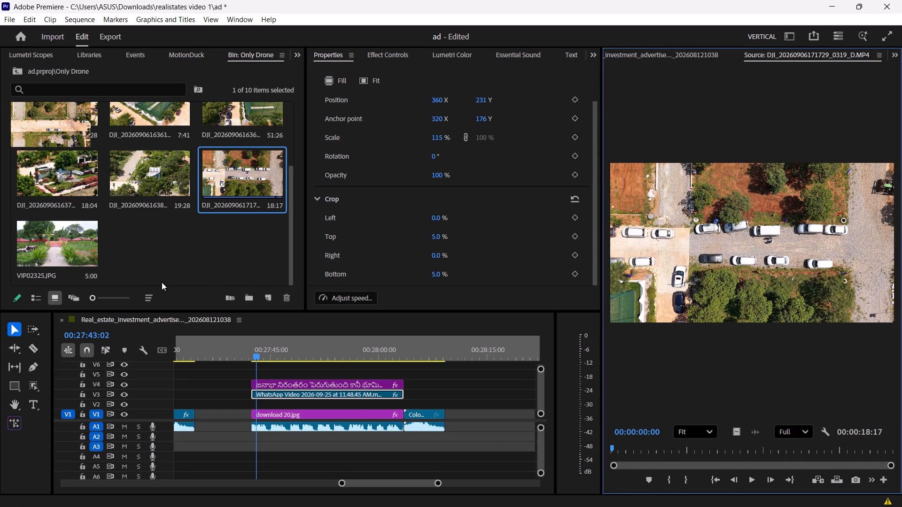
scroll(162, 282, "up", 1)
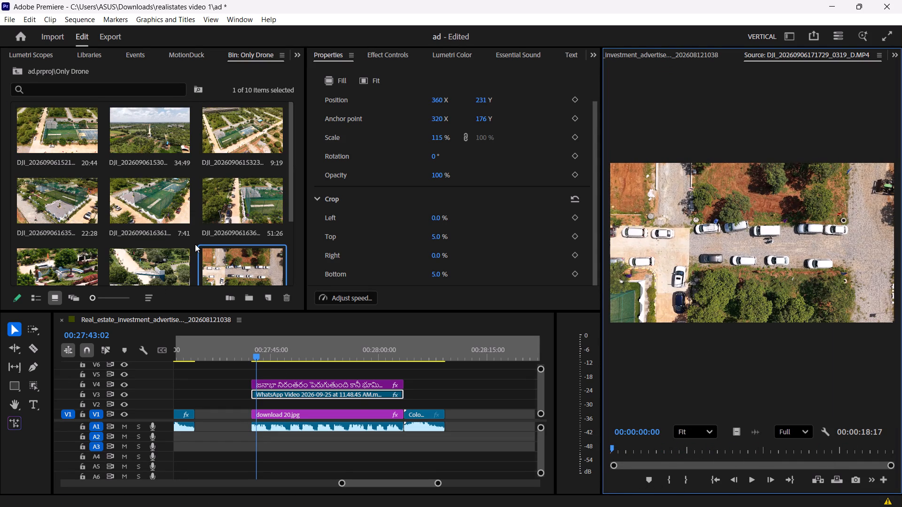
scroll(224, 228, "down", 1)
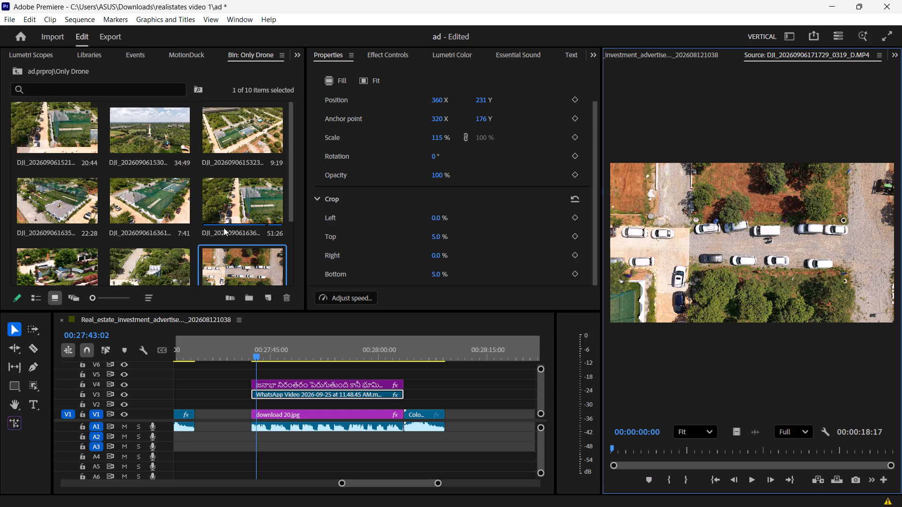
scroll(224, 228, "down", 2)
scroll(224, 228, "up", 5)
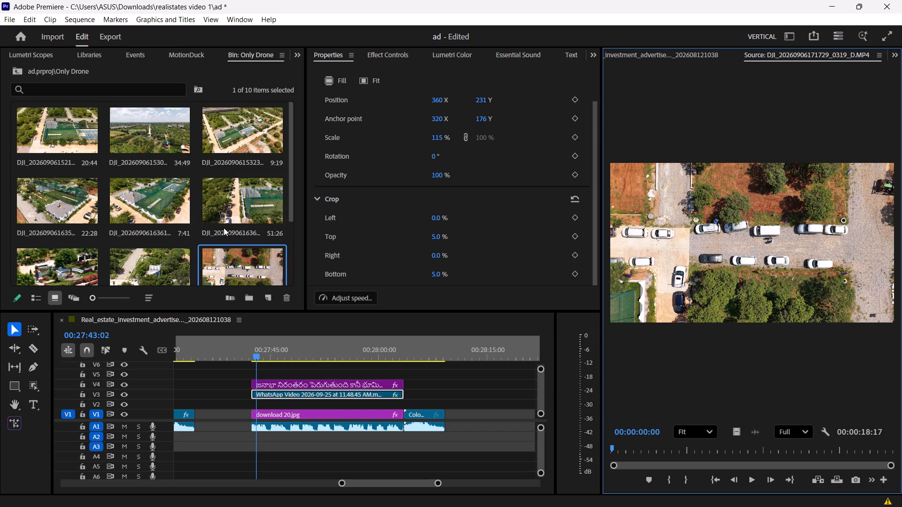
scroll(224, 228, "down", 2)
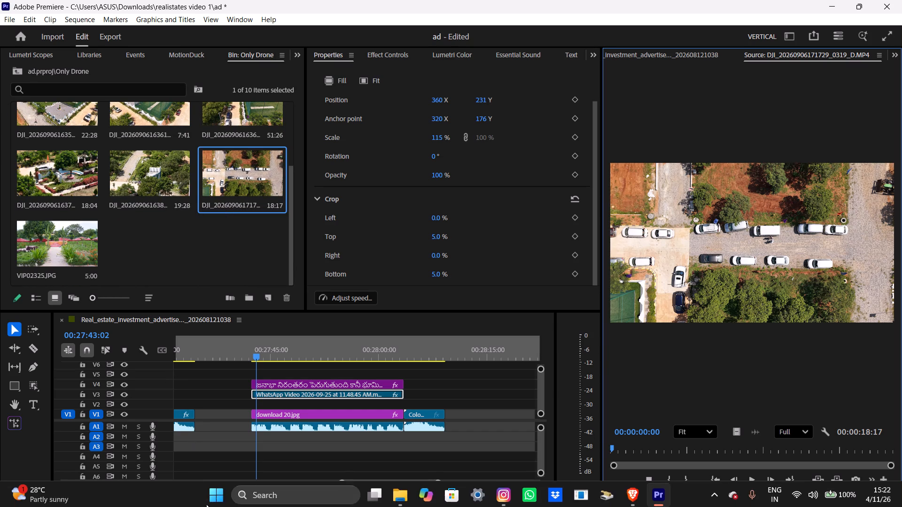
Import the AMODA TEXT ANIMATION video from the Videos folder in File Explorer into the Only Drone bin in Premiere.
left_click(405, 488)
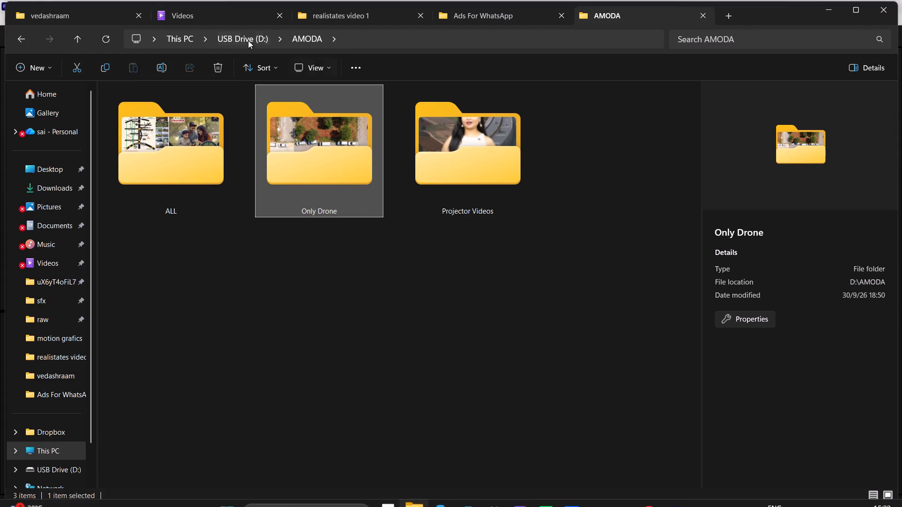
left_click(197, 16)
scroll(539, 457, "up", 15)
scroll(539, 457, "down", 3)
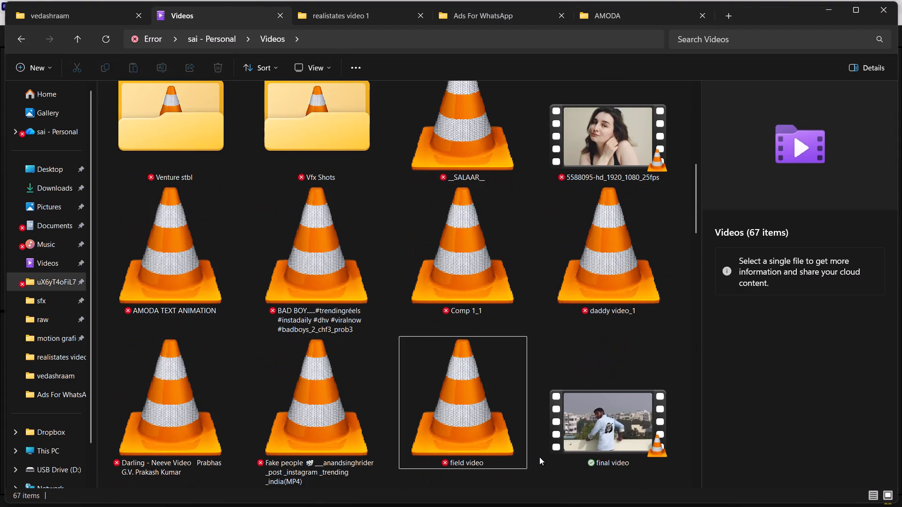
left_click(181, 276)
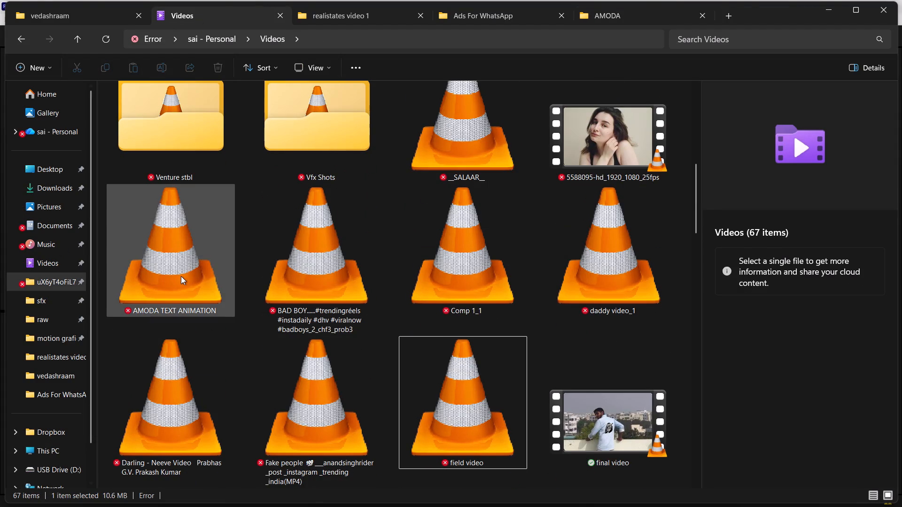
left_click_drag(170, 275, 179, 253)
key("alt+Tab")
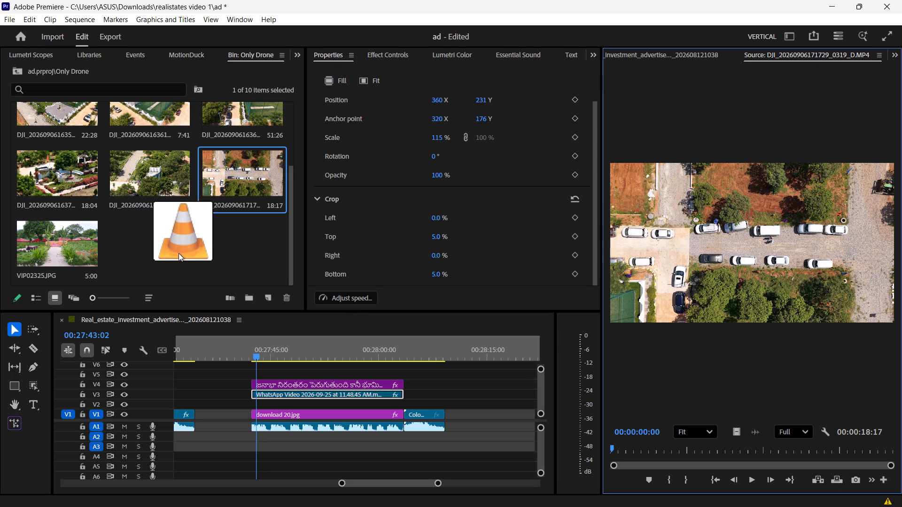
left_click_drag(179, 253, 168, 251)
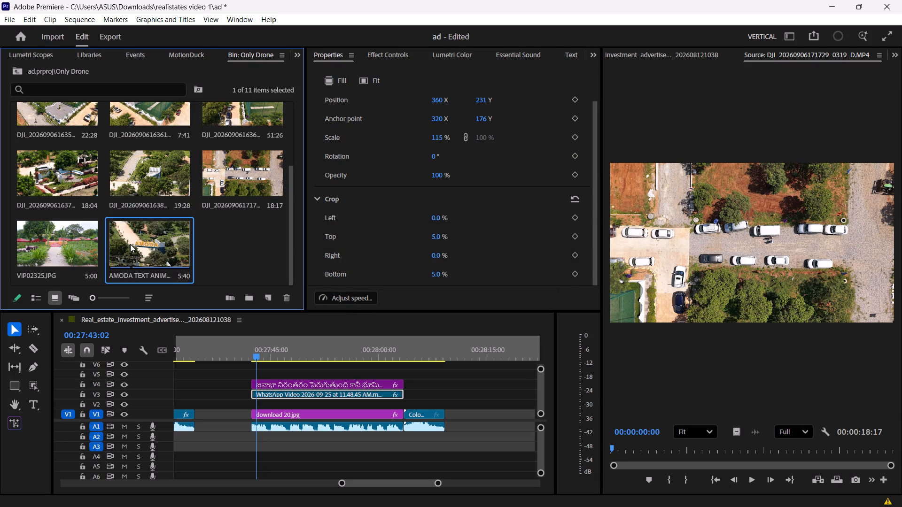
Place the AMODA TEXT ANIMATION clip on V2, aligned with the start of the speech clip.
left_click_drag(130, 244, 241, 402)
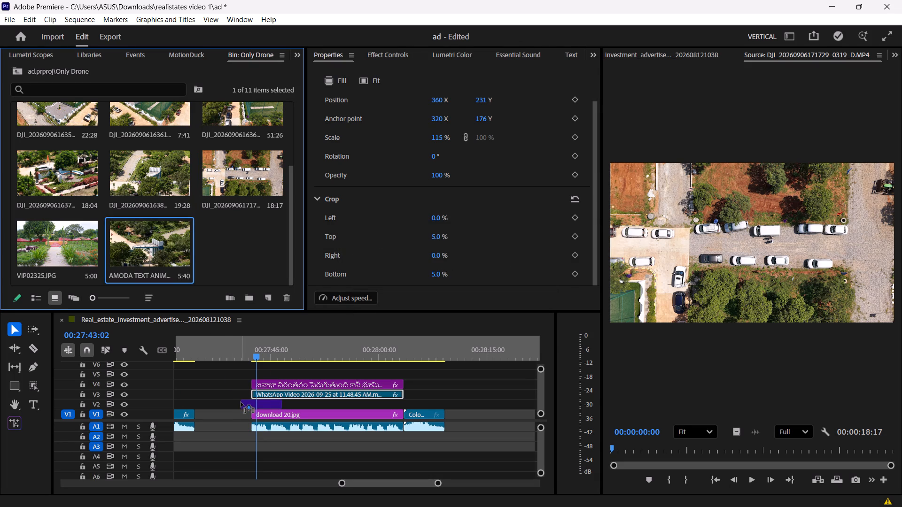
left_click_drag(241, 402, 249, 402)
left_click_drag(266, 353, 249, 351)
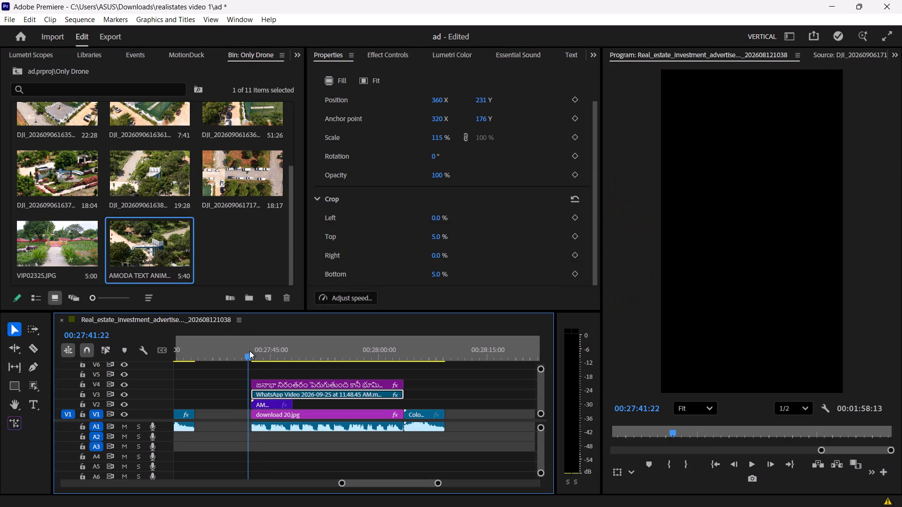
left_click_drag(249, 351, 254, 351)
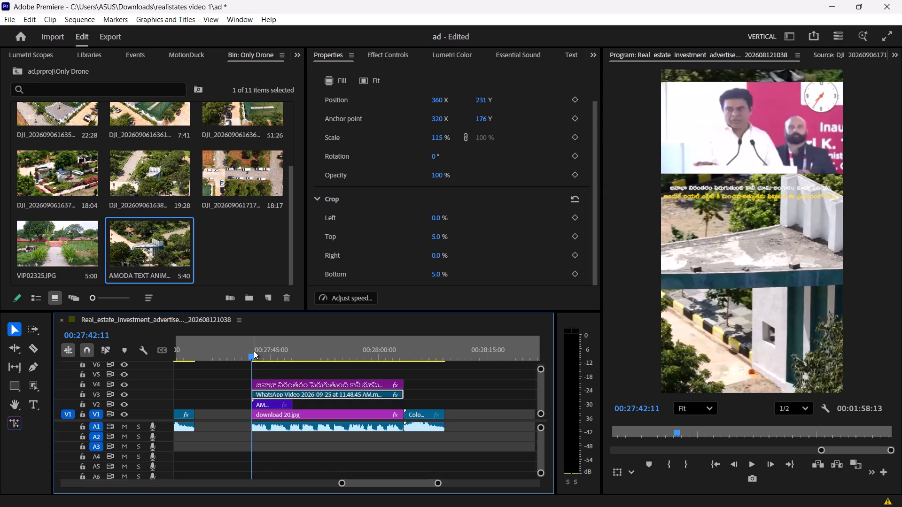
Scale the AMODA TEXT ANIMATION clip on V2 down to 19%.
left_click(272, 406)
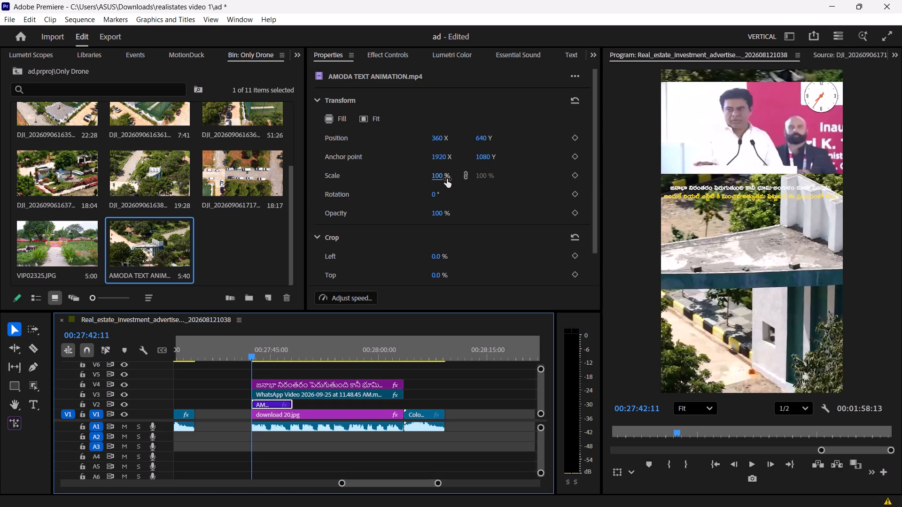
left_click_drag(447, 179, 398, 179)
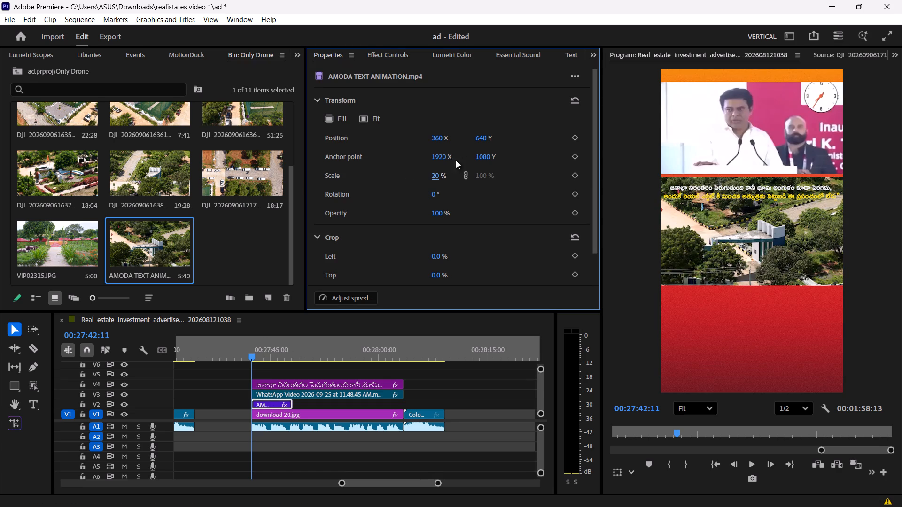
left_click(437, 177)
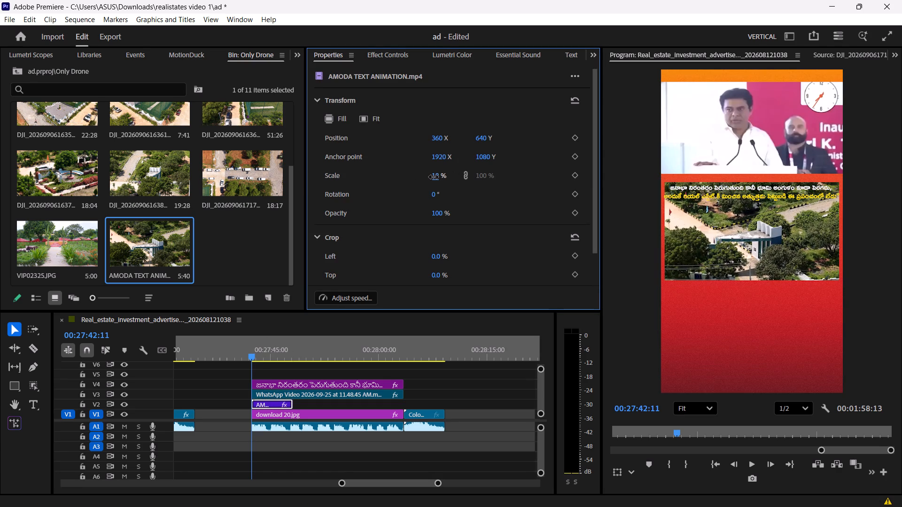
left_click(434, 177)
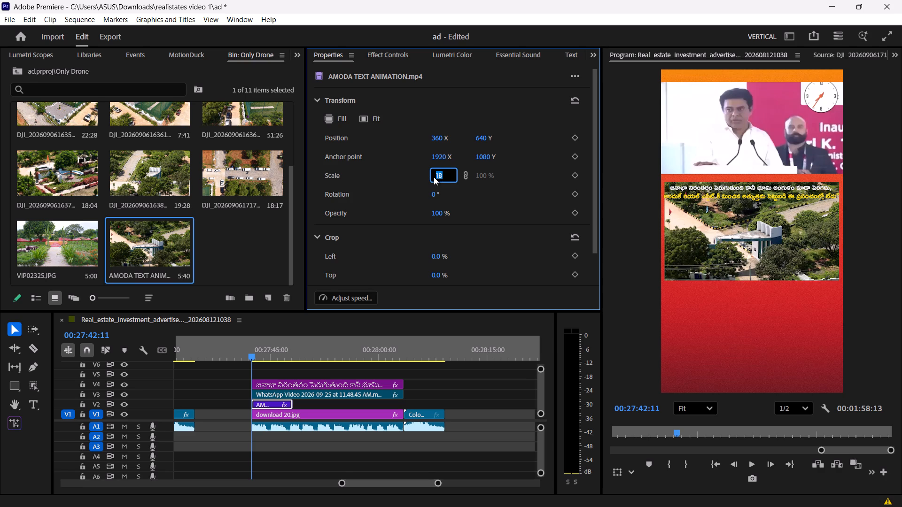
key("Up")
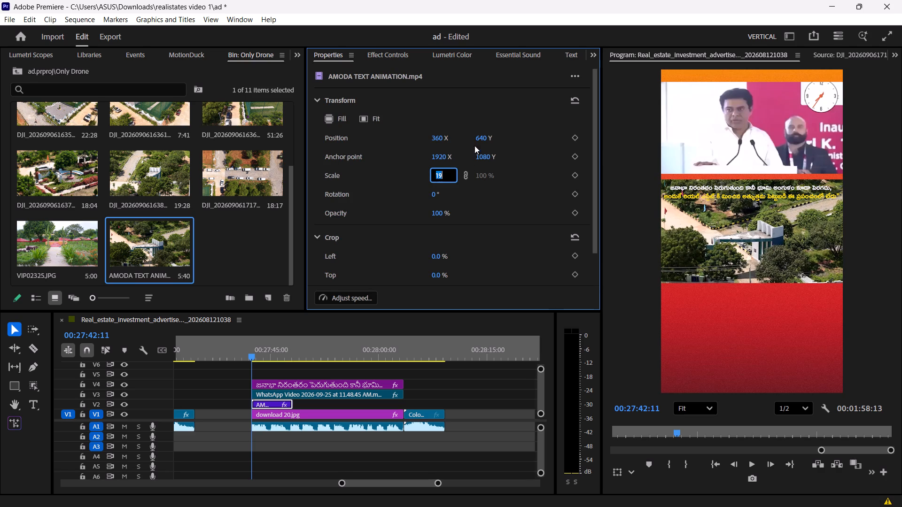
Move the AMODA TEXT ANIMATION clip down to the lower part of the frame, at a vertical position of 949.
left_click_drag(479, 141, 674, 106)
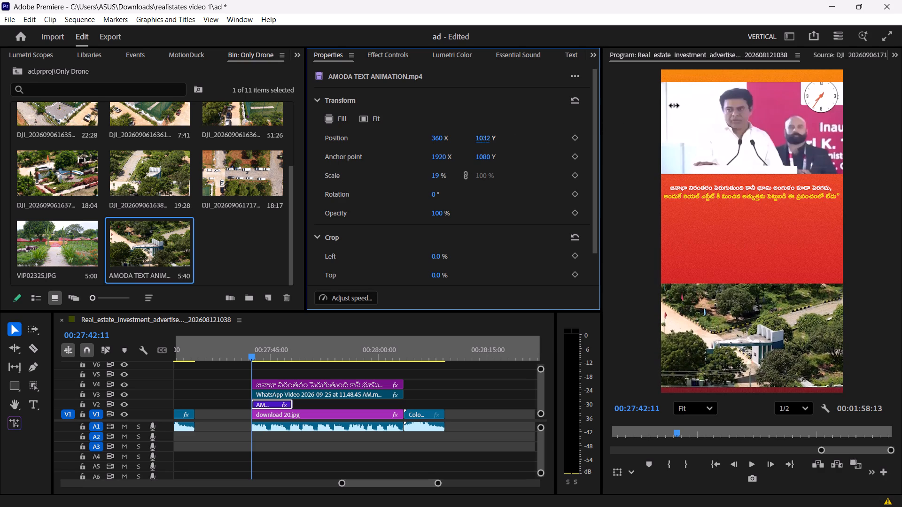
left_click_drag(674, 106, 637, 108)
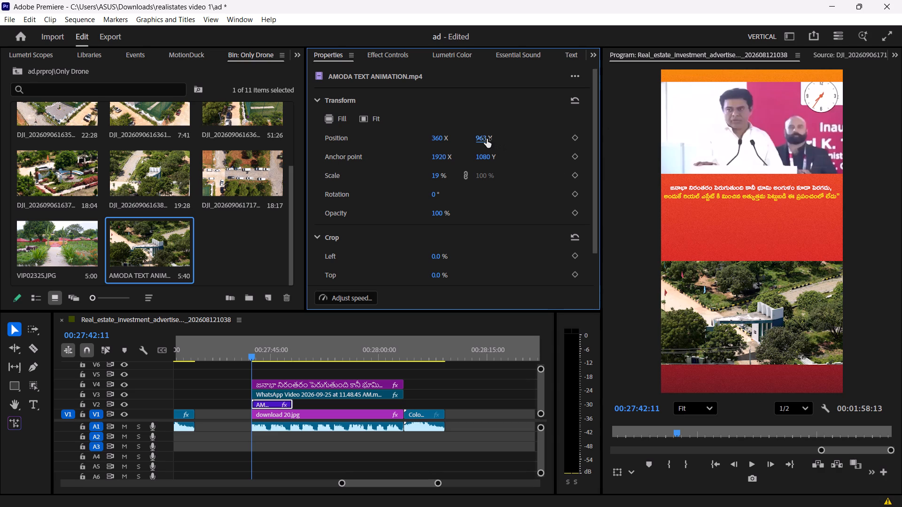
left_click_drag(487, 139, 473, 135)
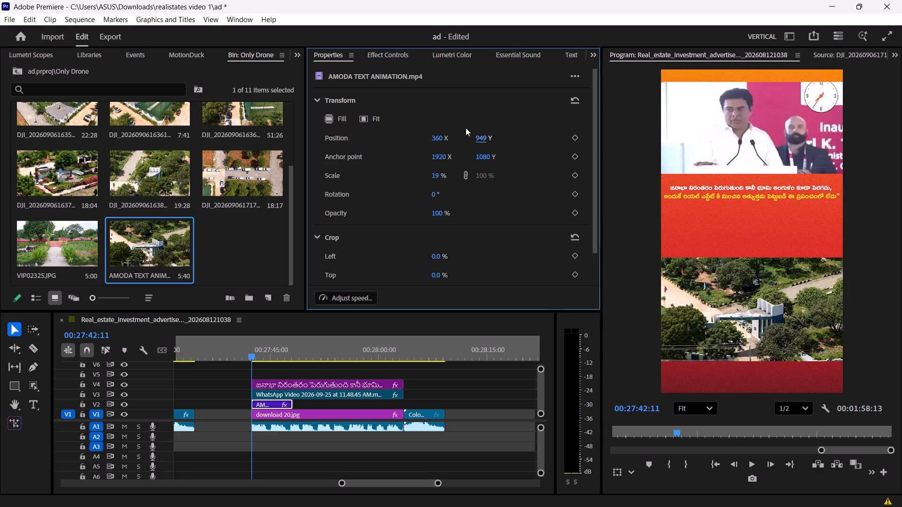
left_click(404, 63)
Move the Telugu quote text down to sit about midway between the speech video and the AMODA footage.
left_click(284, 384)
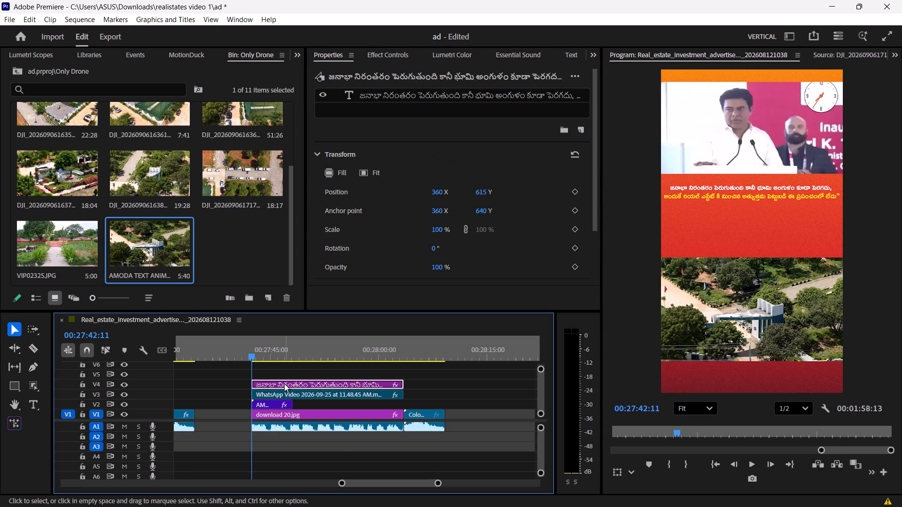
left_click(390, 92)
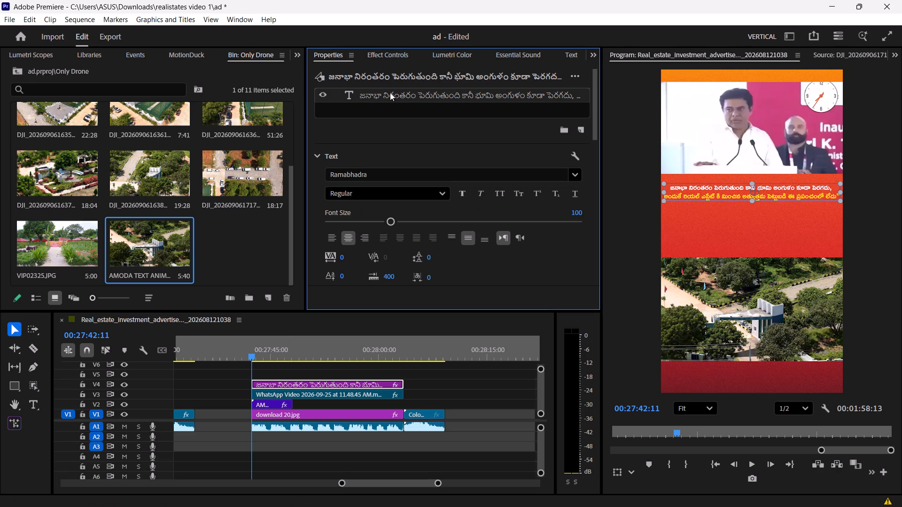
left_click_drag(777, 198, 777, 211)
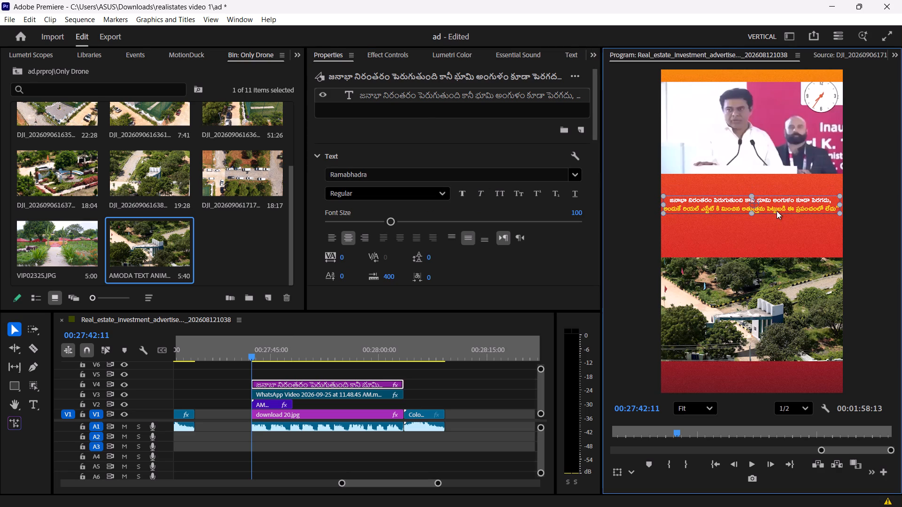
left_click_drag(777, 211, 778, 219)
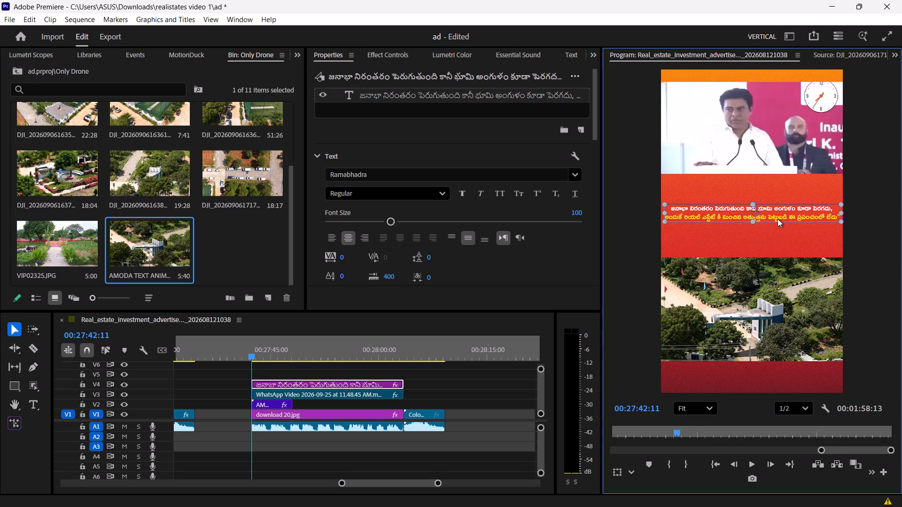
left_click(776, 192)
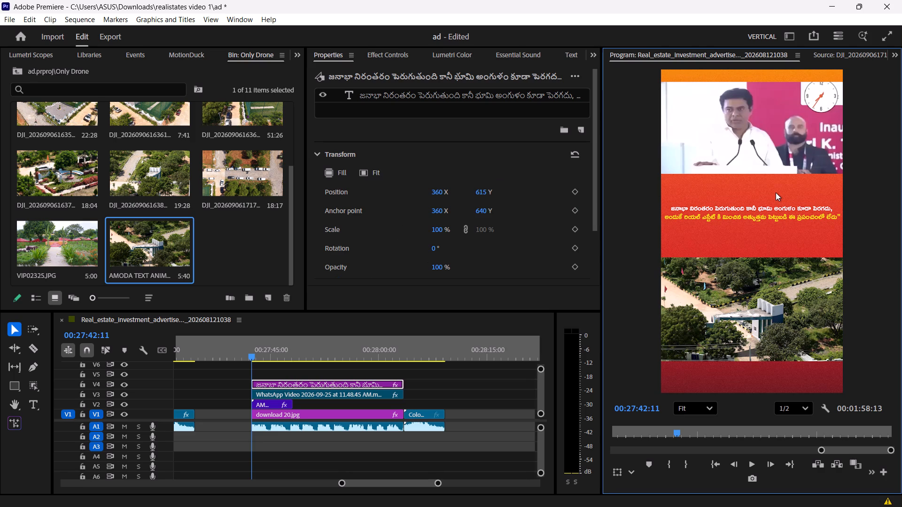
Examine the quote text and the AMODA animation in the preview at closer zoom and at another point in time.
scroll(754, 205, "up", 5)
scroll(731, 213, "down", 3)
scroll(731, 214, "up", 1)
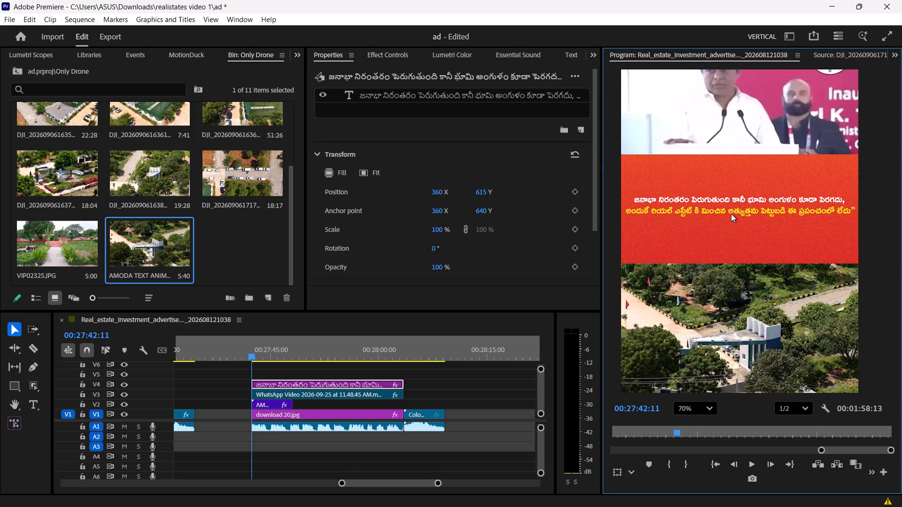
left_click(705, 414)
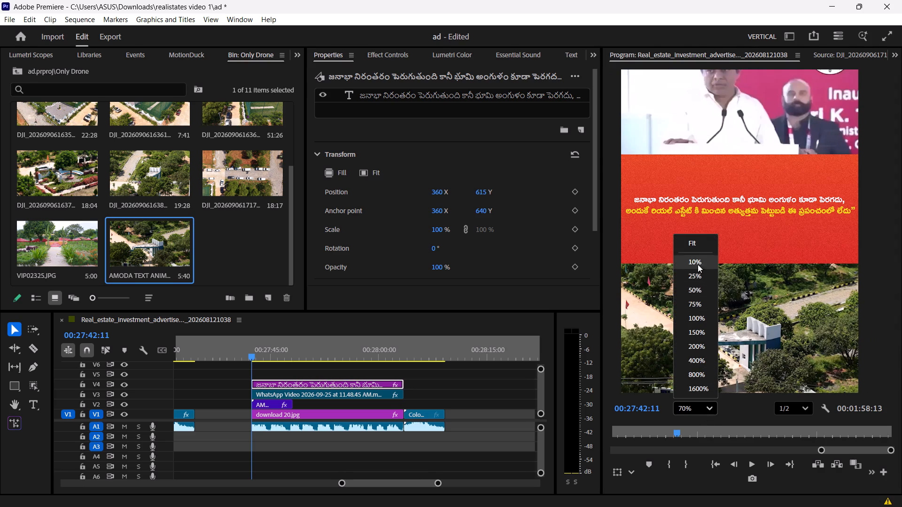
left_click(699, 253)
left_click(698, 249)
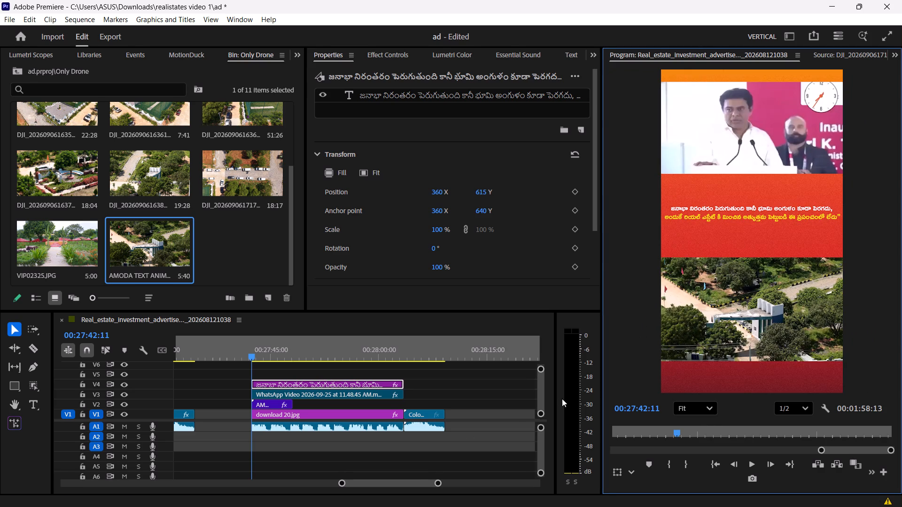
left_click_drag(264, 351, 278, 351)
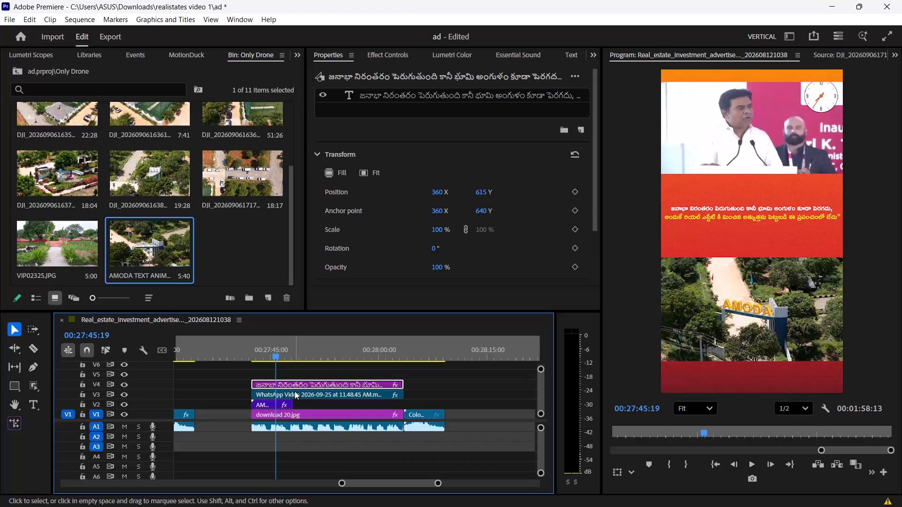
scroll(684, 231, "up", 3)
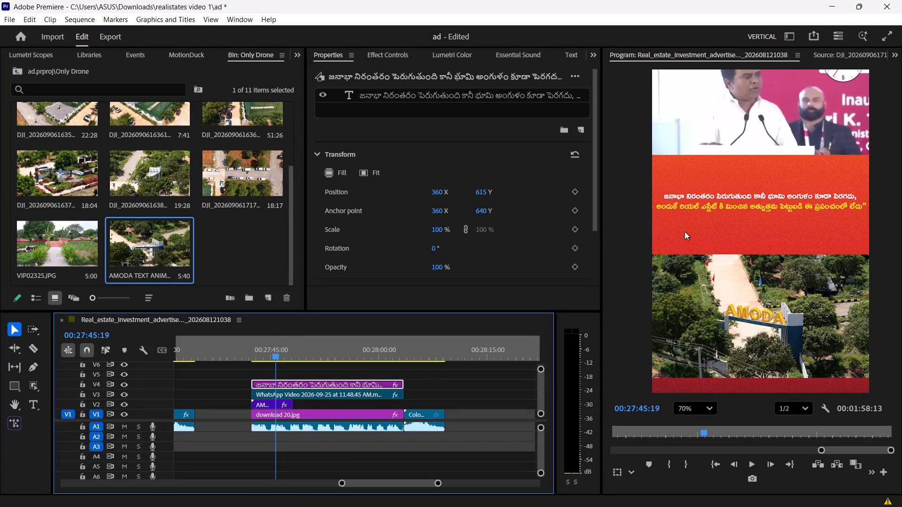
scroll(370, 349, "up", 1)
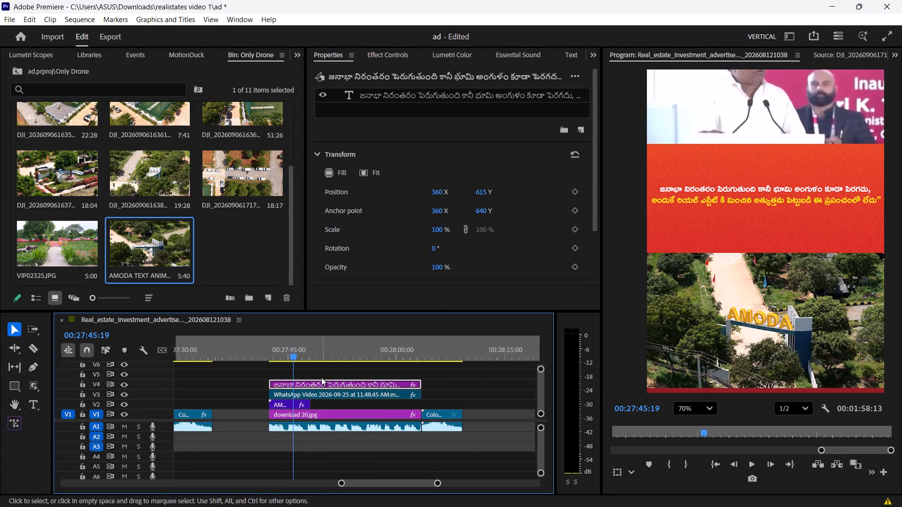
Change the font of the Telugu quote's yellow second line to Dhurjati and play back the result.
left_click(329, 371)
left_click(313, 380)
left_click(426, 96)
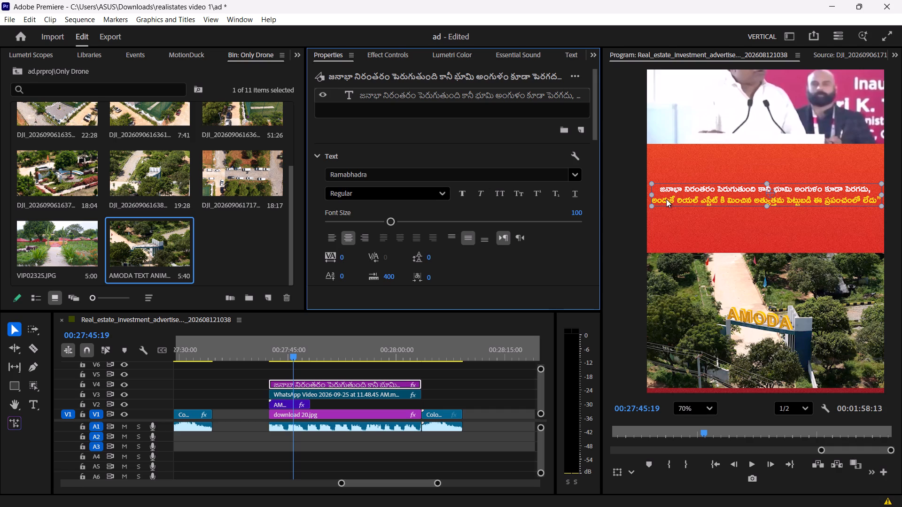
double_click(663, 199)
left_click(667, 199)
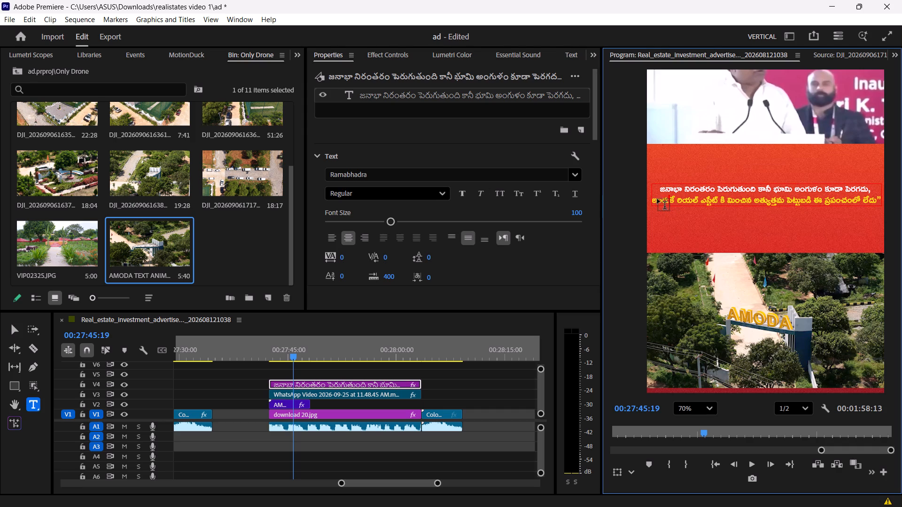
left_click_drag(654, 199, 844, 209)
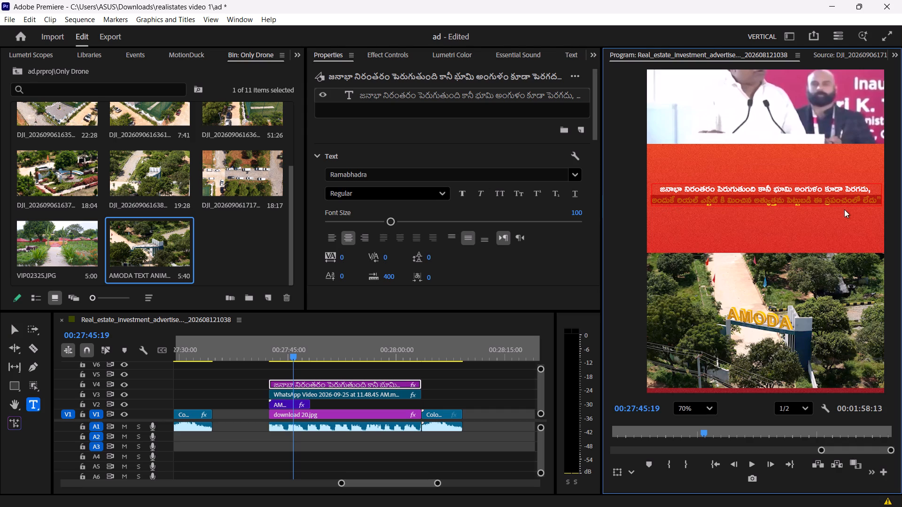
left_click_drag(844, 209, 870, 208)
left_click(482, 176)
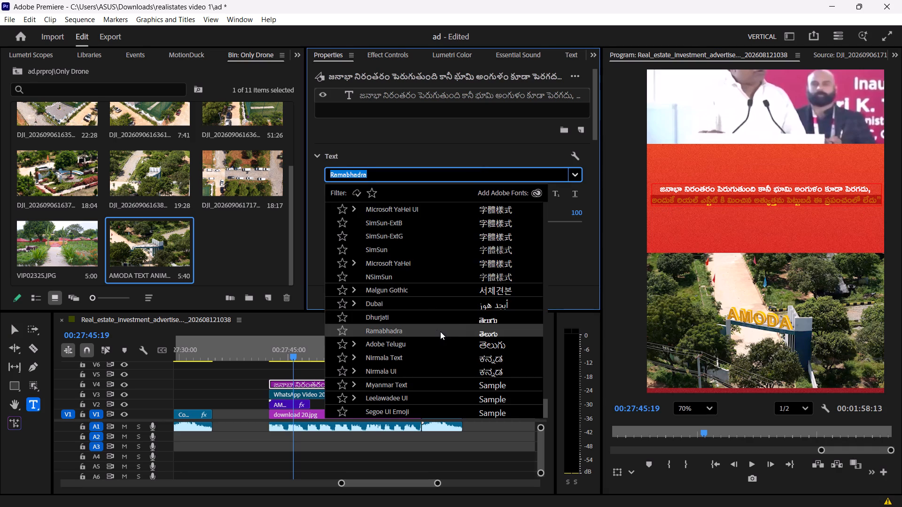
left_click(479, 323)
left_click(484, 321)
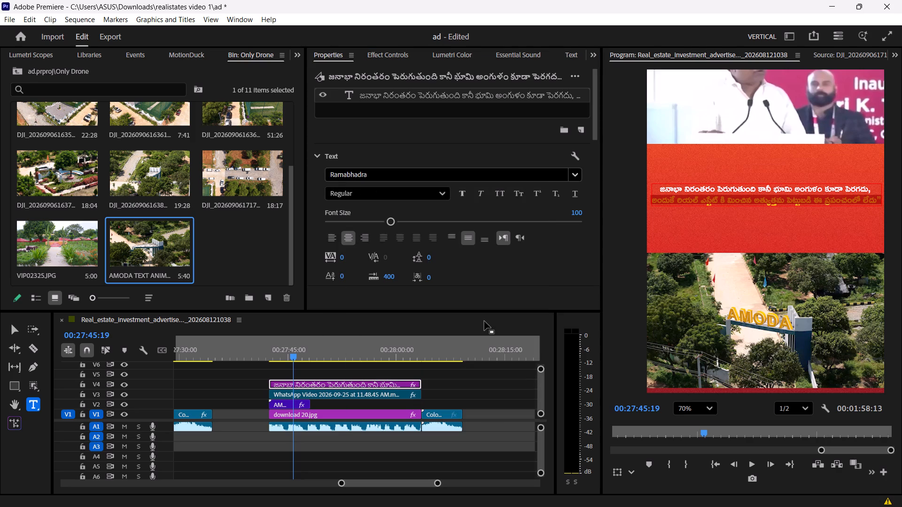
left_click(432, 378)
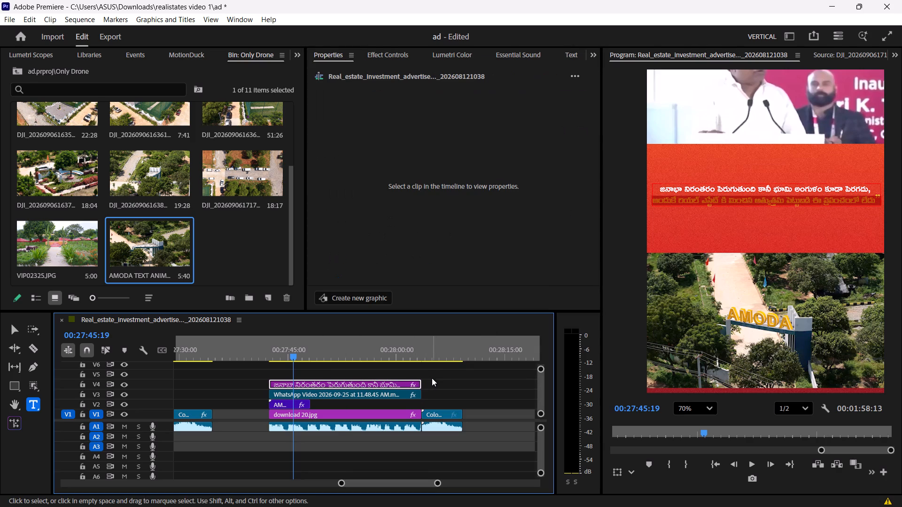
key("space")
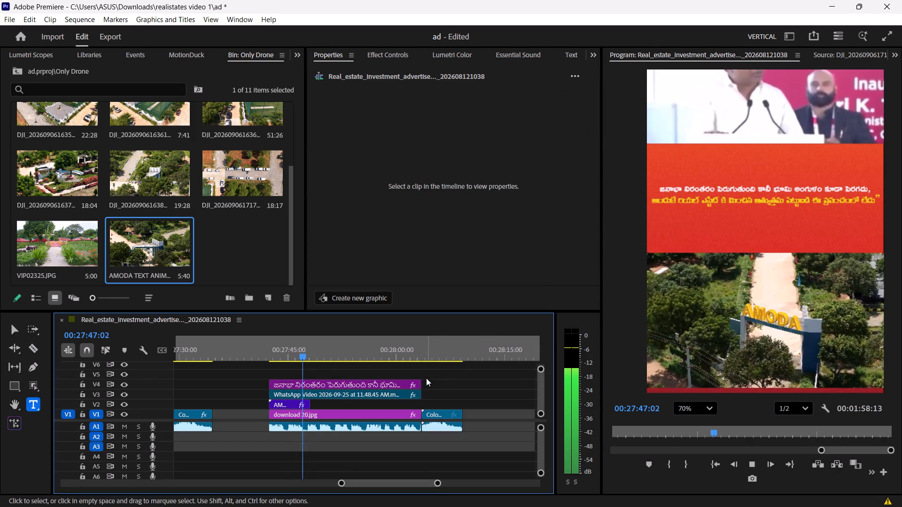
key("space")
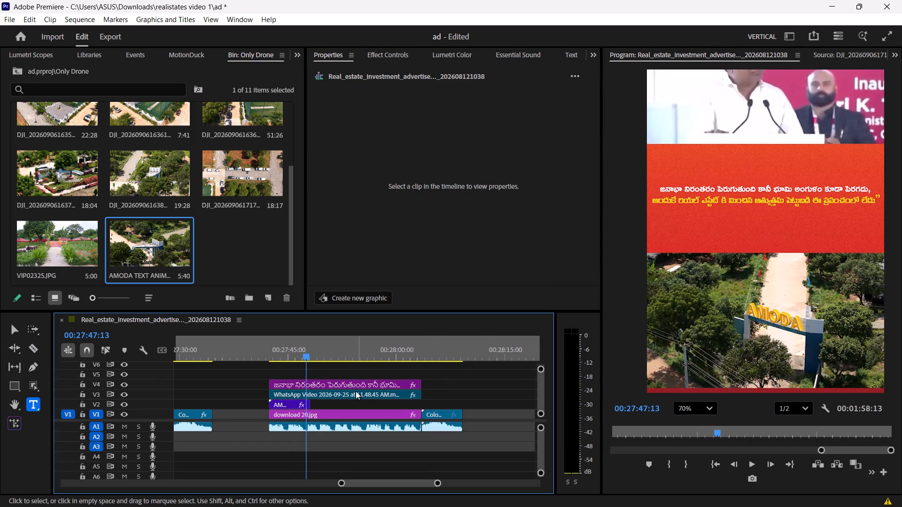
Select the Telugu quote clip and examine its layout between the speech video and AMODA footage at several zoom levels.
left_click(334, 384)
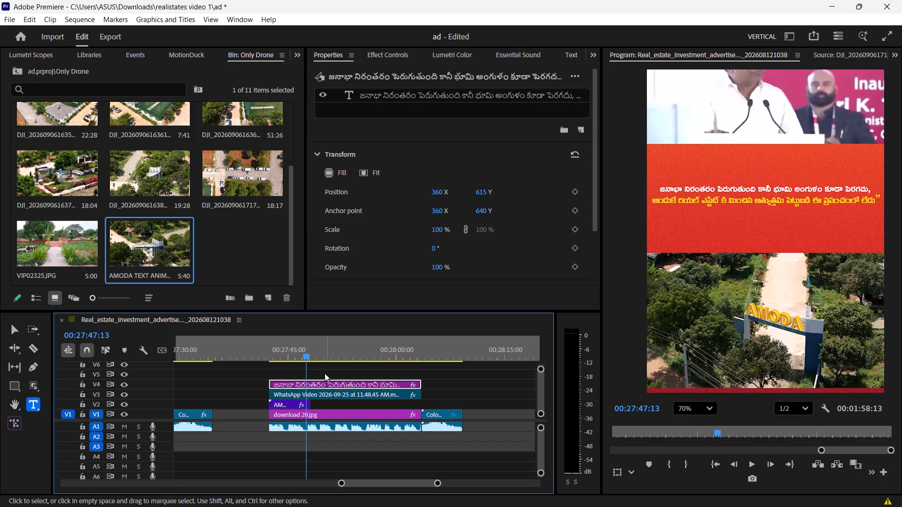
left_click(325, 372)
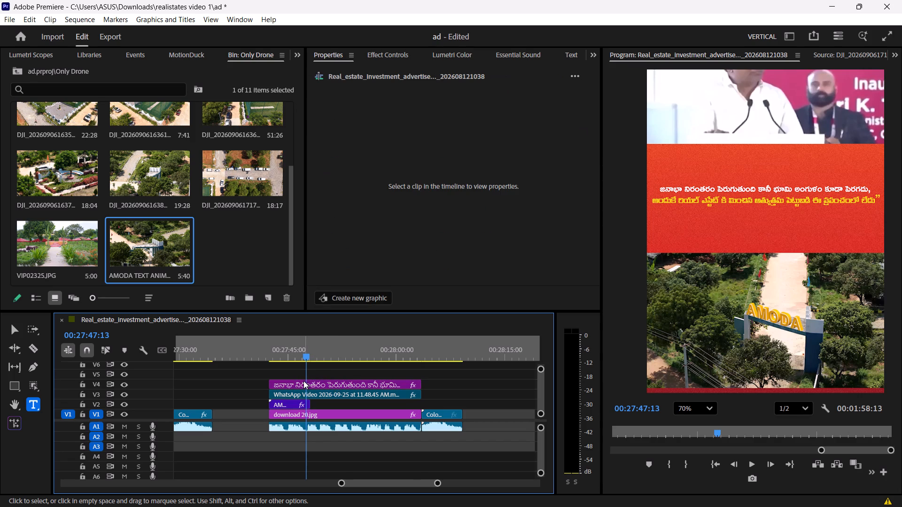
left_click(303, 381)
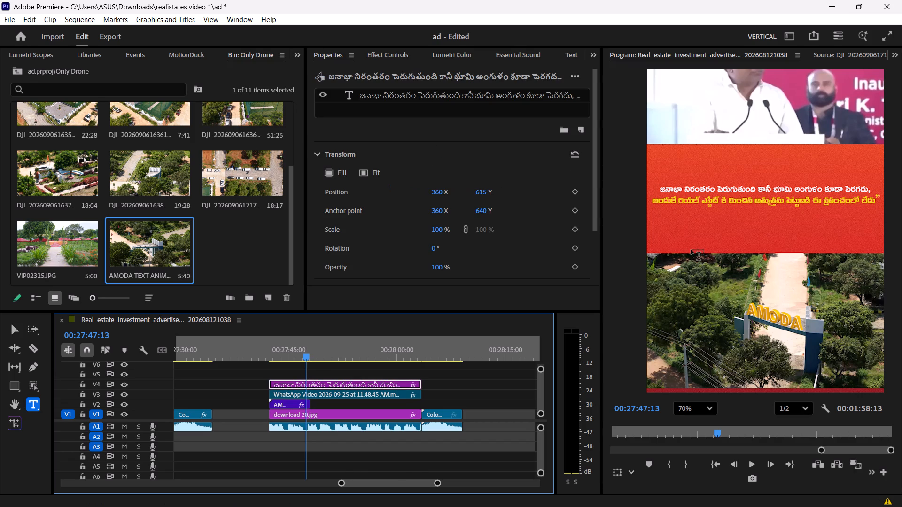
scroll(691, 250, "down", 8)
scroll(793, 183, "up", 7)
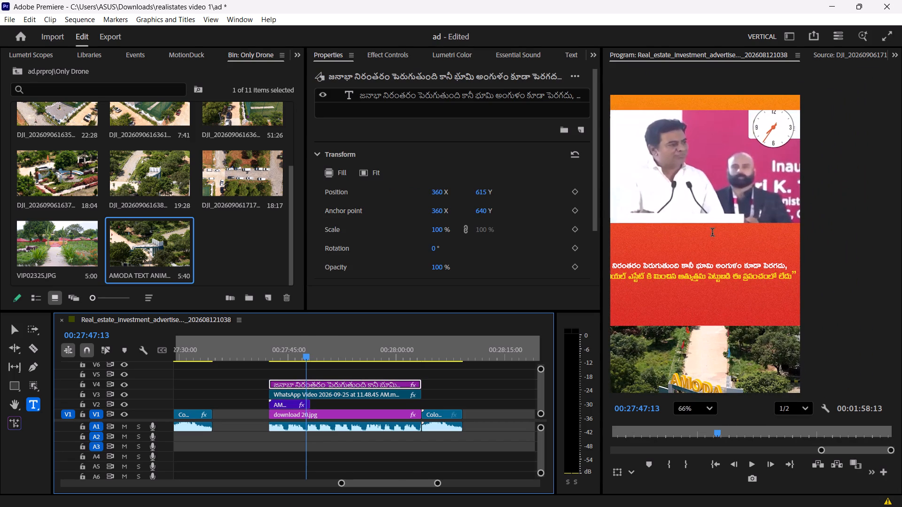
scroll(708, 232, "down", 7)
scroll(708, 232, "up", 7)
scroll(708, 232, "down", 5)
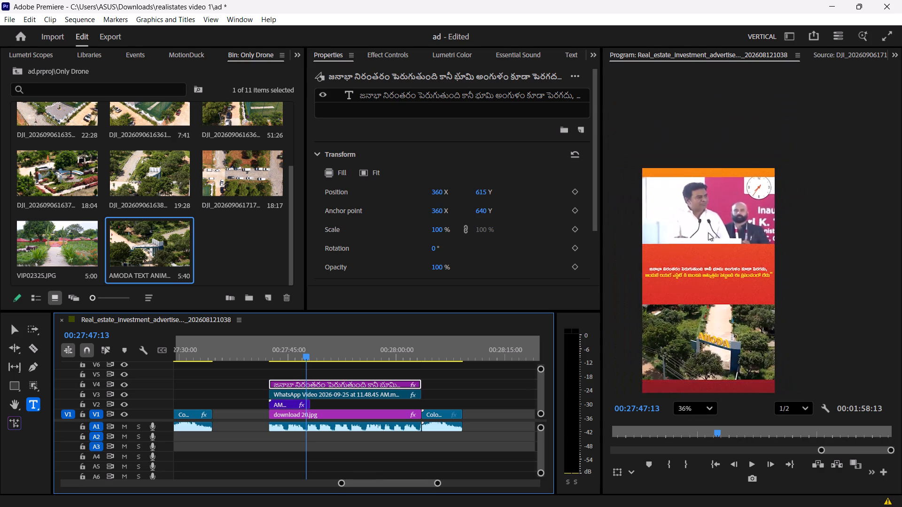
scroll(708, 232, "down", 3)
scroll(670, 267, "up", 8)
scroll(658, 274, "down", 2)
scroll(700, 271, "down", 4)
scroll(700, 271, "up", 3)
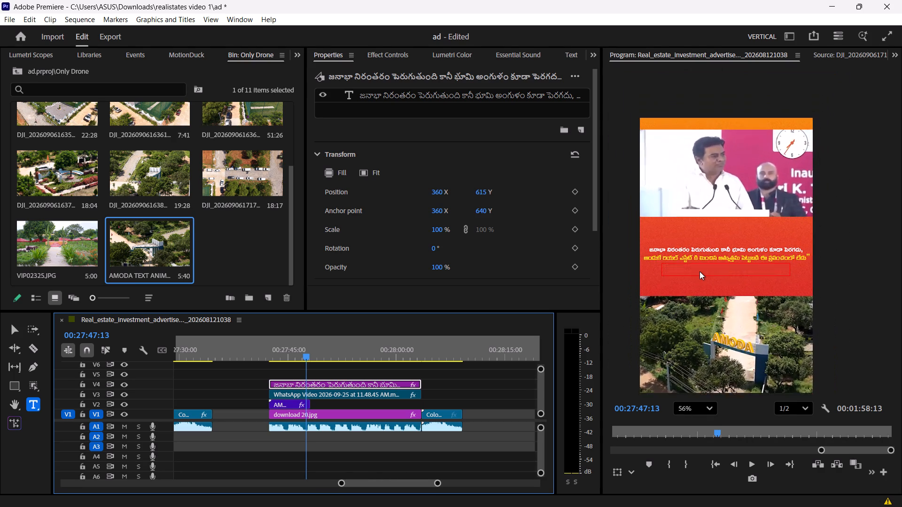
scroll(700, 271, "up", 3)
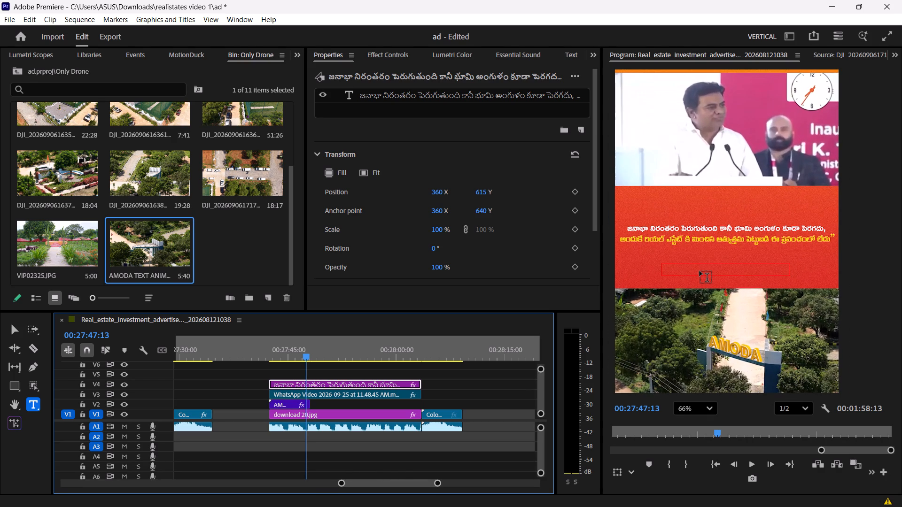
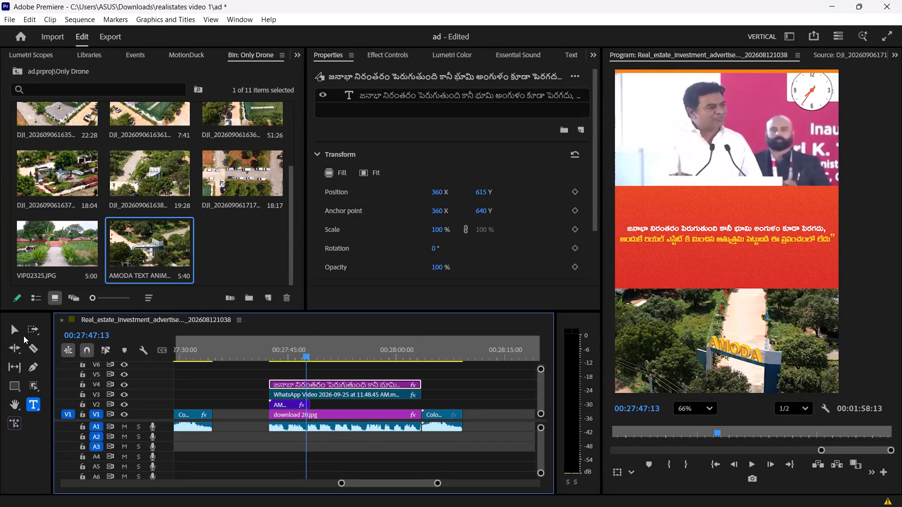
Examine the Telugu quote's layout between the speech video and AMODA footage at several preview zoom levels, ending with the whole frame fitted.
left_click(10, 325)
scroll(639, 263, "down", 4)
left_click(684, 404)
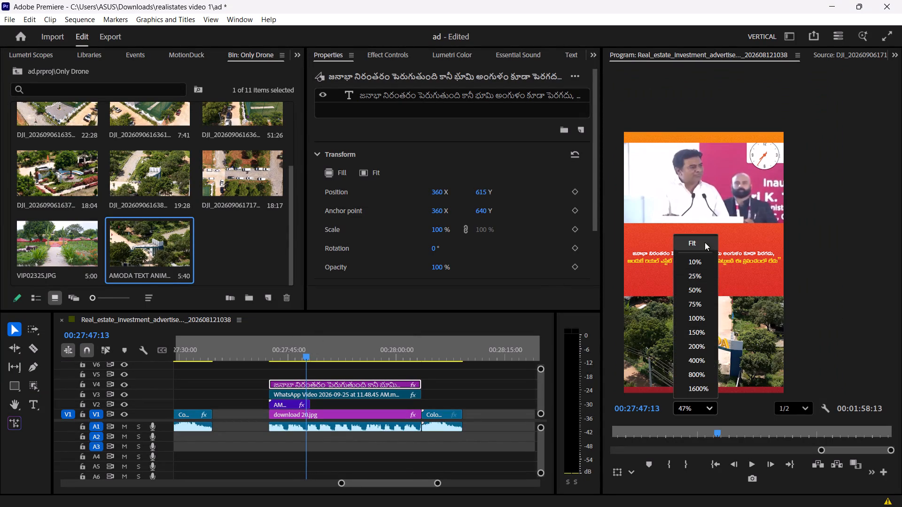
left_click(705, 242)
scroll(723, 210, "up", 6)
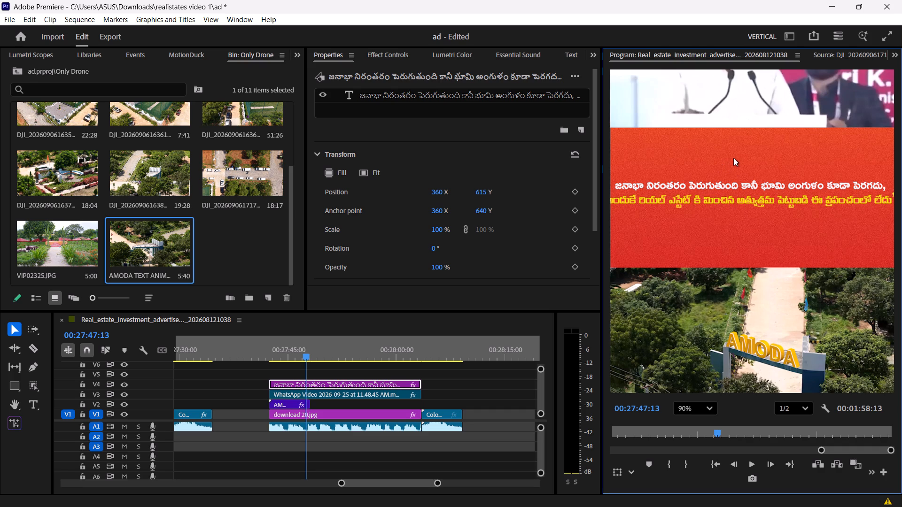
scroll(710, 185, "down", 1)
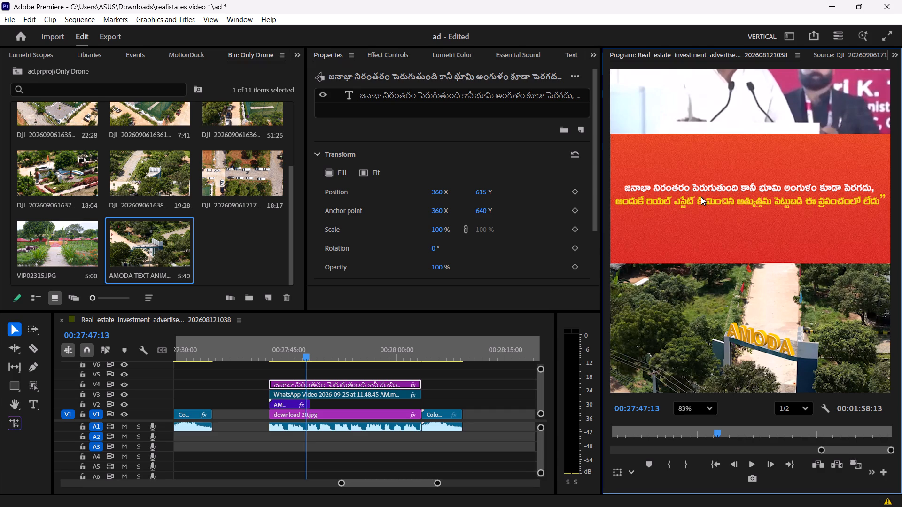
scroll(701, 197, "down", 2)
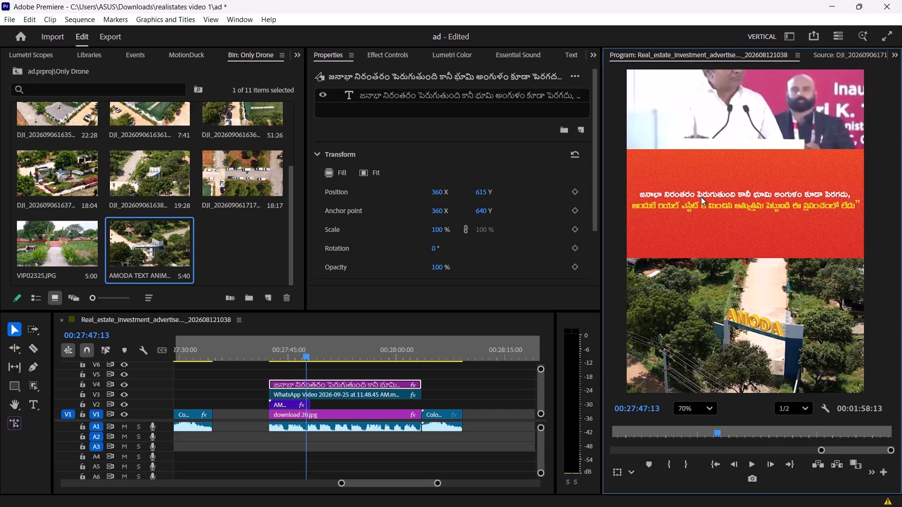
scroll(692, 198, "down", 4)
left_click(692, 414)
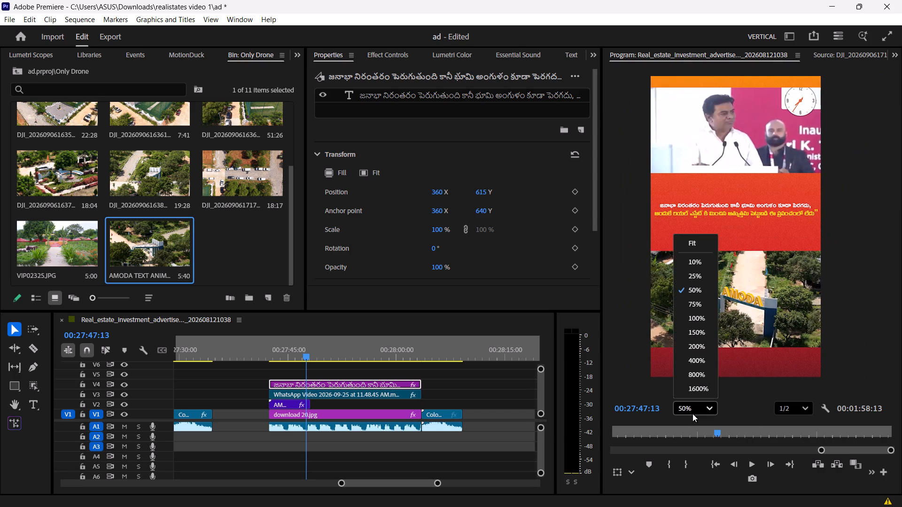
left_click(696, 246)
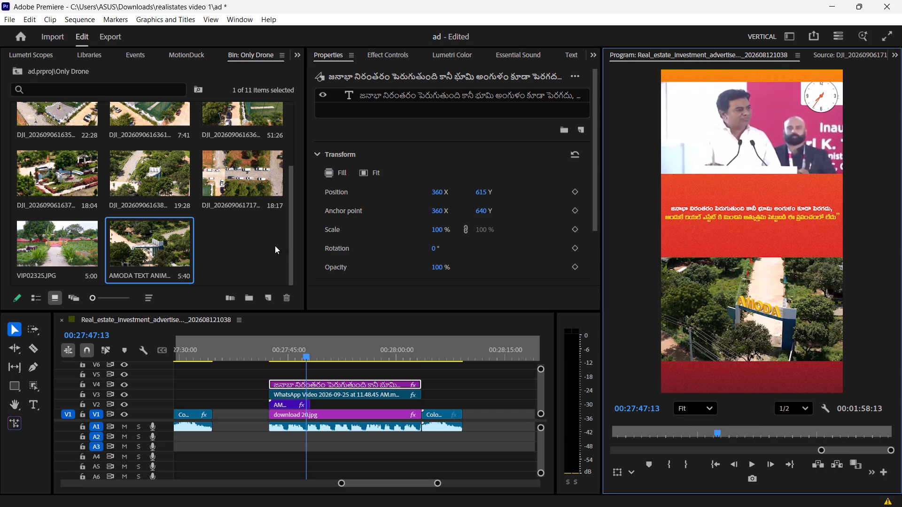
left_click(275, 246)
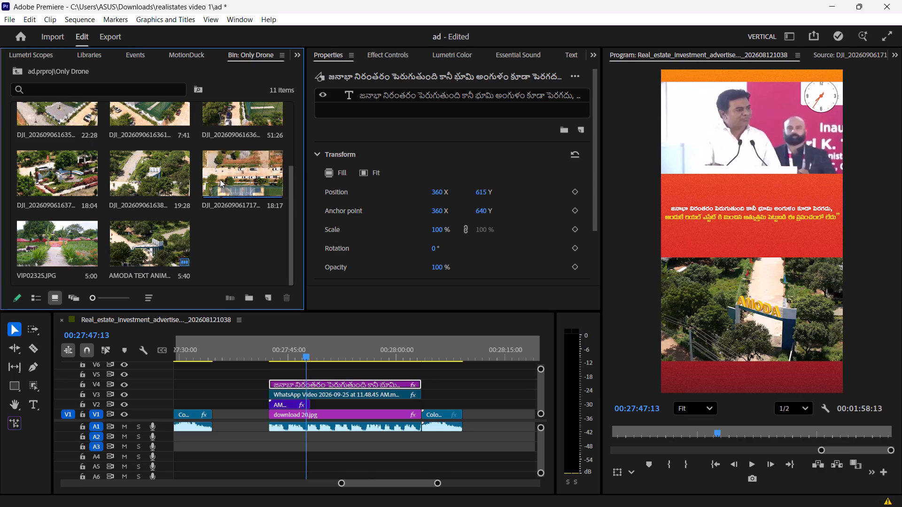
left_click(41, 171)
left_click_drag(40, 171, 291, 391)
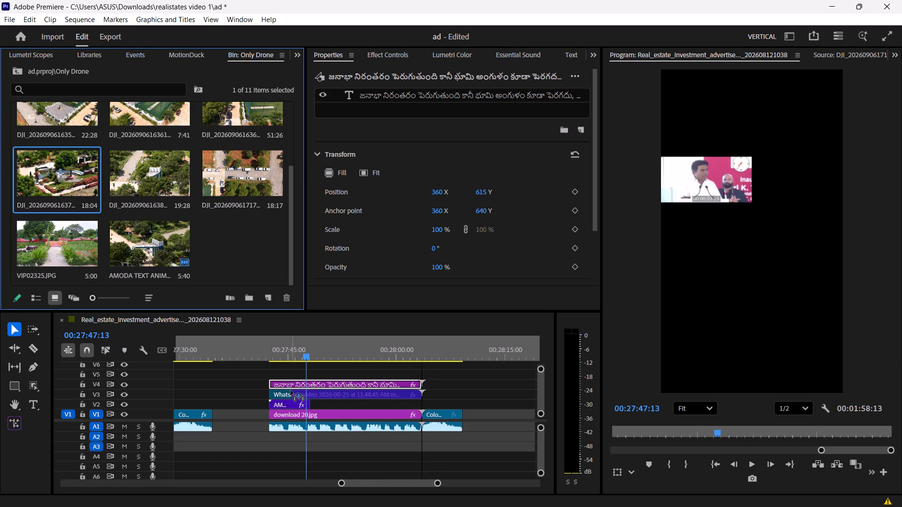
left_click_drag(291, 391, 314, 407)
left_click_drag(306, 369, 317, 369)
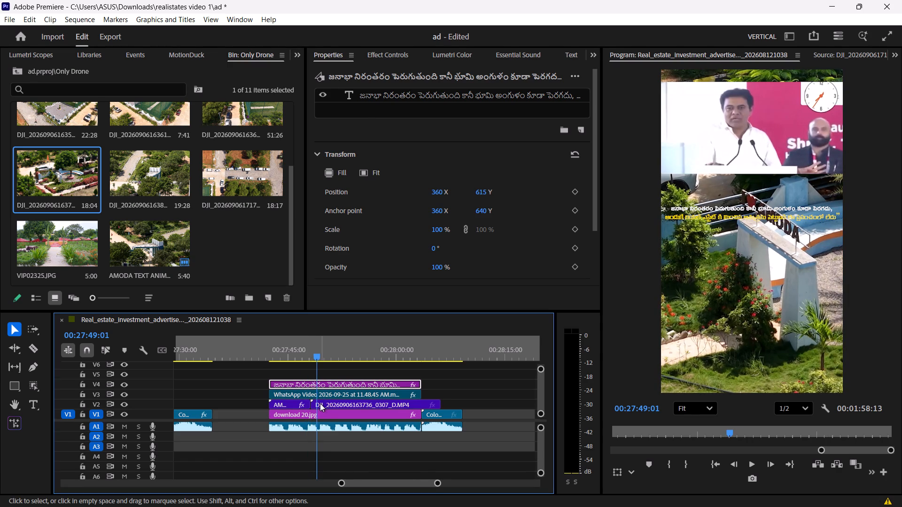
left_click(320, 403)
left_click_drag(440, 179, 403, 179)
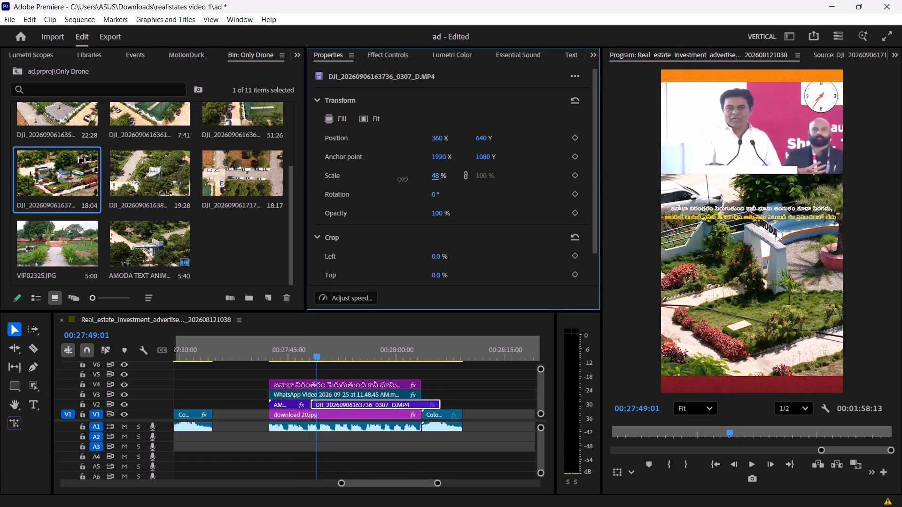
left_click_drag(403, 179, 390, 180)
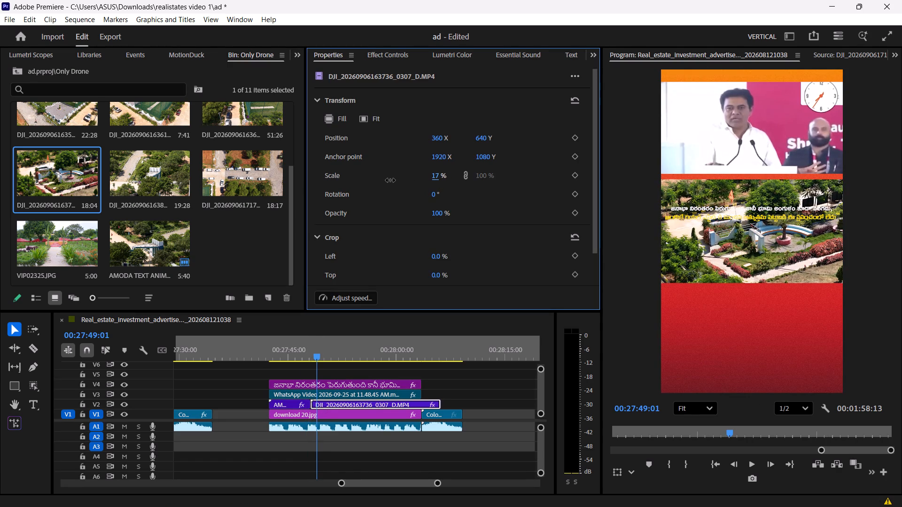
left_click_drag(390, 180, 391, 180)
left_click(432, 172)
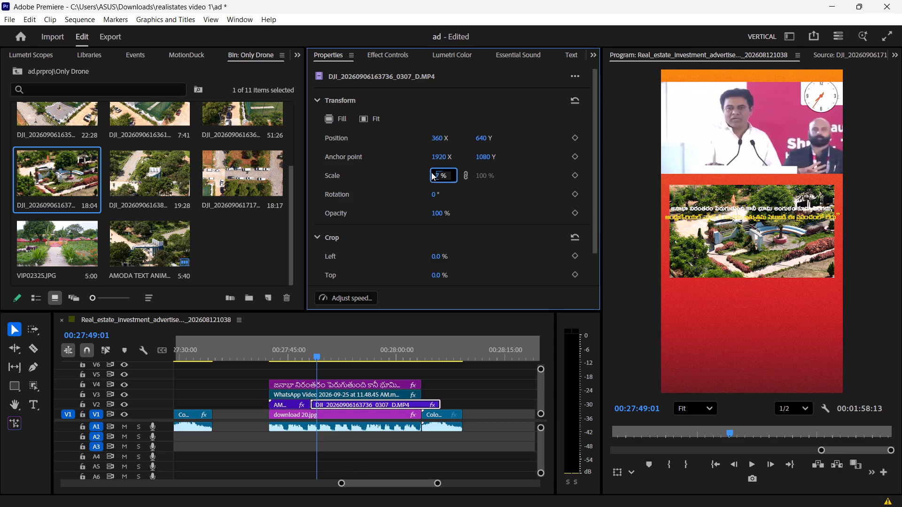
type("20")
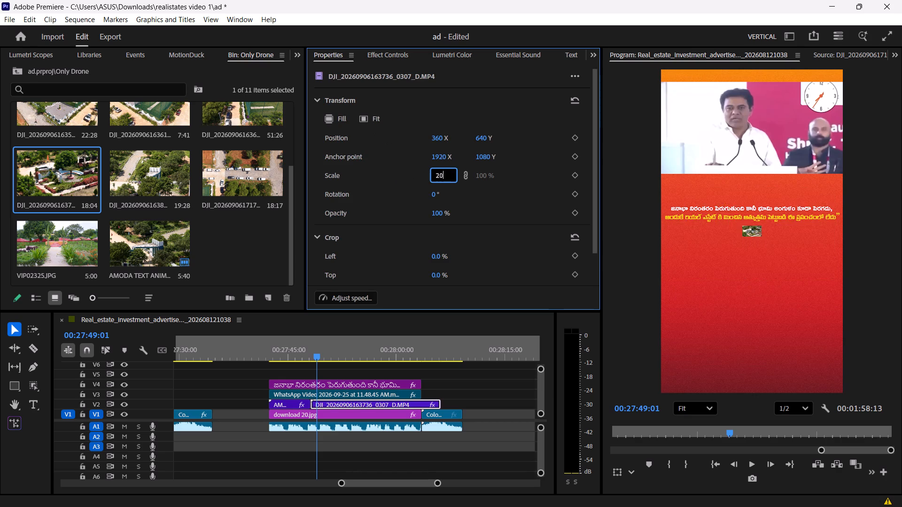
left_click(393, 183)
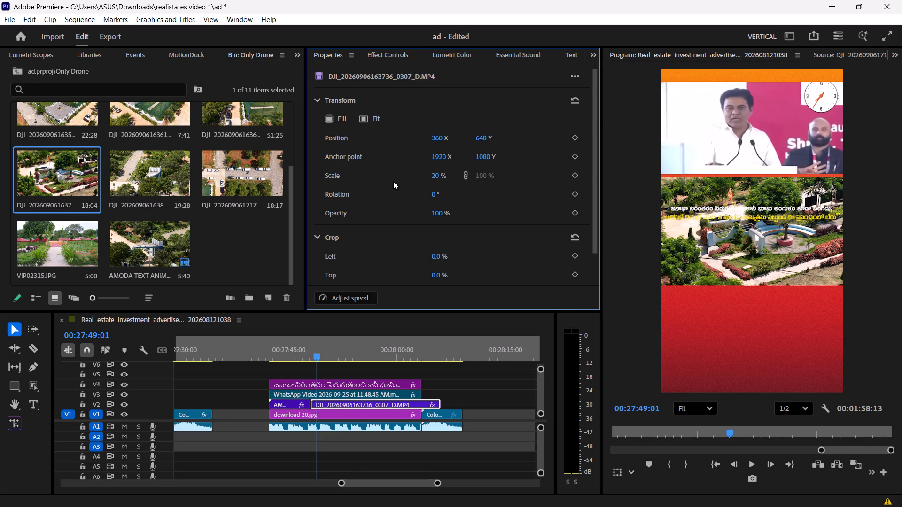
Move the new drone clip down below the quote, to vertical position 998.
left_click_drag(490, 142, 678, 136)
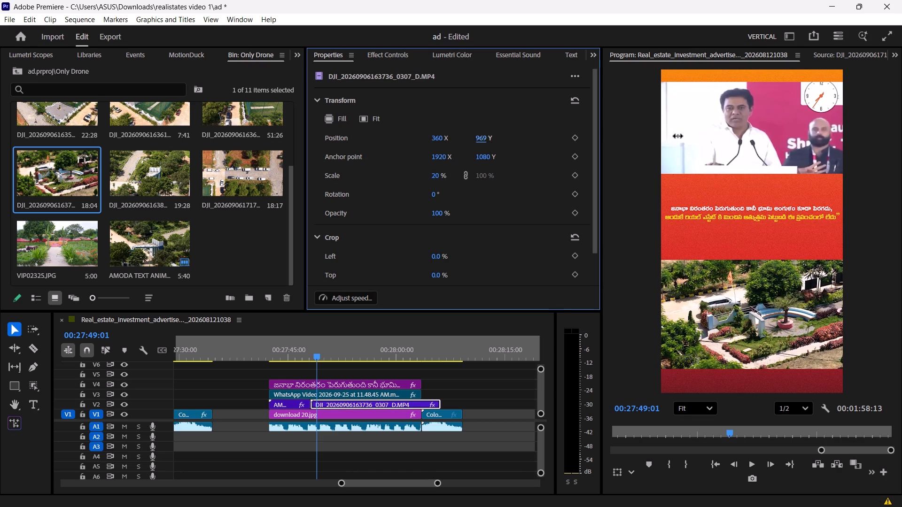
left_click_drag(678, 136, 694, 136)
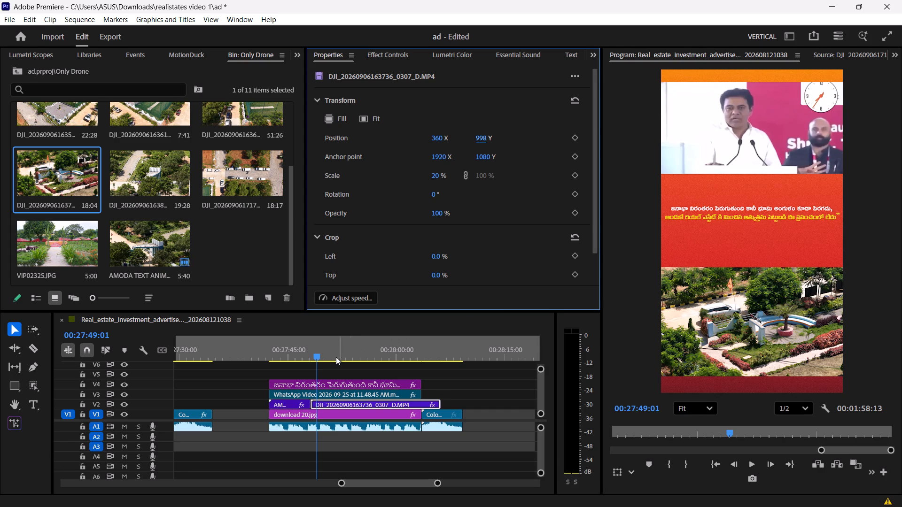
left_click_drag(311, 355, 305, 346)
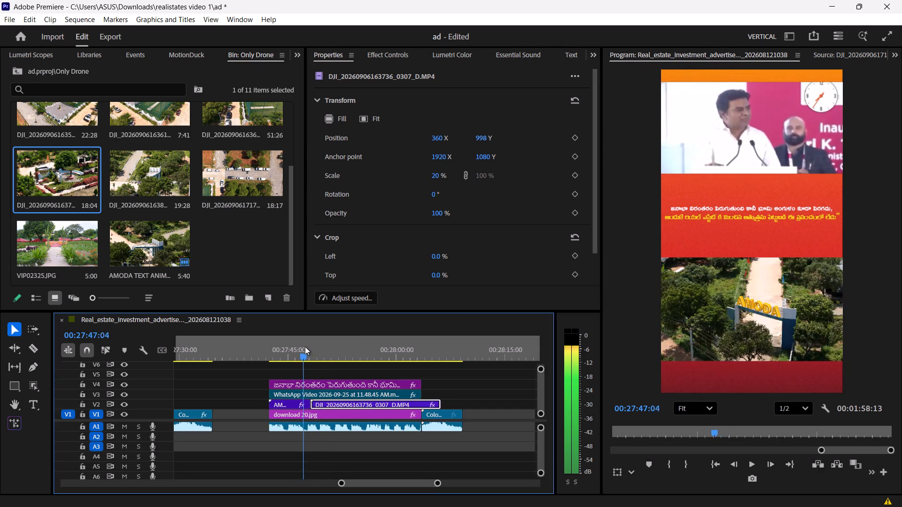
left_click_drag(305, 346, 303, 345)
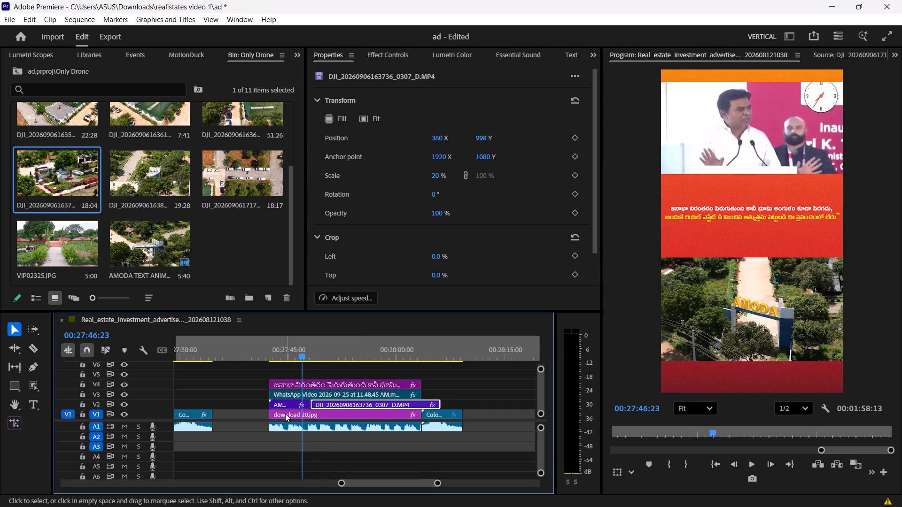
left_click(286, 401)
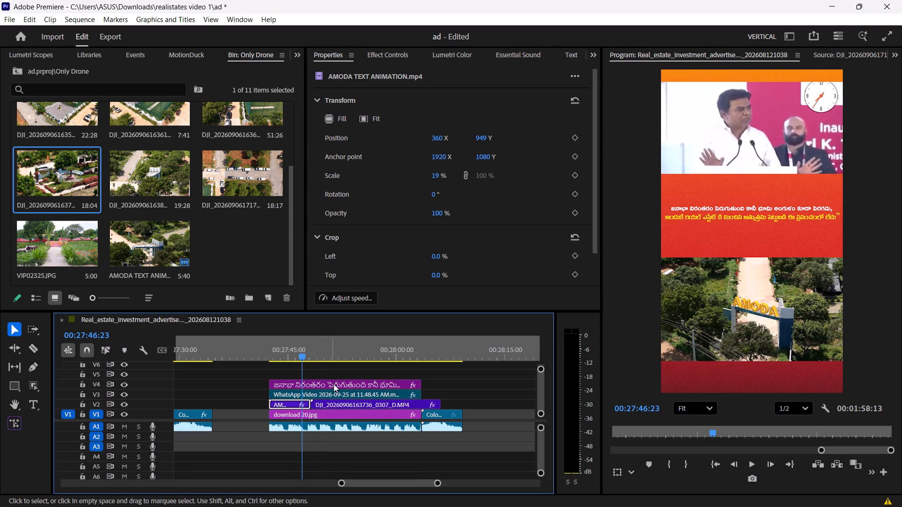
left_click(479, 143)
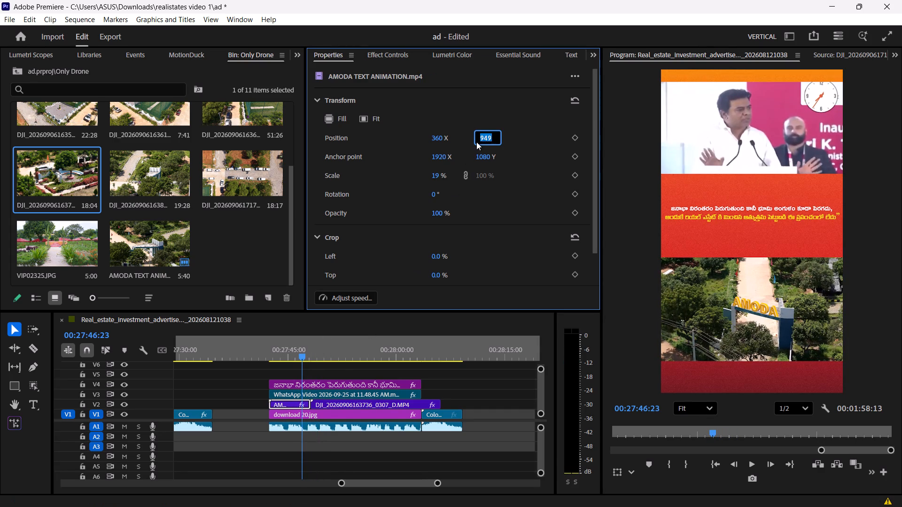
key("ctrl+c")
left_click(320, 344)
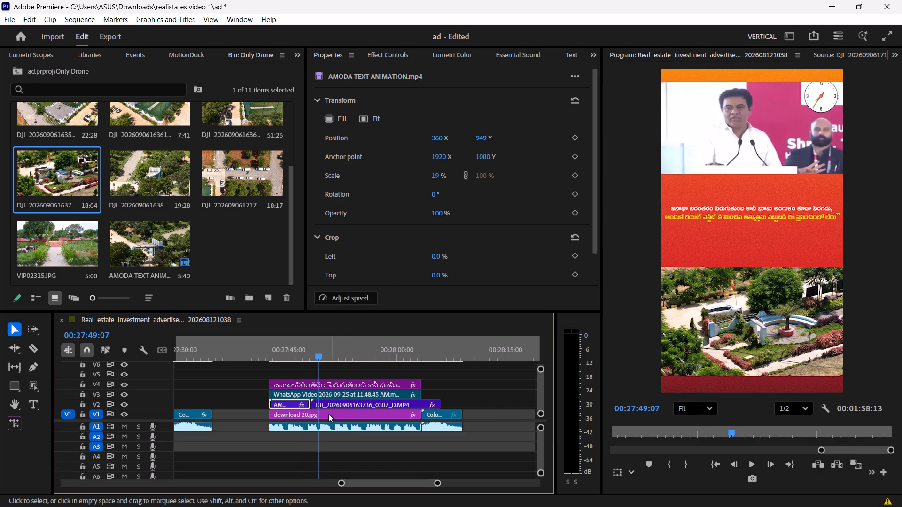
left_click(329, 404)
left_click(485, 145)
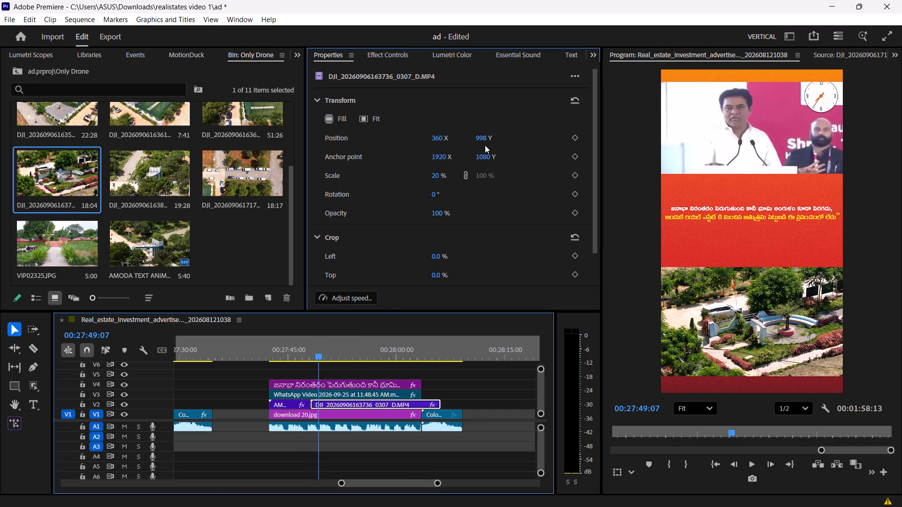
left_click(486, 140)
key("ctrl+v")
left_click(507, 127)
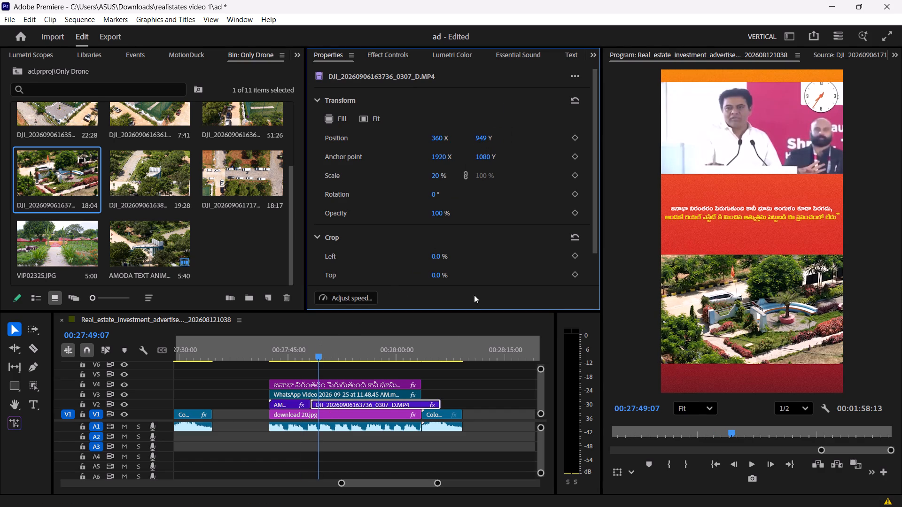
Play back the new drone clip, trim its start to 00:27:56:03, and move the remainder back against the AMODA animation clip.
key("space")
key("space")
left_click_drag(317, 351, 304, 347)
key("space")
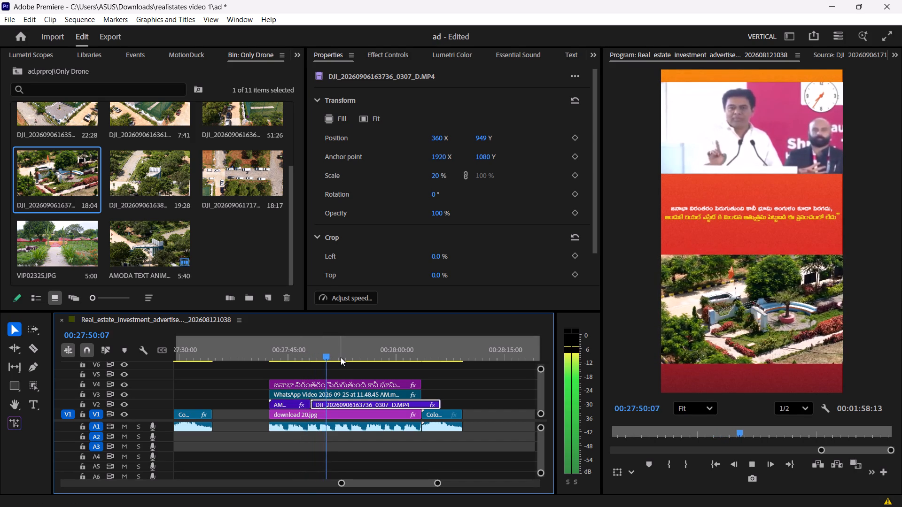
left_click_drag(339, 357, 370, 358)
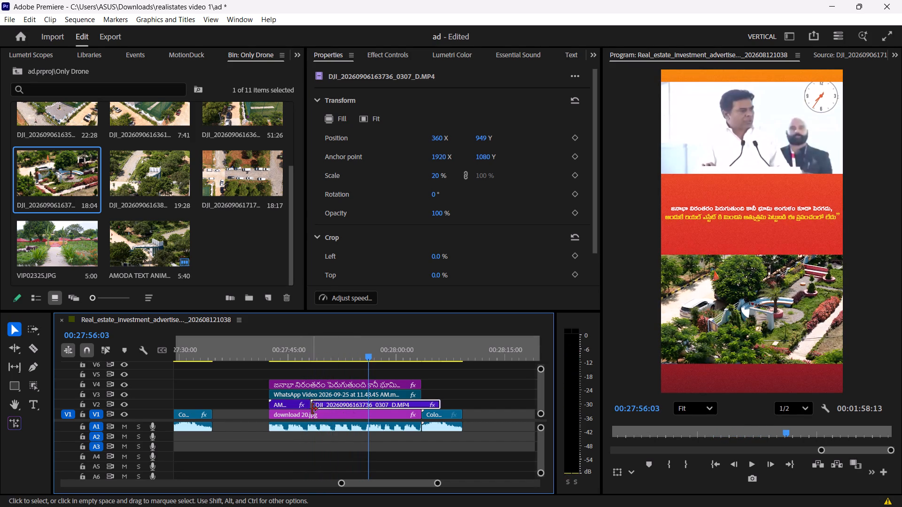
left_click_drag(312, 409, 371, 414)
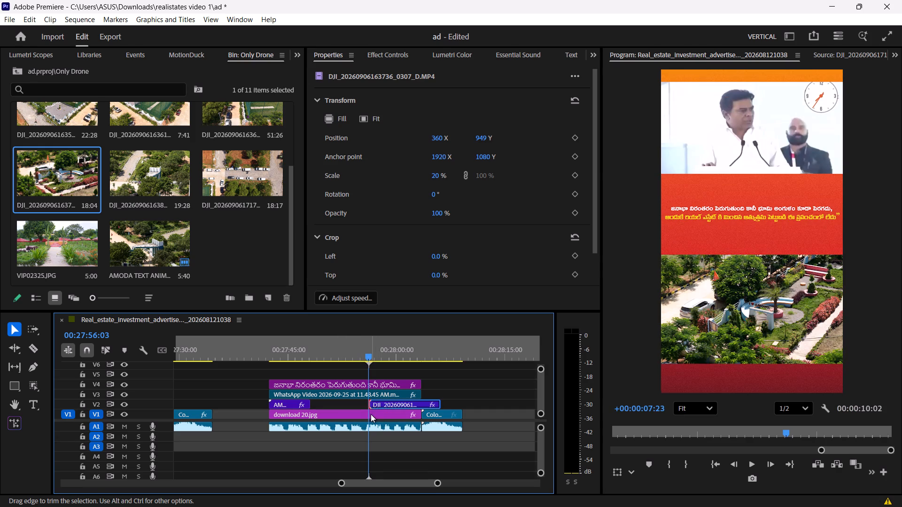
left_click_drag(392, 402, 341, 405)
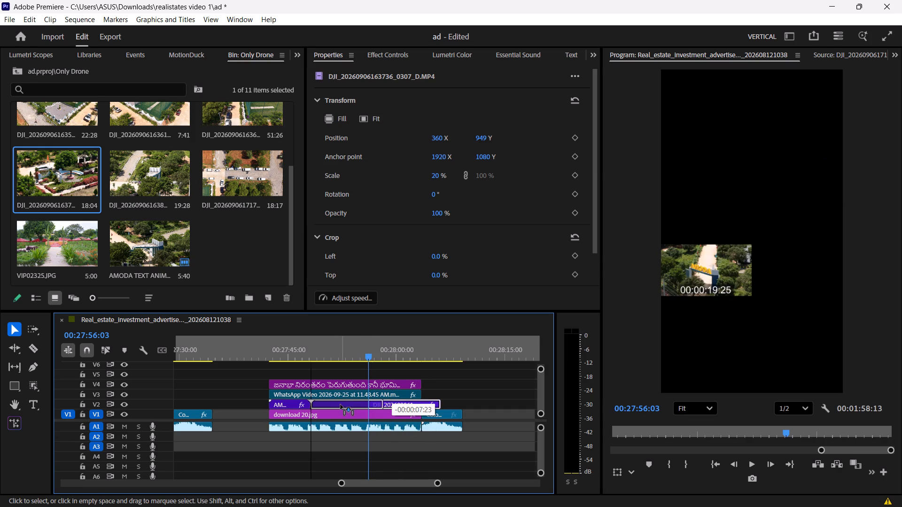
left_click_drag(341, 405, 334, 405)
Play back the shortened drone clip on V2 and trim its end to 00:27:51:17.
left_click_drag(344, 360, 317, 354)
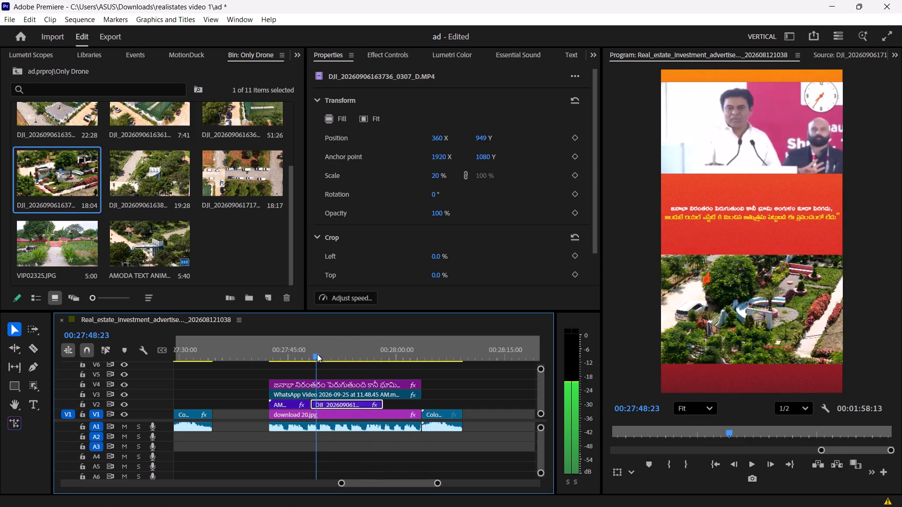
left_click_drag(317, 354, 314, 354)
key("space")
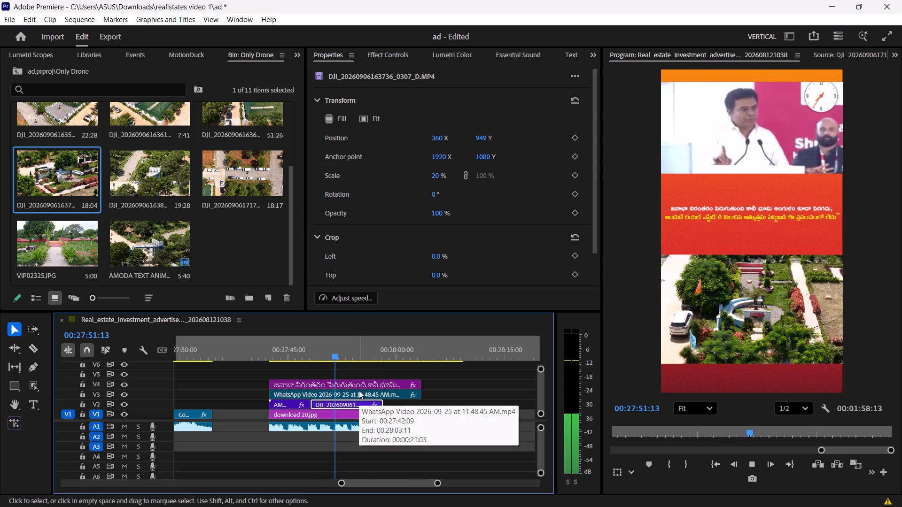
key("space")
left_click_drag(381, 404, 337, 413)
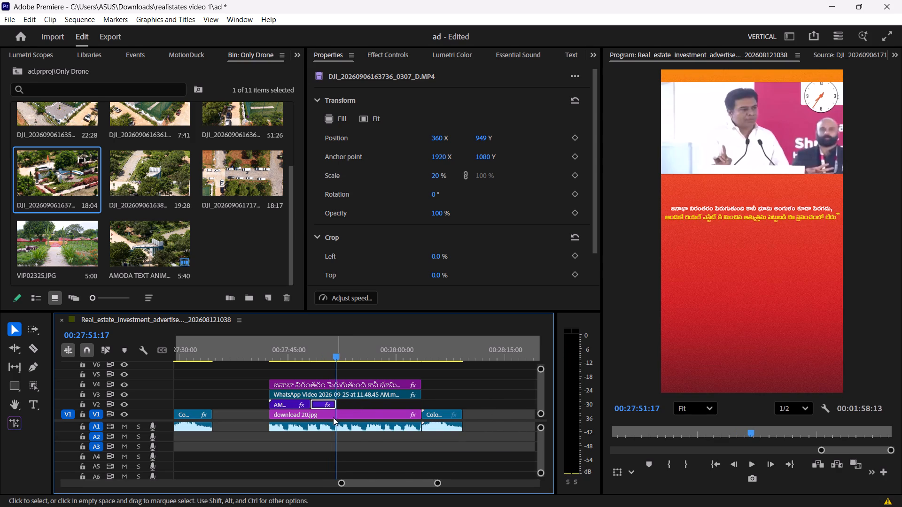
scroll(232, 276, "up", 2)
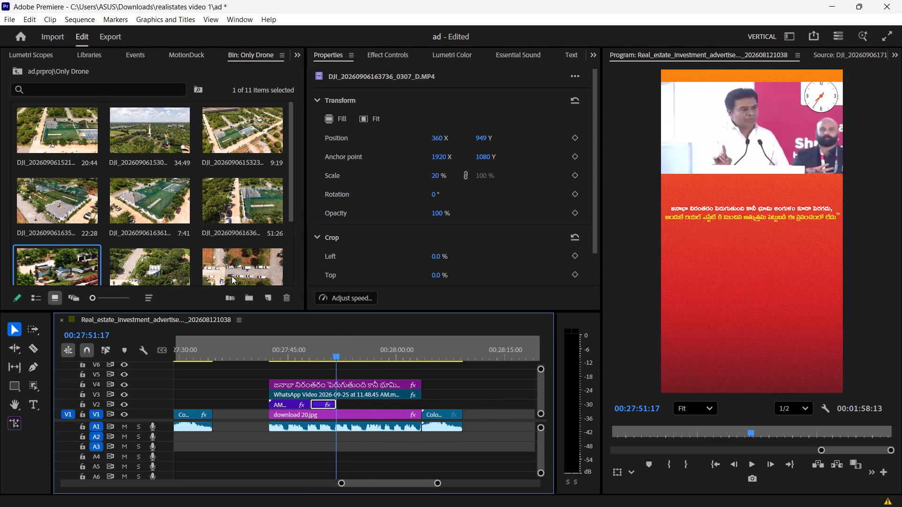
scroll(232, 276, "up", 1)
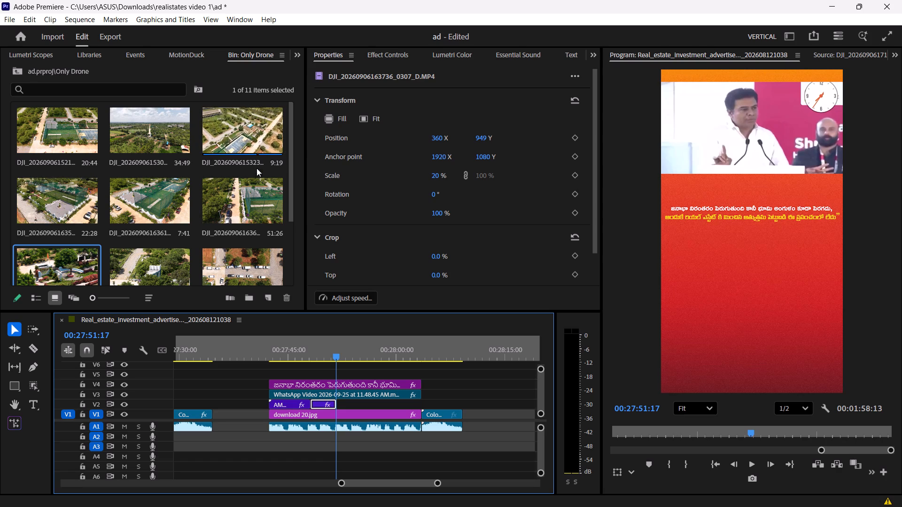
left_click(220, 186)
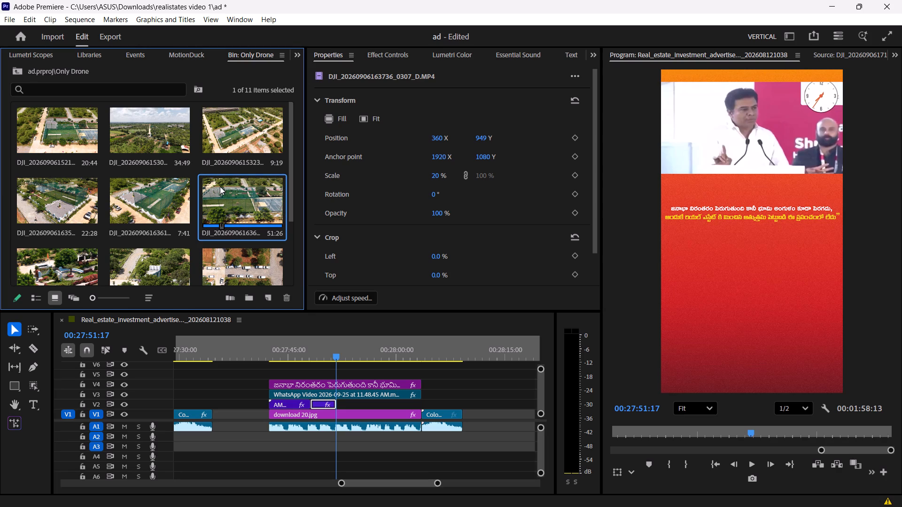
left_click(220, 186)
double_click(220, 186)
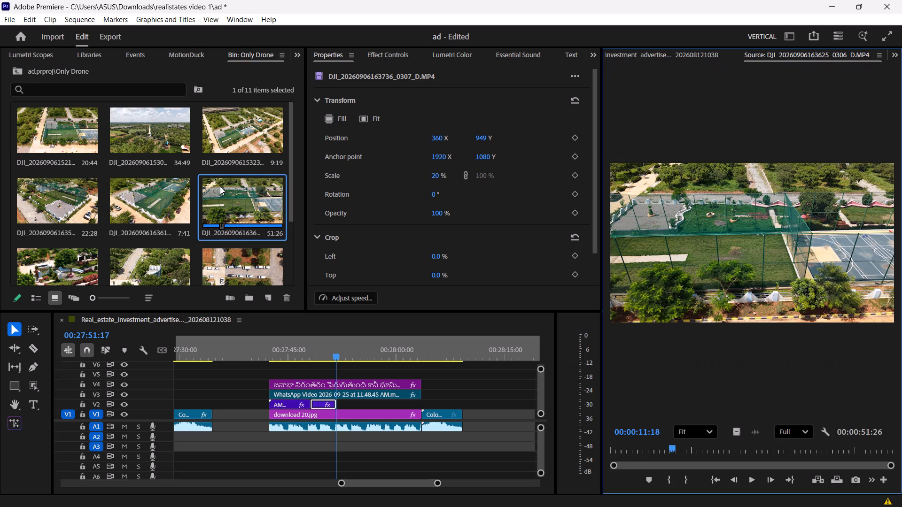
left_click_drag(643, 455, 670, 474)
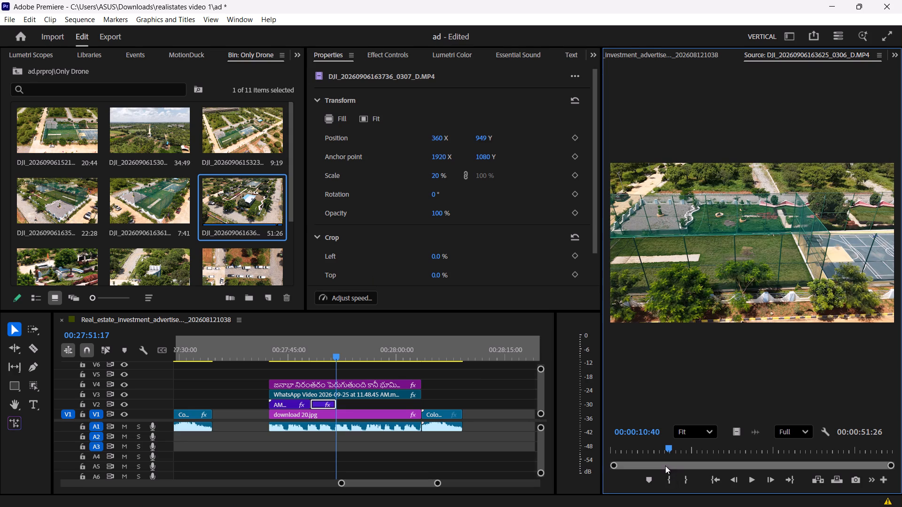
left_click(669, 483)
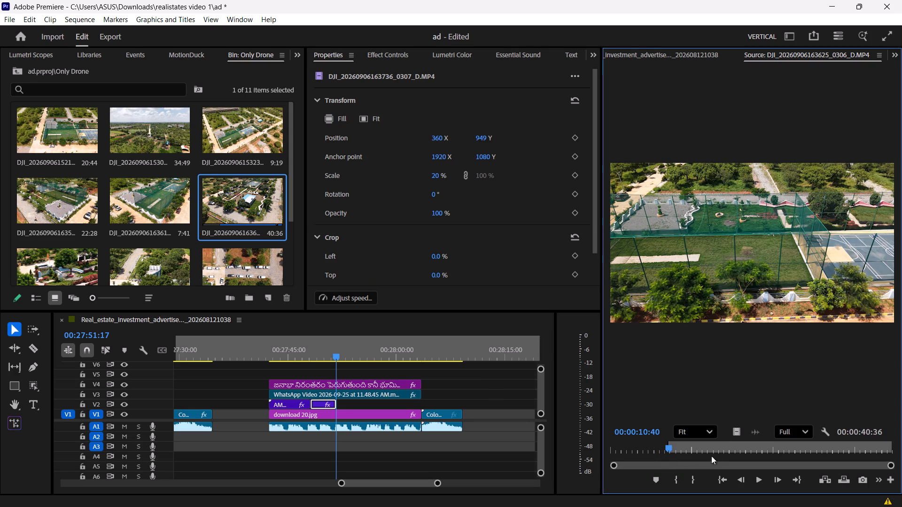
left_click_drag(733, 430, 349, 403)
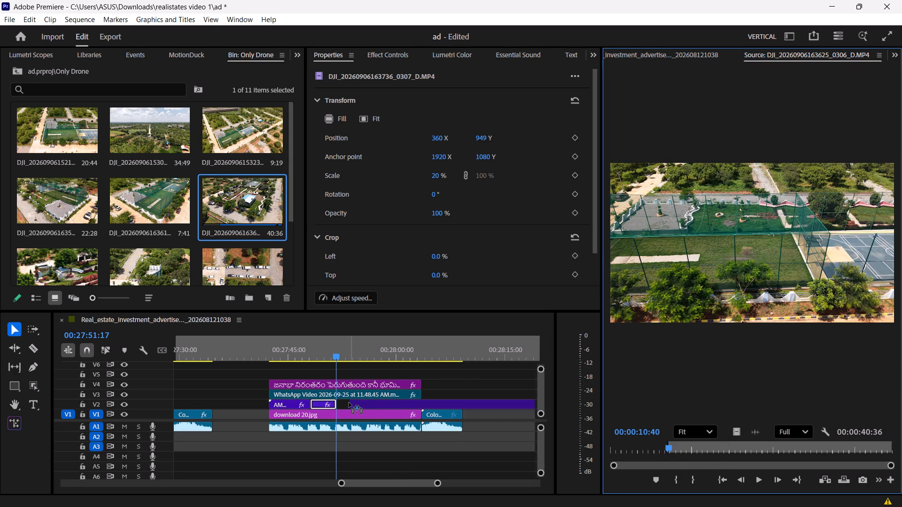
left_click_drag(349, 403, 341, 403)
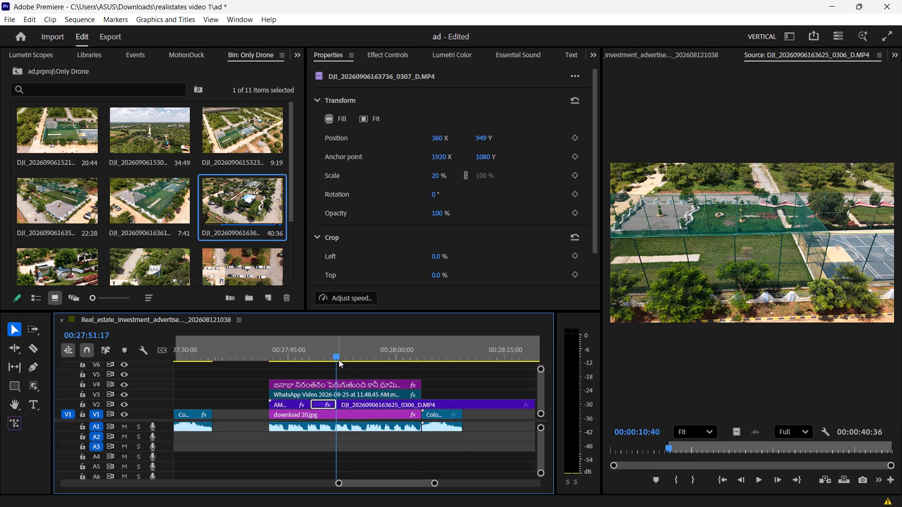
left_click_drag(338, 360, 343, 360)
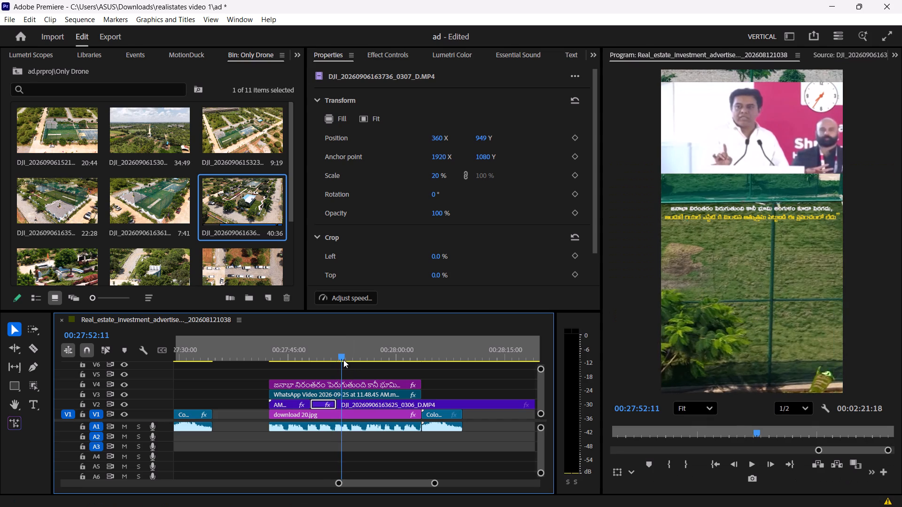
left_click_drag(343, 360, 345, 360)
left_click(364, 407)
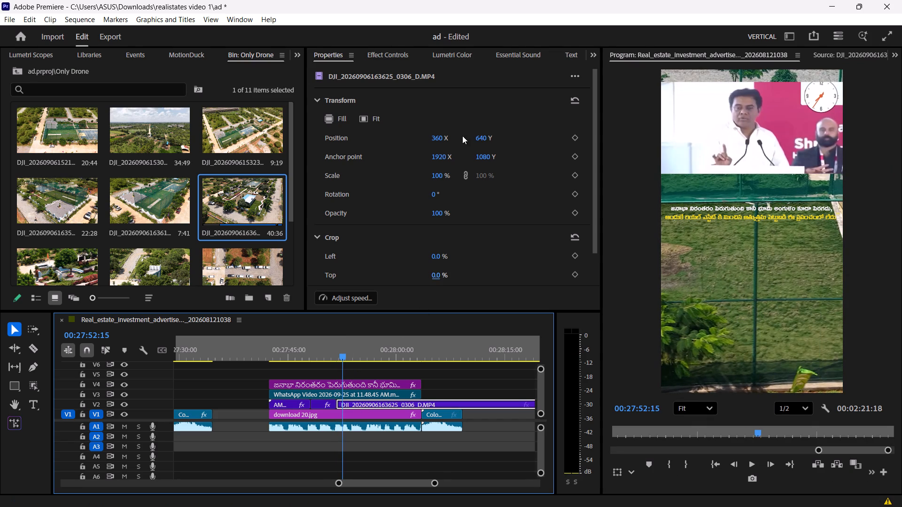
left_click(478, 135)
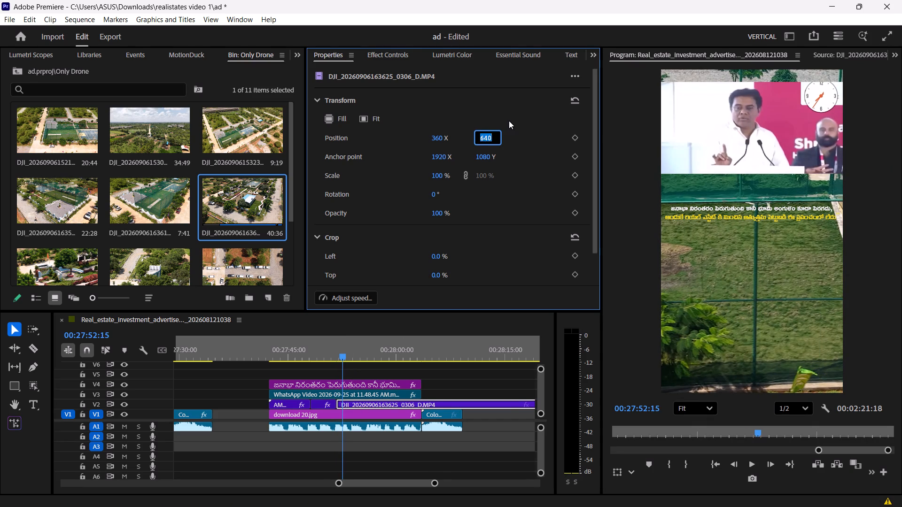
key("ctrl+v")
left_click(509, 121)
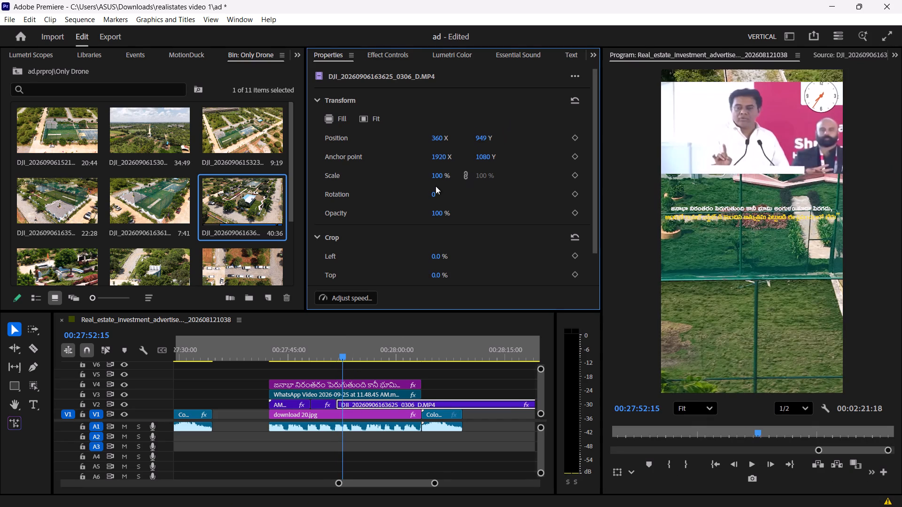
left_click_drag(440, 176, 403, 176)
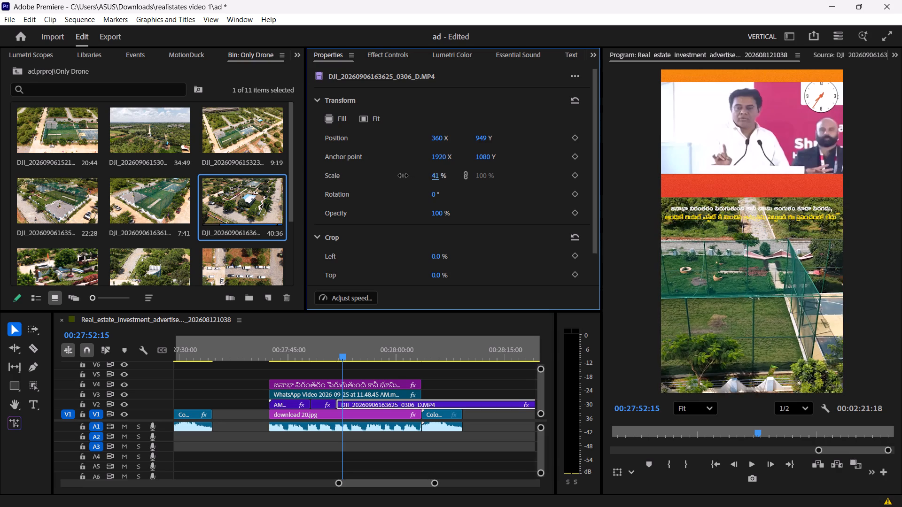
left_click_drag(403, 176, 390, 175)
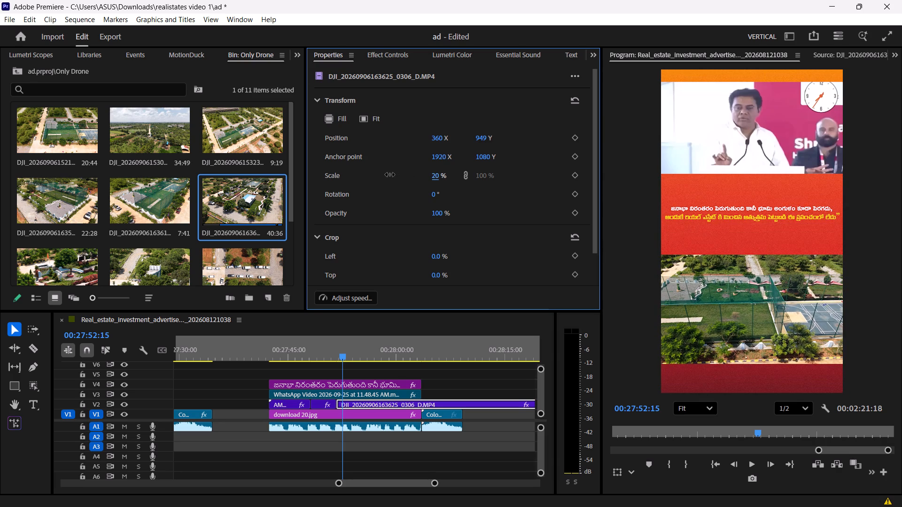
left_click_drag(390, 175, 387, 175)
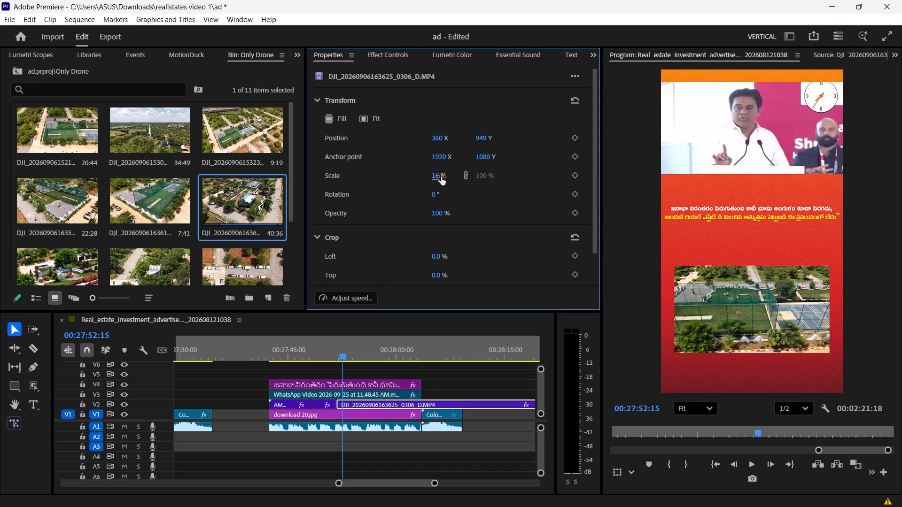
left_click(441, 177)
type("20")
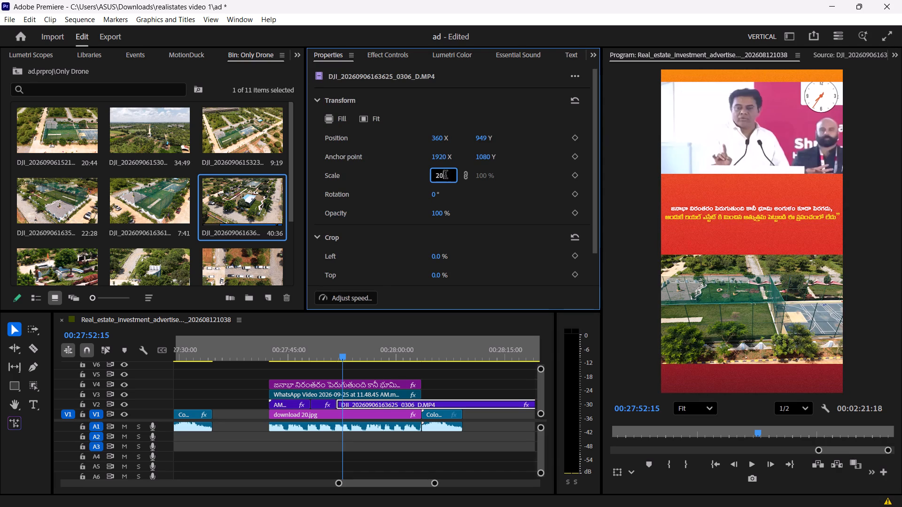
left_click(541, 169)
Play back the new drone clip, split it at 00:27:55:22, and delete the remainder.
left_click_drag(339, 358, 330, 357)
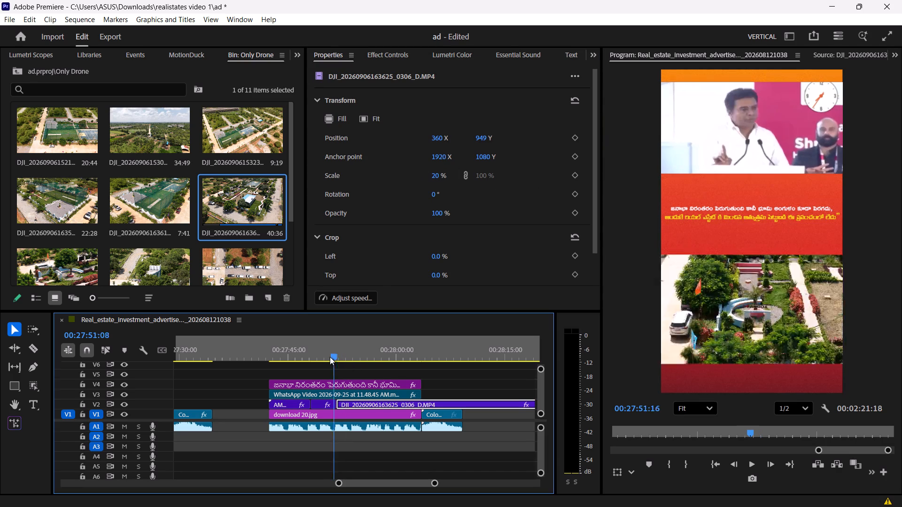
left_click_drag(330, 357, 327, 357)
key("space")
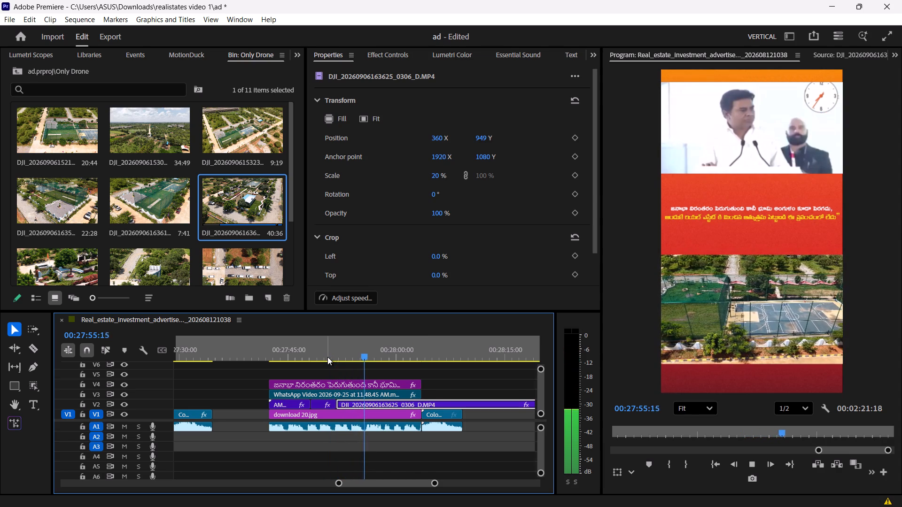
key("space")
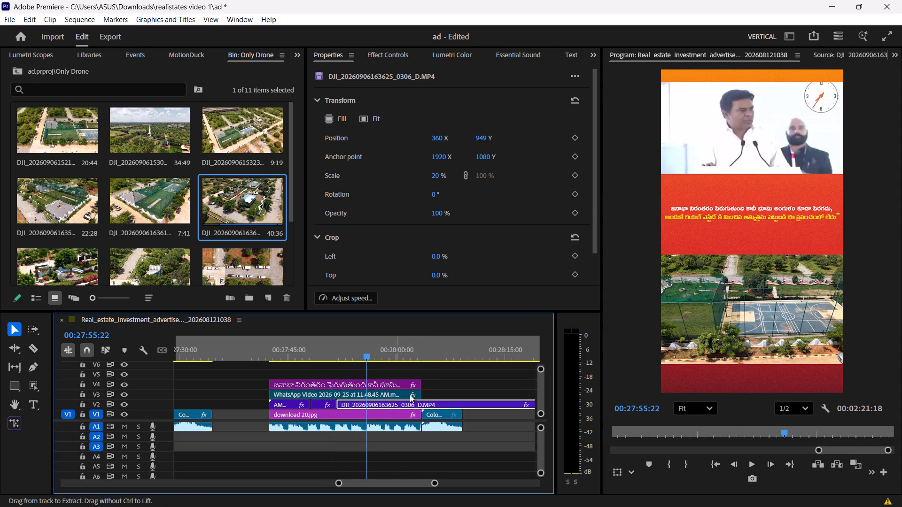
key("ctrl+k")
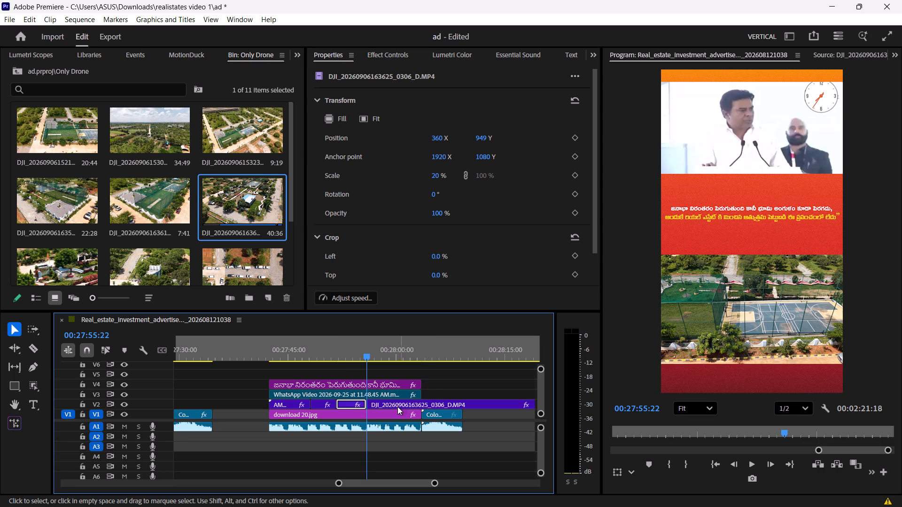
left_click(397, 407)
key("Delete")
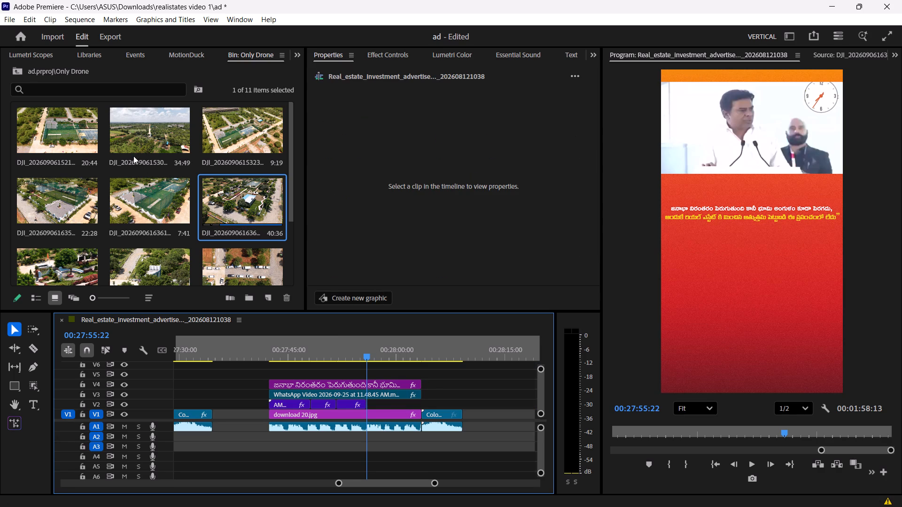
scroll(139, 144, "down", 1)
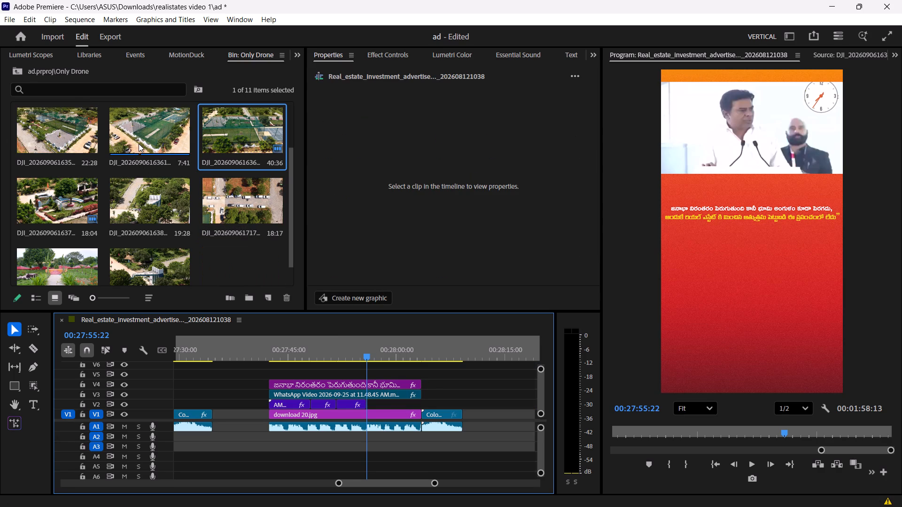
scroll(139, 144, "up", 2)
double_click(139, 144)
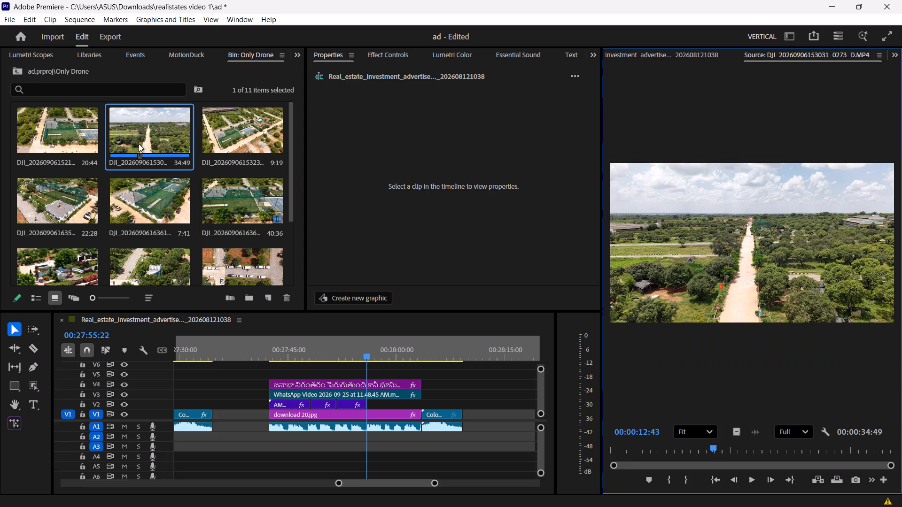
left_click_drag(701, 453, 864, 447)
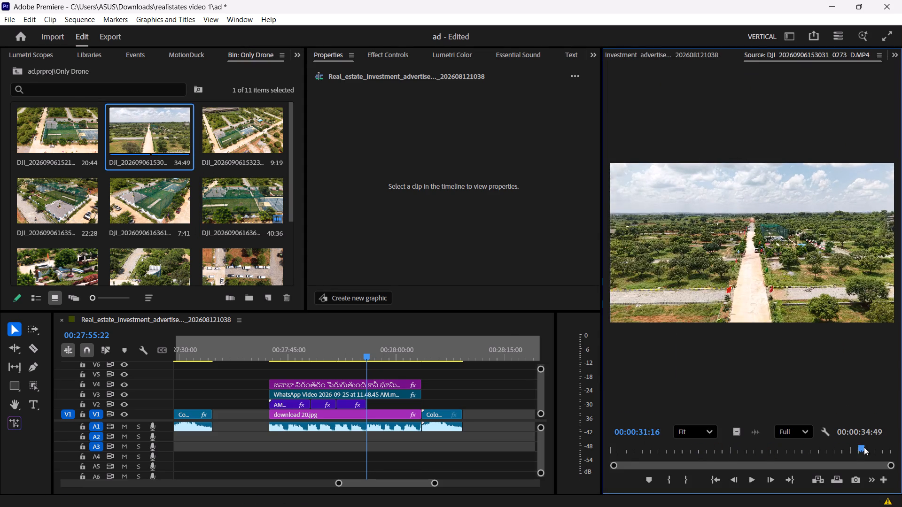
left_click_drag(864, 447, 752, 454)
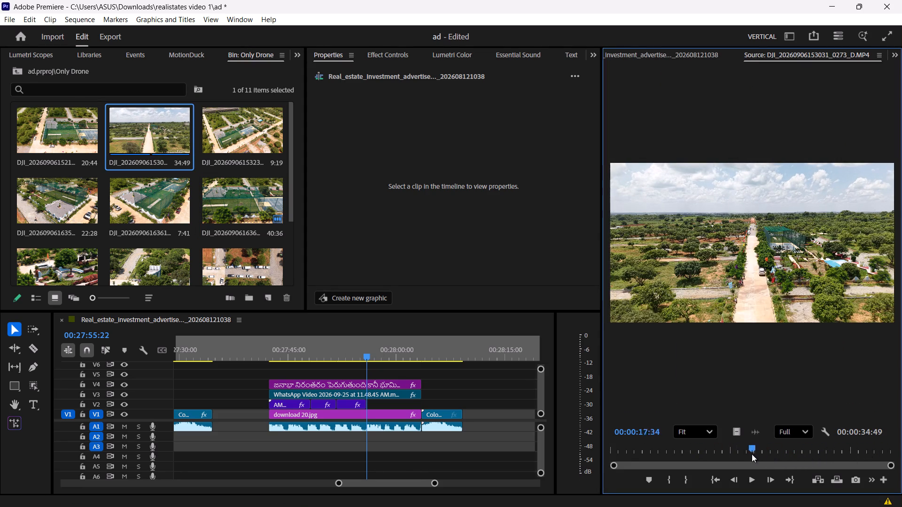
left_click_drag(752, 454, 741, 454)
left_click(665, 479)
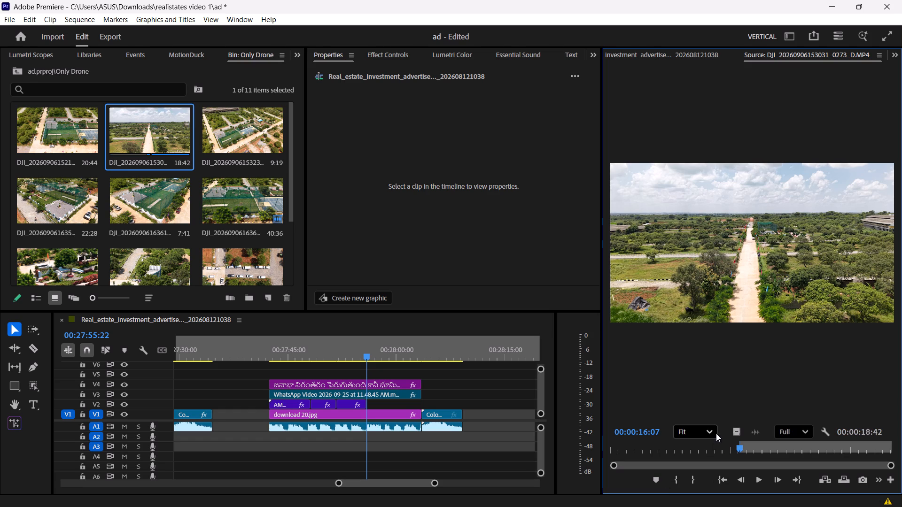
left_click_drag(735, 427, 379, 402)
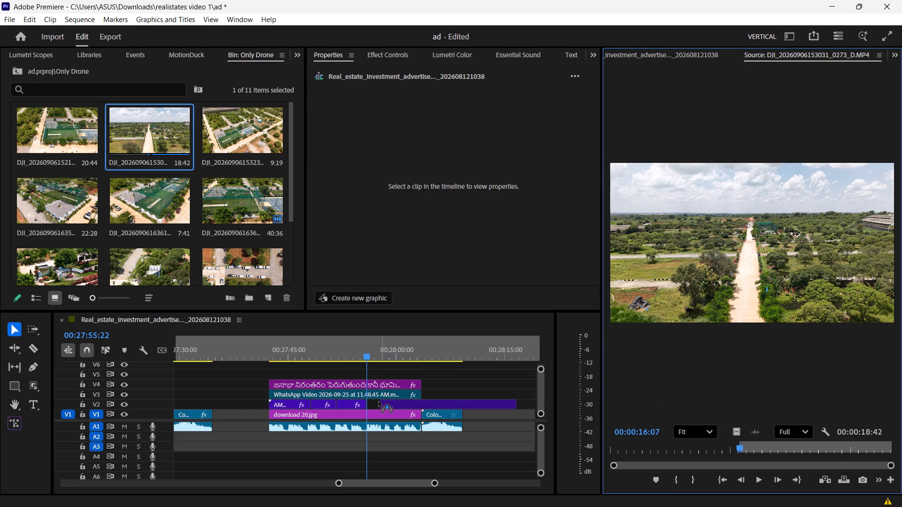
left_click_drag(379, 402, 373, 402)
Preview the new road drone clip near the end of the speech section and set its vertical position to 949.
left_click_drag(365, 373, 414, 370)
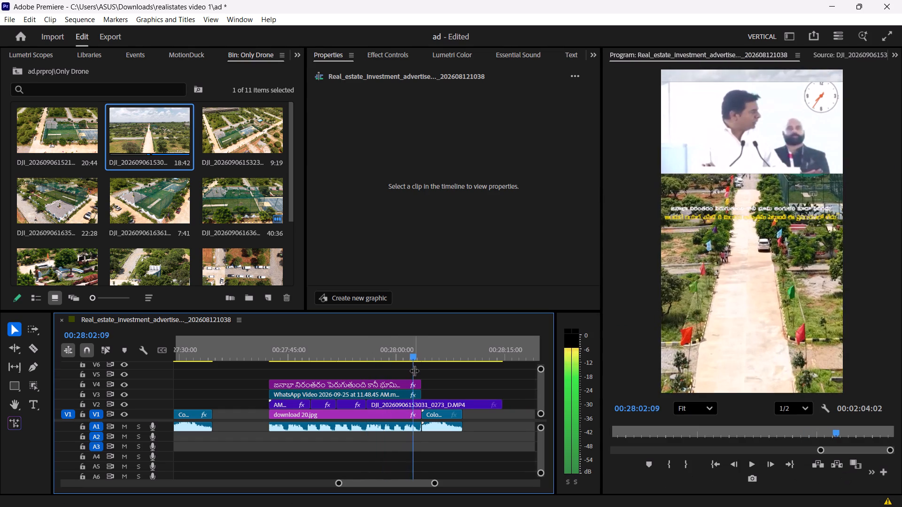
left_click_drag(414, 370, 412, 374)
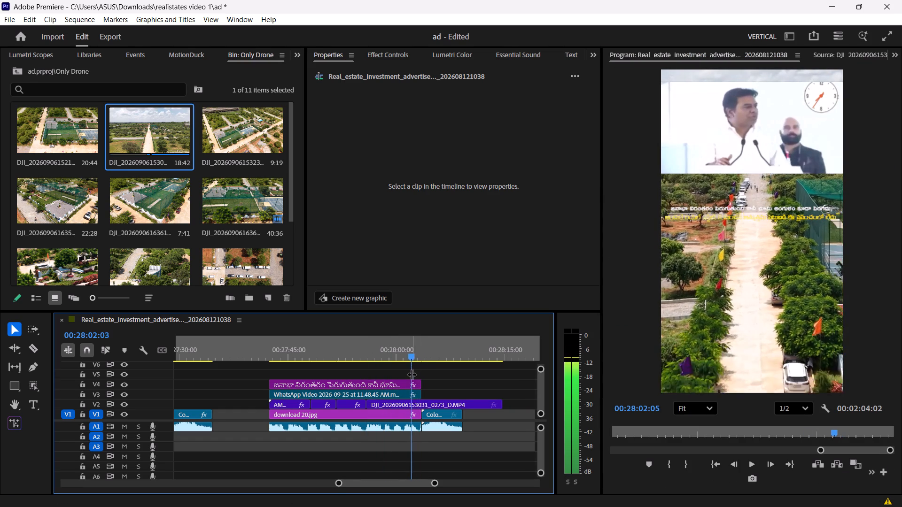
left_click_drag(412, 374, 411, 374)
left_click(395, 407)
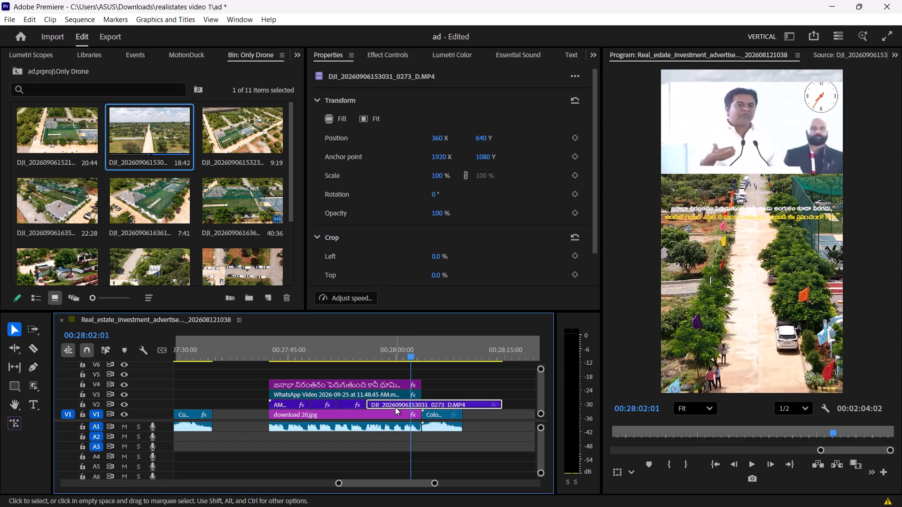
left_click(479, 136)
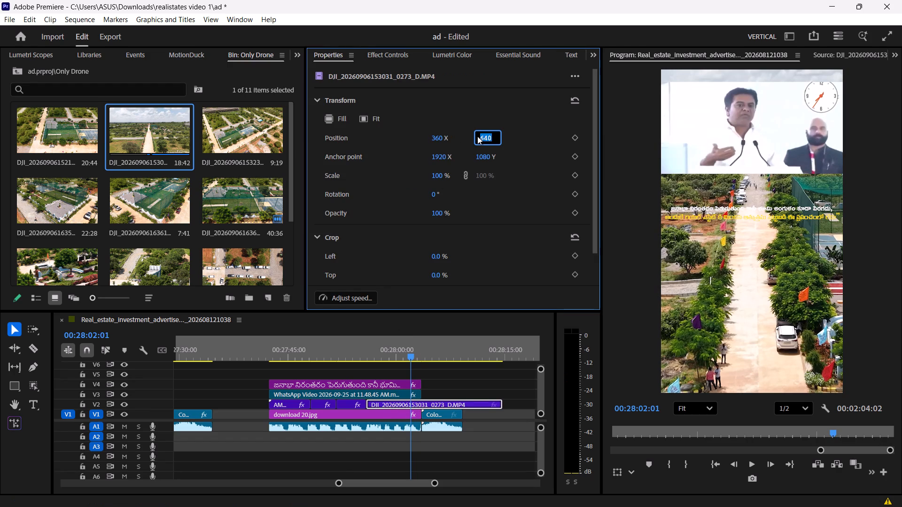
key("ctrl+v")
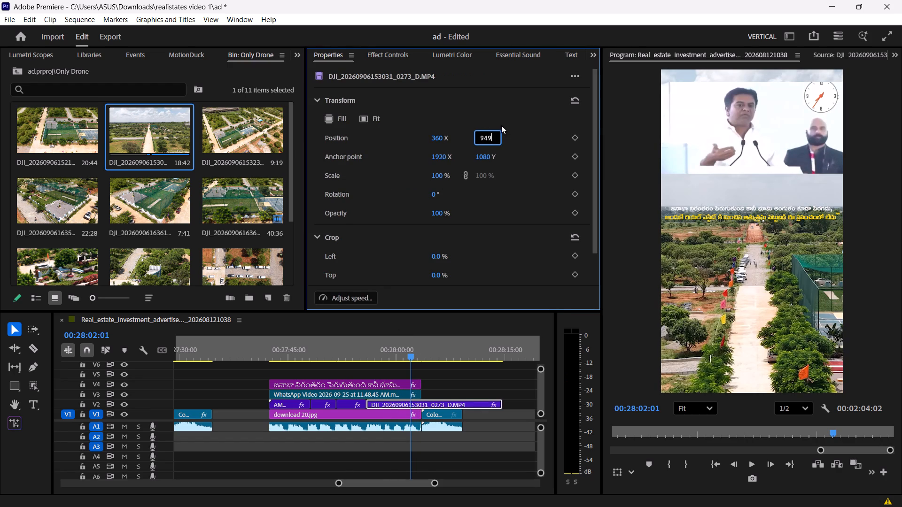
left_click(501, 125)
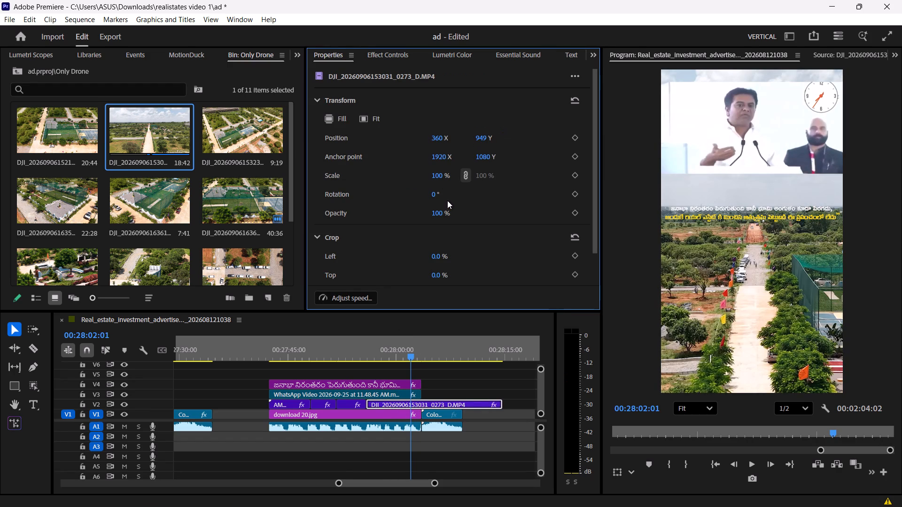
left_click_drag(505, 401, 401, 424)
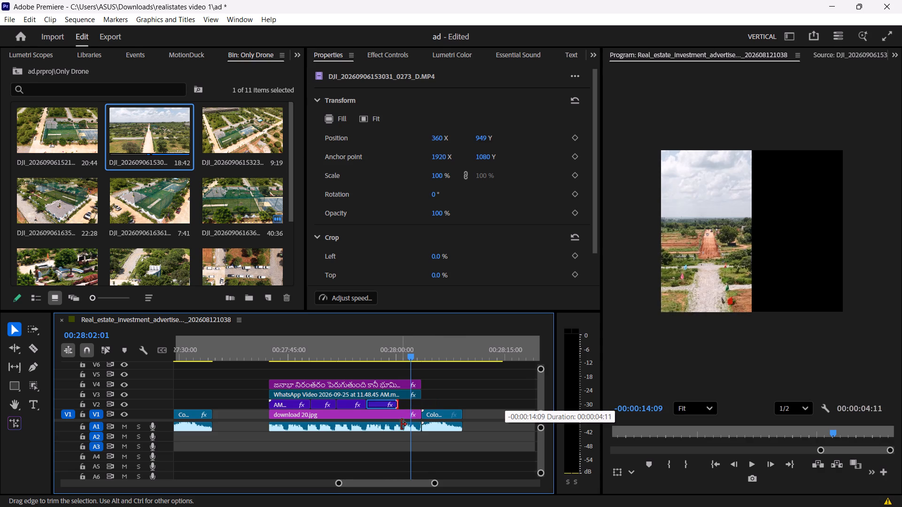
left_click_drag(401, 424, 428, 425)
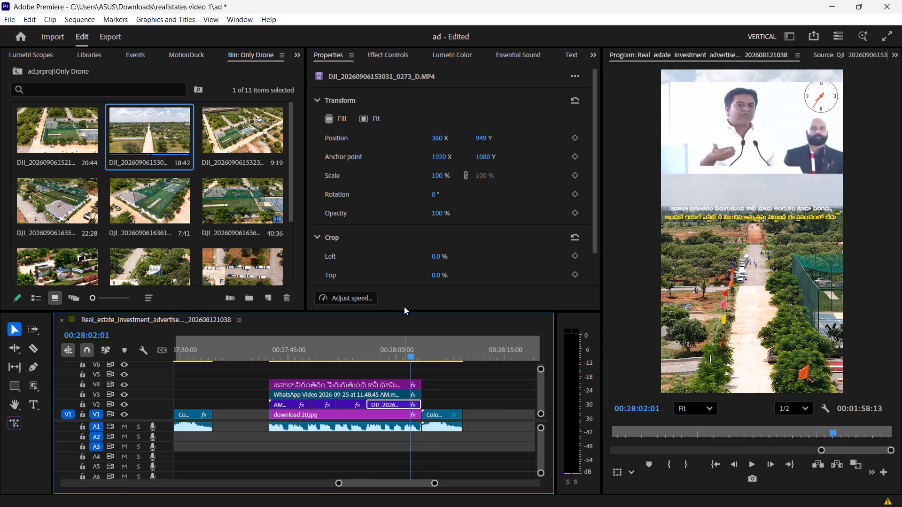
left_click(440, 176)
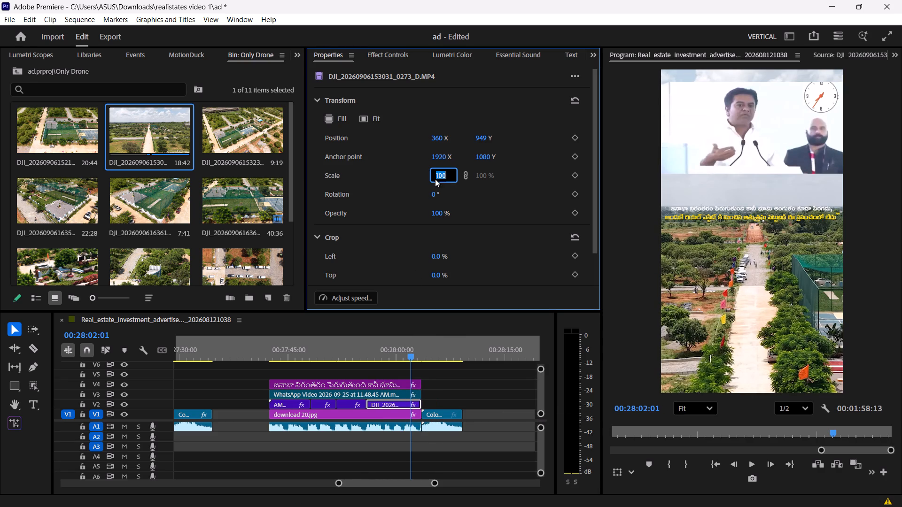
type("20")
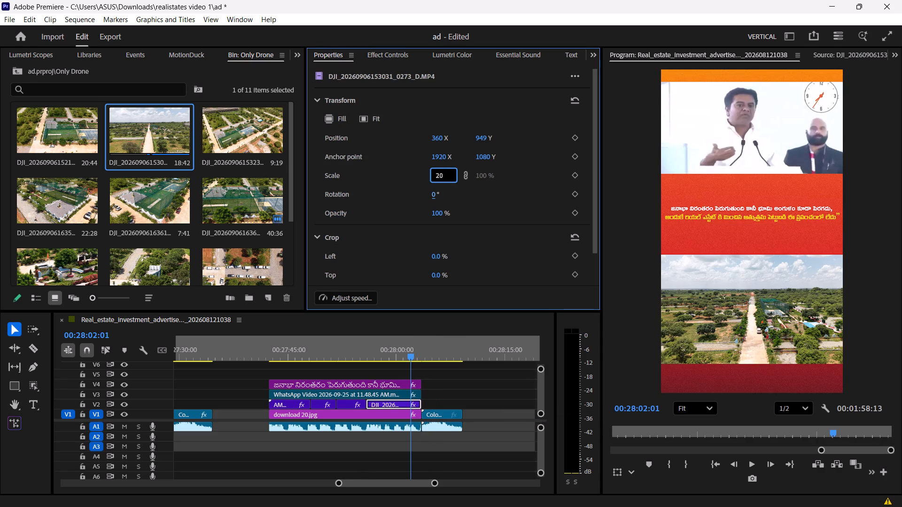
left_click(417, 203)
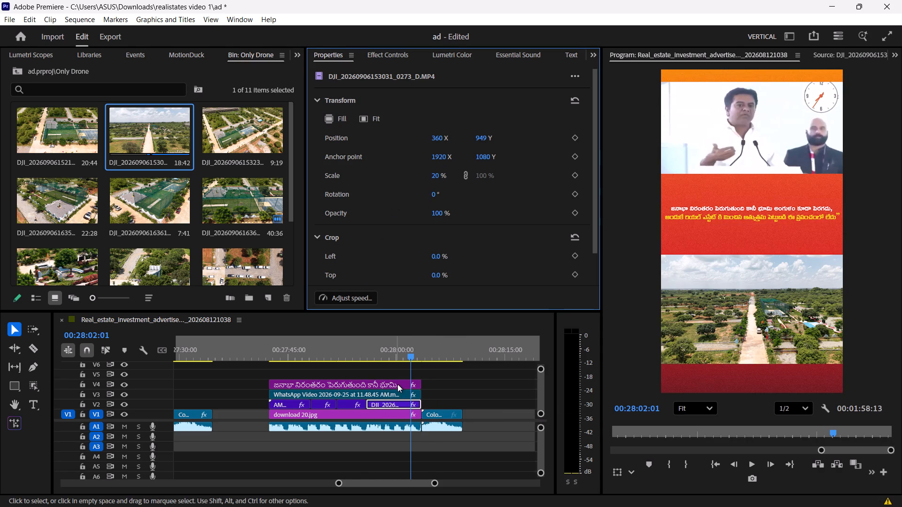
Review the speech section, checking the successive drone shots on V2 and the section's start and end points.
left_click_drag(409, 356, 295, 359)
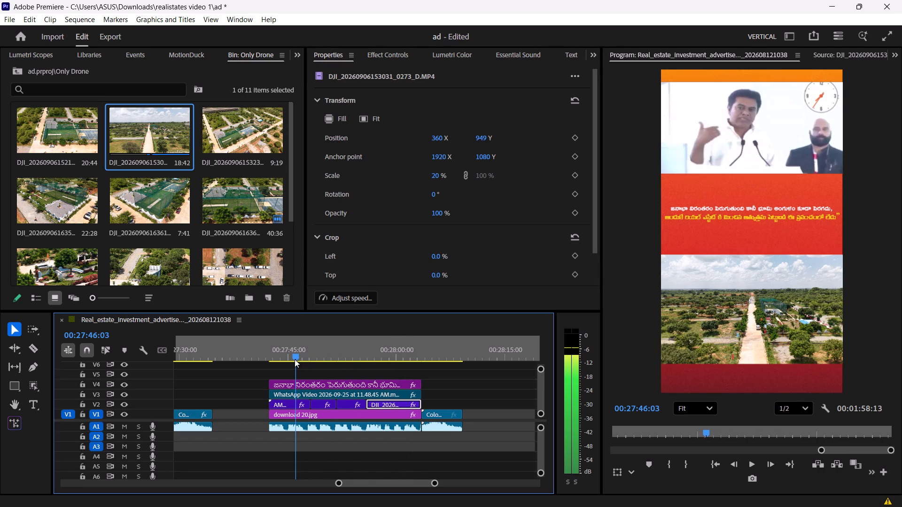
left_click_drag(295, 359, 288, 359)
left_click(303, 369)
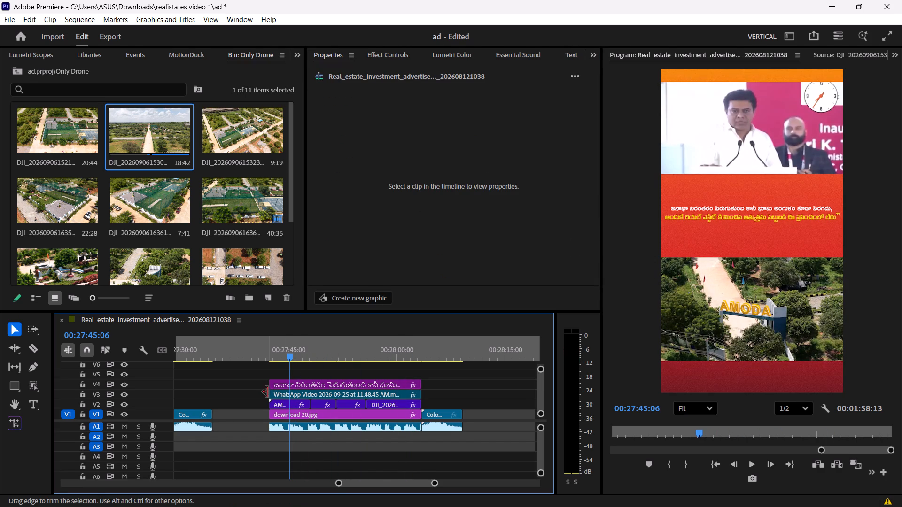
left_click_drag(299, 357, 352, 353)
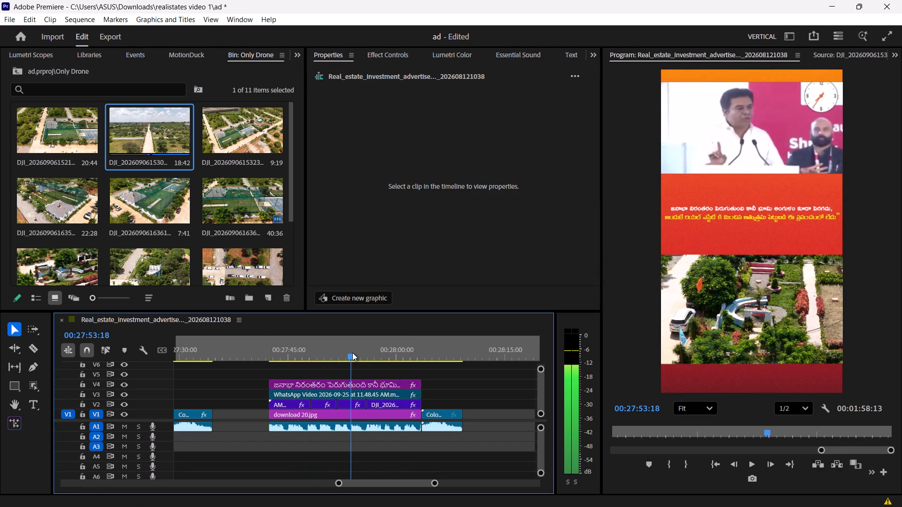
left_click_drag(352, 353, 352, 348)
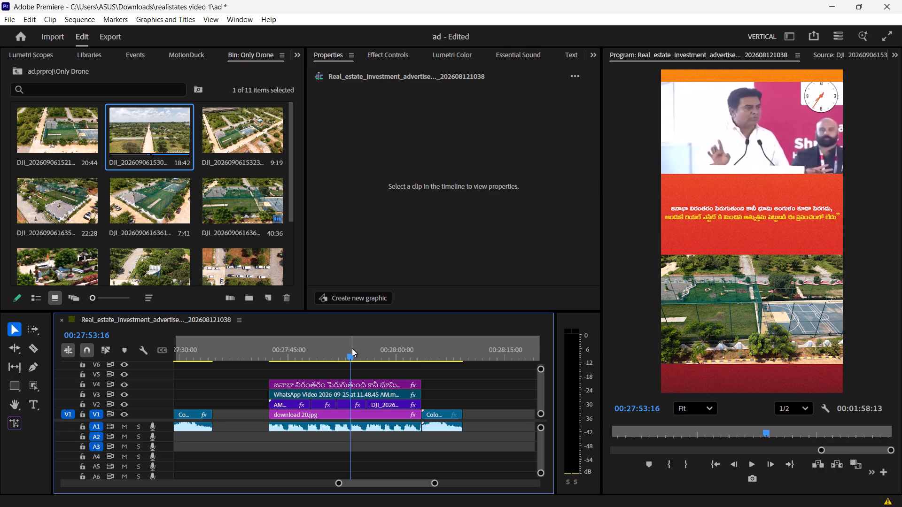
key("Down")
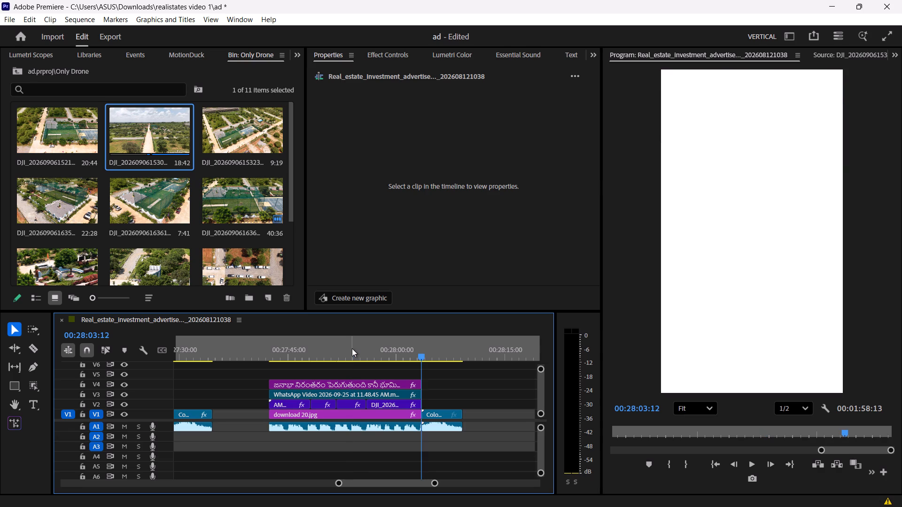
key("Up")
key("Up")
key("Down")
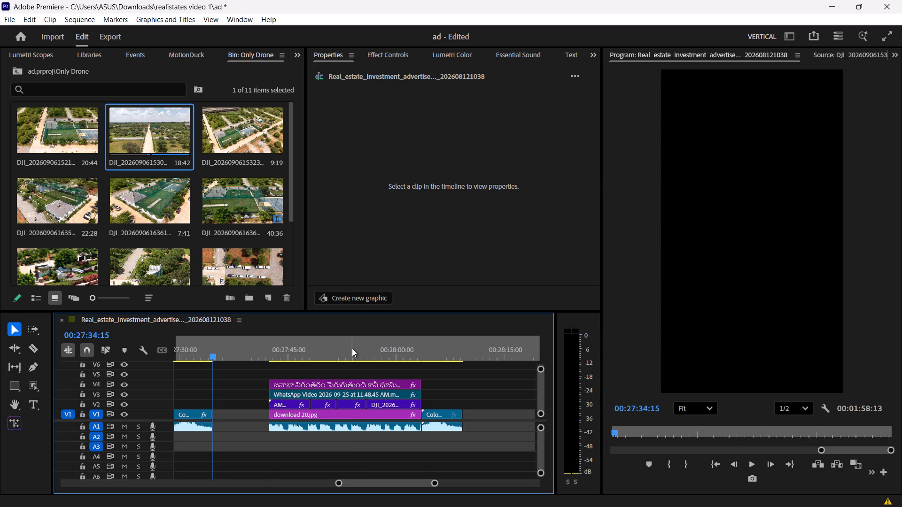
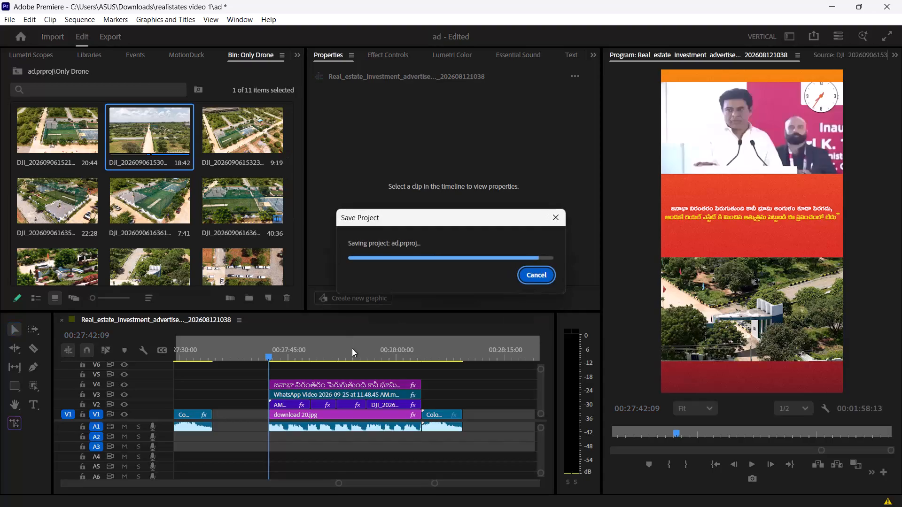
Save the project.
key("ctrl+s")
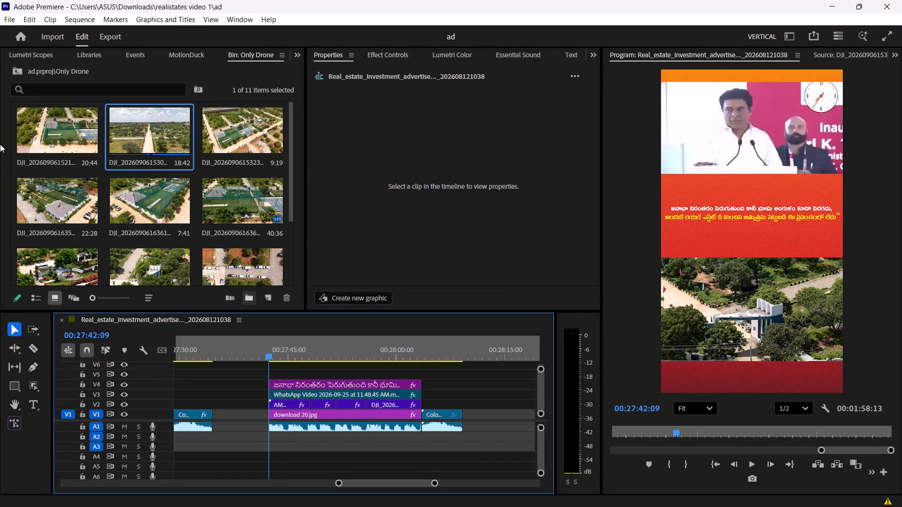
Look through the project's root bin for the logo images and open the png's bin.
left_click(15, 72)
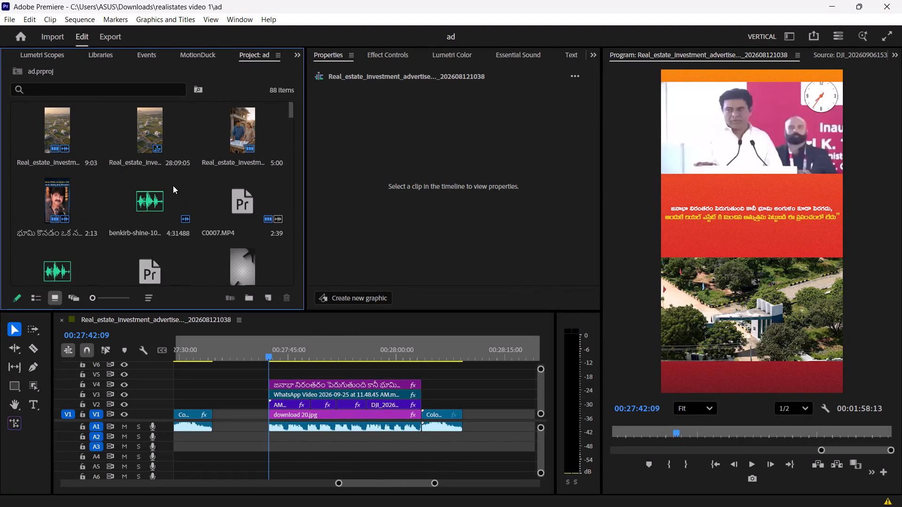
scroll(173, 185, "up", 3)
scroll(173, 185, "down", 6)
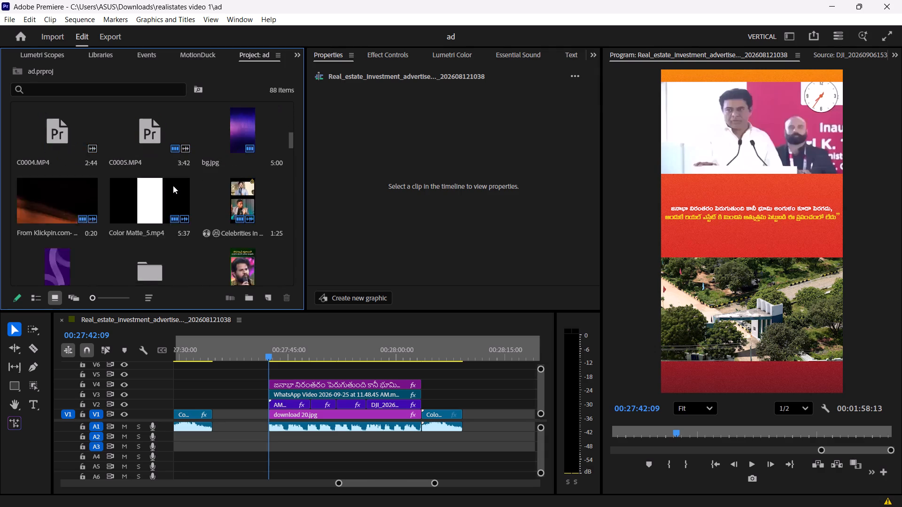
scroll(173, 185, "down", 6)
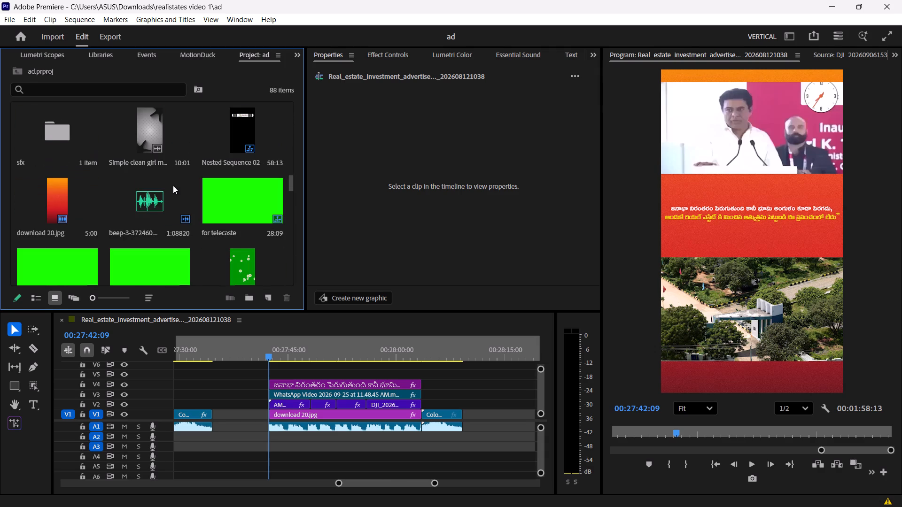
scroll(173, 185, "down", 4)
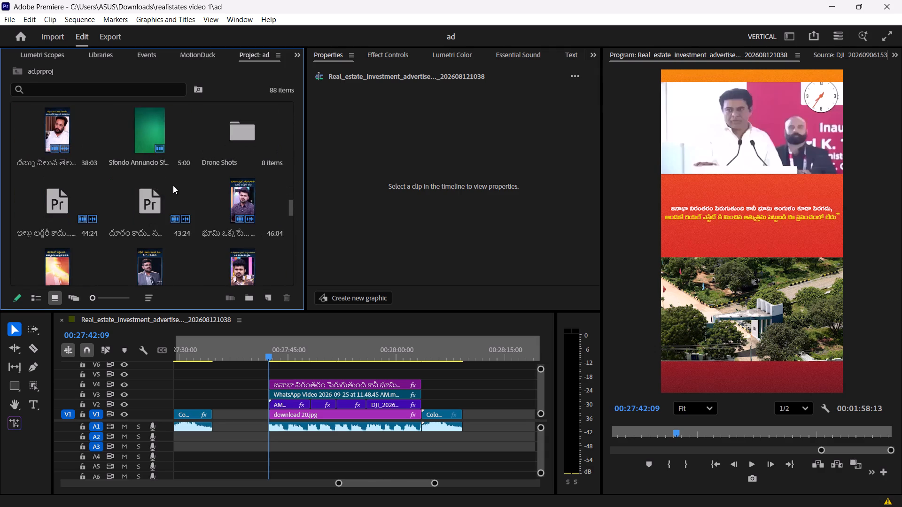
scroll(173, 185, "down", 14)
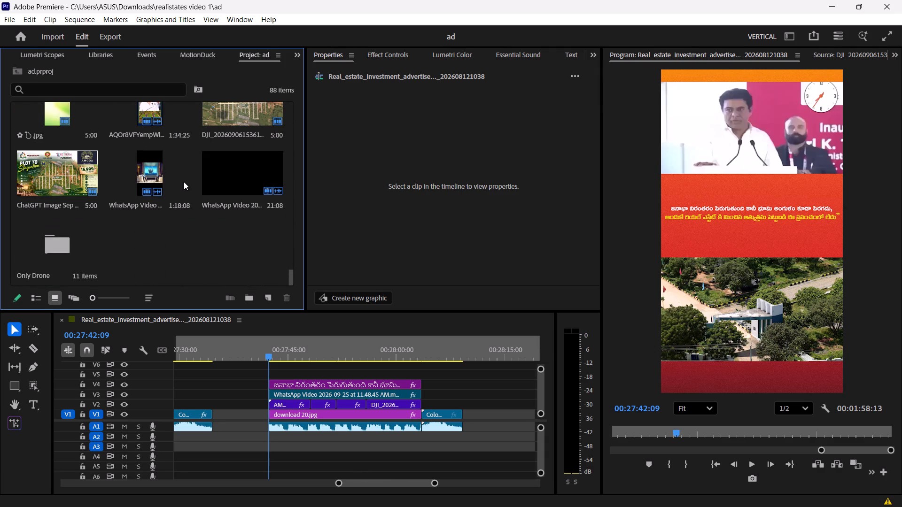
scroll(185, 181, "up", 5)
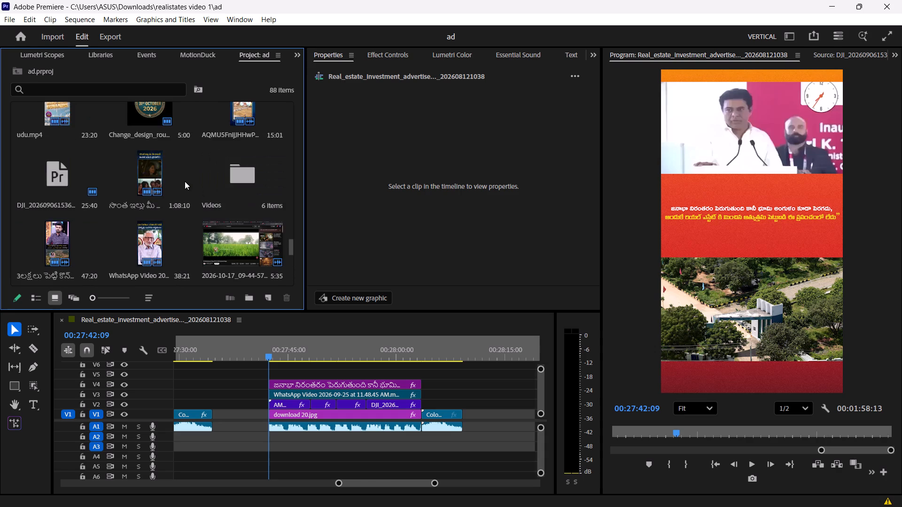
scroll(185, 181, "up", 13)
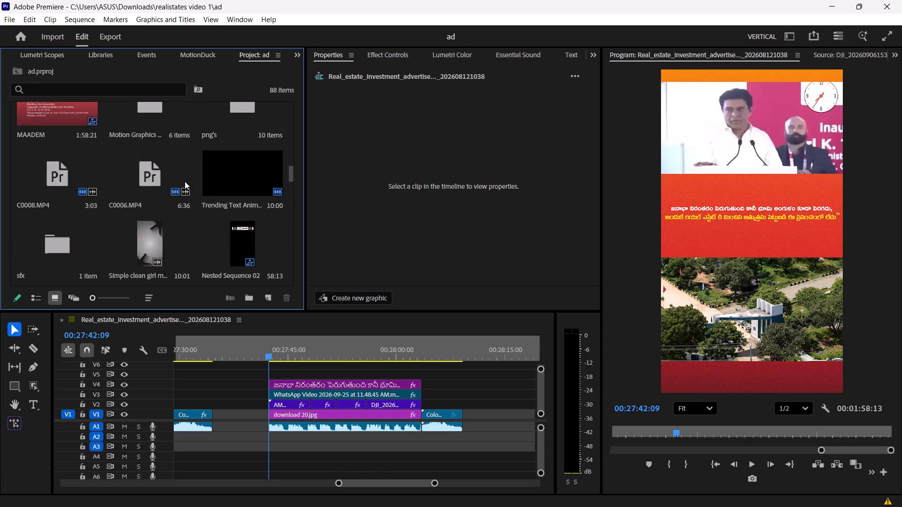
scroll(185, 181, "up", 13)
scroll(185, 181, "down", 2)
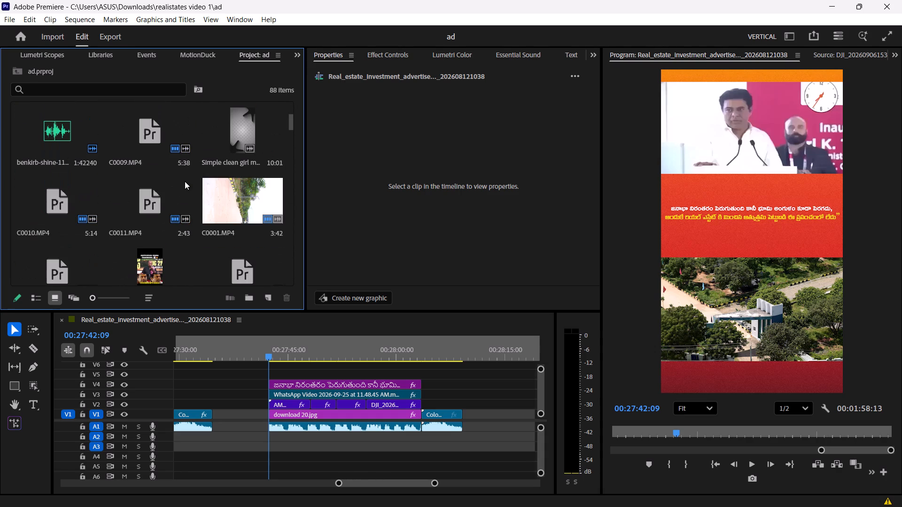
scroll(185, 181, "up", 1)
scroll(185, 181, "down", 2)
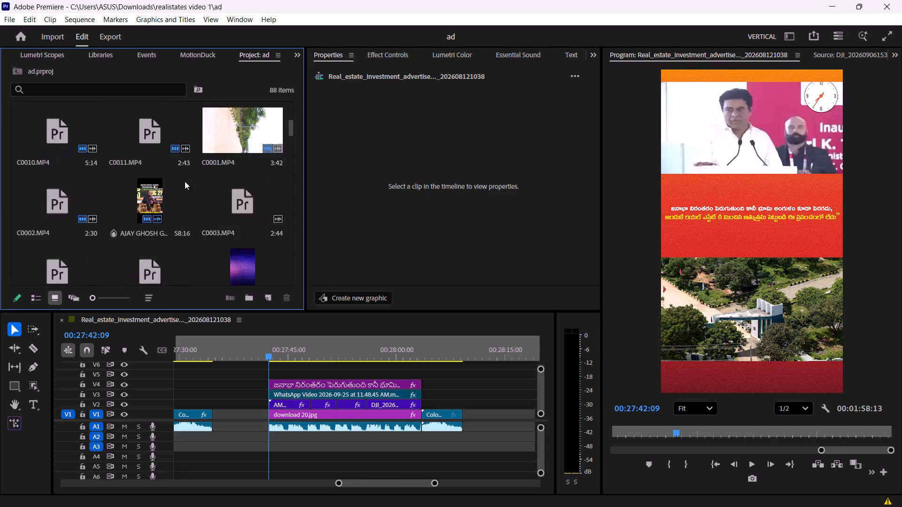
scroll(185, 181, "down", 3)
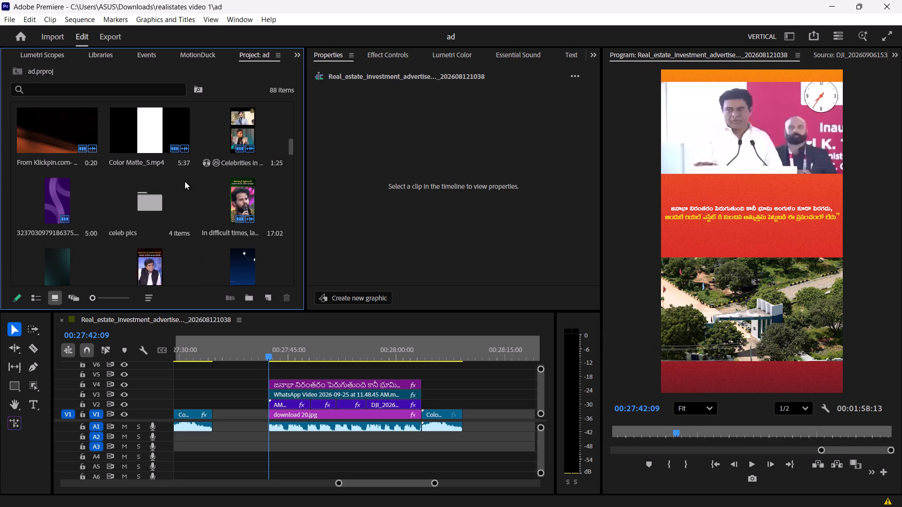
scroll(185, 181, "down", 3)
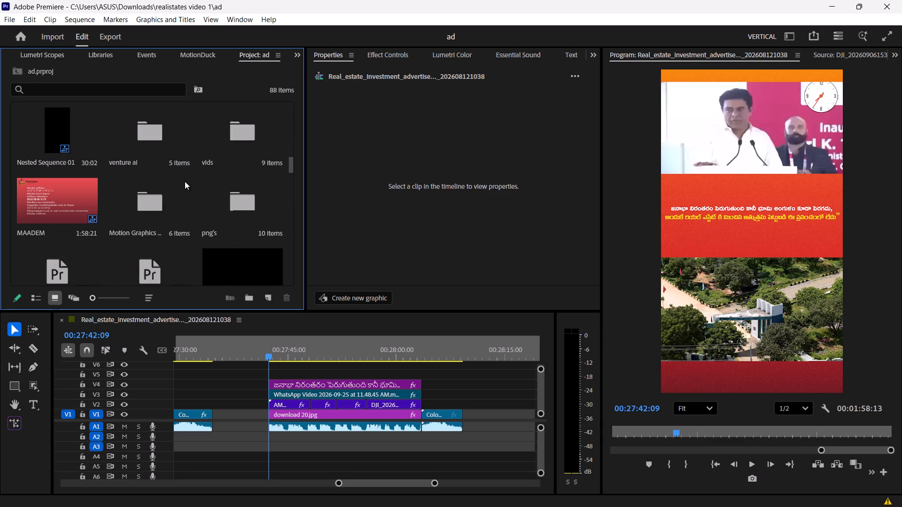
double_click(252, 201)
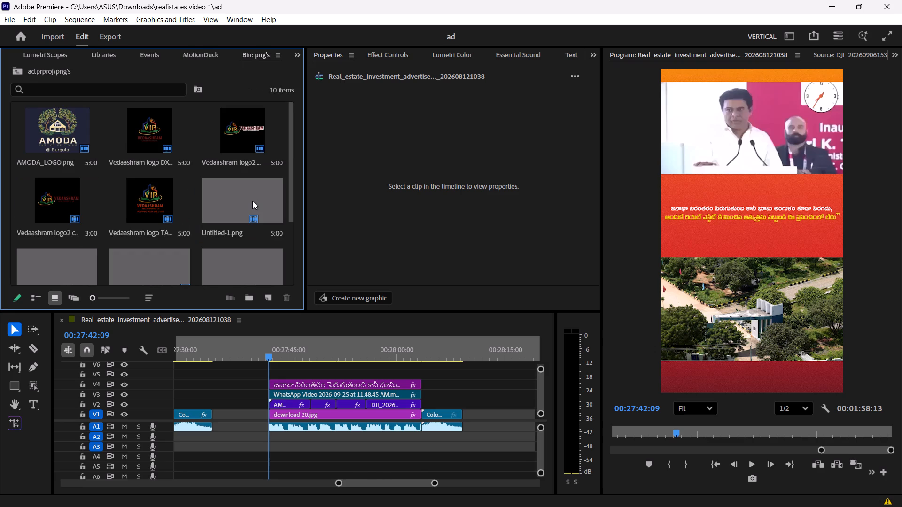
Place Vedaashram logo TAG.png on V5 at the start of the speech section.
scroll(199, 210, "down", 1)
scroll(199, 210, "up", 1)
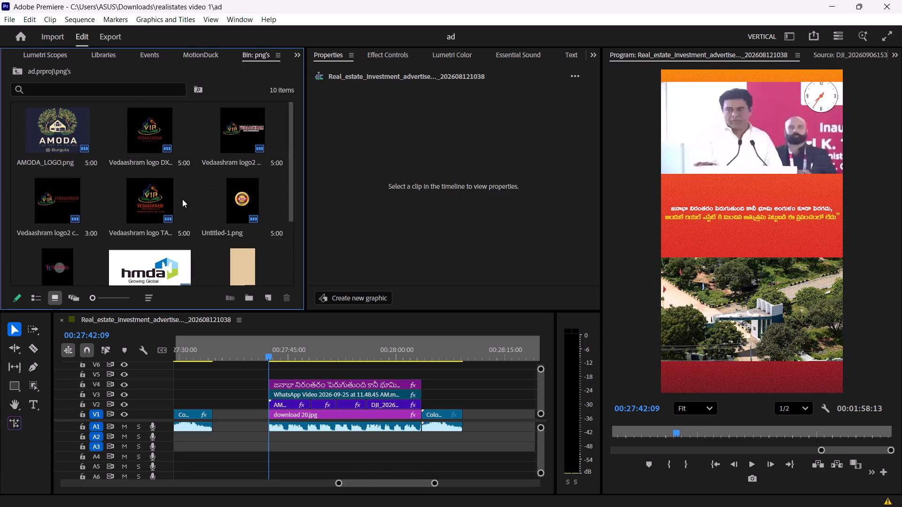
left_click(174, 196)
left_click_drag(154, 197, 293, 372)
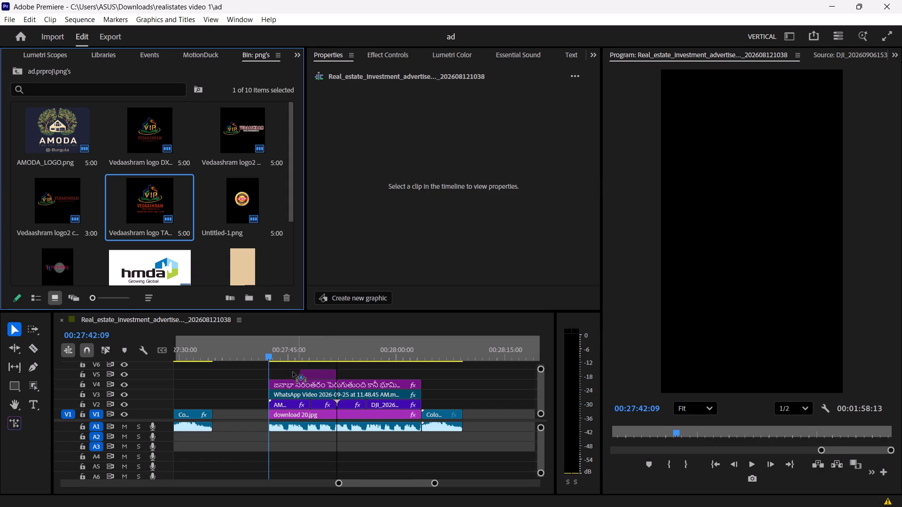
left_click_drag(293, 372, 264, 370)
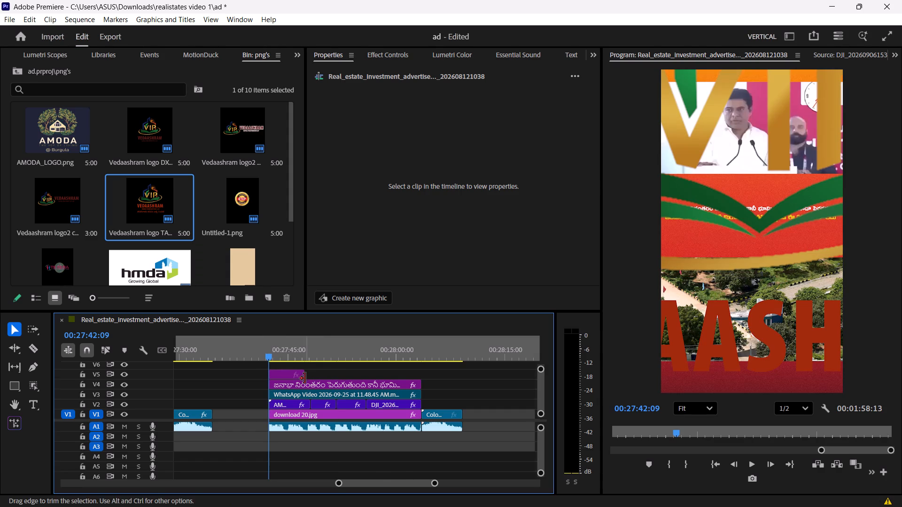
Scale the Vedaashram logo clip on V5 down to about 9.3% around its centre.
left_click(284, 373)
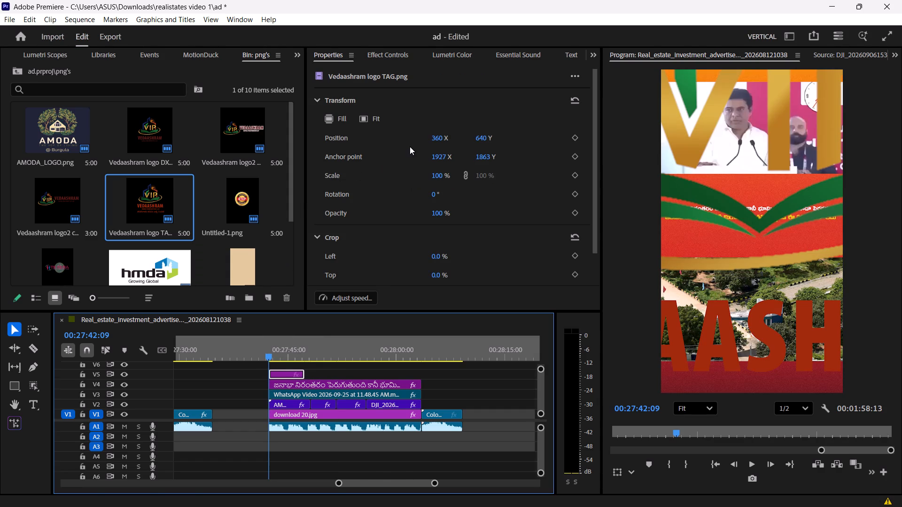
left_click(407, 52)
left_click(365, 120)
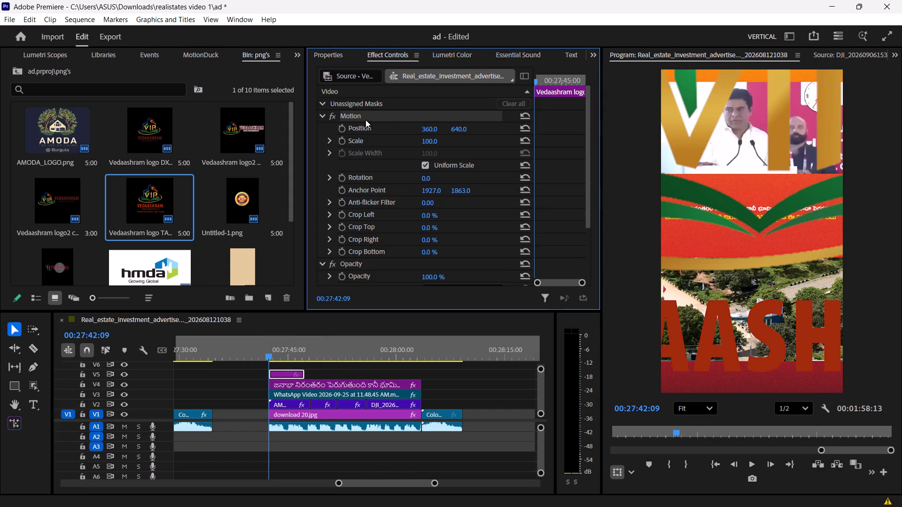
scroll(708, 233, "down", 7)
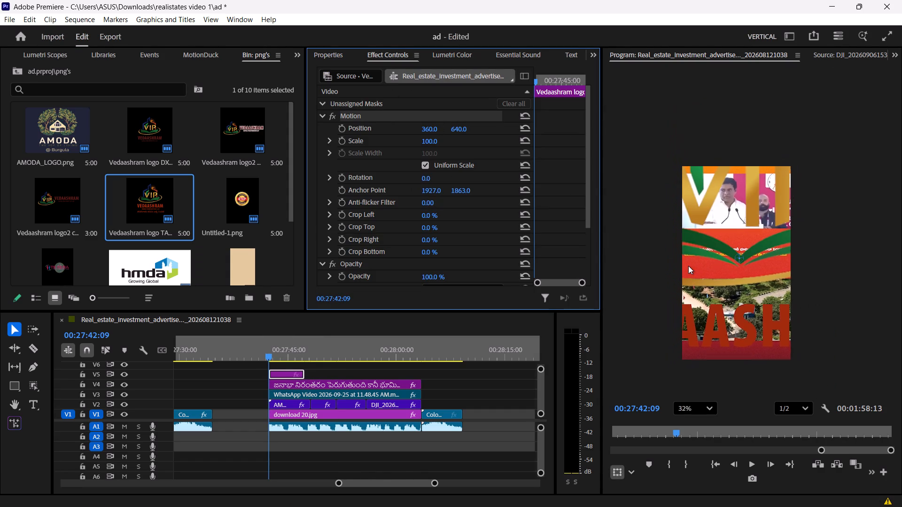
scroll(688, 266, "down", 1)
scroll(755, 218, "down", 8)
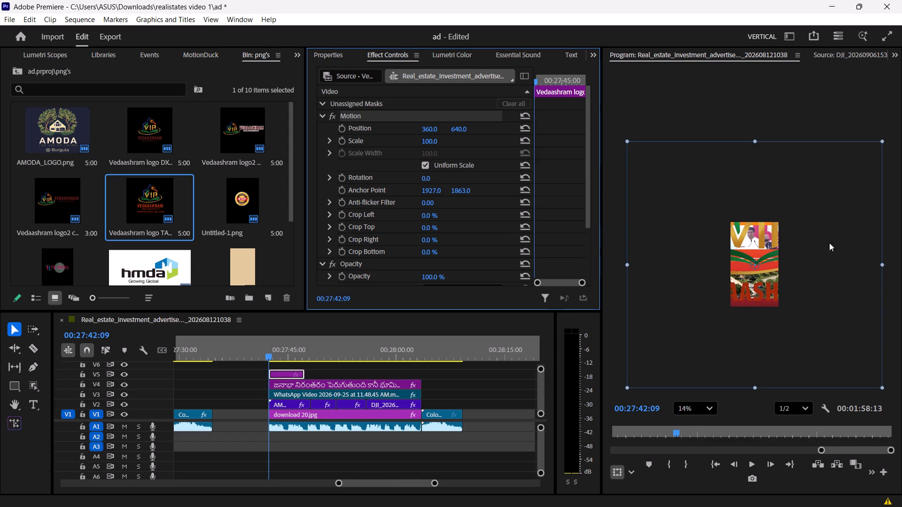
left_click_drag(882, 142, 777, 242)
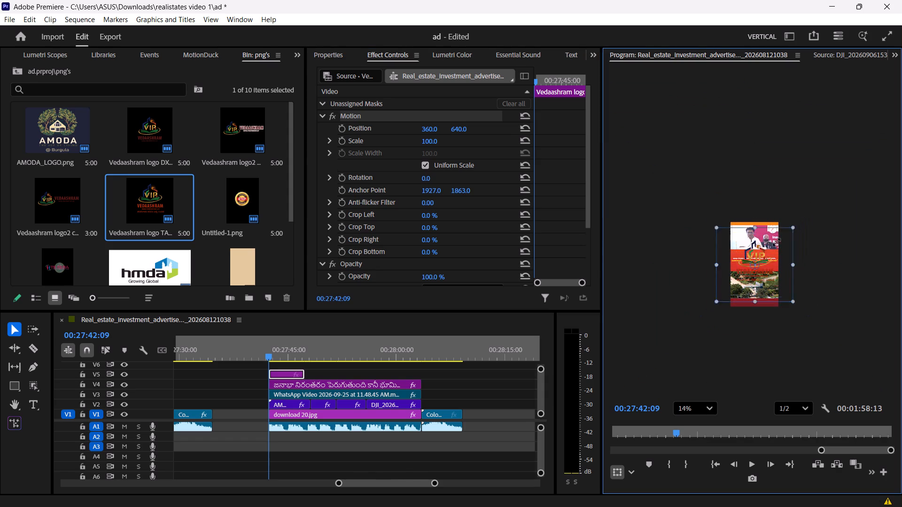
left_click_drag(777, 242, 766, 254)
left_click(687, 411)
left_click(707, 235)
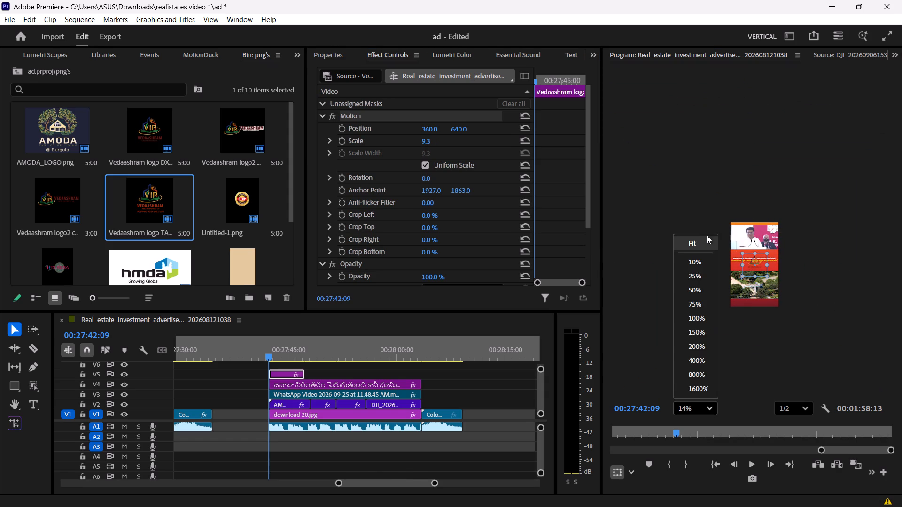
left_click(701, 242)
Move the Vedaashram logo to the red quote area's upper-left corner, at about 86, 466, and shrink it to about 4.9%.
left_click_drag(770, 237, 741, 215)
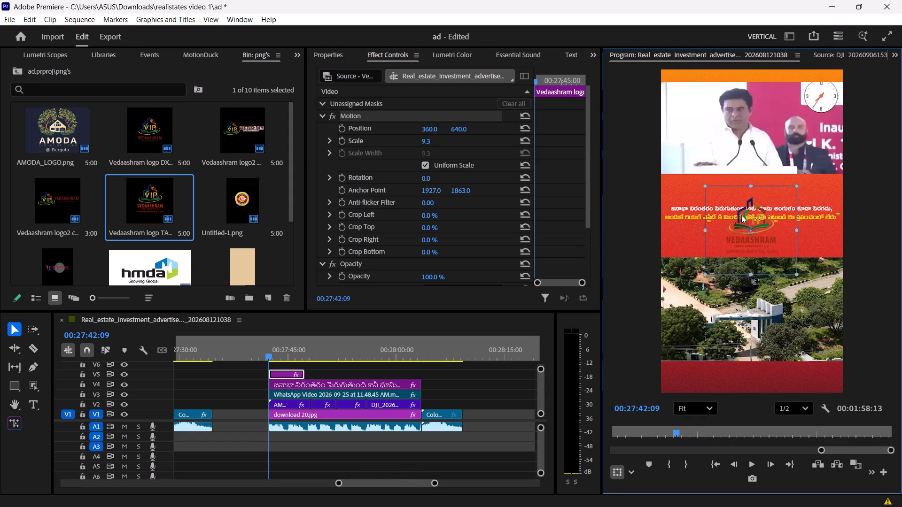
left_click_drag(741, 215, 700, 193)
left_click_drag(730, 184, 717, 184)
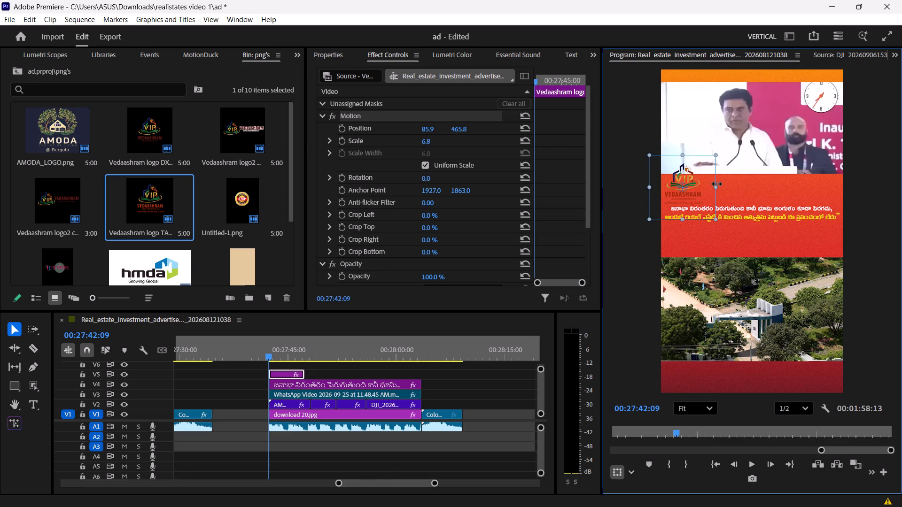
left_click_drag(717, 184, 701, 185)
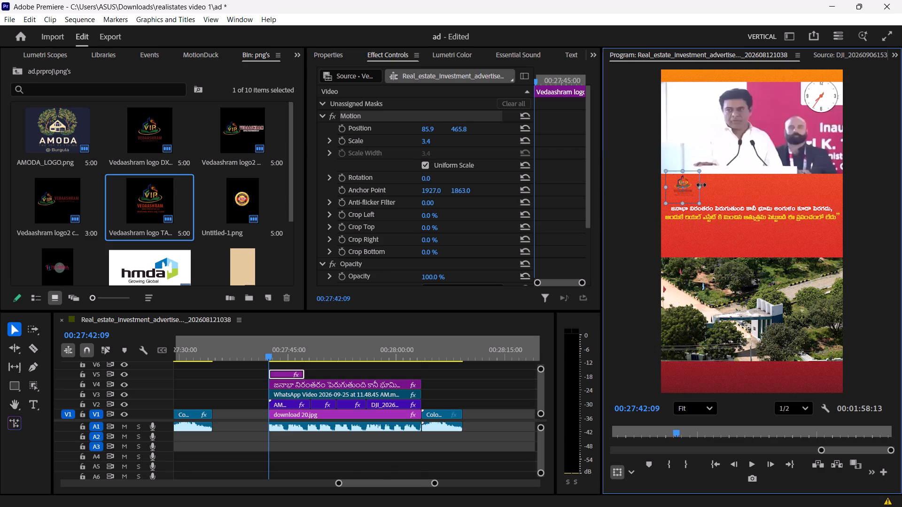
left_click_drag(701, 185, 708, 185)
Fine-tune the Vedaashram logo's position just above the Telugu quote's left end, at about 71, 486.
left_click_drag(694, 194, 688, 200)
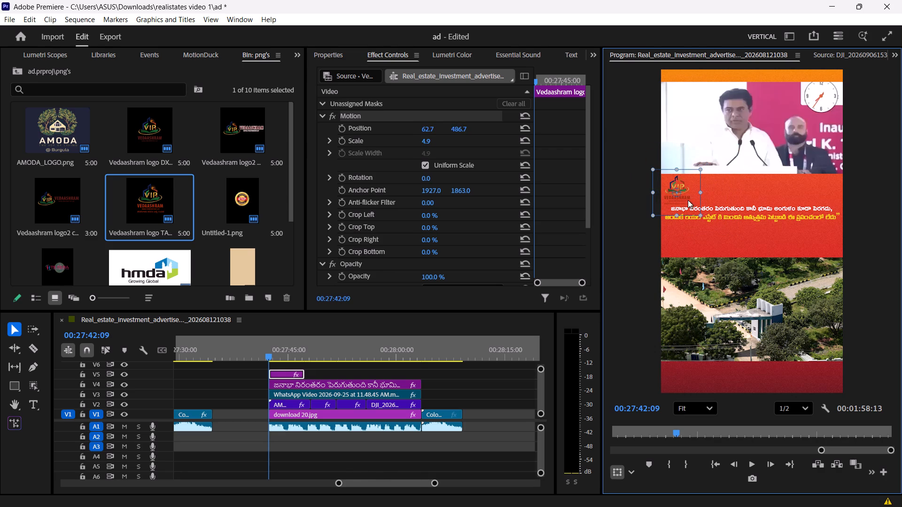
left_click_drag(688, 200, 692, 198)
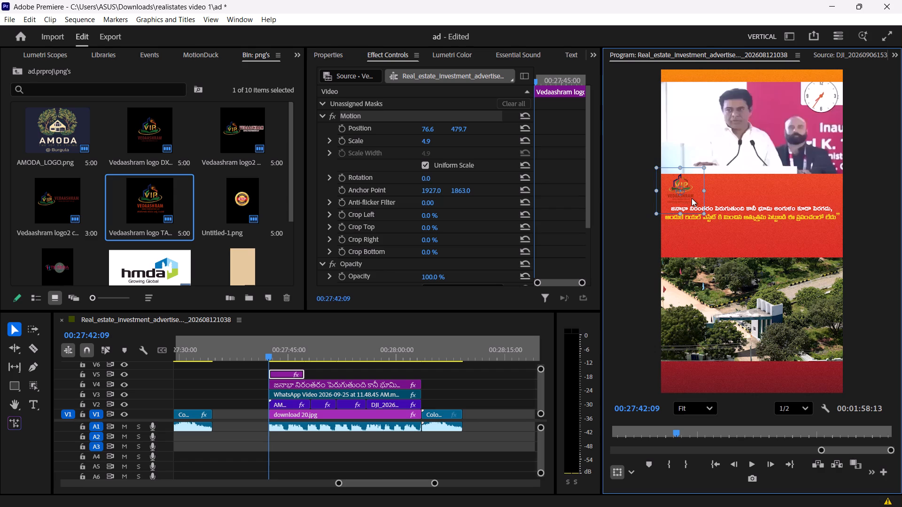
left_click_drag(692, 198, 692, 200)
scroll(669, 204, "up", 11)
scroll(648, 192, "down", 8)
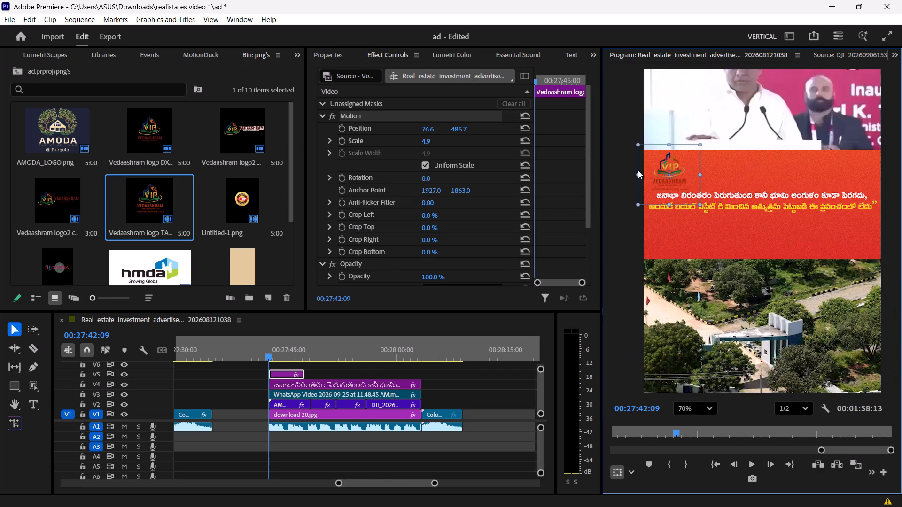
scroll(630, 135, "up", 12)
scroll(729, 240, "up", 3)
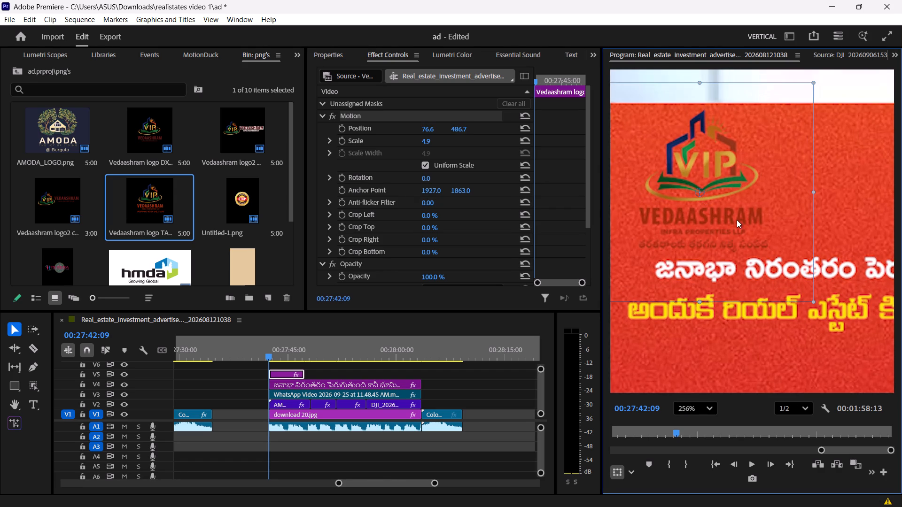
scroll(737, 220, "down", 4)
left_click_drag(758, 187, 754, 186)
scroll(707, 208, "down", 14)
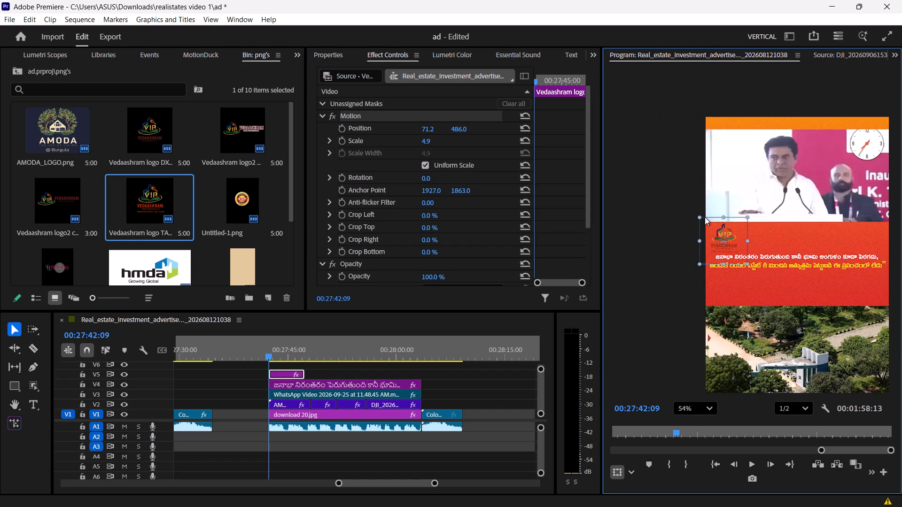
scroll(705, 217, "down", 6)
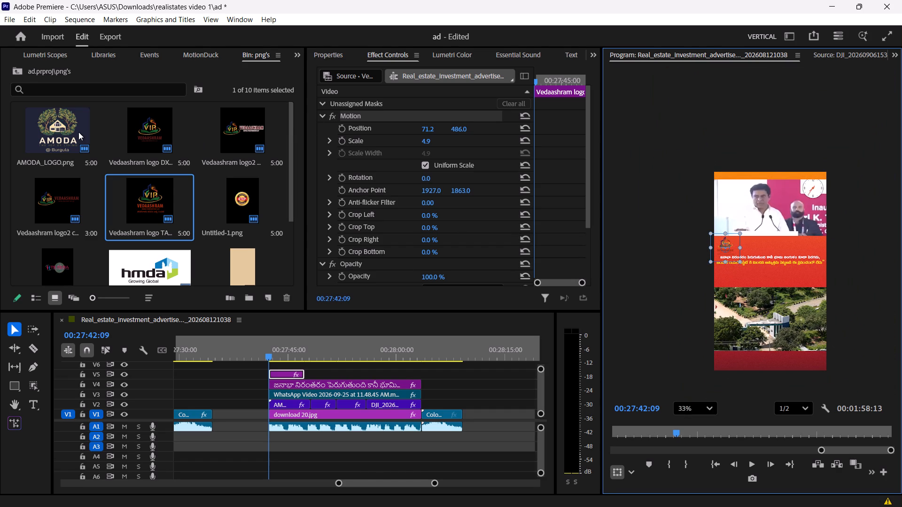
Place AMODA_LOGO.png on V6 at the start of the speech section, above the Vedaashram logo clip.
left_click(78, 132)
left_click_drag(66, 132, 281, 346)
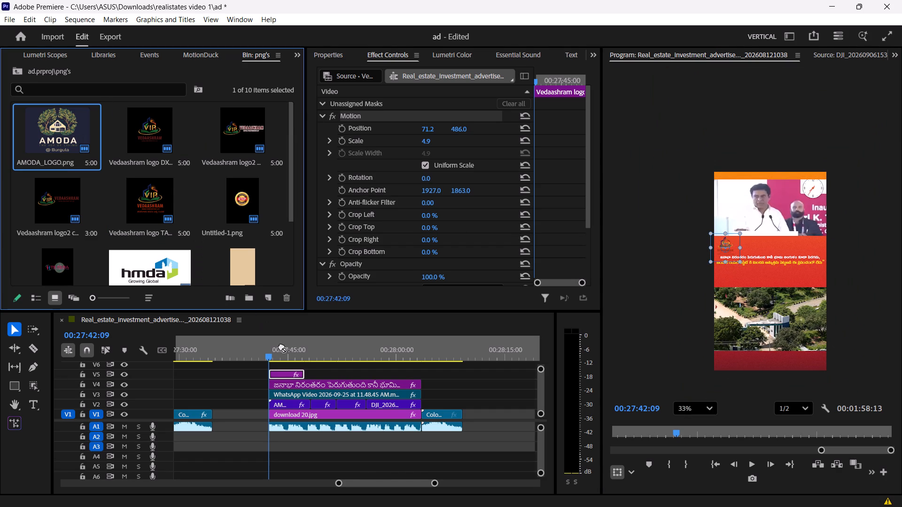
left_click_drag(281, 346, 271, 366)
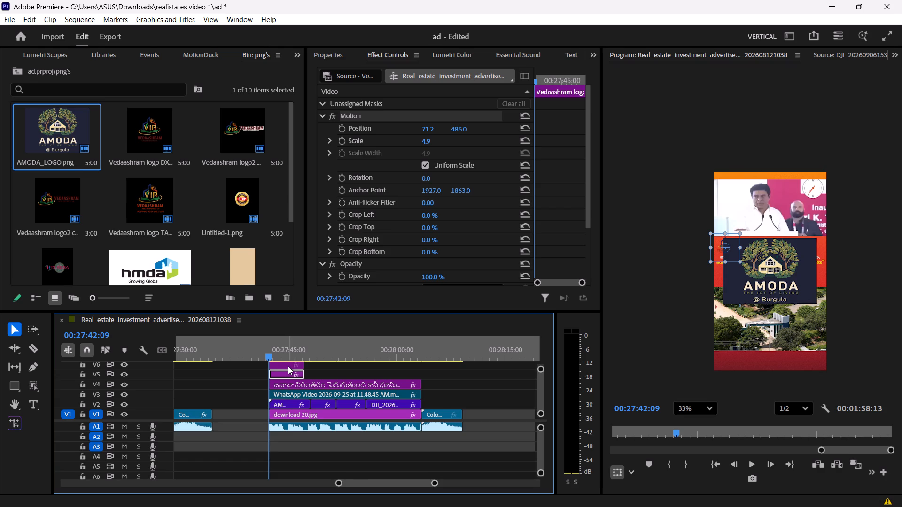
Scale the AMODA logo clip on V6 down to about 20.3% around its centre.
left_click(288, 366)
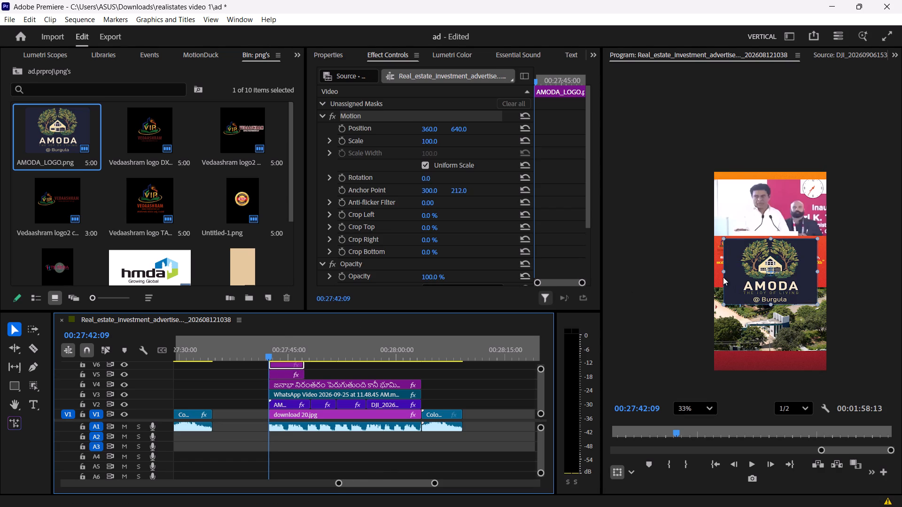
left_click_drag(723, 270, 770, 275)
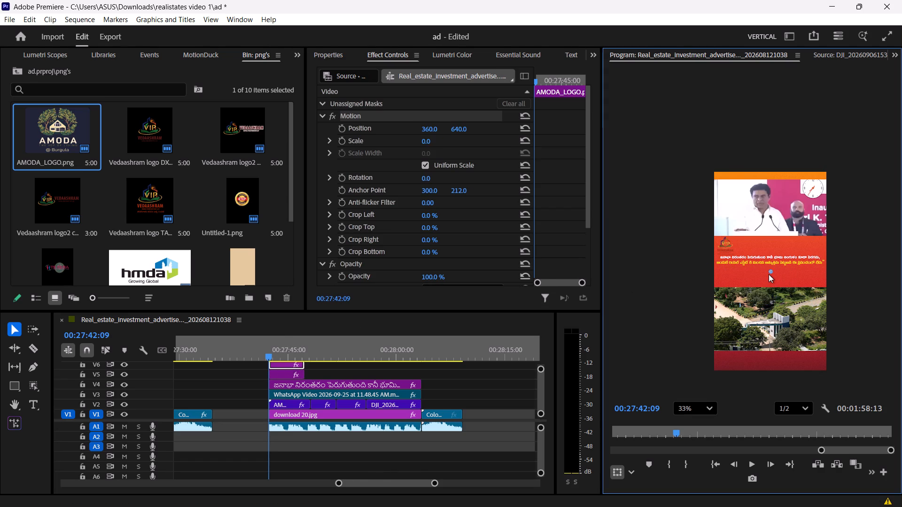
scroll(769, 274, "up", 5)
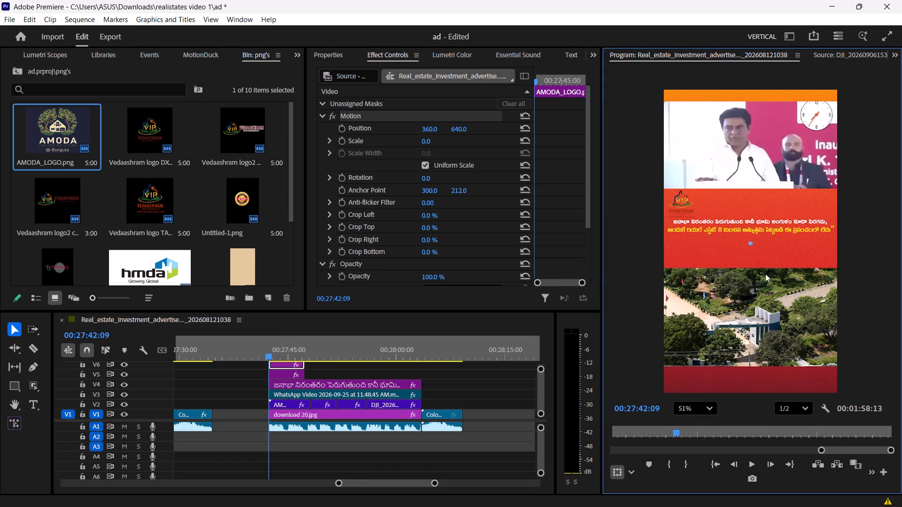
key("ctrl+z")
left_click_drag(824, 247, 802, 248)
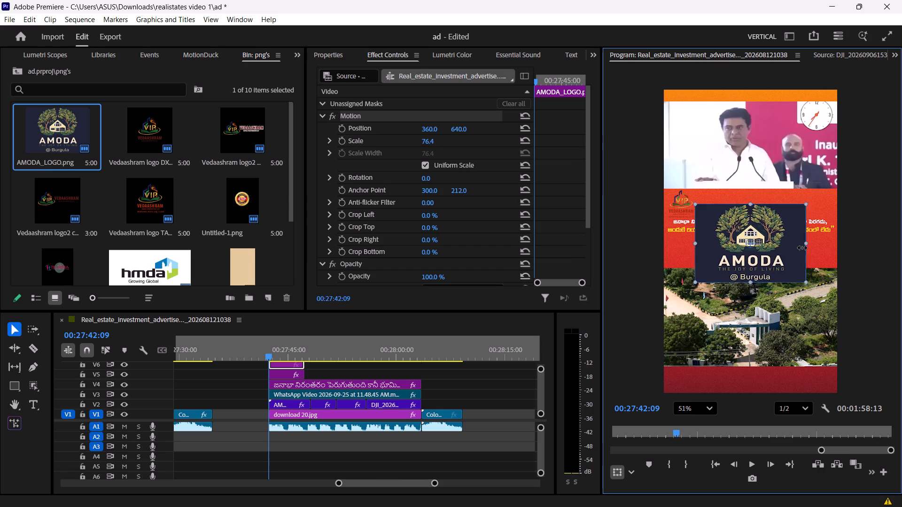
left_click_drag(802, 248, 766, 254)
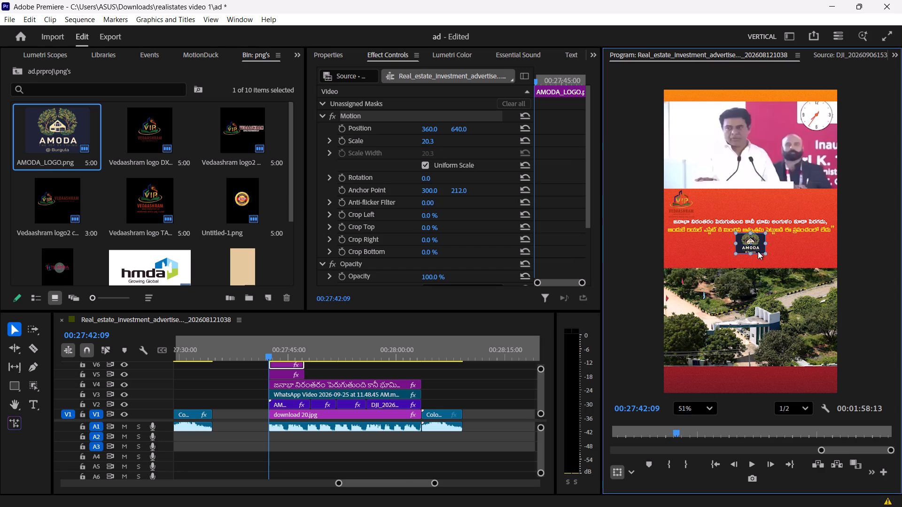
Move the AMODA logo to the red quote area's upper-right corner, at about 649, 465.
left_click_drag(758, 251, 826, 215)
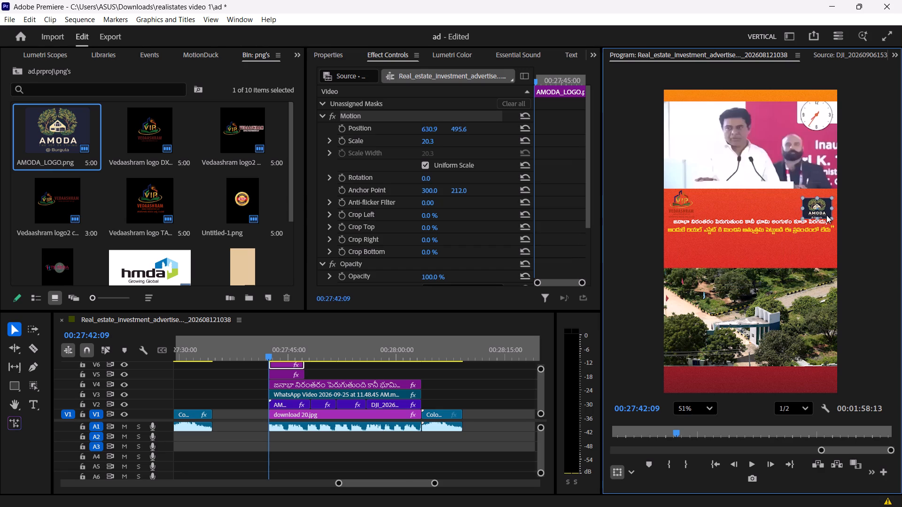
left_click_drag(826, 215, 825, 212)
scroll(834, 182, "up", 7)
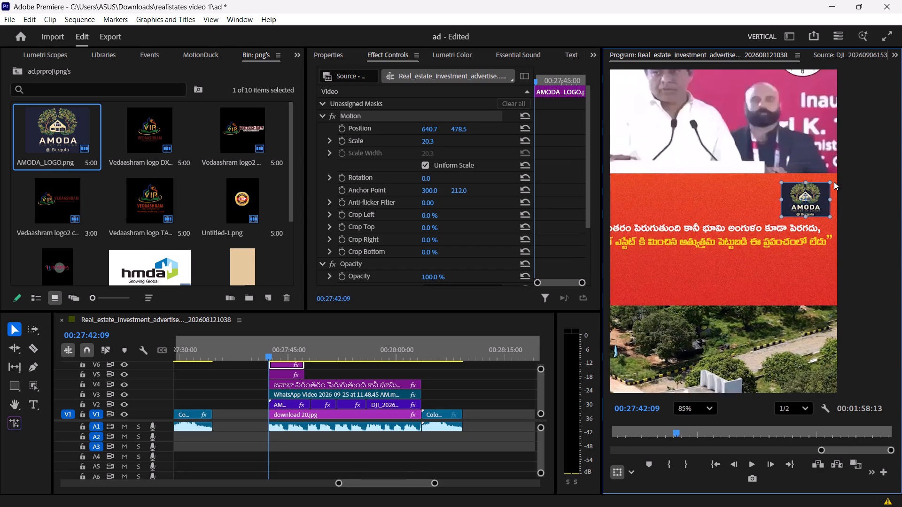
scroll(834, 182, "up", 5)
left_click_drag(795, 199, 800, 190)
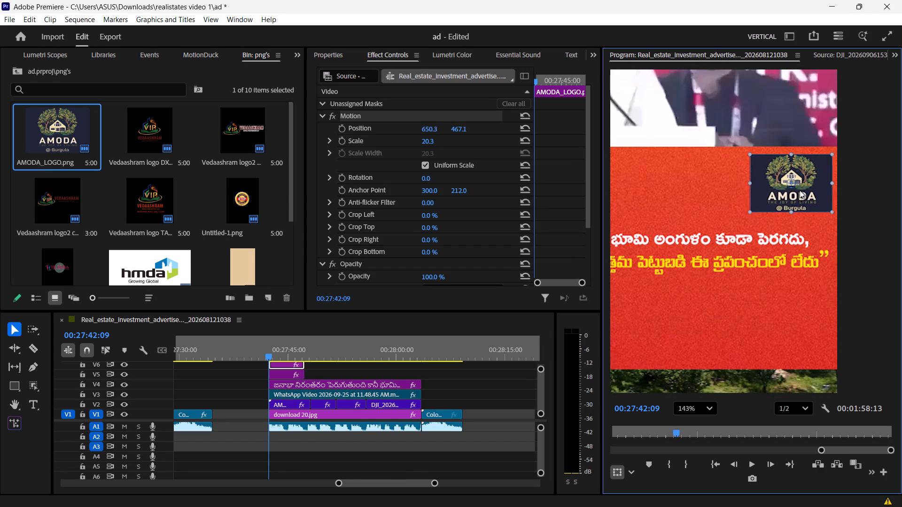
left_click_drag(800, 190, 801, 190)
Move the Vedaashram and AMODA logo clips together up one track, to V6 and V7.
scroll(683, 188, "down", 2)
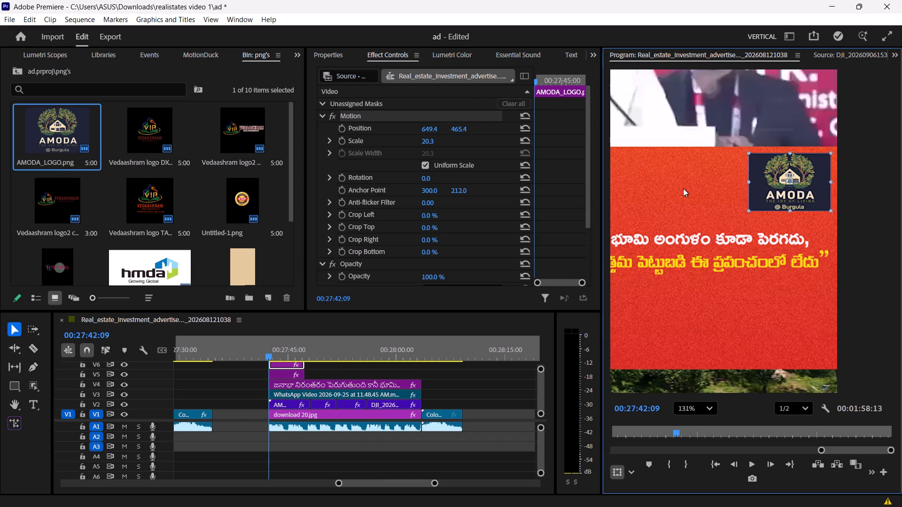
scroll(683, 188, "down", 6)
scroll(815, 155, "down", 11)
scroll(740, 199, "up", 3)
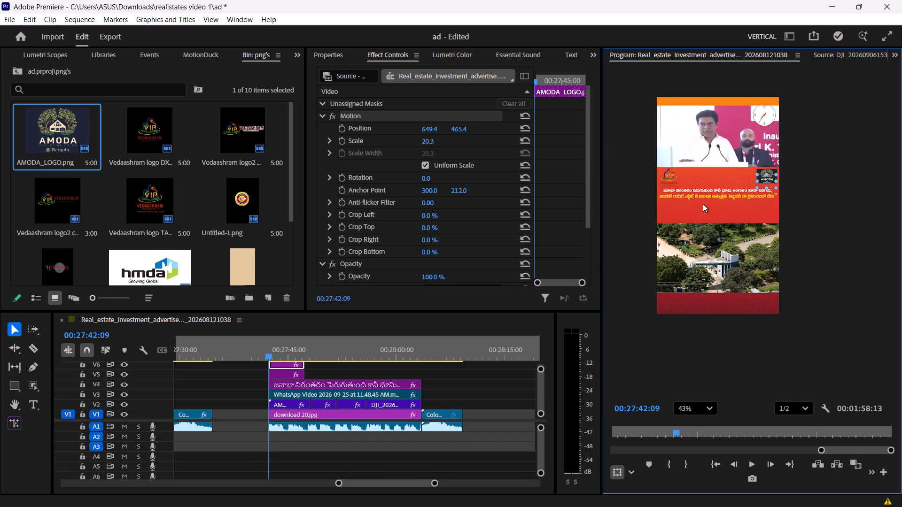
scroll(703, 204, "up", 6)
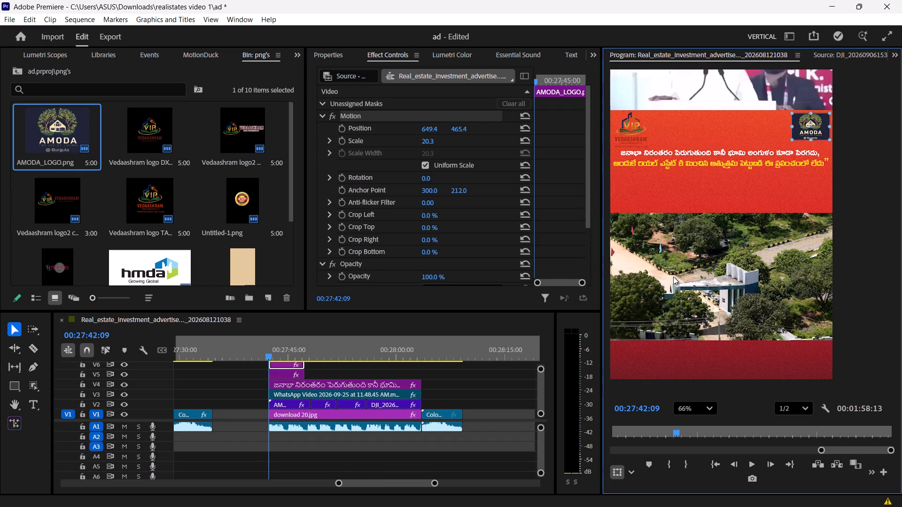
scroll(322, 375, "up", 2, "ctrl")
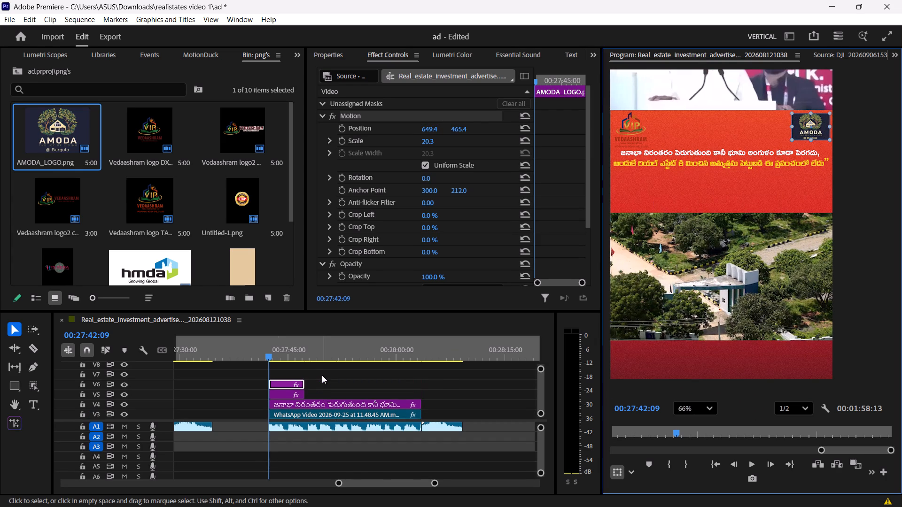
left_click_drag(324, 375, 271, 399)
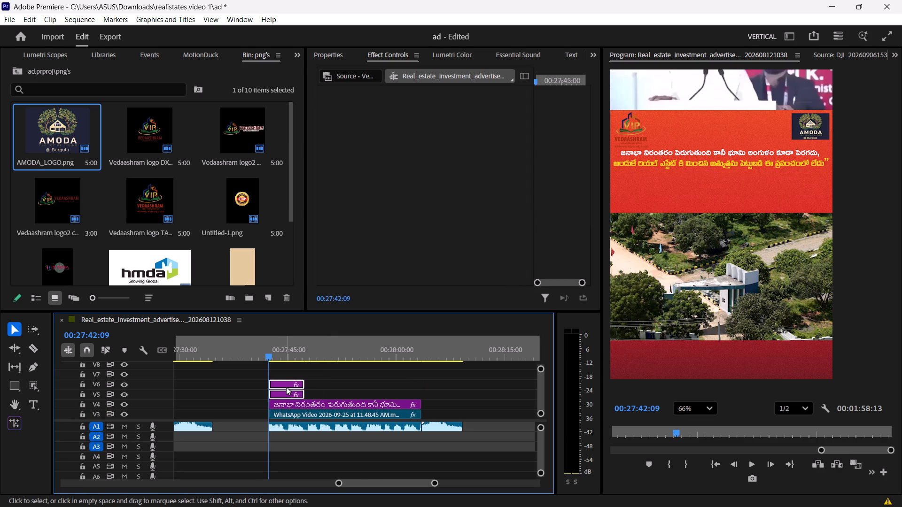
left_click_drag(286, 387, 288, 372)
Duplicate the preceding section's white Graphic clip from V4 onto V5 at the start of the speech section.
scroll(362, 374, "down", 3, "ctrl")
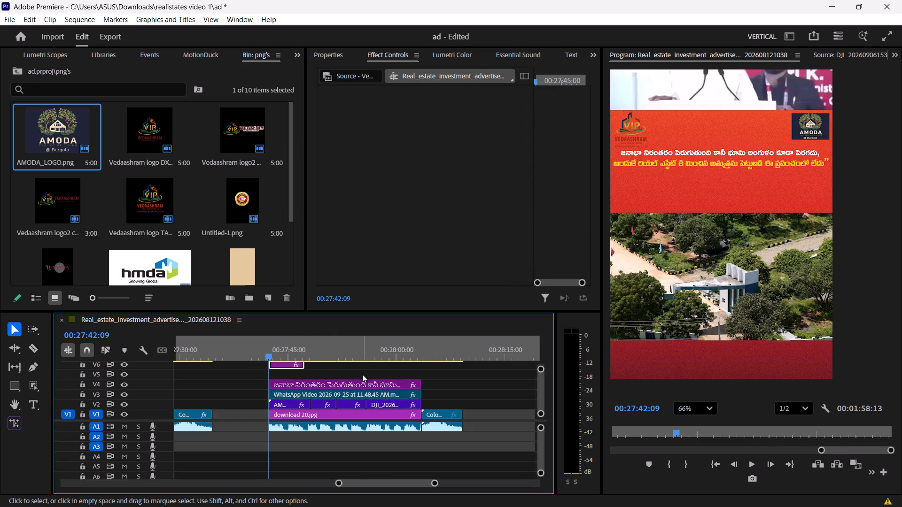
scroll(362, 374, "down", 5, "ctrl")
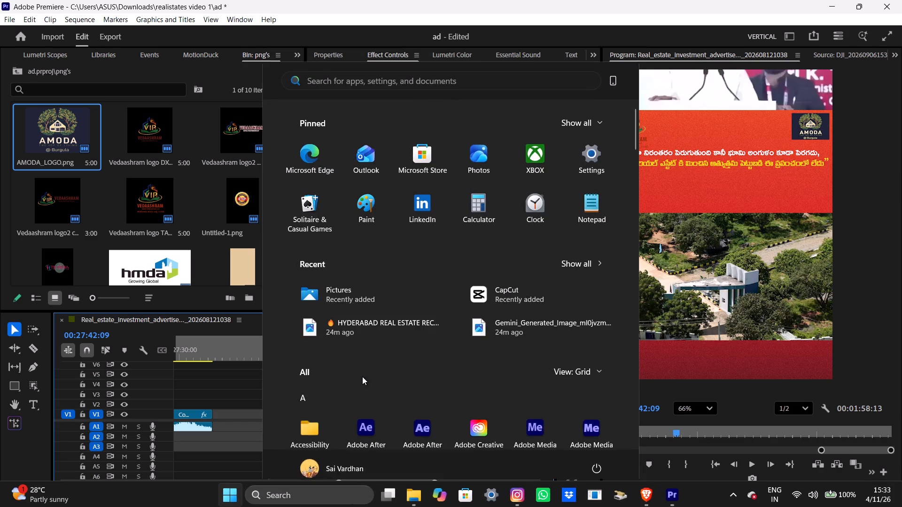
scroll(355, 386, "down", 11, "alt")
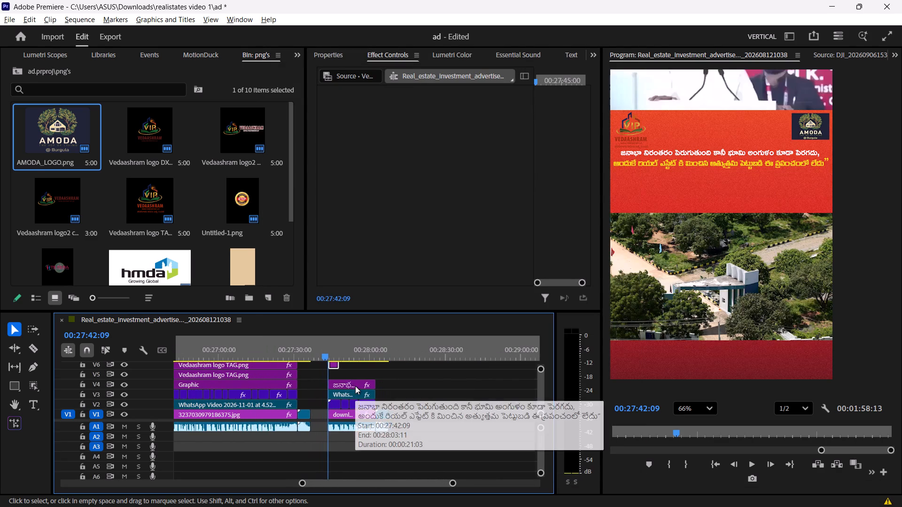
scroll(355, 386, "down", 1, "alt")
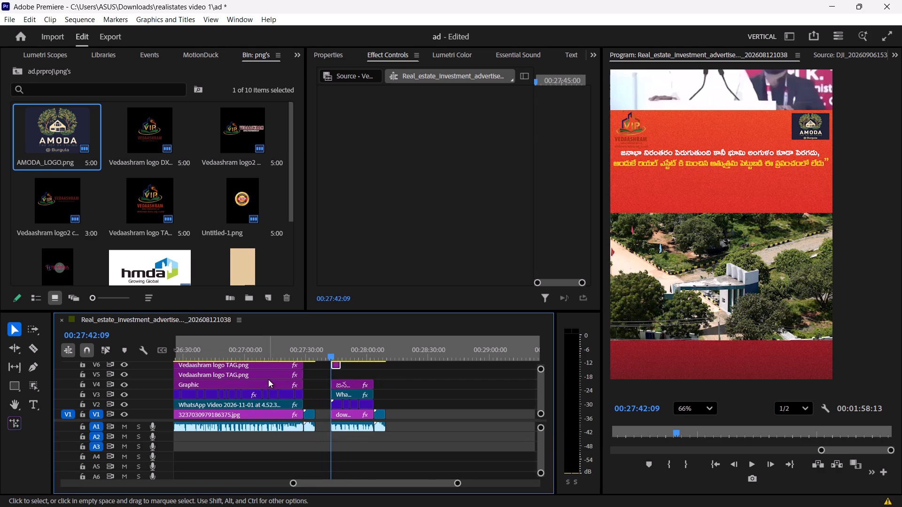
left_click(268, 379)
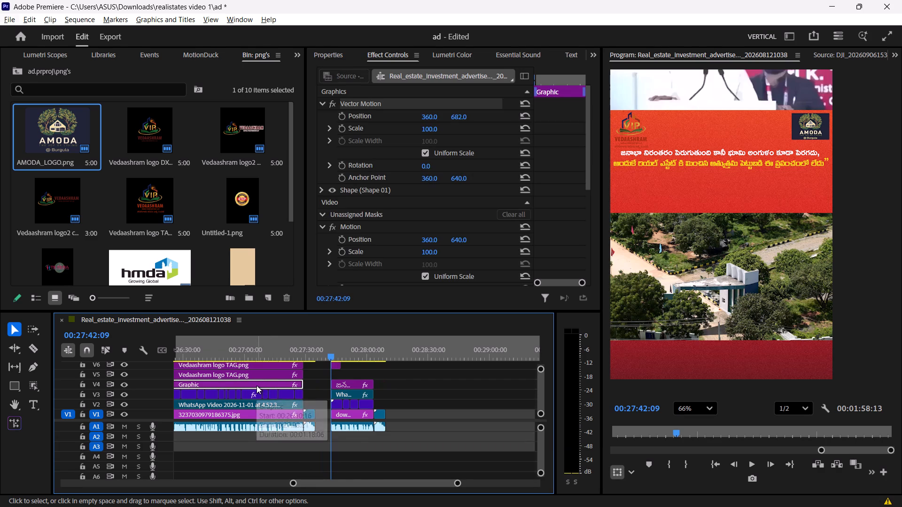
left_click_drag(257, 385, 450, 372, "alt")
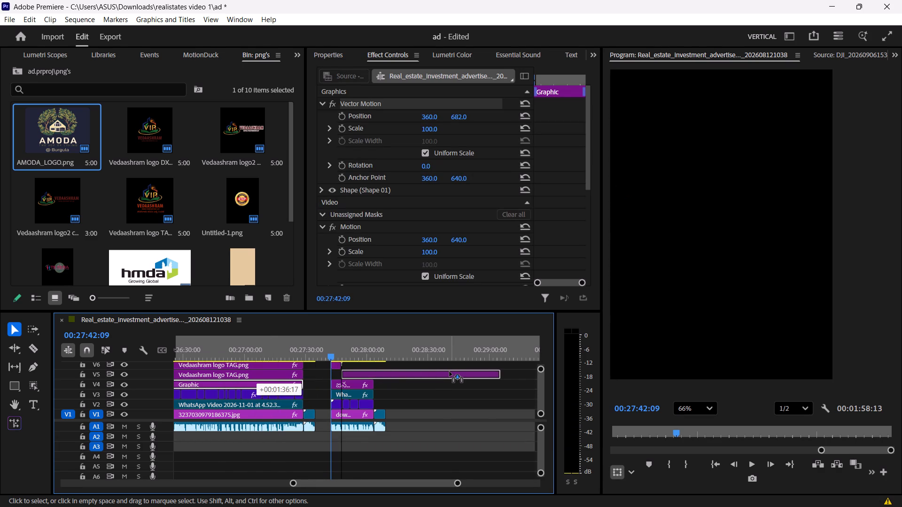
left_click_drag(450, 372, 443, 372, "alt")
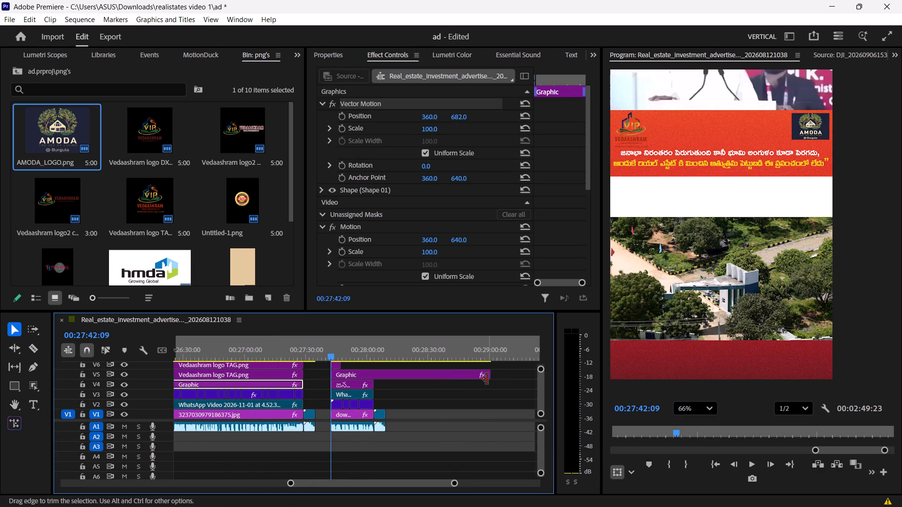
Trim the copied Graphic clip's end to the end of the speech section, a duration of 00:00:21:03.
left_click_drag(487, 379, 375, 397)
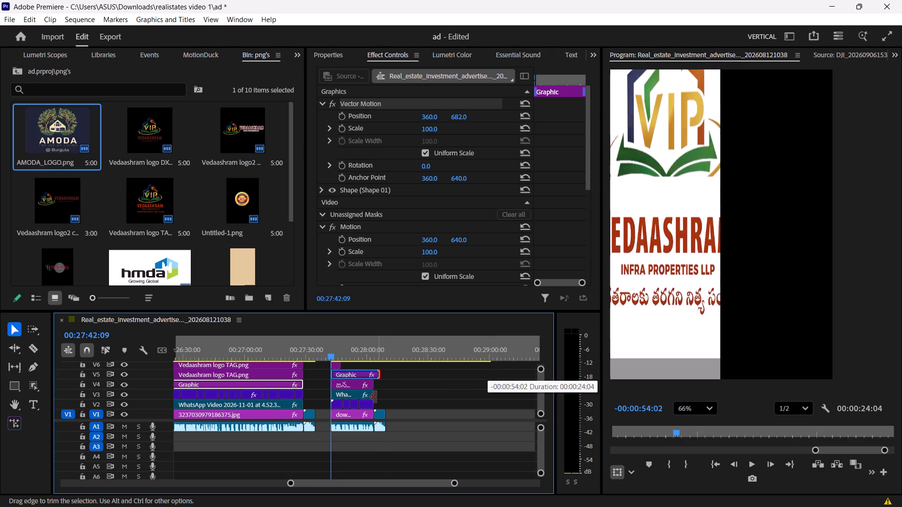
left_click_drag(375, 397, 373, 397)
Extend the Vedaashram and AMODA logo clips on V6 and V7 together to the end of the speech section.
scroll(355, 401, "up", 5, "ctrl")
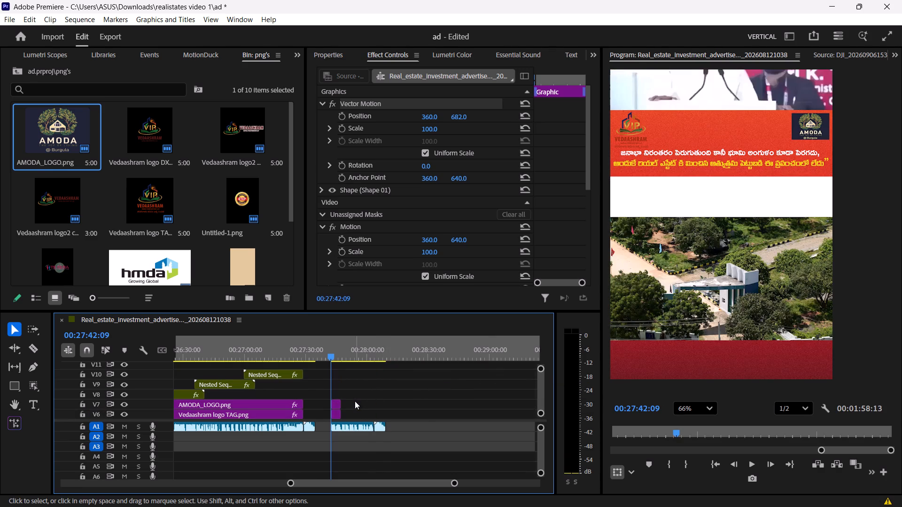
scroll(355, 401, "down", 3, "ctrl")
scroll(323, 396, "up", 3, "ctrl")
scroll(323, 396, "down", 2, "ctrl")
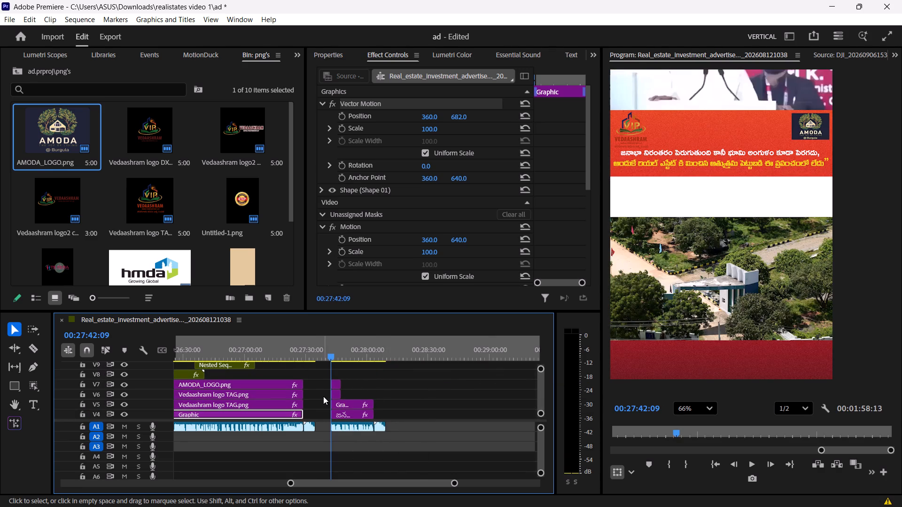
left_click(350, 403)
scroll(351, 395, "up", 4, "ctrl")
scroll(349, 395, "down", 1, "ctrl")
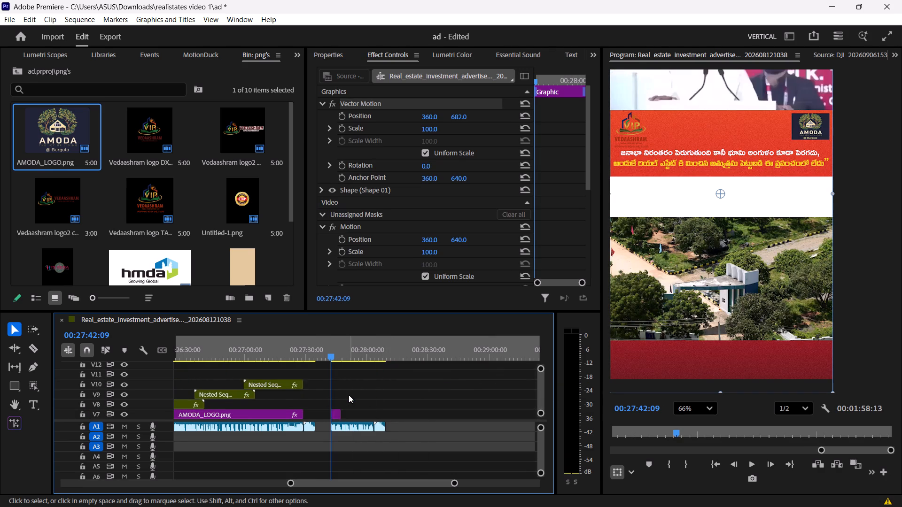
scroll(349, 395, "down", 5, "ctrl")
scroll(349, 395, "up", 1, "ctrl")
scroll(349, 395, "up", 3, "alt")
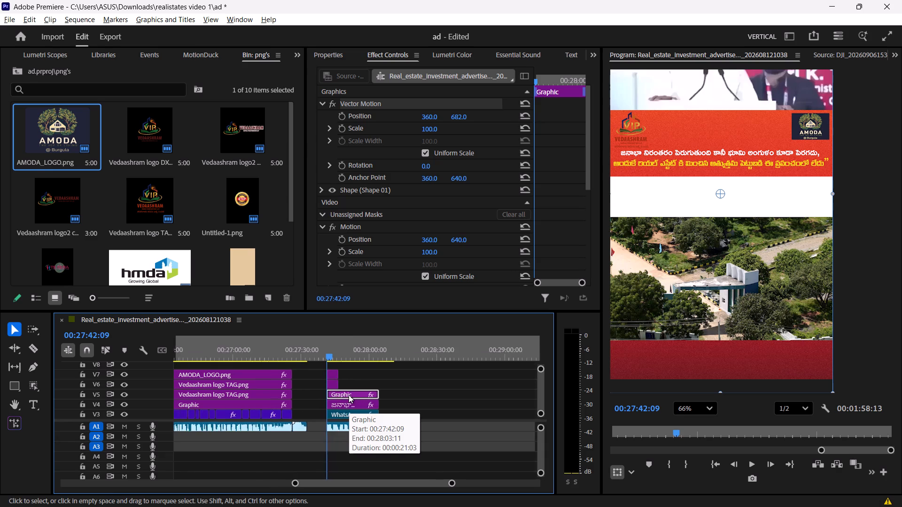
scroll(349, 395, "up", 4, "alt")
left_click_drag(399, 370, 334, 383)
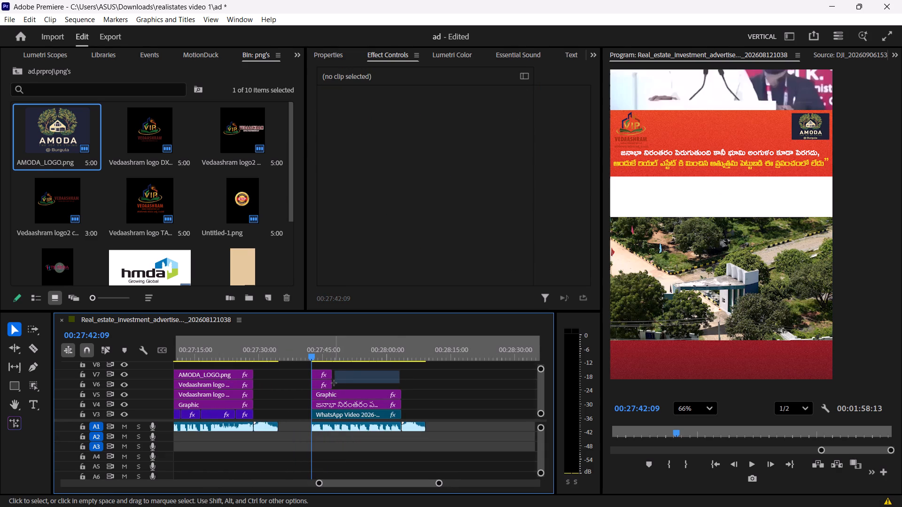
left_click_drag(334, 383, 333, 383)
left_click_drag(334, 383, 406, 387)
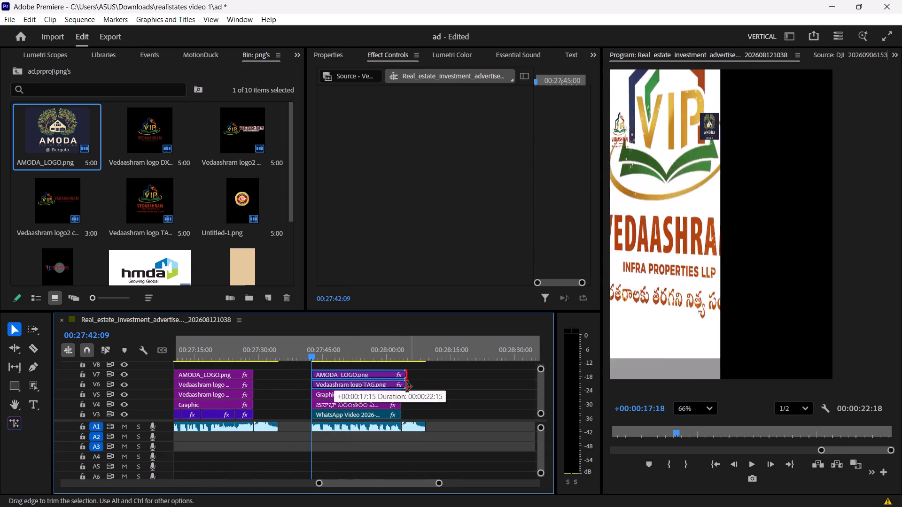
left_click_drag(406, 387, 404, 387)
left_click(422, 386)
Move Shape 01 of the V5 Graphic up behind both logos, as a white band just below the speech video.
left_click(373, 395)
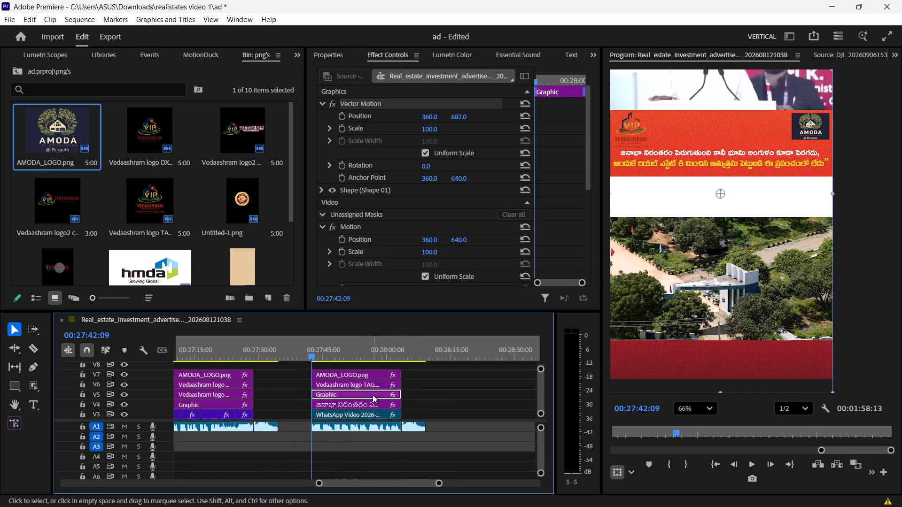
left_click(335, 55)
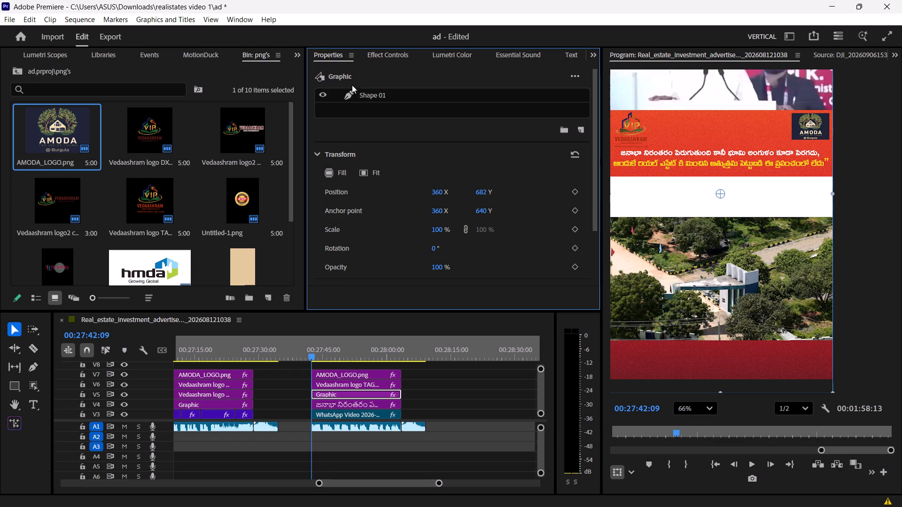
left_click(374, 90)
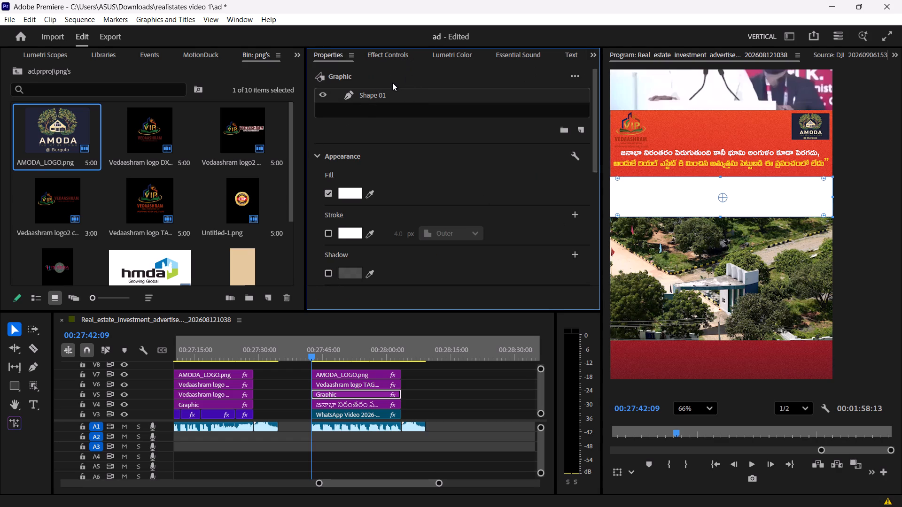
left_click_drag(761, 192, 761, 125)
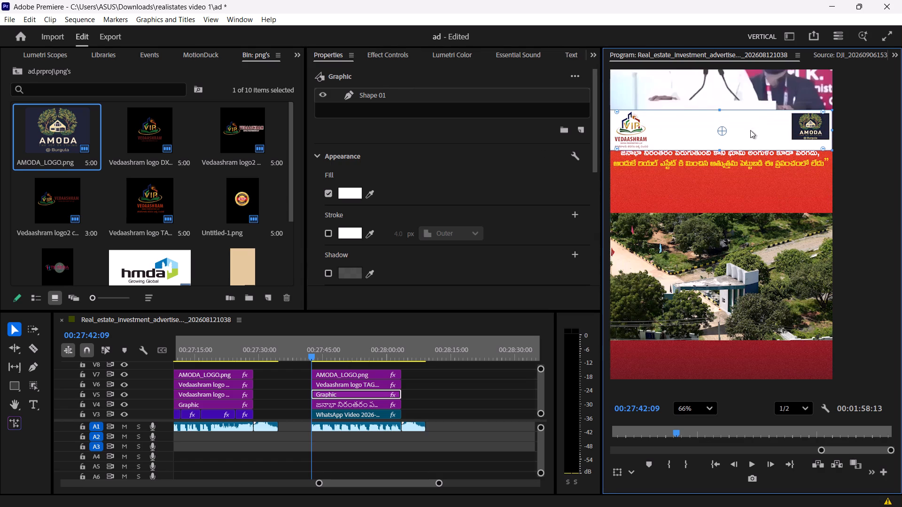
Lower the white band's upper edge slightly where it meets the bottom of the speech video.
scroll(722, 147, "down", 6)
scroll(676, 123, "up", 7)
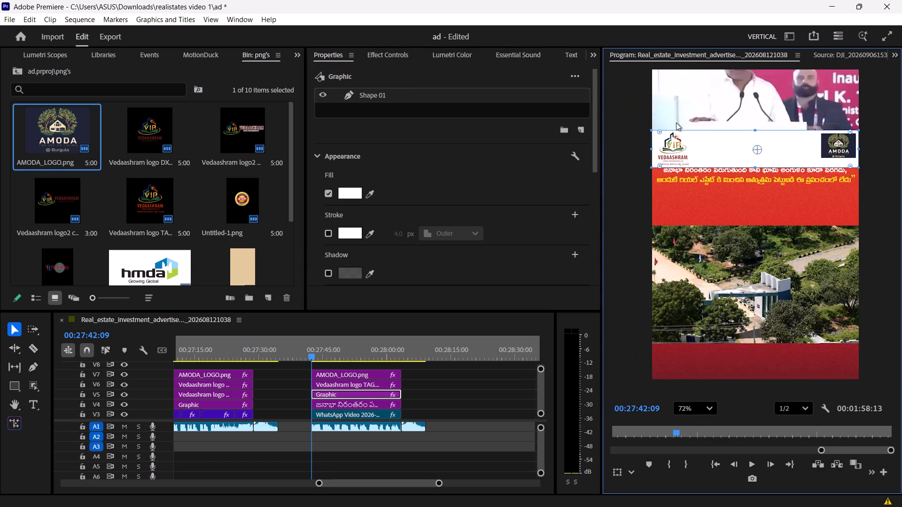
scroll(762, 131, "down", 4)
scroll(775, 122, "up", 7)
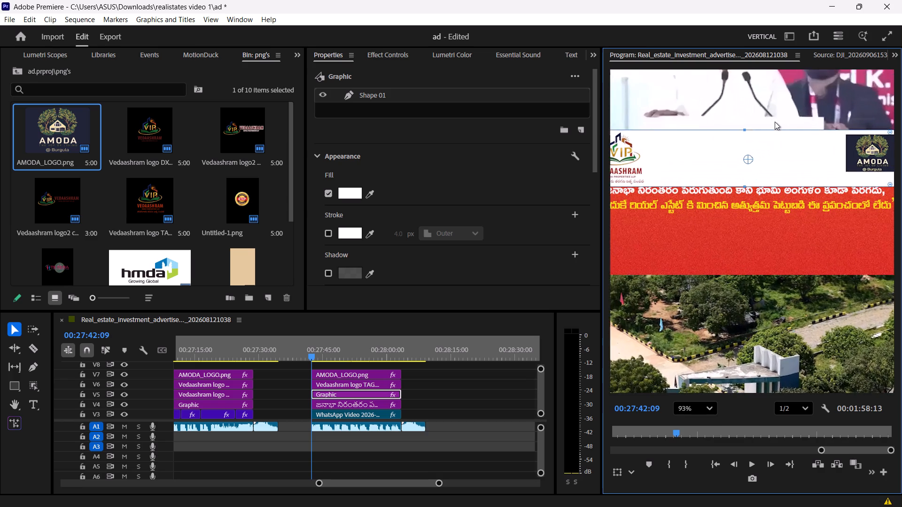
scroll(754, 137, "up", 5)
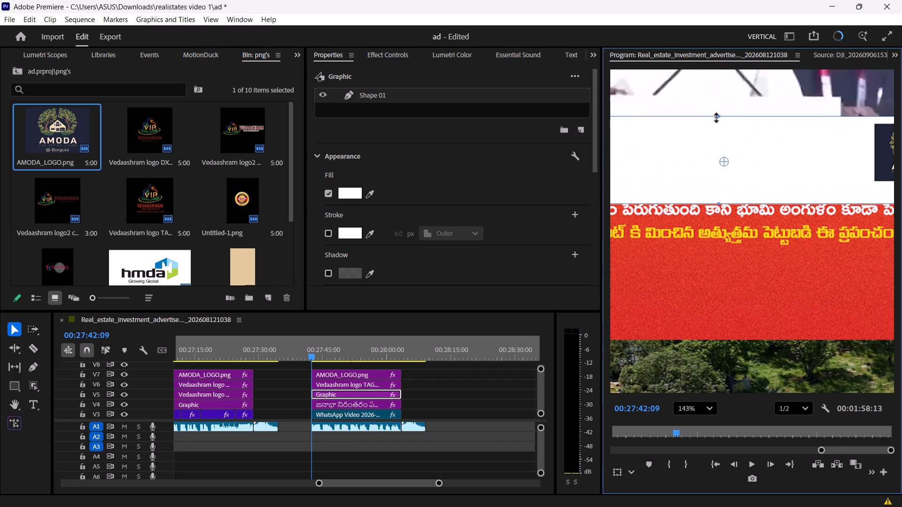
left_click_drag(718, 118, 734, 118)
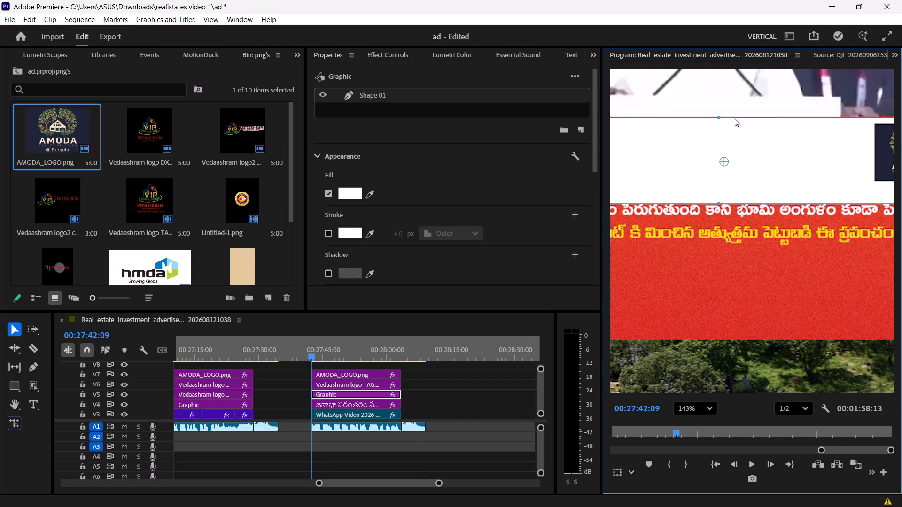
Raise the white band's lower edge to just above the Telugu quote and fine-tune its upper edge against the speech video.
left_click_drag(734, 118, 741, 120)
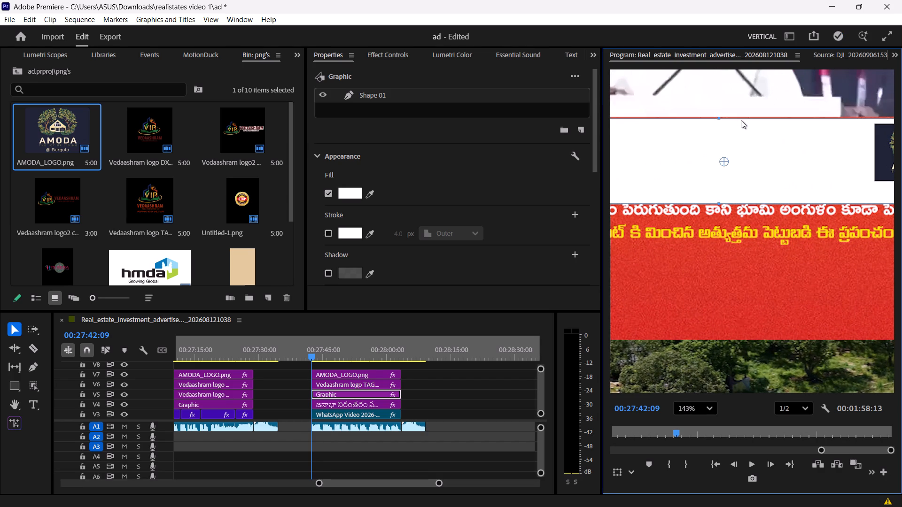
left_click_drag(741, 120, 748, 120)
left_click_drag(748, 120, 746, 120)
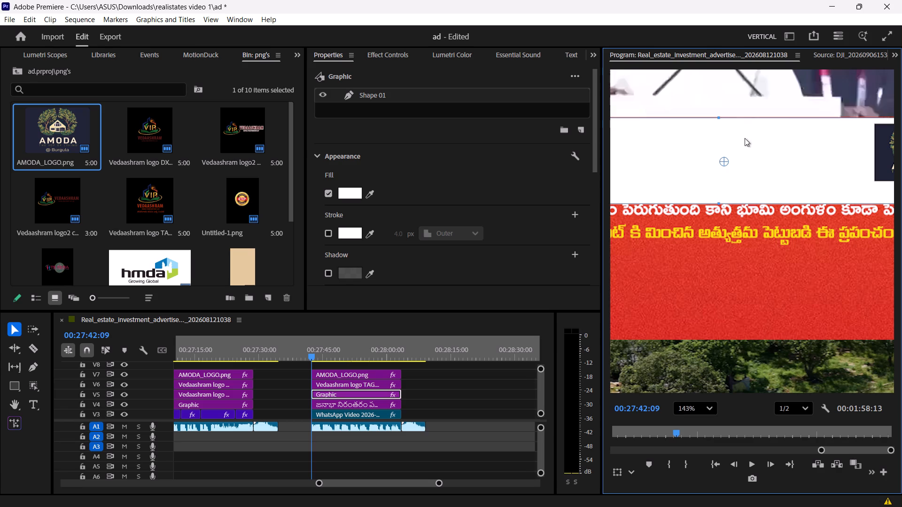
left_click_drag(721, 203, 765, 182)
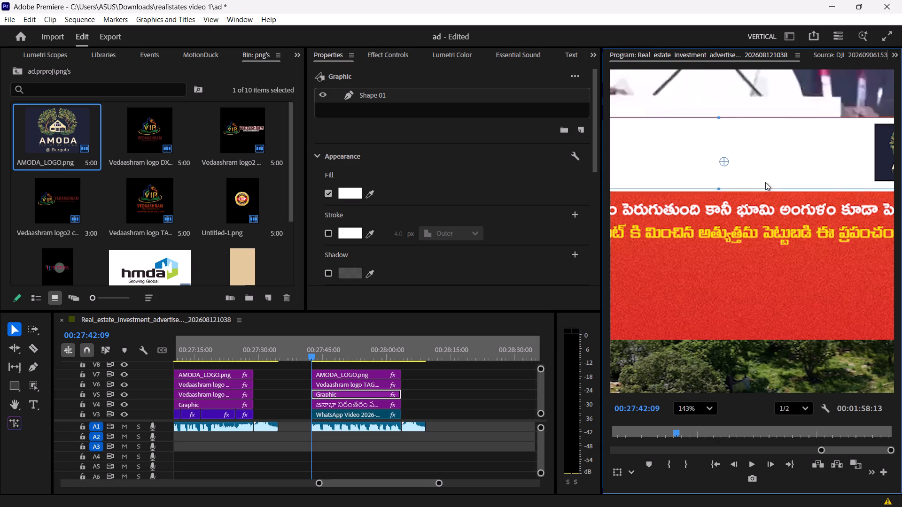
left_click_drag(765, 182, 789, 184)
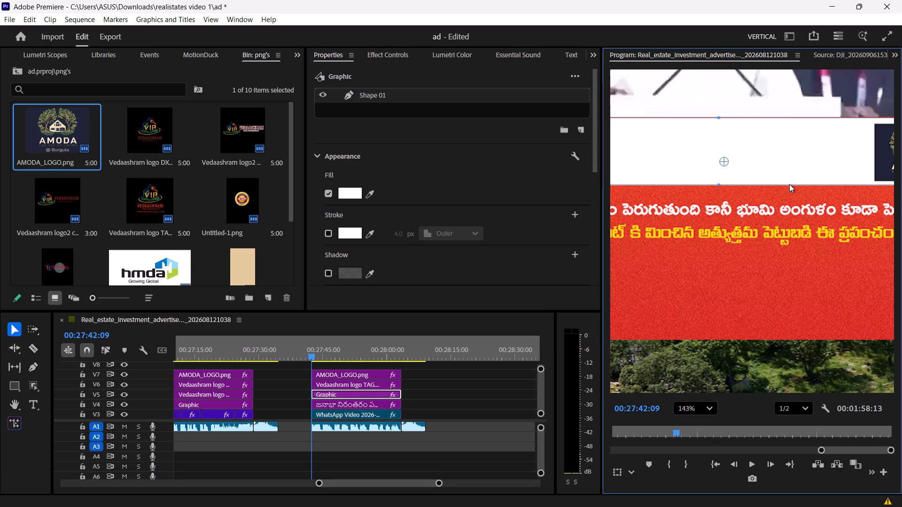
left_click_drag(789, 184, 789, 184)
left_click(773, 194)
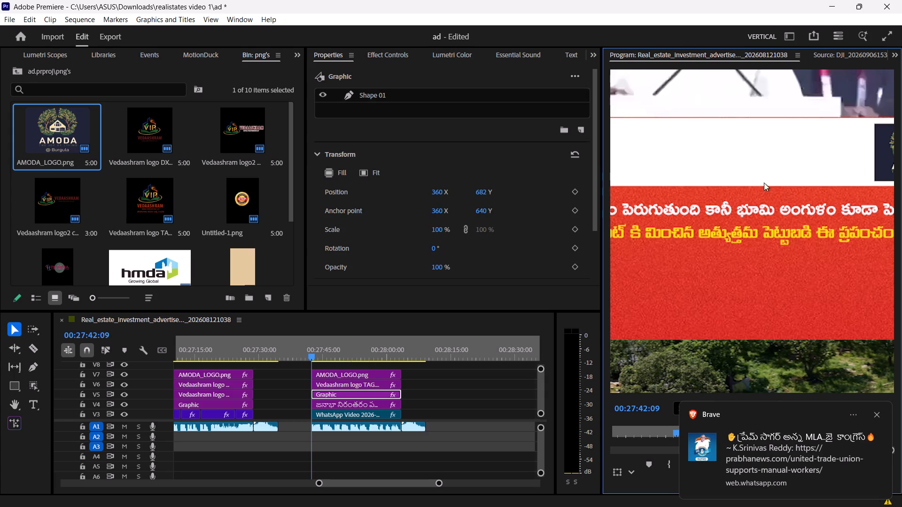
left_click(740, 141)
left_click_drag(723, 122, 724, 122)
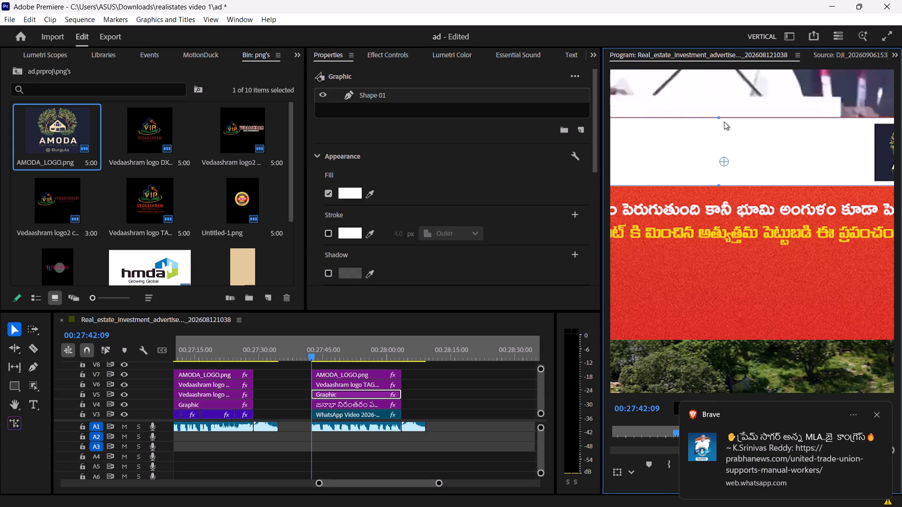
left_click_drag(724, 122, 727, 120)
left_click(723, 218)
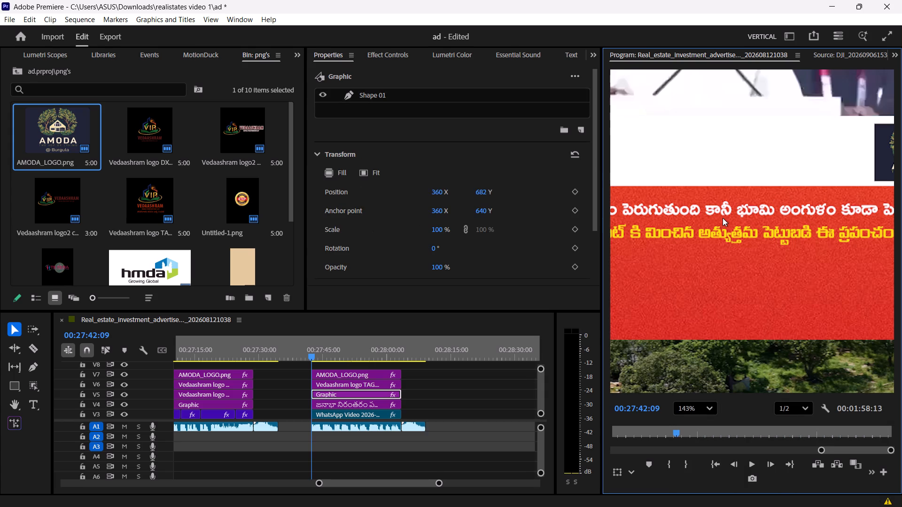
Scale the Vedaashram logo on V6 to 4.0 and move it to 68.0, 471.4, inside the white band.
scroll(728, 196, "down", 10)
scroll(643, 193, "up", 4)
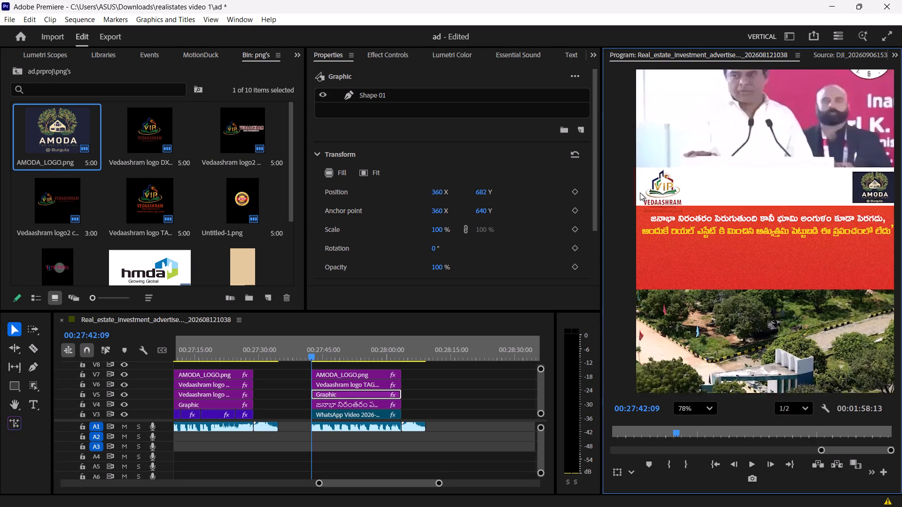
scroll(640, 192, "up", 4)
left_click(660, 165)
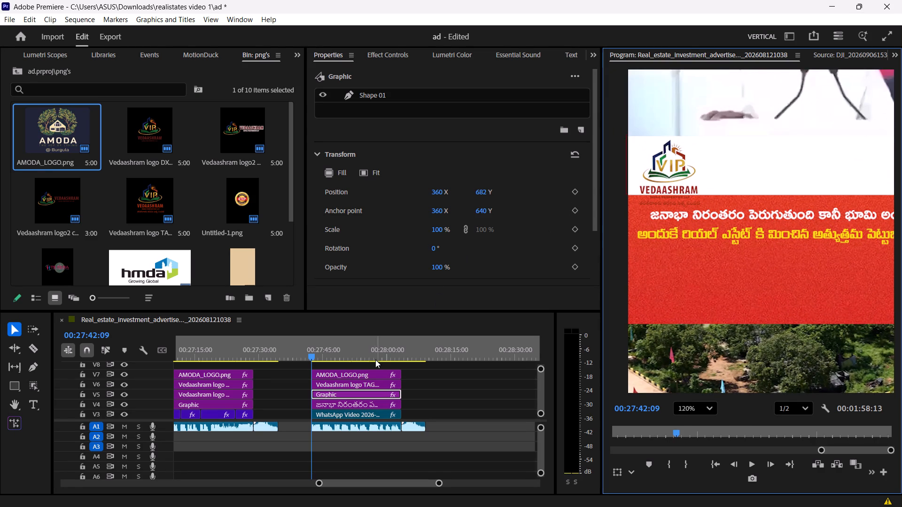
left_click(363, 369)
left_click(356, 384)
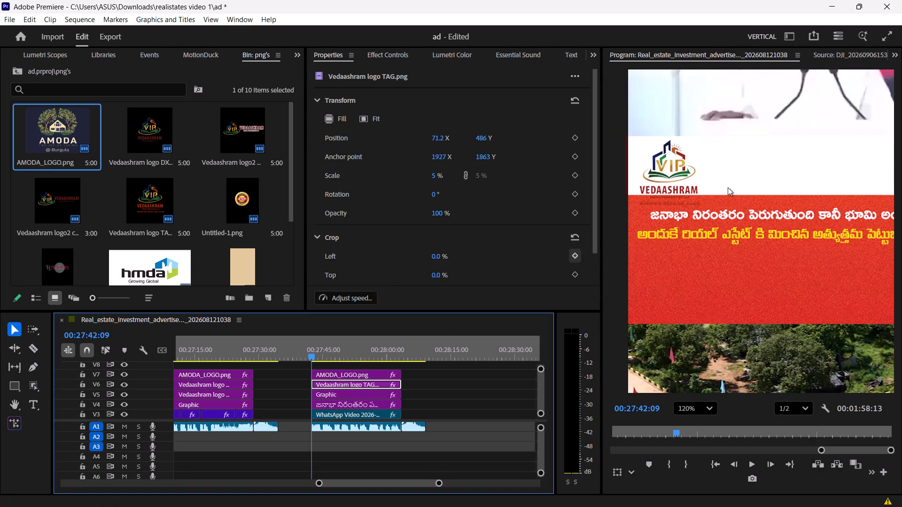
left_click(403, 54)
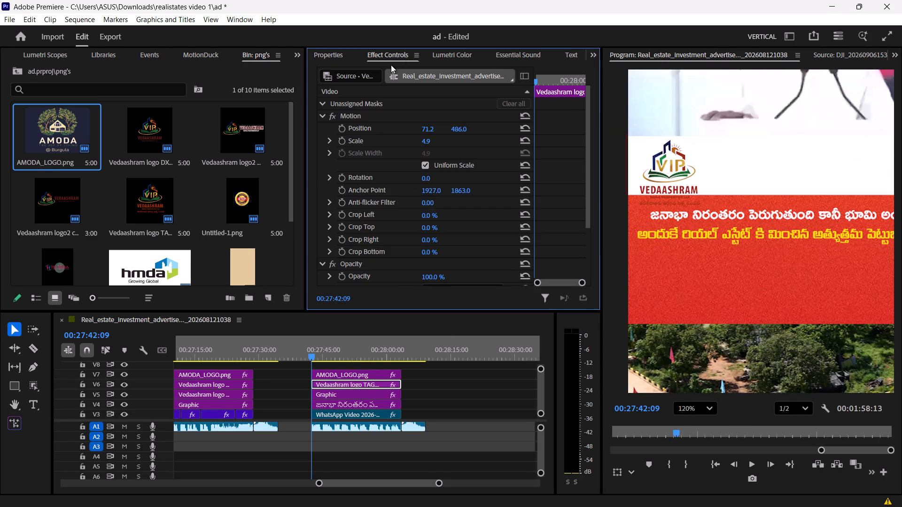
left_click(362, 113)
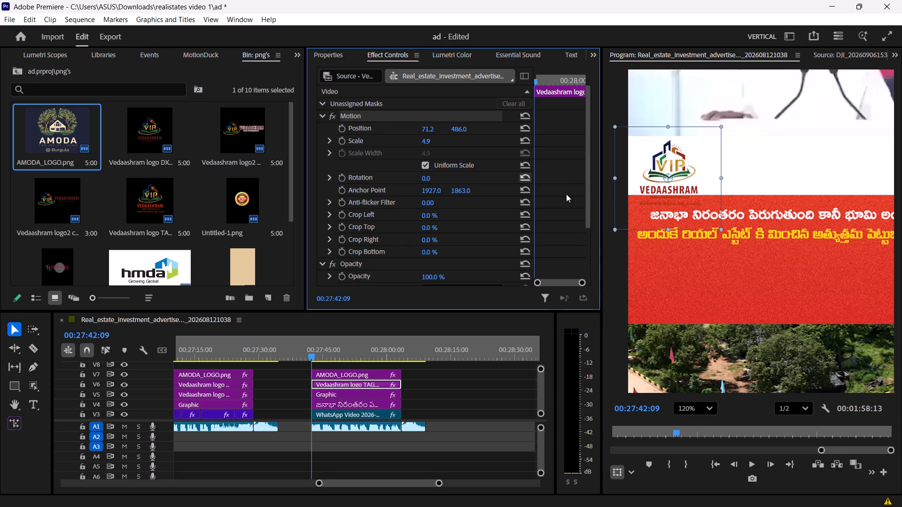
left_click_drag(717, 179, 710, 180)
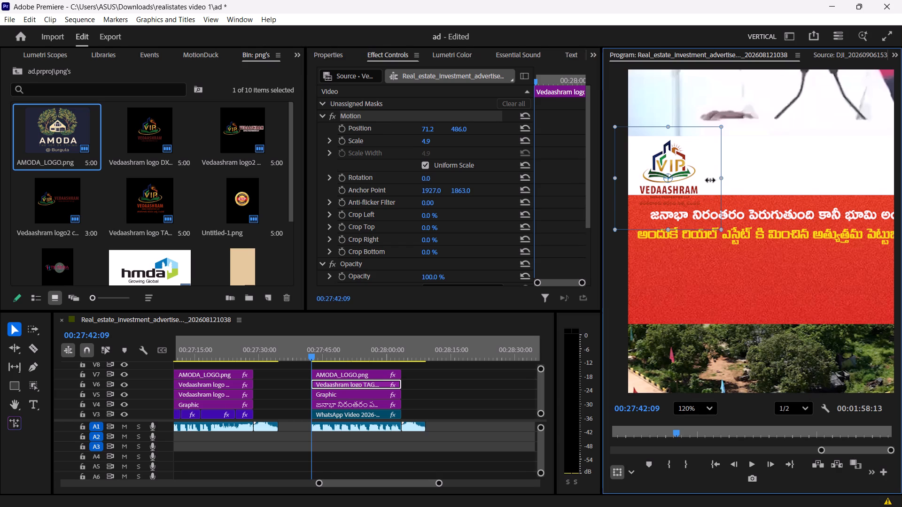
left_click_drag(710, 180, 706, 180)
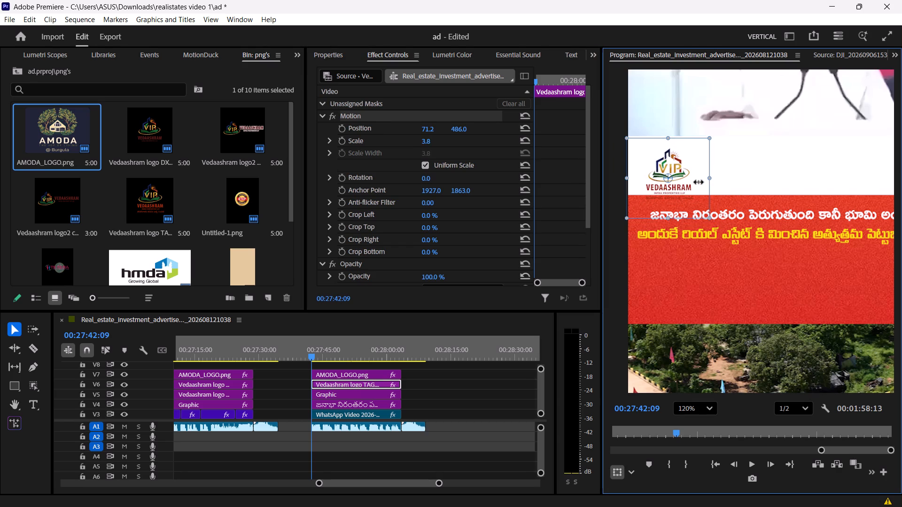
left_click_drag(699, 182, 700, 173)
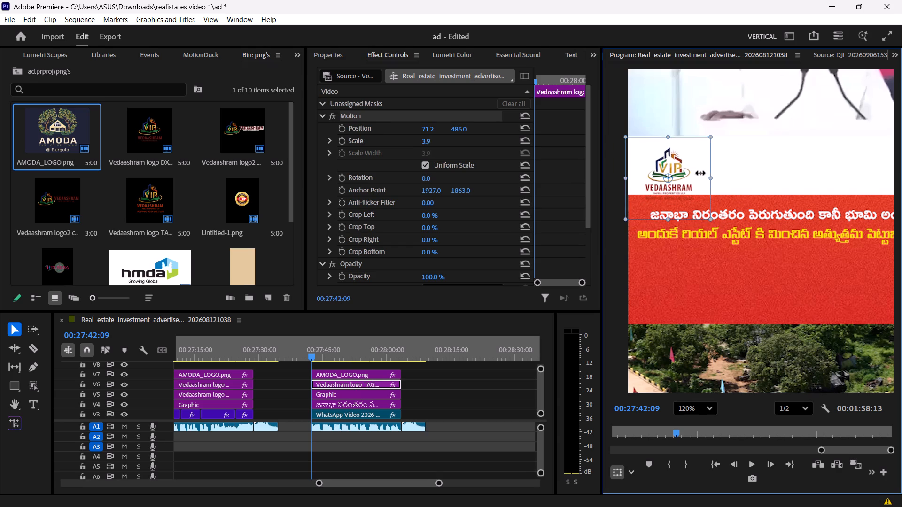
left_click_drag(700, 173, 701, 173)
left_click_drag(701, 173, 701, 162)
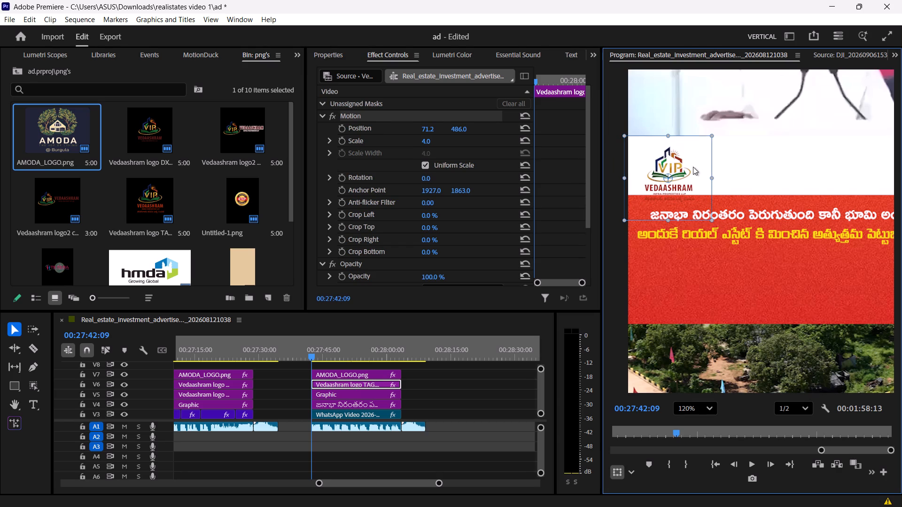
left_click_drag(693, 167, 691, 158)
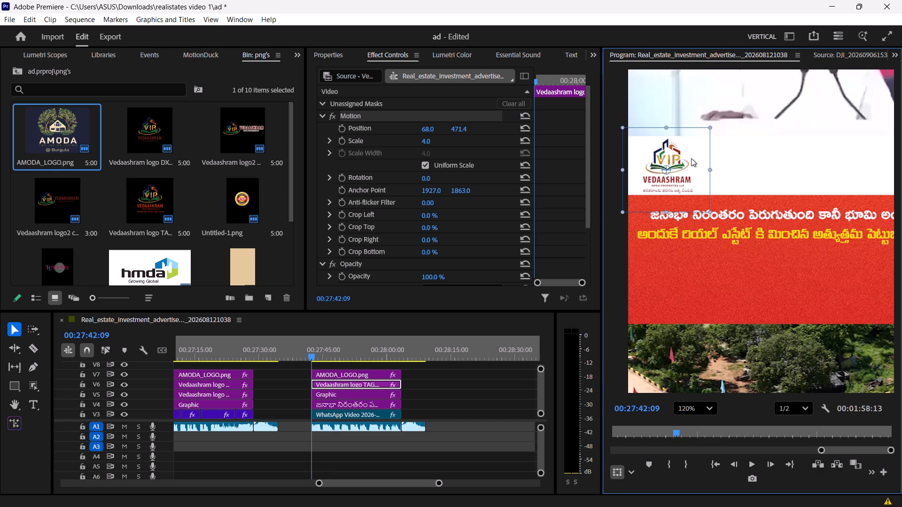
left_click(753, 152)
left_click(725, 248)
left_click(676, 264)
Nudge the AMODA logo on V7 up to position 649.4, 463.0 to center it vertically in the white band.
scroll(639, 251, "down", 7)
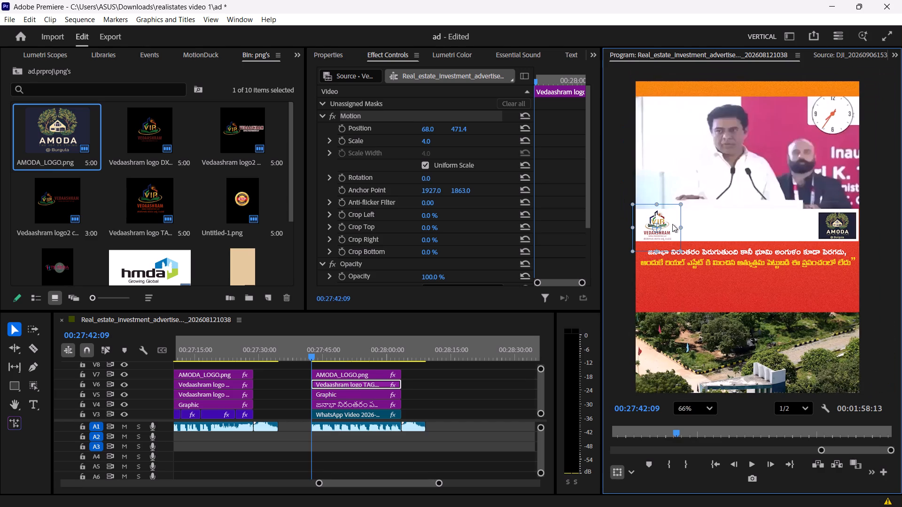
left_click(671, 276)
scroll(660, 214, "up", 6)
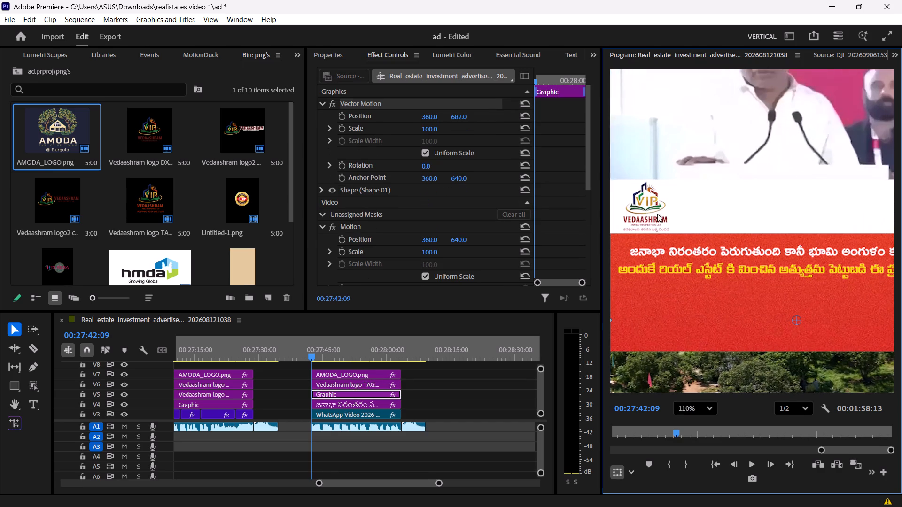
scroll(646, 212, "down", 7)
scroll(834, 195, "up", 7)
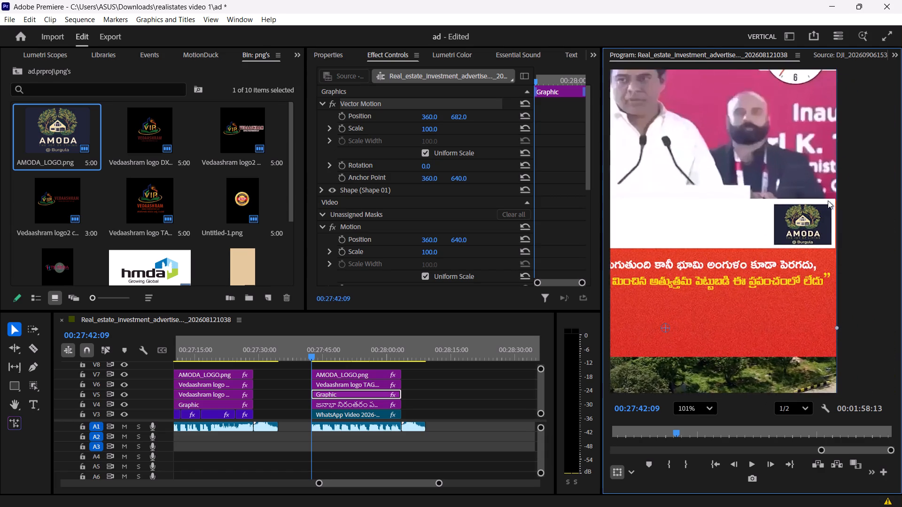
scroll(828, 200, "up", 4)
left_click(794, 217)
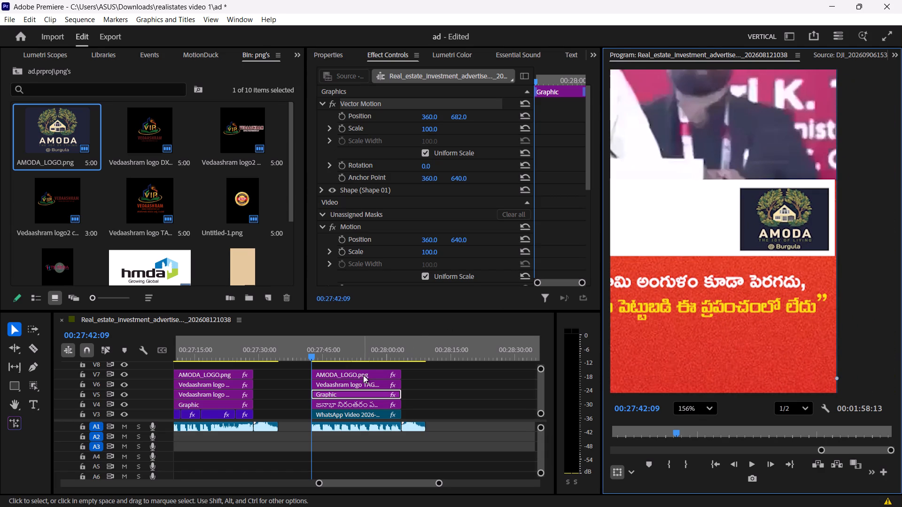
left_click(358, 382)
left_click(365, 370)
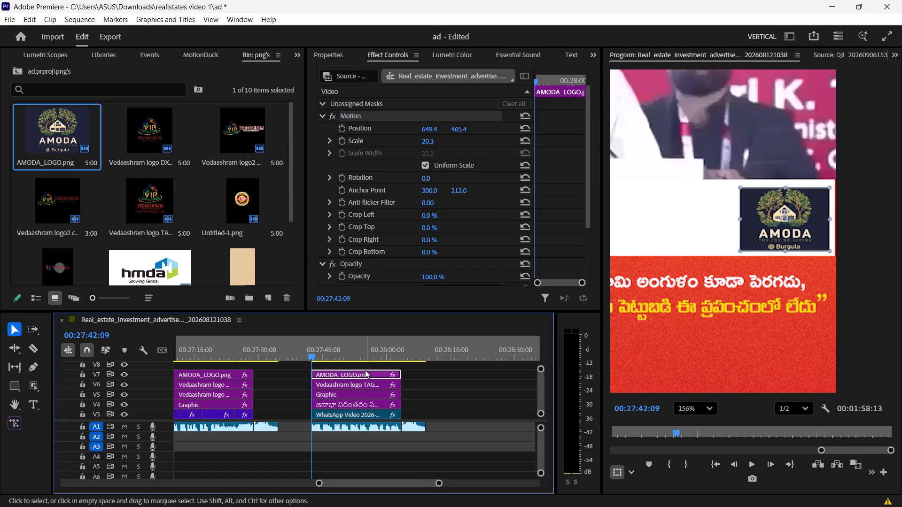
left_click(811, 218)
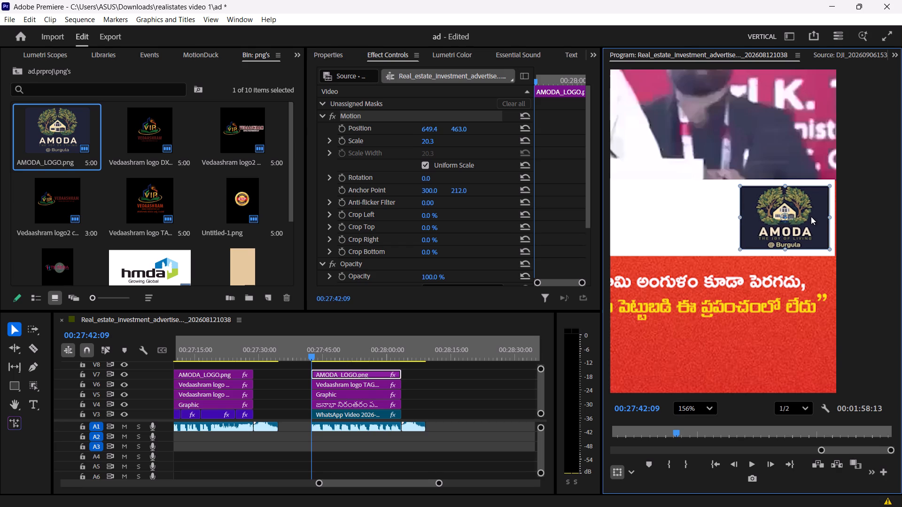
left_click(856, 202)
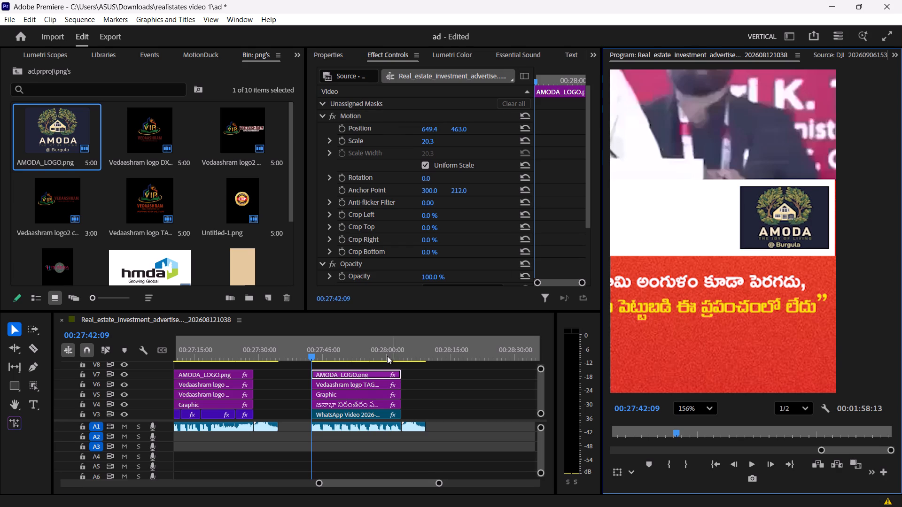
Extend the right end of Shape 01 in the V5 Graphic slightly past the video frame's right edge.
left_click(369, 393)
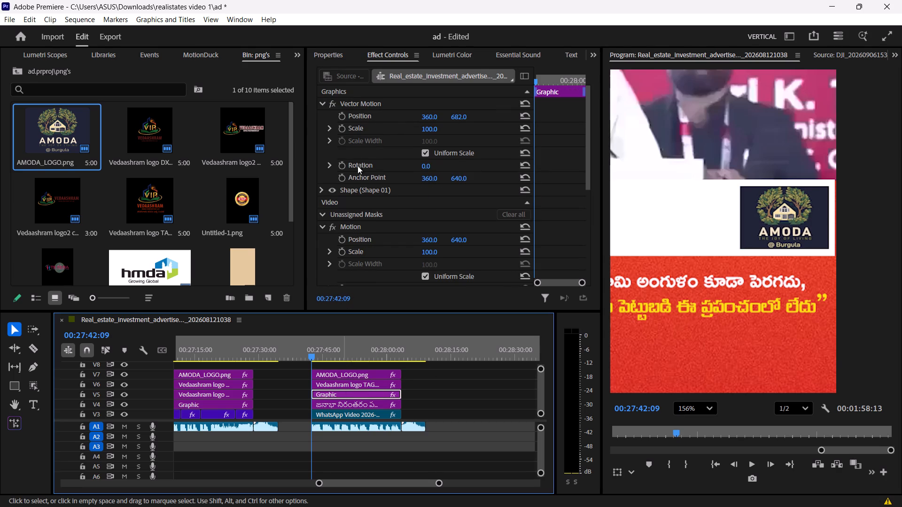
left_click(335, 49)
left_click(366, 100)
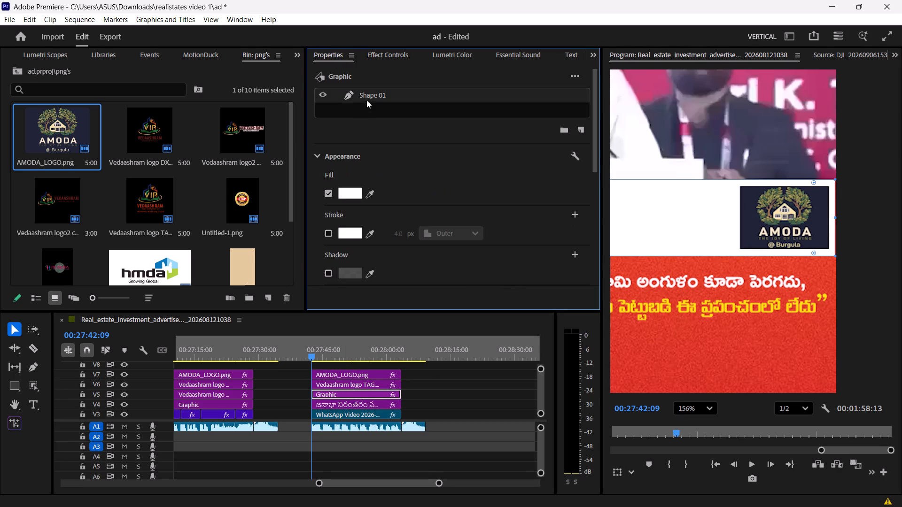
left_click(840, 220)
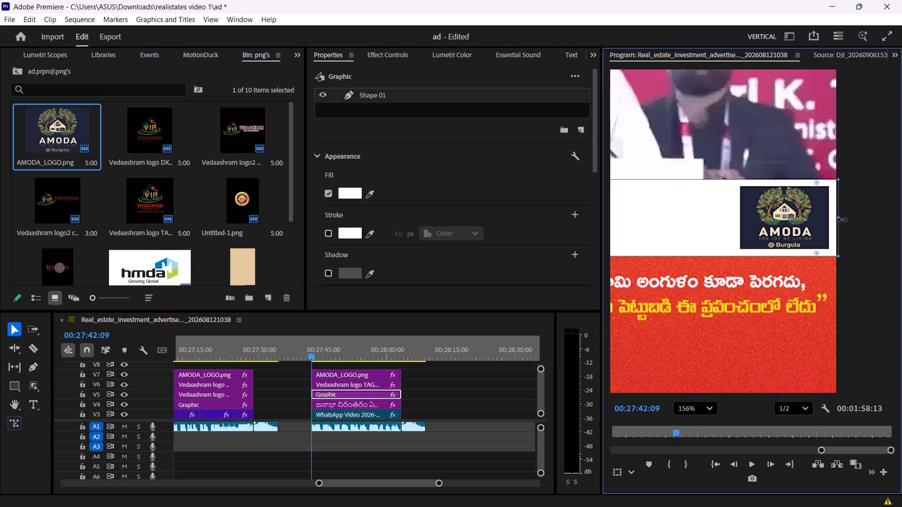
Examine the white band's left end beside the Vedaashram logo and the whole layout, with the preview zoom set to Fit.
scroll(852, 213, "down", 7)
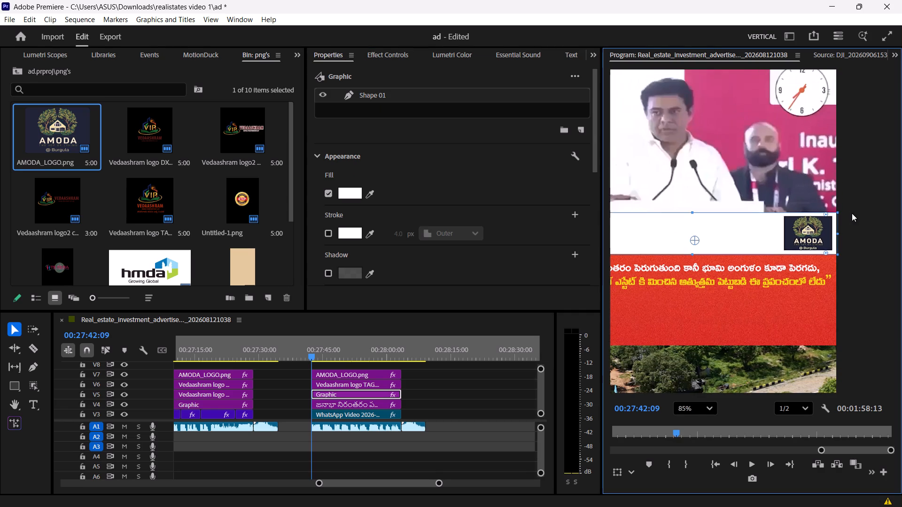
scroll(852, 213, "down", 11)
scroll(745, 235, "up", 9)
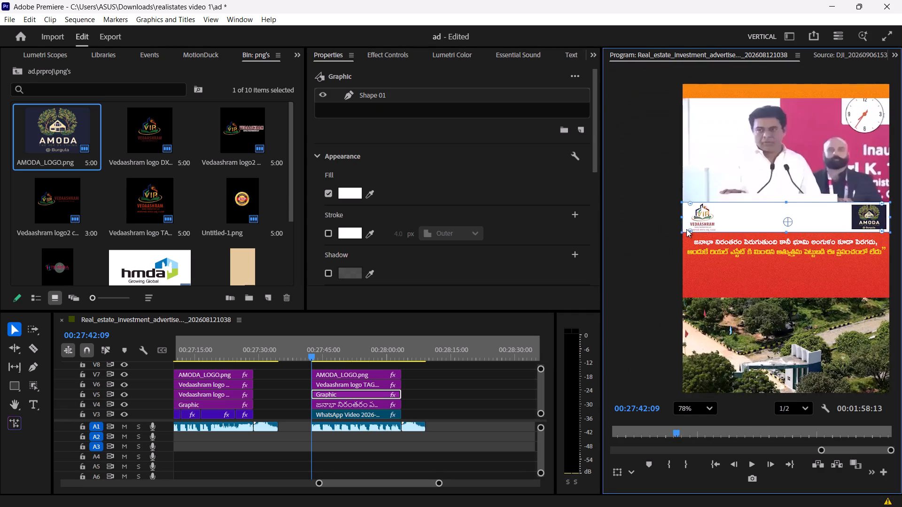
scroll(686, 229, "up", 8)
left_click(633, 207)
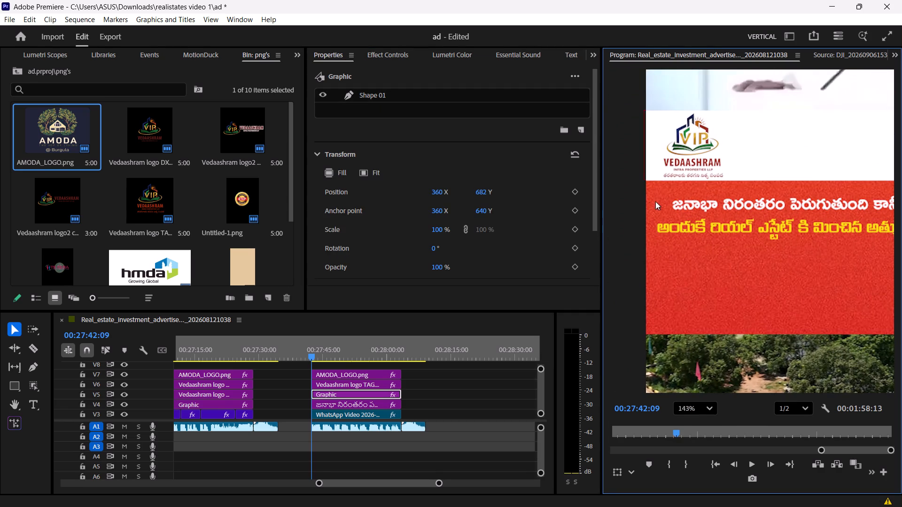
scroll(657, 202, "down", 12)
scroll(748, 188, "up", 1)
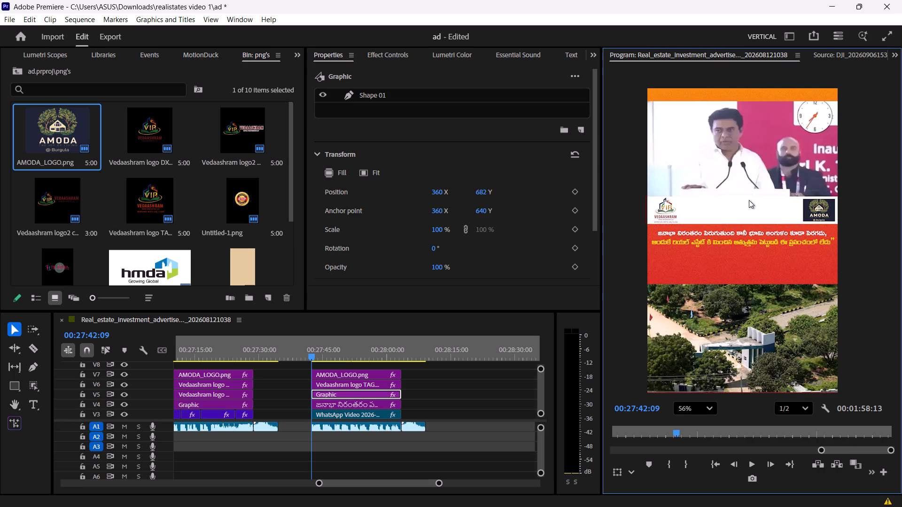
scroll(749, 200, "down", 2)
left_click(709, 403)
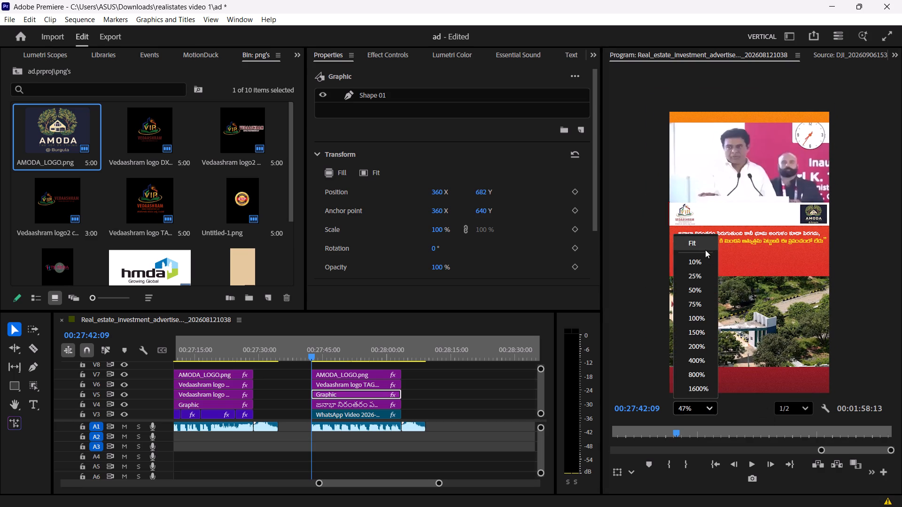
left_click(703, 247)
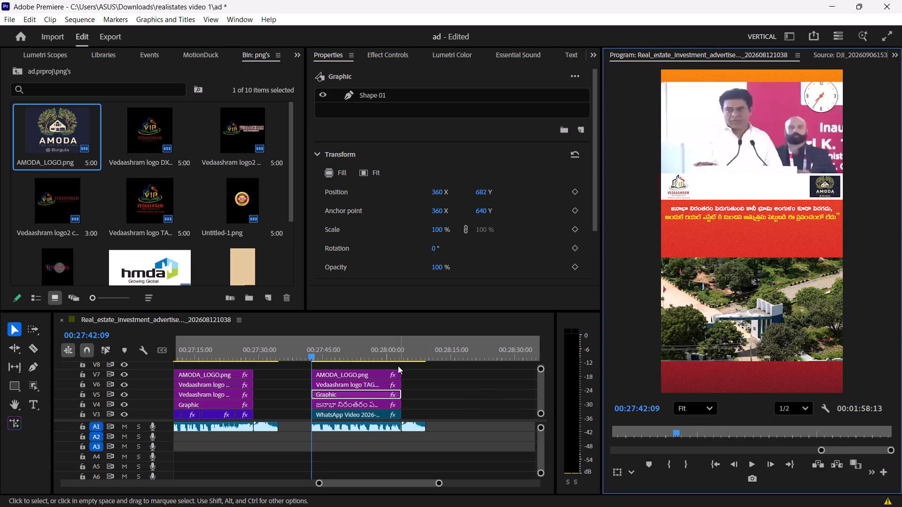
Play back the end of the second ad section and review its opening frames.
left_click(384, 356)
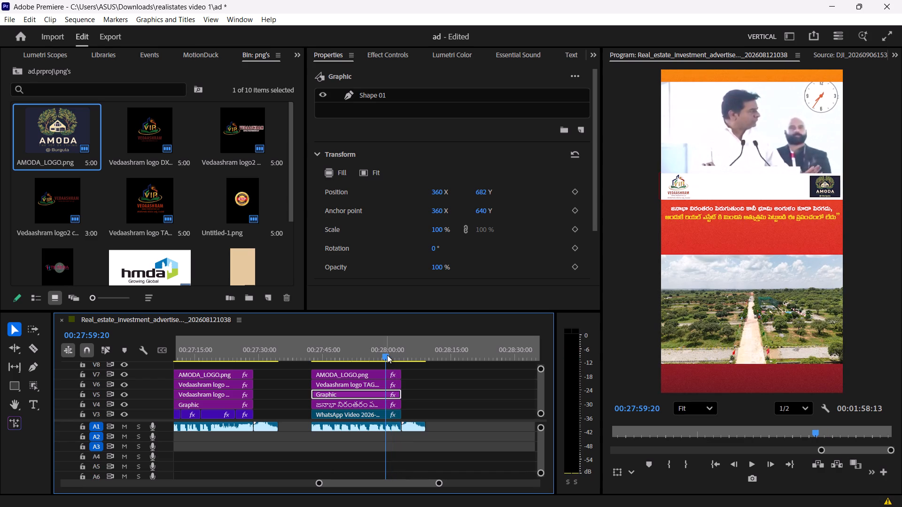
key("space")
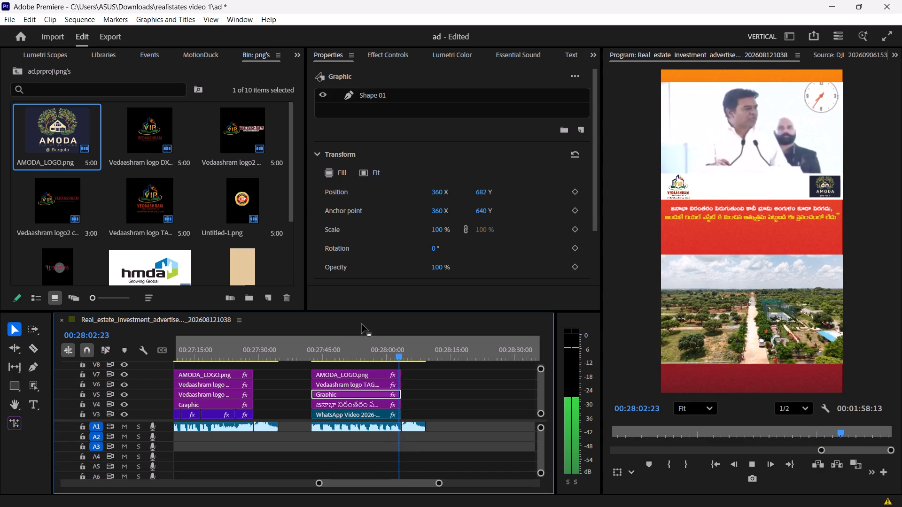
left_click_drag(379, 349, 321, 350)
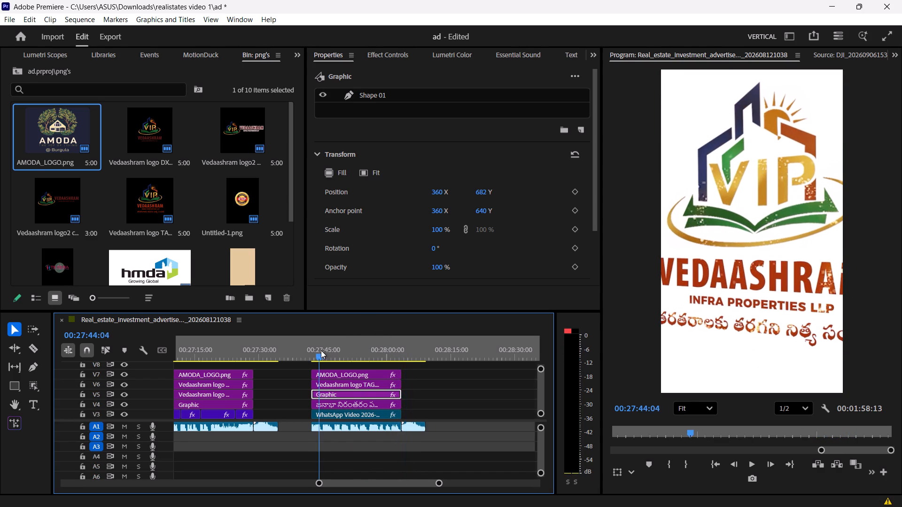
left_click_drag(321, 350, 315, 350)
Duplicate the three staggered nested sequences on V8, V9 and V10 so the copies begin at the second section's start.
scroll(292, 380, "up", 1, "ctrl")
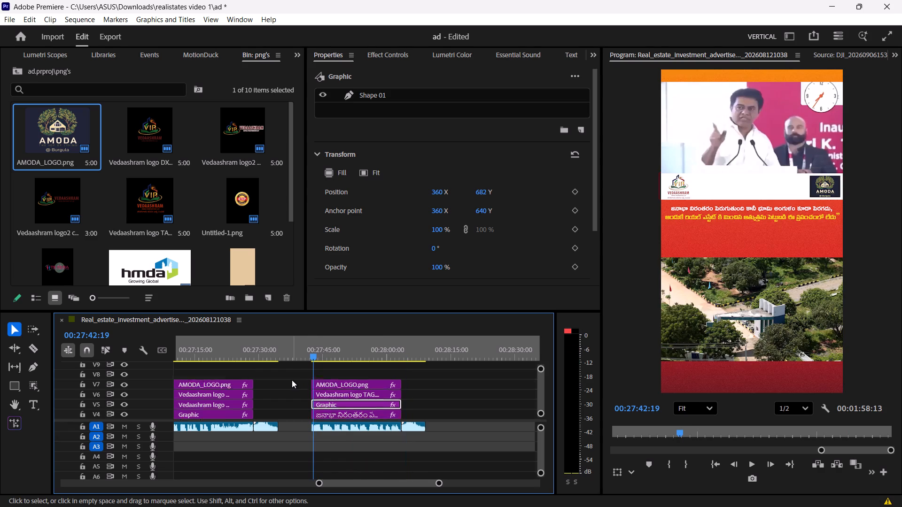
scroll(292, 380, "up", 4, "ctrl")
scroll(292, 380, "down", 7, "ctrl")
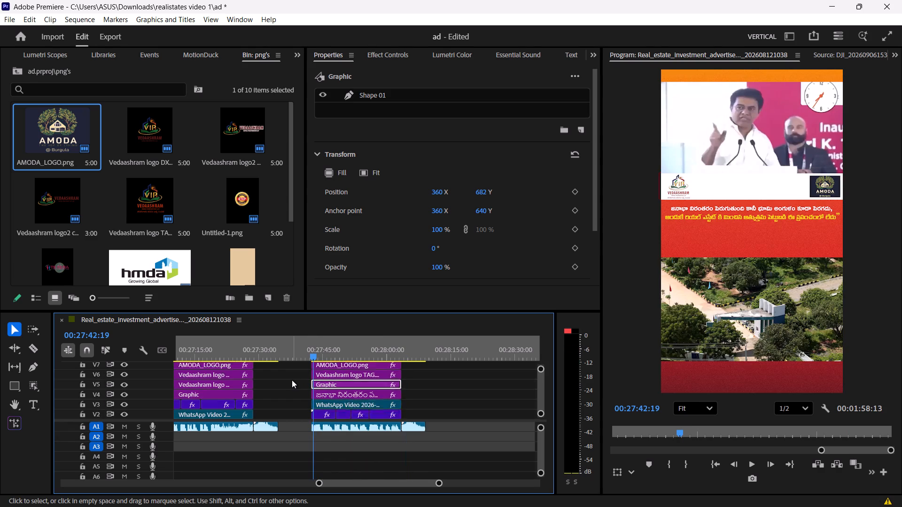
scroll(292, 380, "down", 1, "ctrl")
scroll(292, 380, "up", 5, "ctrl")
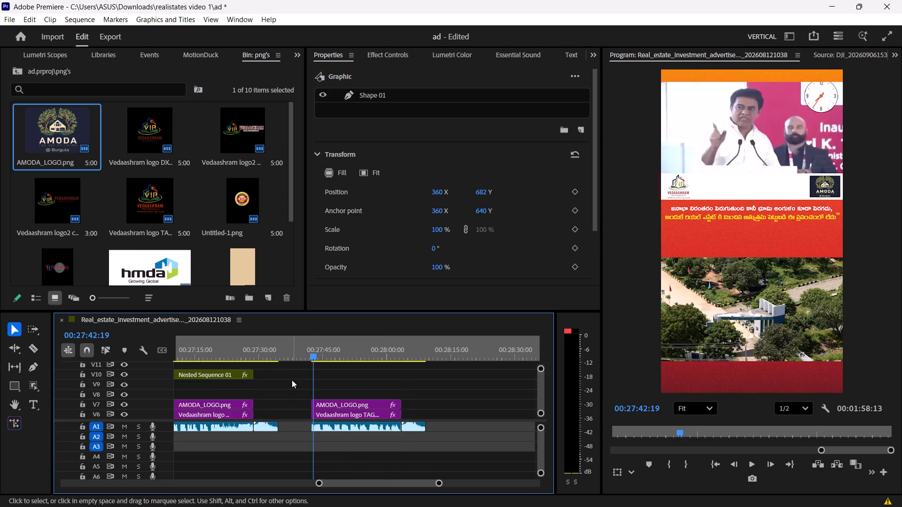
scroll(292, 380, "up", 4, "ctrl")
scroll(292, 380, "down", 4, "ctrl")
scroll(292, 380, "down", 8, "alt")
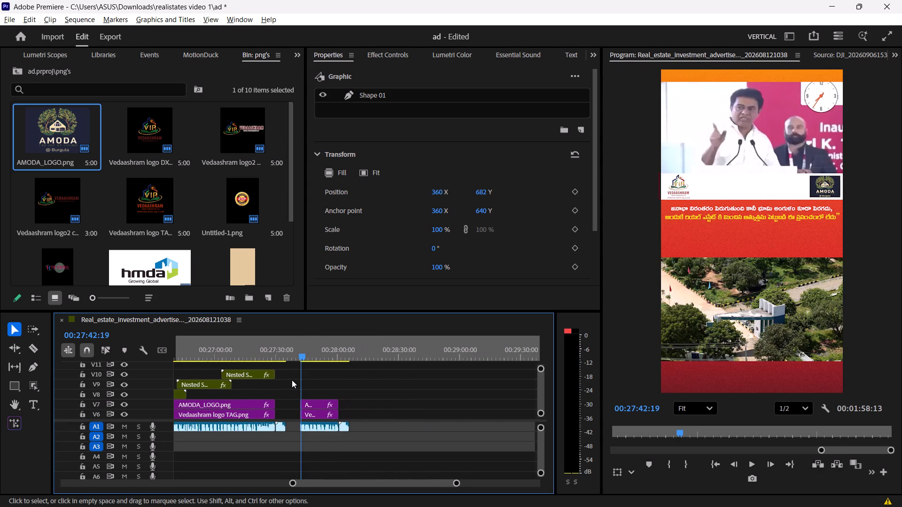
scroll(292, 380, "down", 5, "alt")
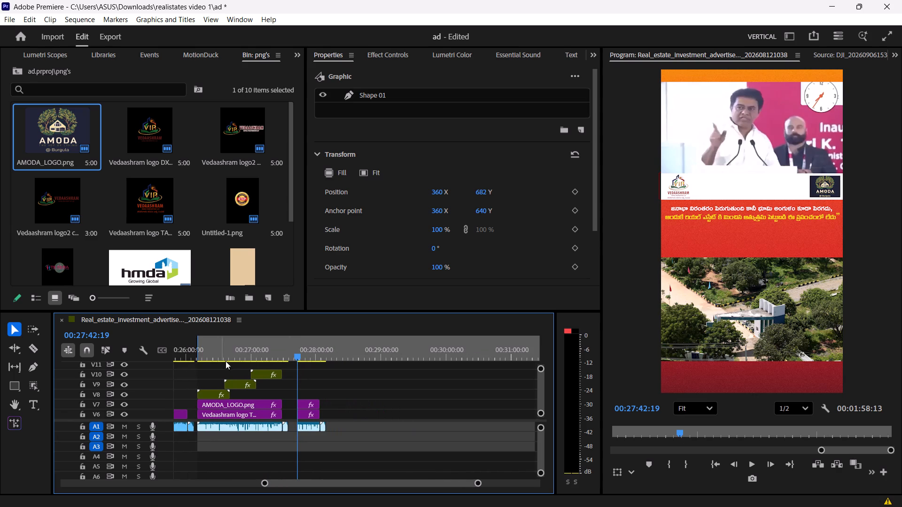
left_click_drag(285, 369, 225, 398)
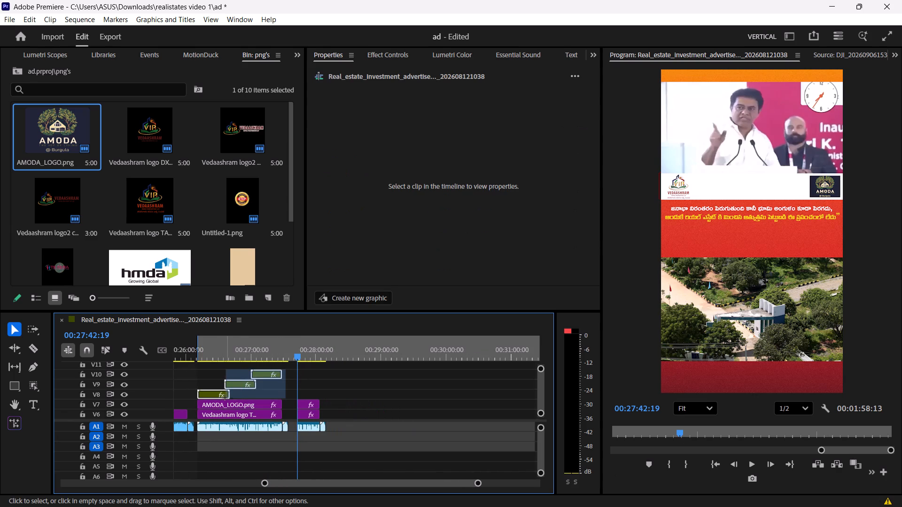
left_click_drag(225, 398, 224, 397)
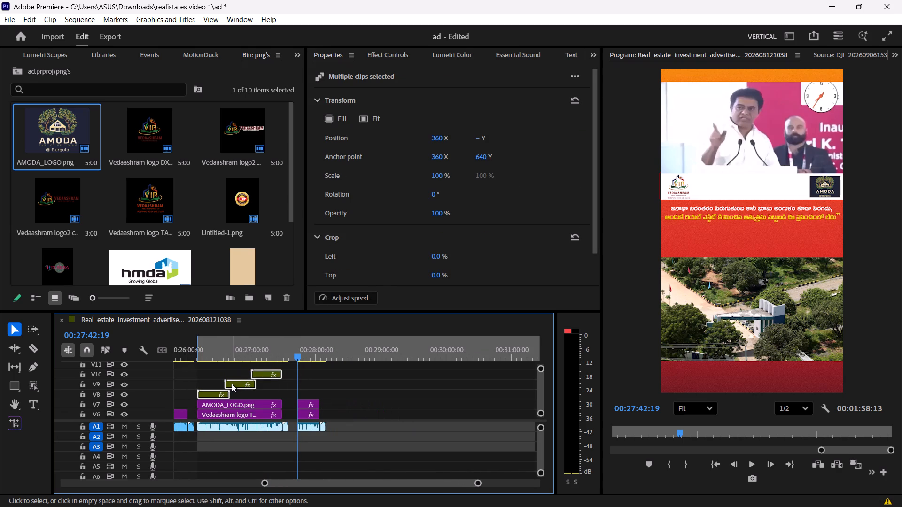
left_click_drag(232, 384, 335, 380, "alt")
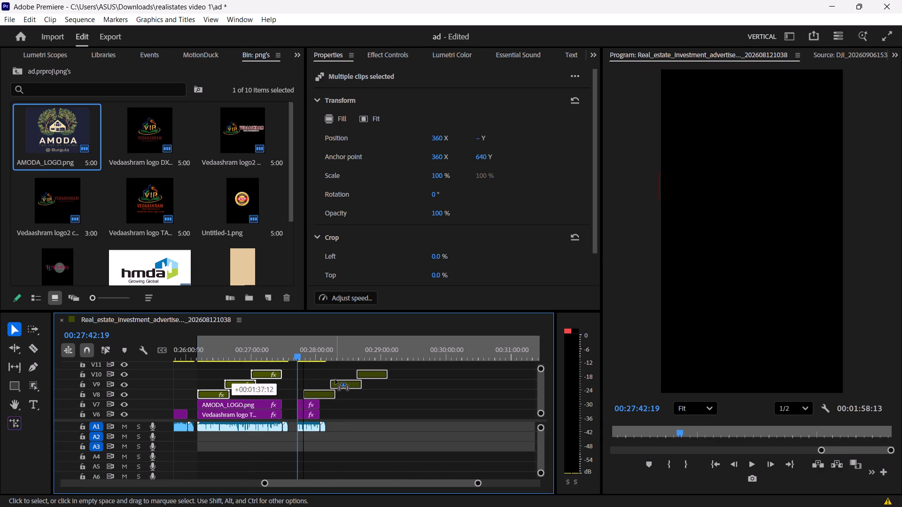
left_click_drag(335, 380, 335, 381, "alt")
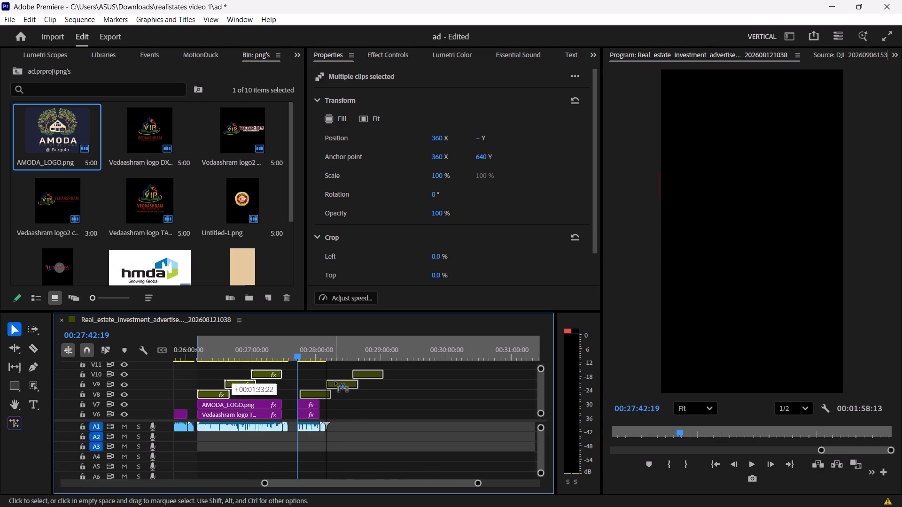
left_click_drag(335, 381, 331, 381, "alt")
left_click(320, 377)
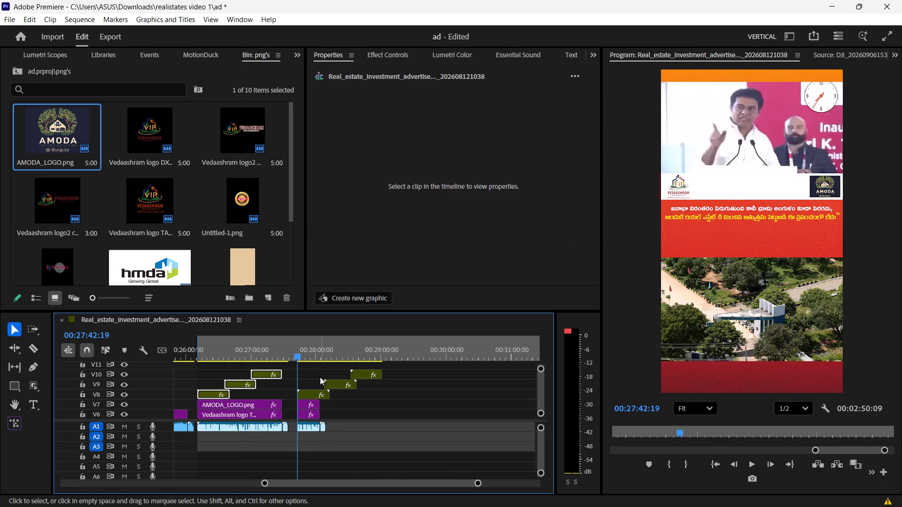
left_click(326, 376)
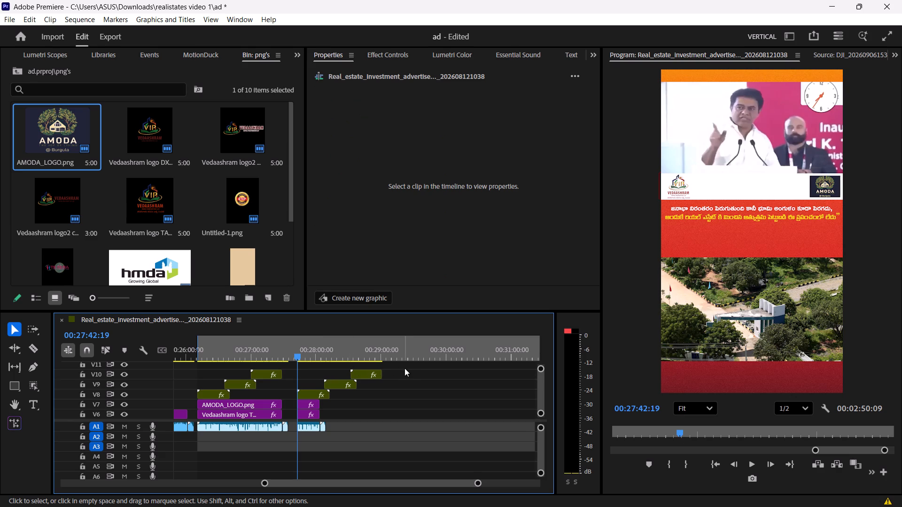
Delete the copied nested sequences on V9 and V10 above the second section.
left_click_drag(404, 368, 352, 386)
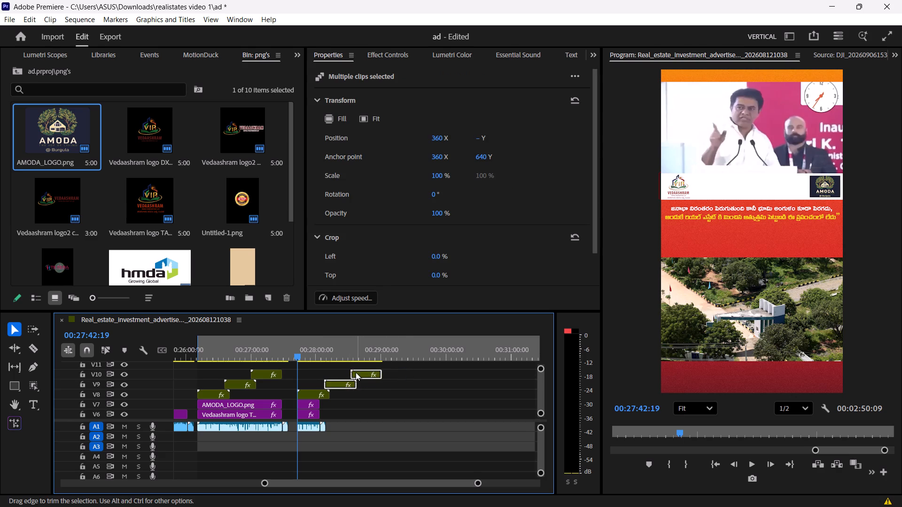
key("Delete")
Trim the end of the copied nested sequence on V8 to line up with the end of the AMODA_LOGO.png clip.
left_click_drag(331, 393, 320, 407)
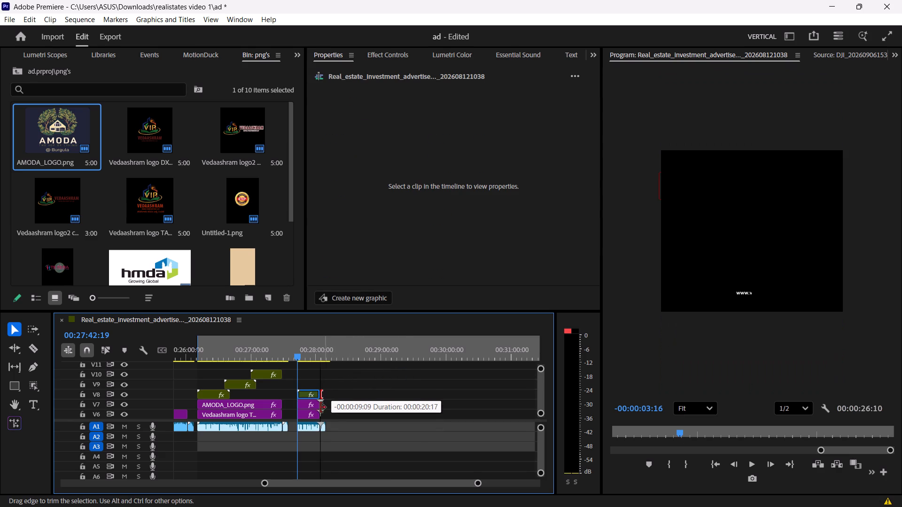
left_click_drag(320, 407, 316, 427)
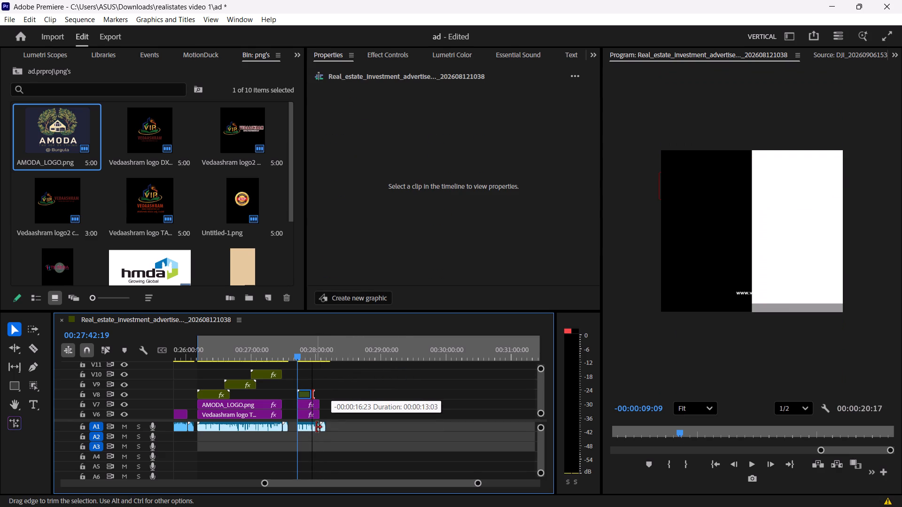
left_click_drag(316, 427, 320, 429)
left_click(332, 380)
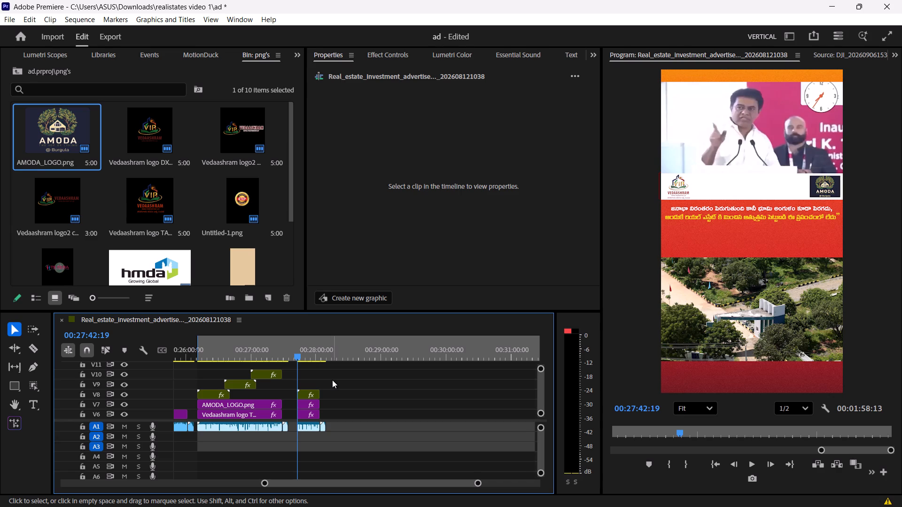
Play through the second section to check the scrolling website text over the drone shots.
key("space")
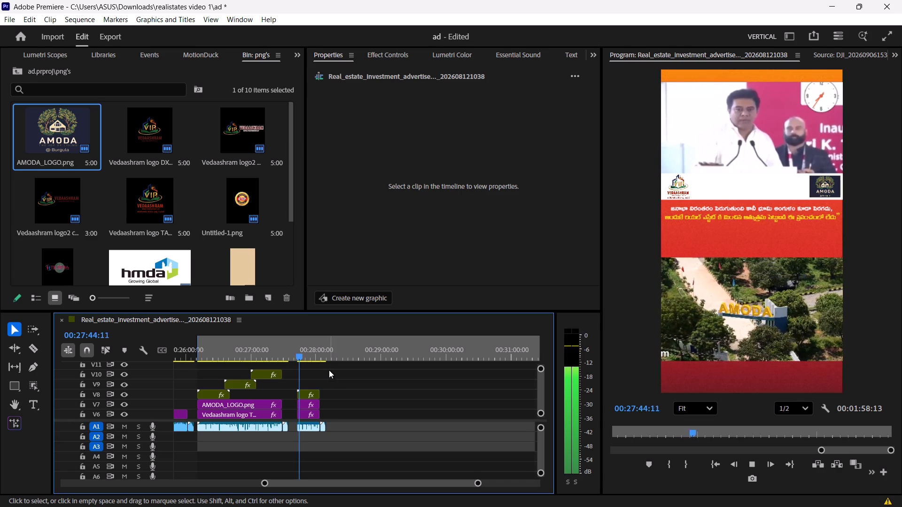
scroll(307, 376, "up", 9, "alt")
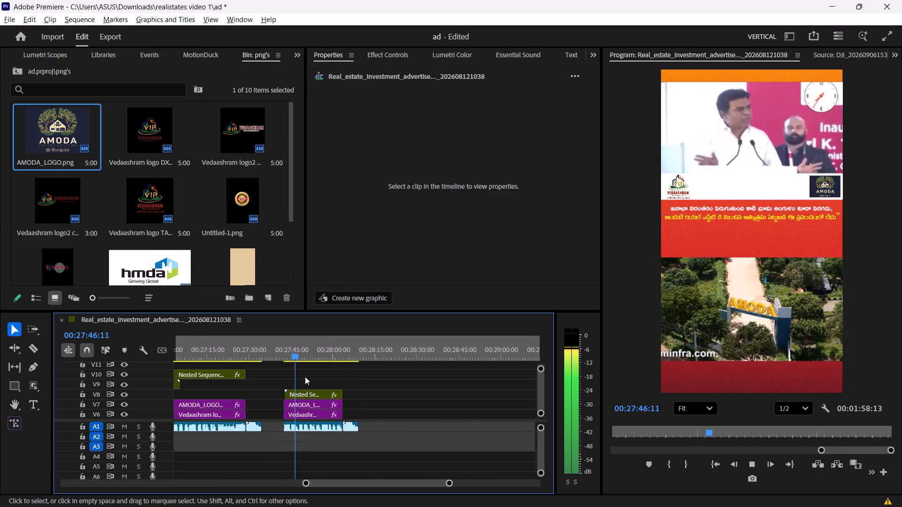
scroll(305, 376, "up", 2, "alt")
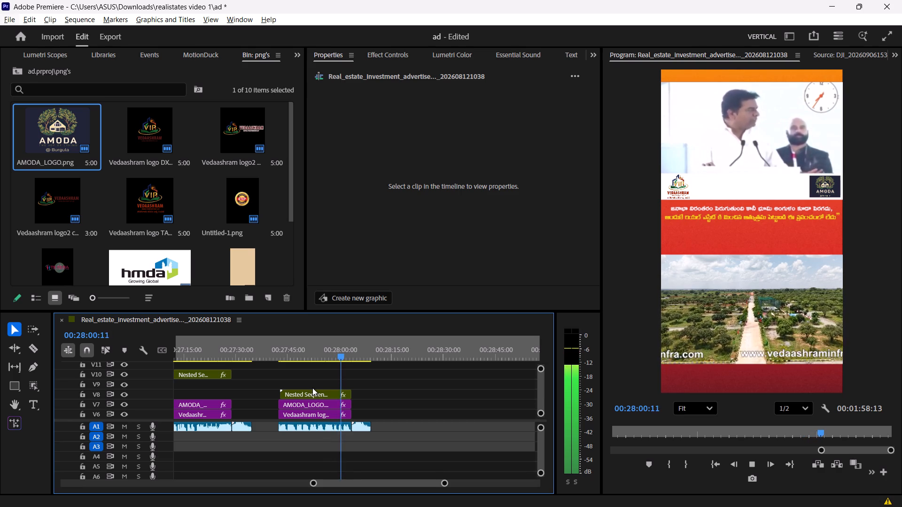
key("space")
left_click(317, 380)
key("space")
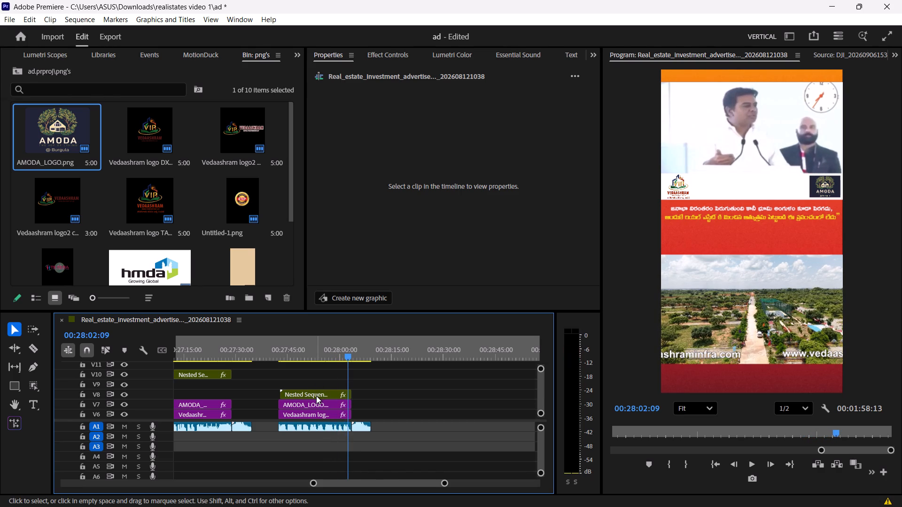
Shift the V8 Nested Sequence 01 back to the section's first frame and extend its end to match the AMODA logo clip.
left_click(316, 396)
left_click(320, 395)
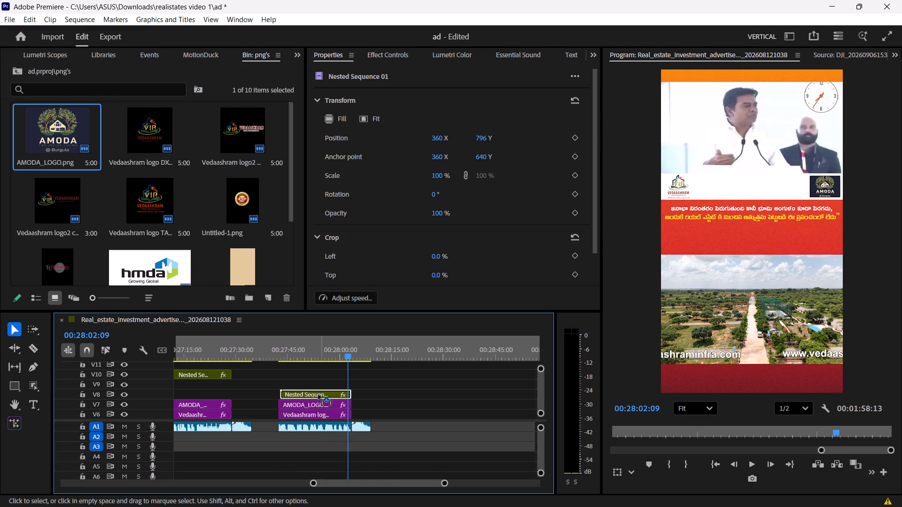
right_click(317, 395)
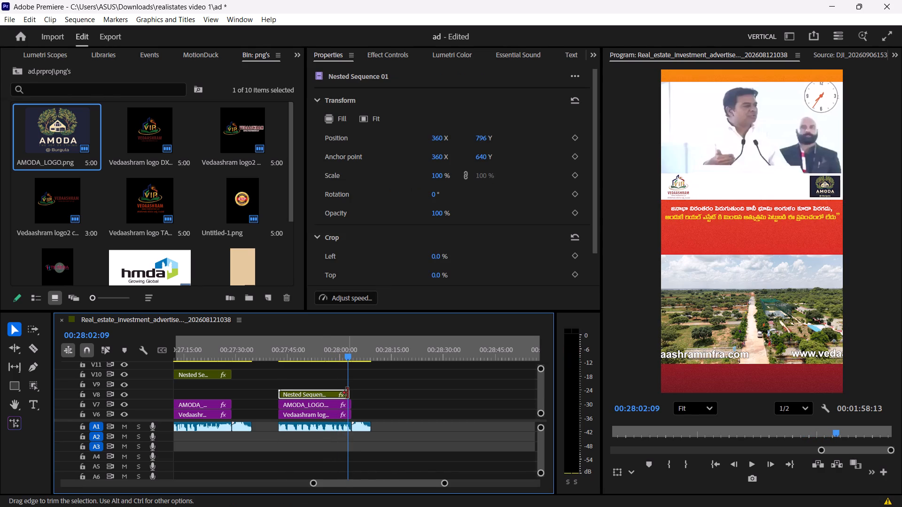
left_click_drag(348, 393, 352, 430)
left_click(364, 393)
Play the second section's end and opening to check the realigned website text overlay.
key("space")
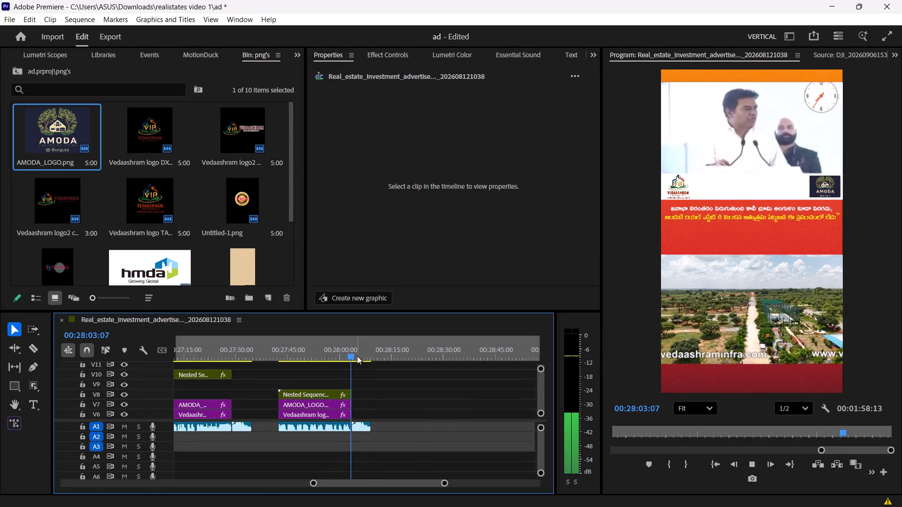
left_click_drag(353, 354, 280, 349)
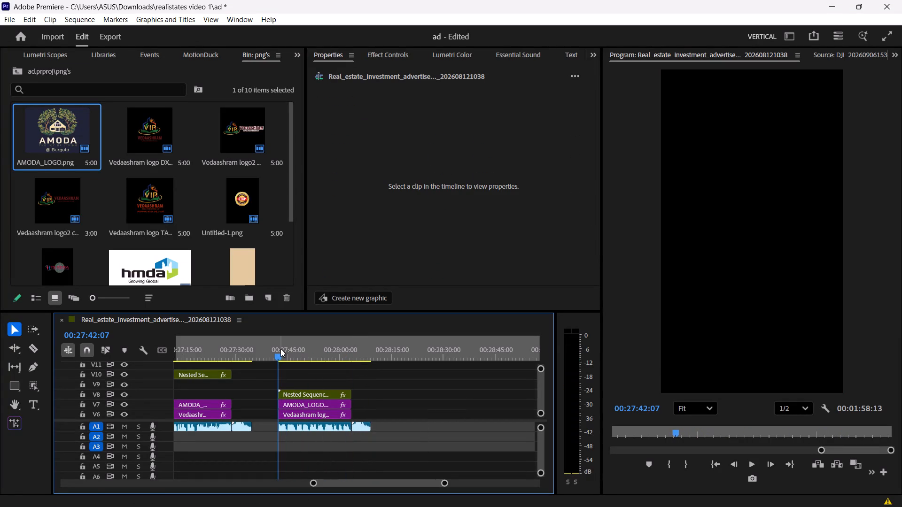
key("space")
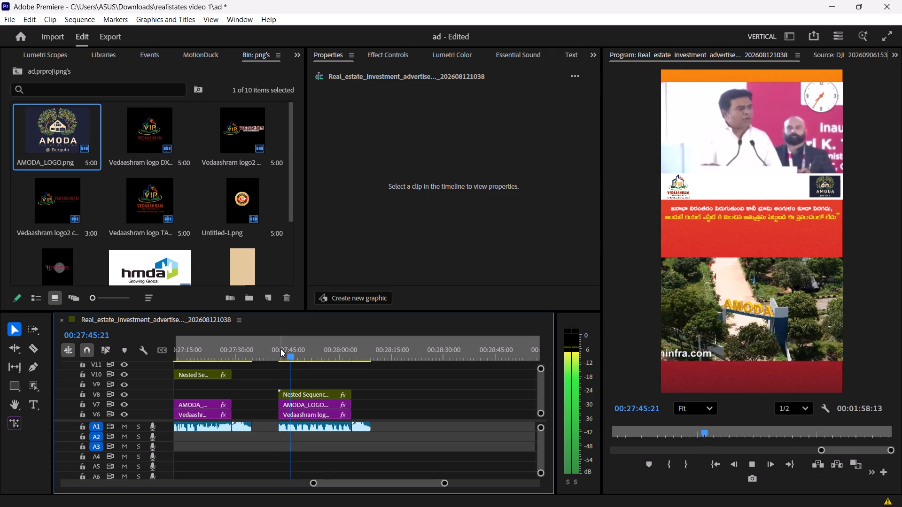
key("space")
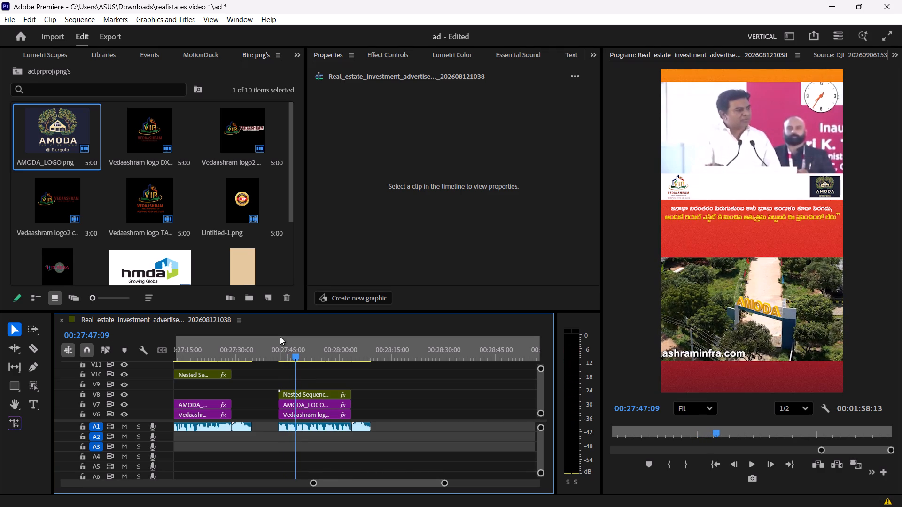
Place the green Sfondo Annuncio gradient image from the project's root bin on V1 at the second section's start, overwriting download 20.jpg there.
scroll(212, 222, "down", 7)
scroll(212, 222, "up", 7)
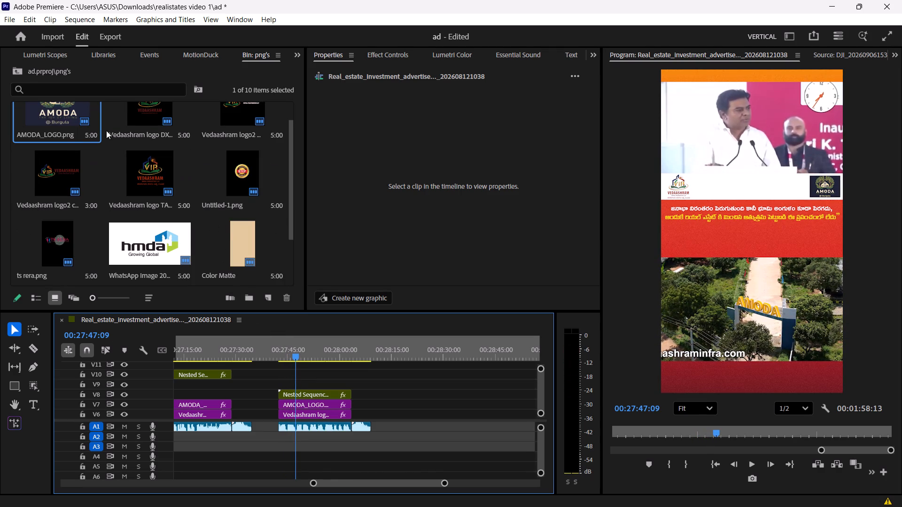
left_click(12, 65)
scroll(89, 149, "up", 2)
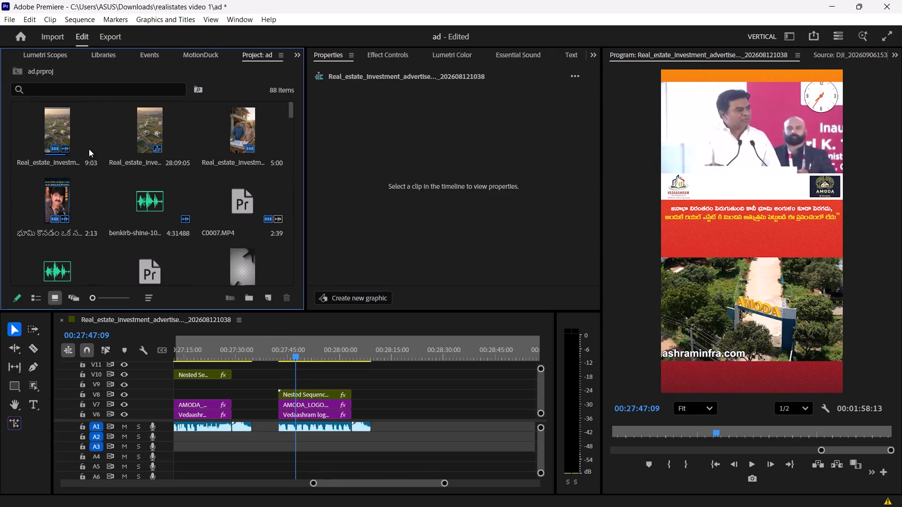
scroll(89, 149, "down", 11)
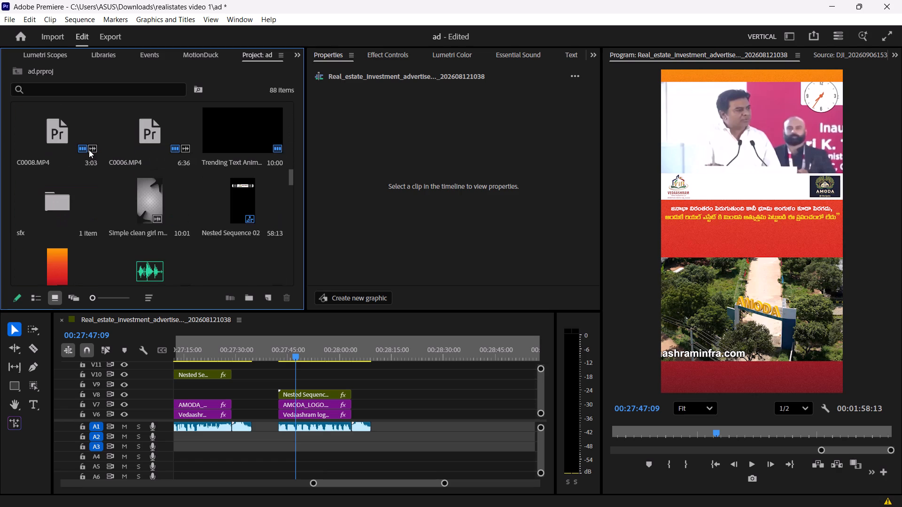
scroll(89, 150, "down", 5)
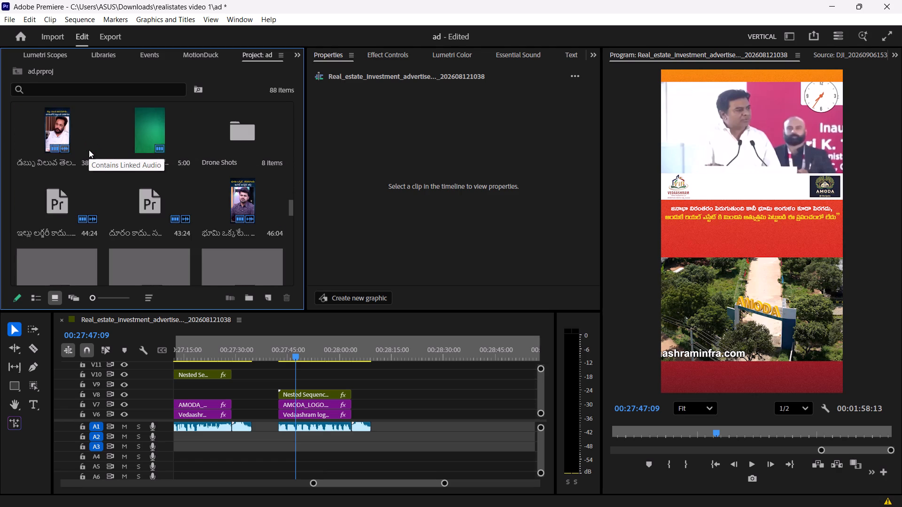
scroll(89, 150, "up", 1)
left_click(136, 203)
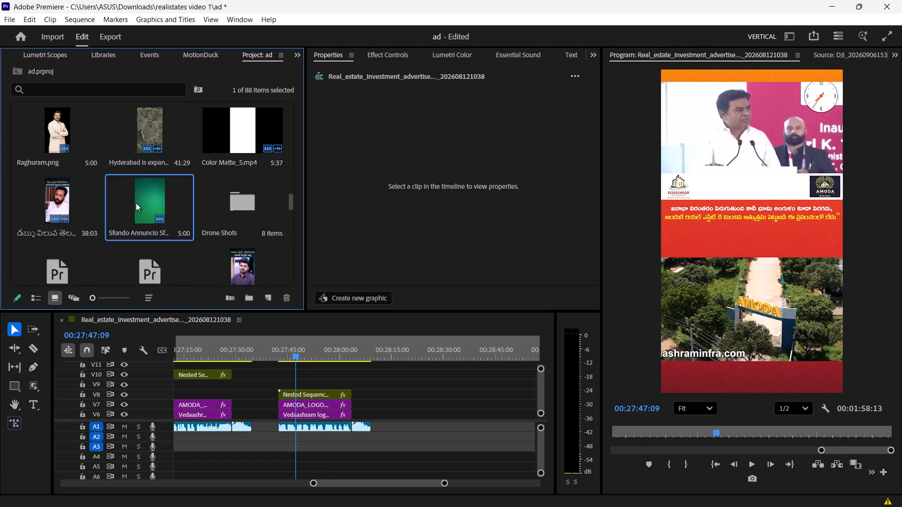
scroll(315, 372, "down", 5, "ctrl")
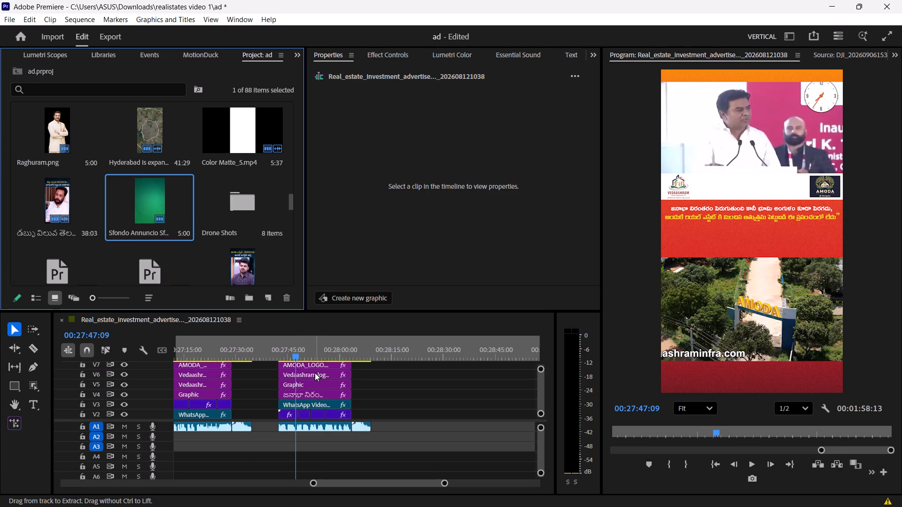
scroll(315, 373, "up", 3, "ctrl")
scroll(332, 385, "down", 4, "ctrl")
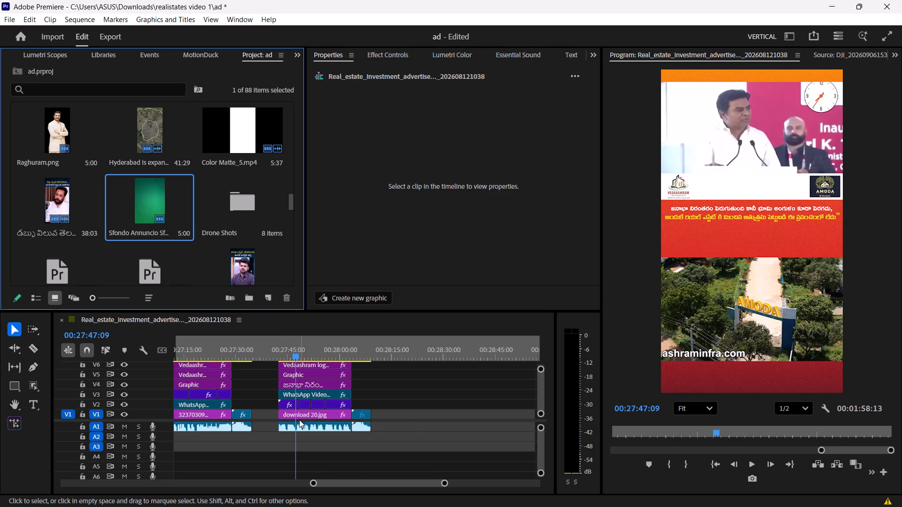
scroll(300, 413, "down", 2, "ctrl")
left_click_drag(148, 204, 308, 408)
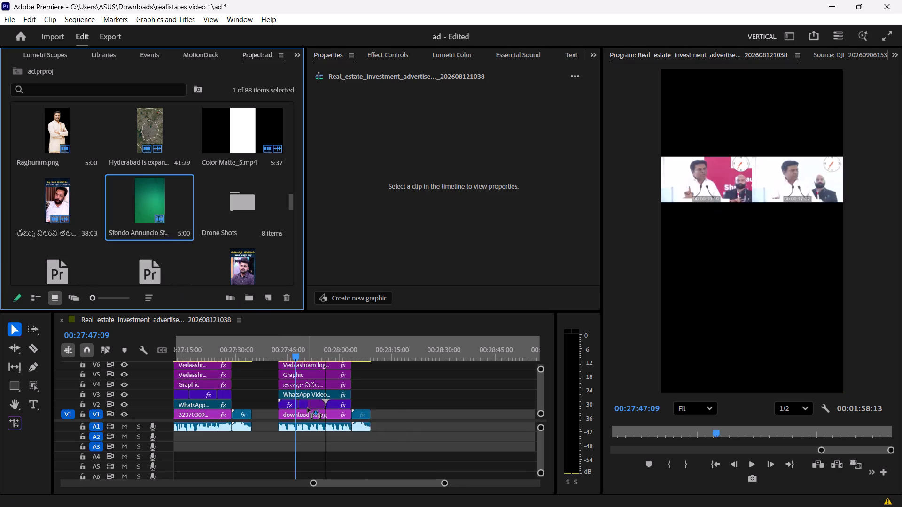
left_click_drag(308, 408, 278, 414)
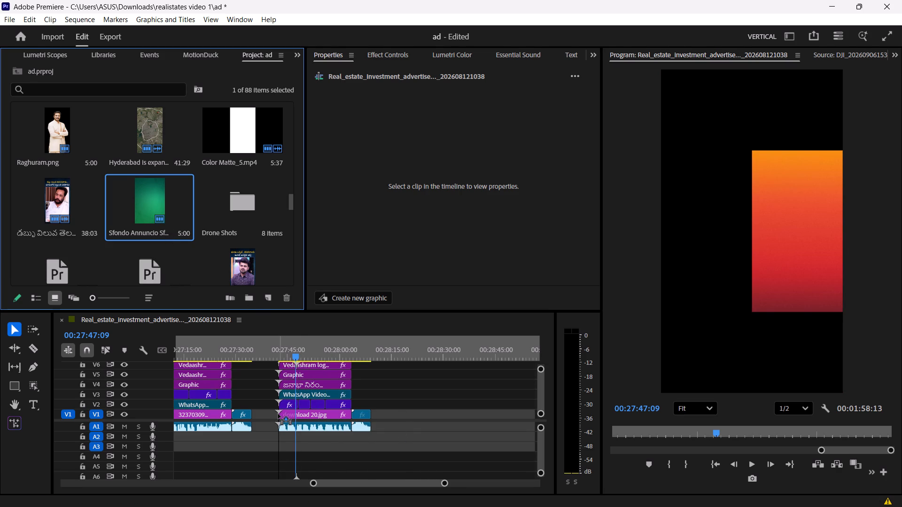
left_click_drag(278, 414, 274, 415)
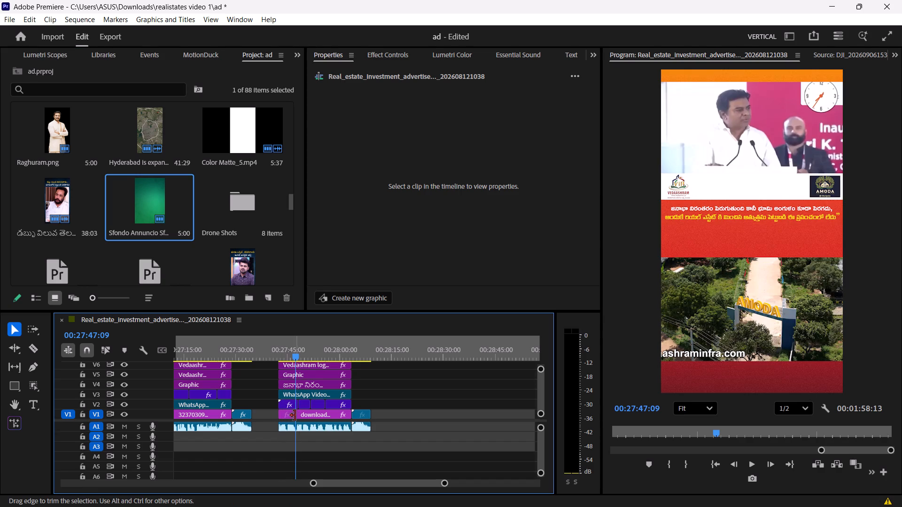
Delete the leftover download 20.jpg piece on V1 and extend the green gradient clip to the start of the closing clip.
left_click(309, 413)
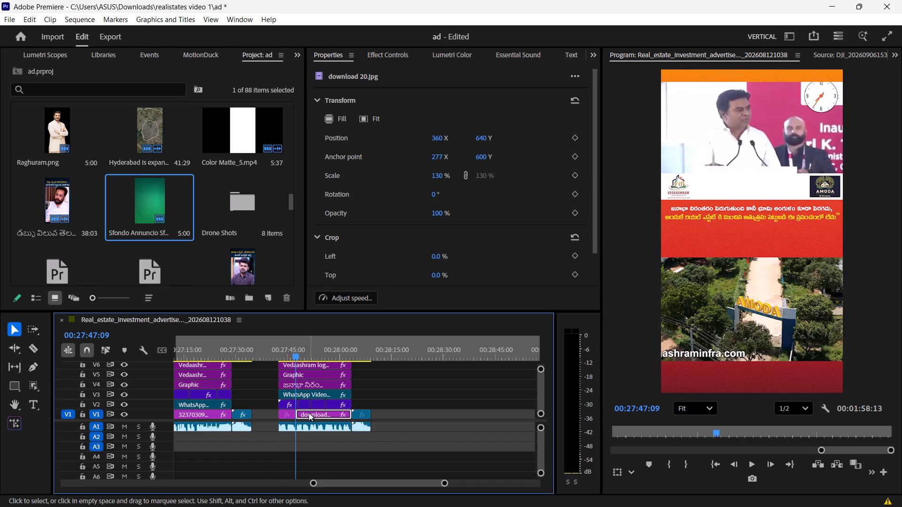
key("Delete")
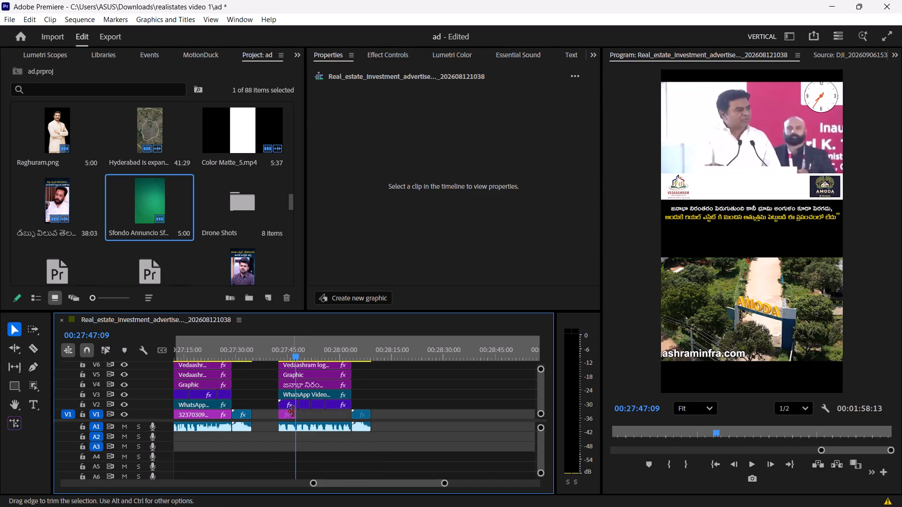
left_click_drag(294, 412, 352, 418)
Scale the green gradient background clip on V1 to fill the frame.
left_click(332, 418)
left_click(338, 111)
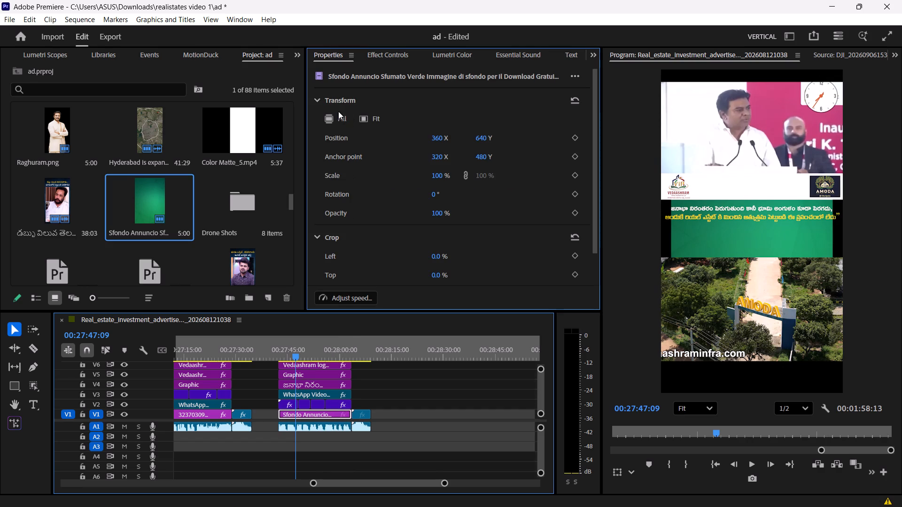
Make the green Sfondo Annuncio background on V1 fill the frame and play a few seconds to check it.
left_click(345, 129)
left_click(341, 120)
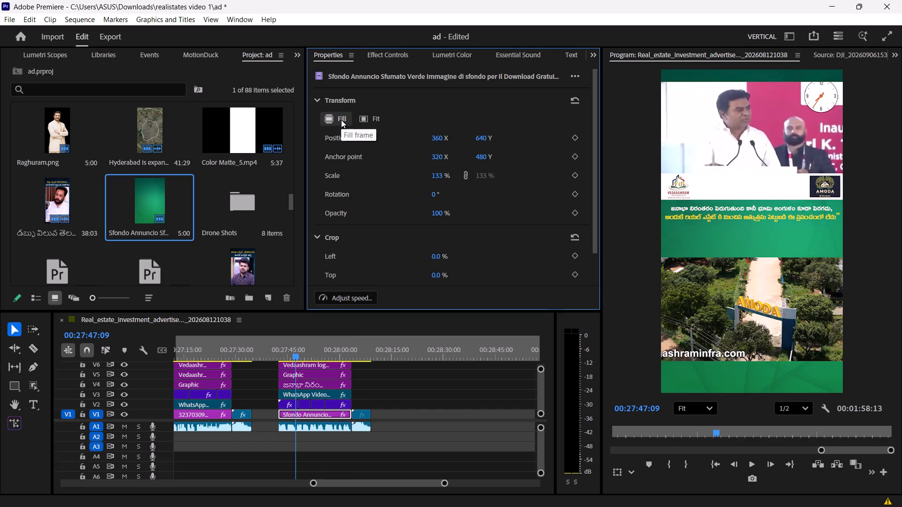
key("space")
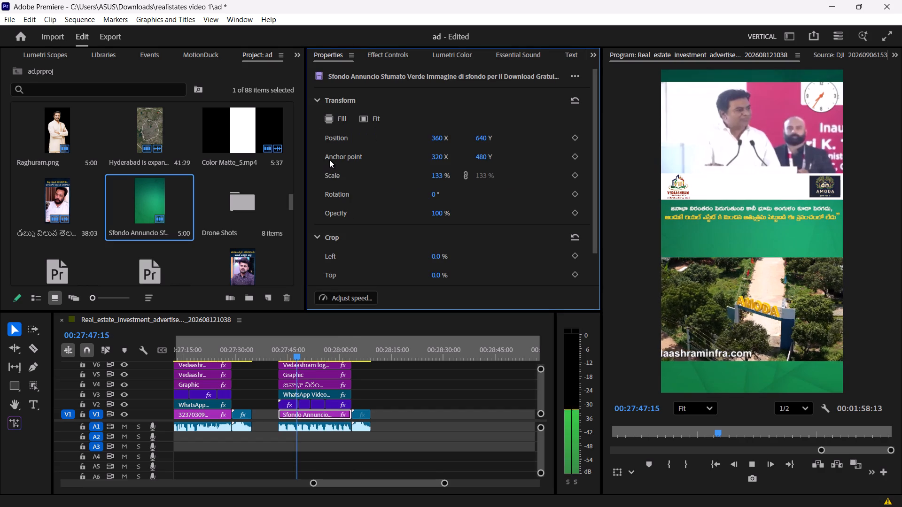
key("space")
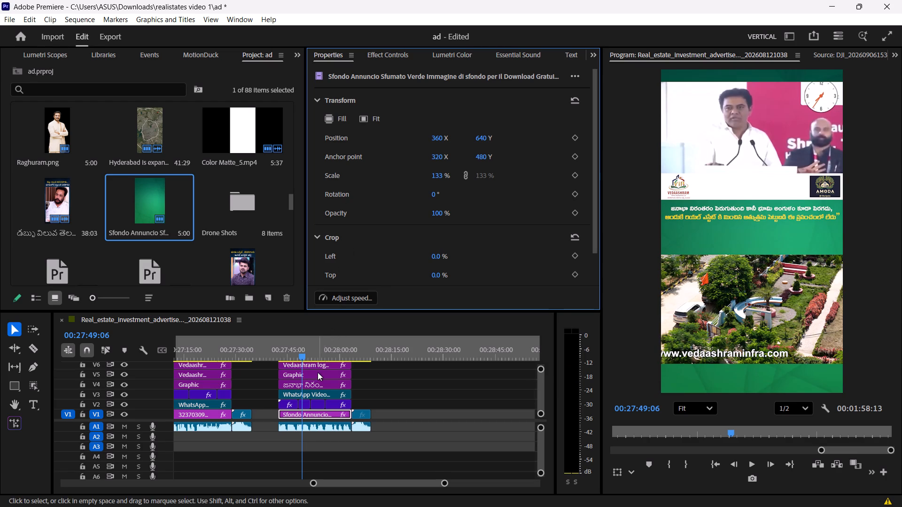
Lower the second section's Telugu quote text to Y position 648, centring it in the green band, and check it across the section.
scroll(317, 373, "up", 2, "shift")
scroll(337, 373, "up", 3)
scroll(337, 373, "down", 3)
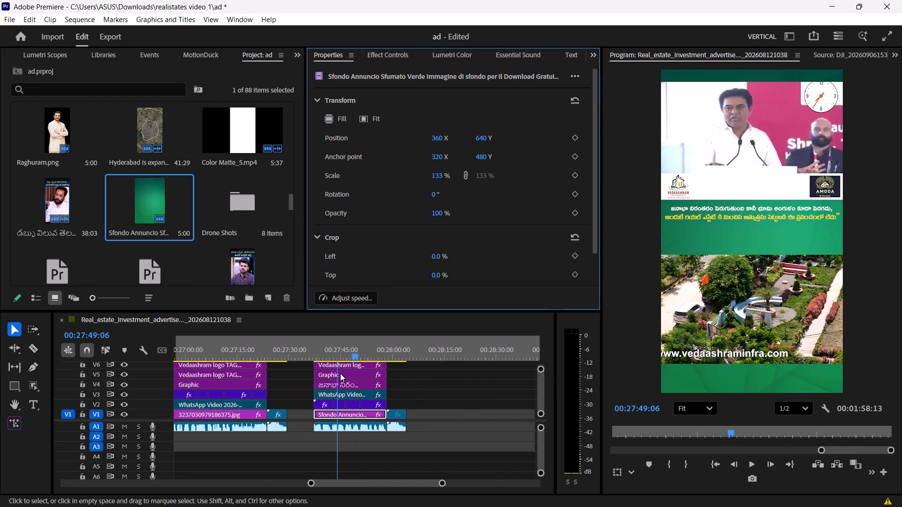
left_click(339, 384)
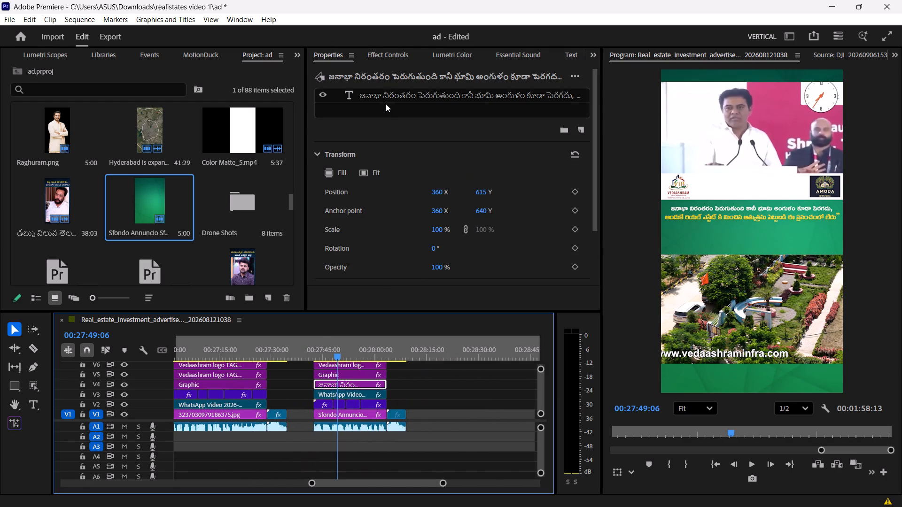
left_click(386, 99)
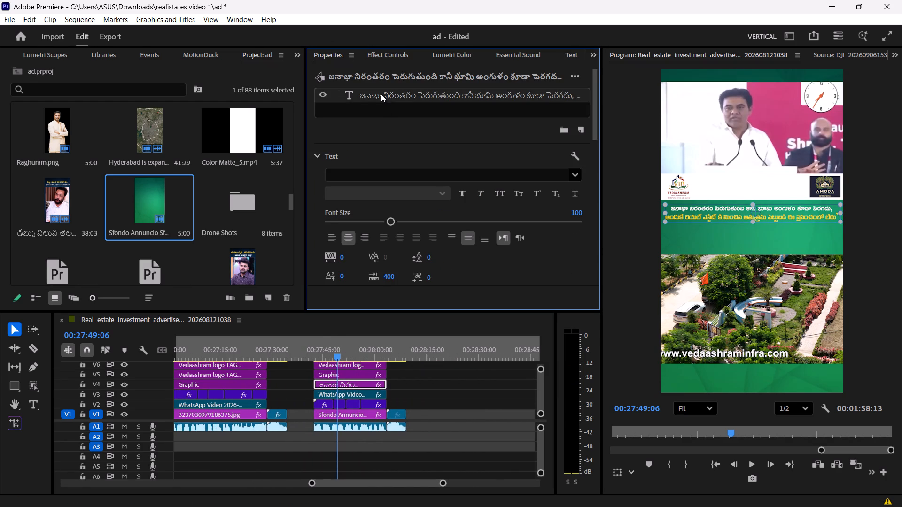
scroll(323, 163, "down", 19)
scroll(323, 163, "down", 6)
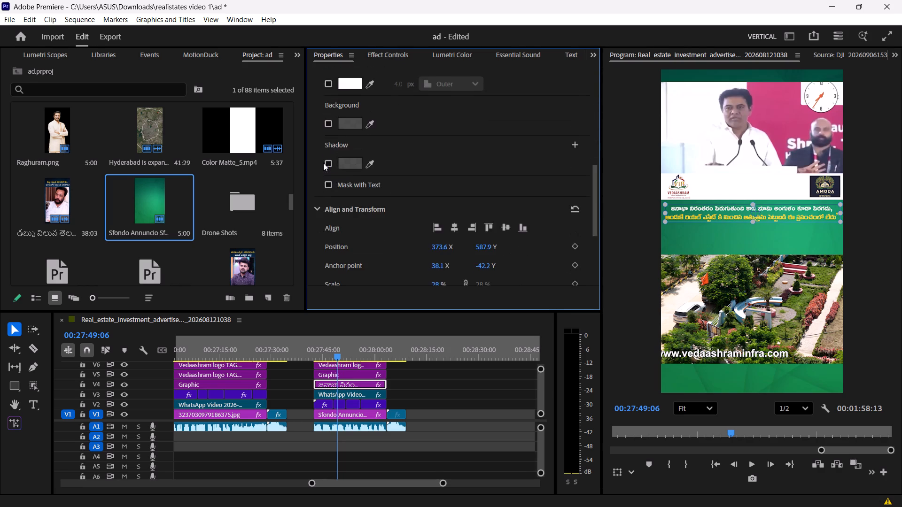
scroll(323, 163, "down", 6)
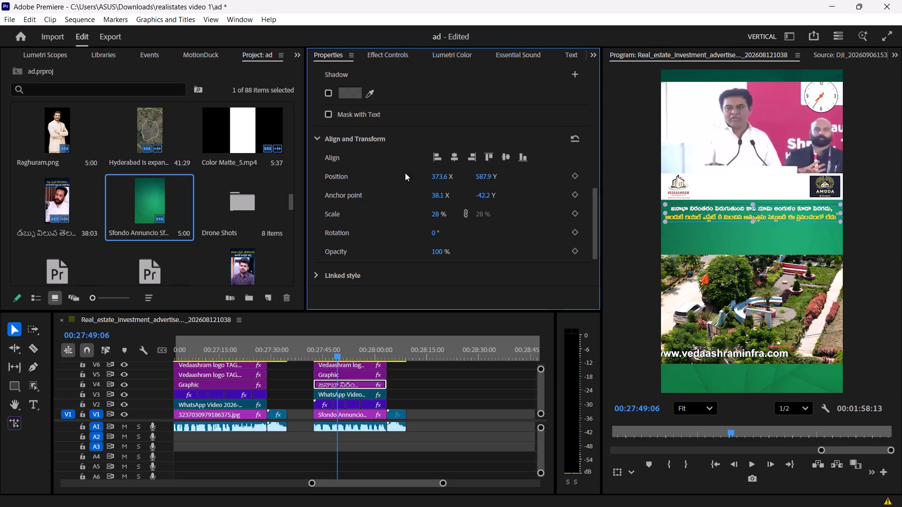
left_click_drag(489, 177, 553, 169)
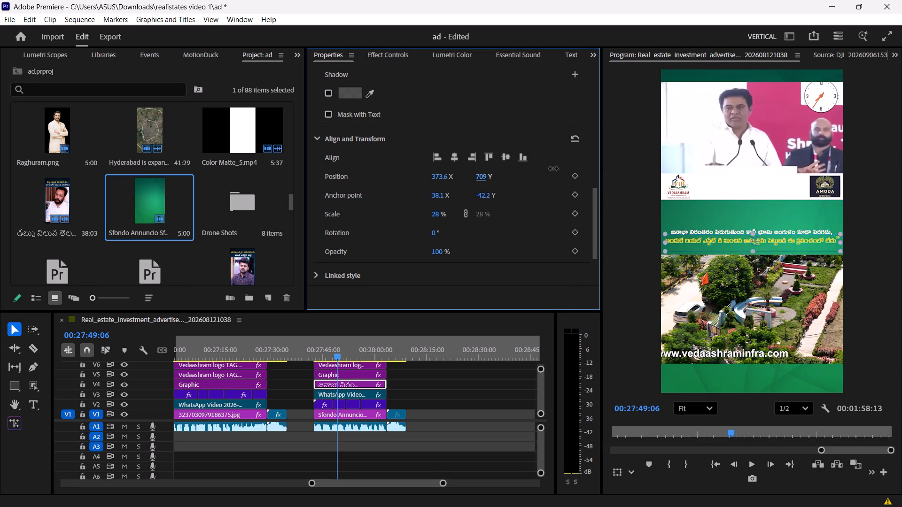
left_click_drag(553, 169, 525, 176)
left_click_drag(356, 347, 370, 347)
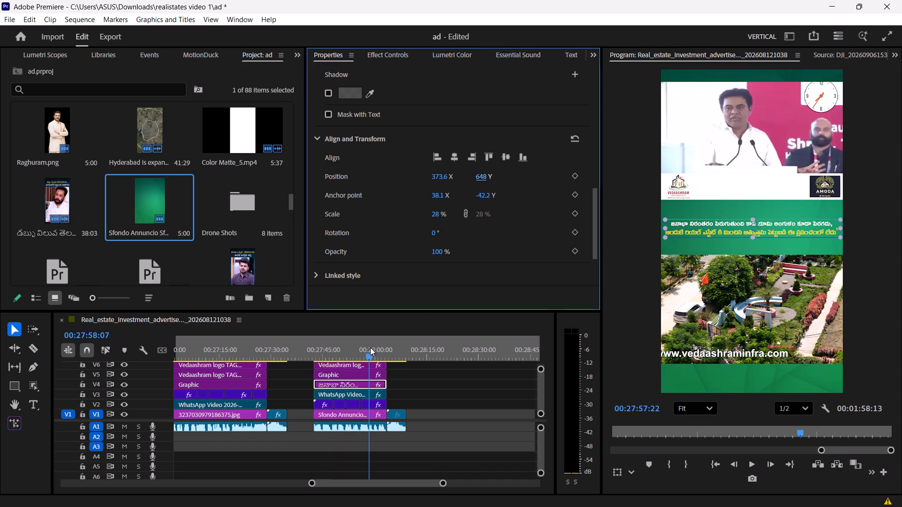
left_click_drag(370, 347, 330, 346)
scroll(659, 212, "up", 4)
scroll(672, 160, "up", 7)
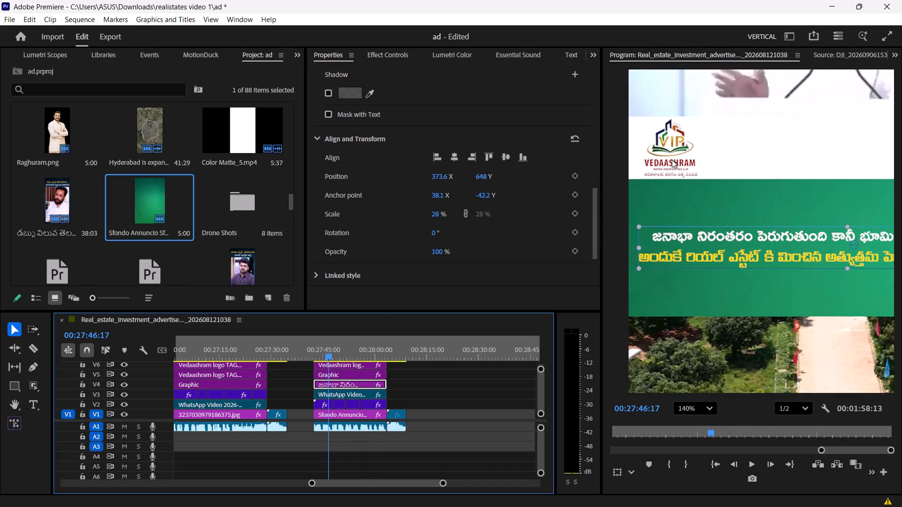
scroll(672, 160, "up", 2)
scroll(629, 171, "down", 11)
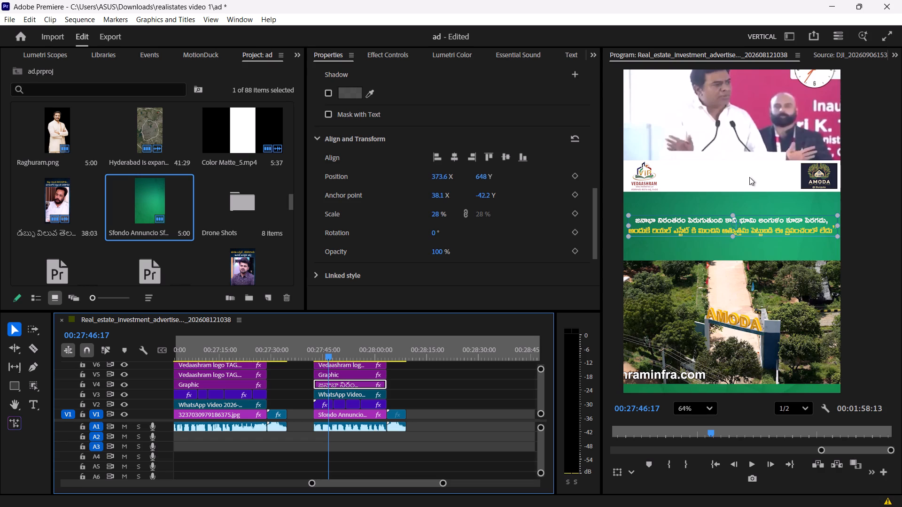
Move the second section's AMODA logo to the middle of the white strip, at about X 336, Y 464.
scroll(410, 387, "up", 4, "ctrl")
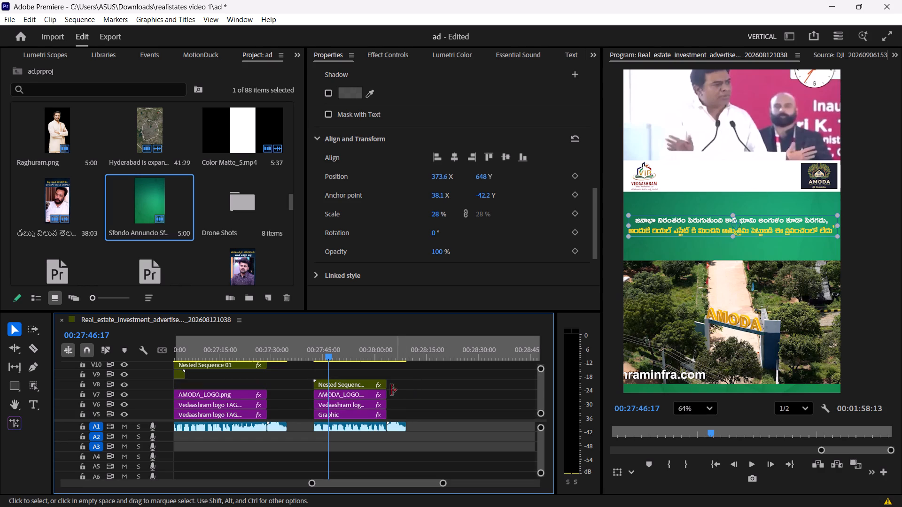
left_click(369, 398)
left_click(400, 57)
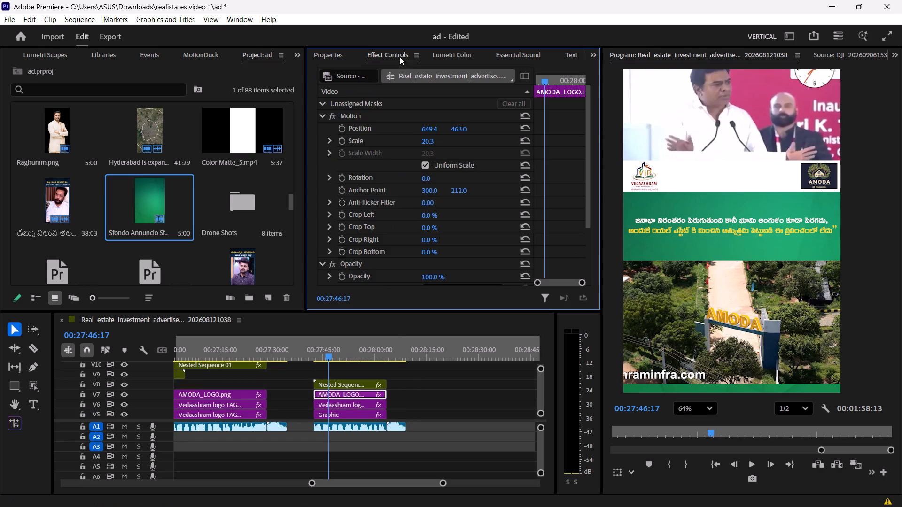
left_click(370, 114)
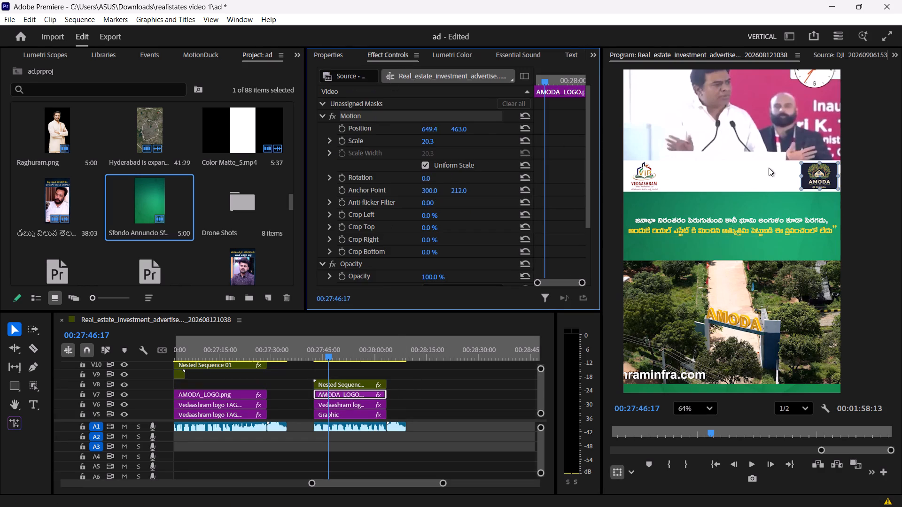
left_click_drag(815, 184, 719, 187)
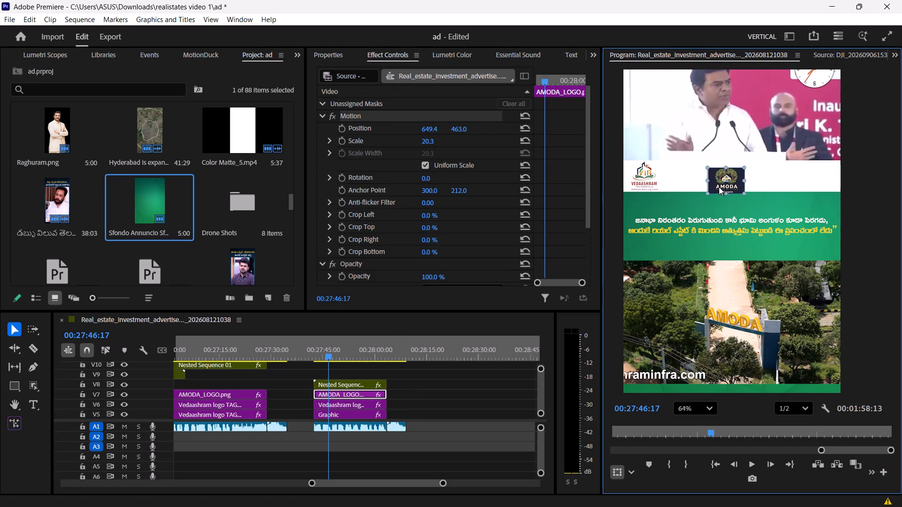
left_click_drag(719, 187, 709, 184)
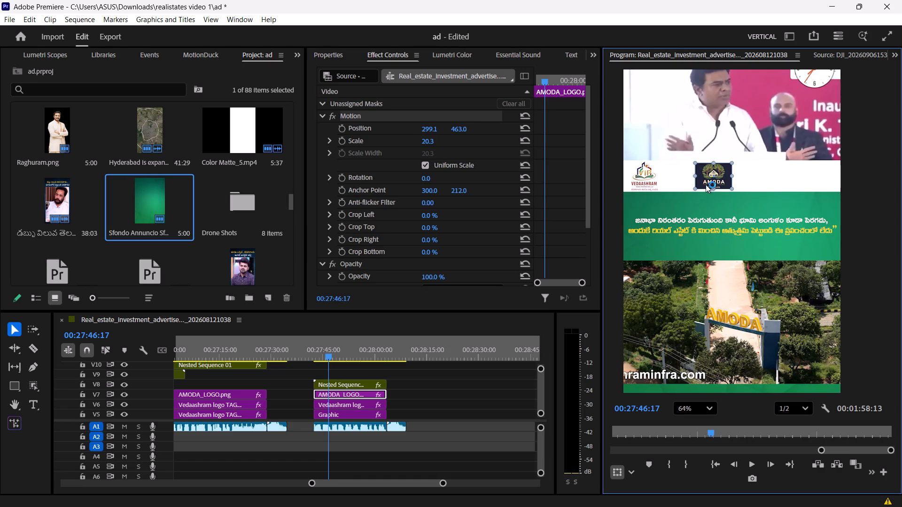
left_click_drag(715, 180, 723, 178)
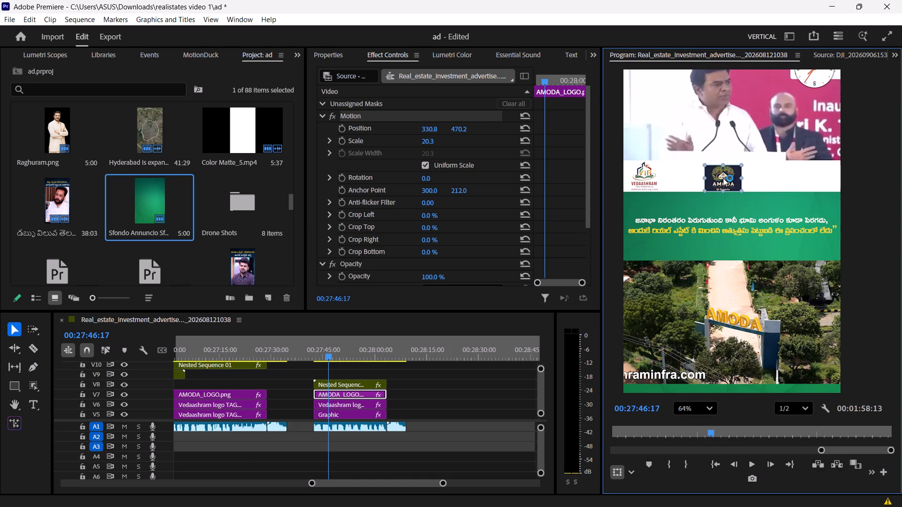
left_click_drag(723, 178, 720, 175)
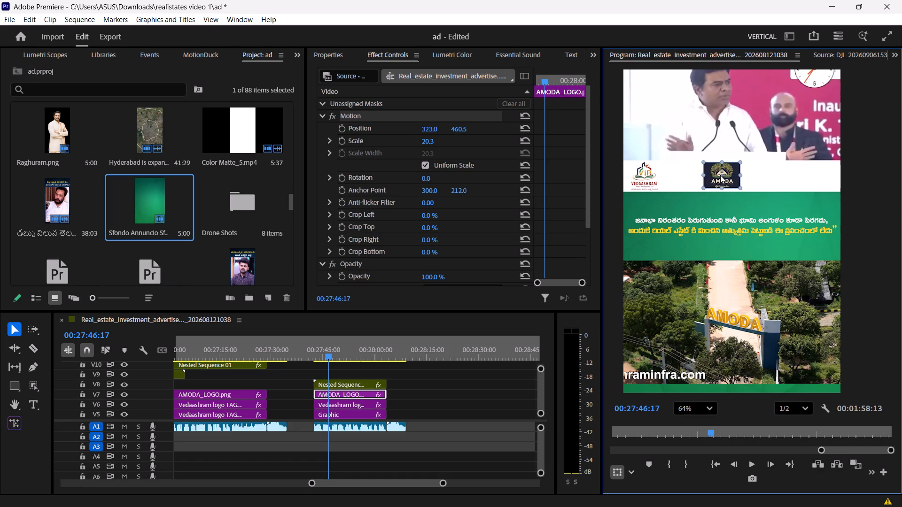
left_click_drag(720, 175, 723, 176)
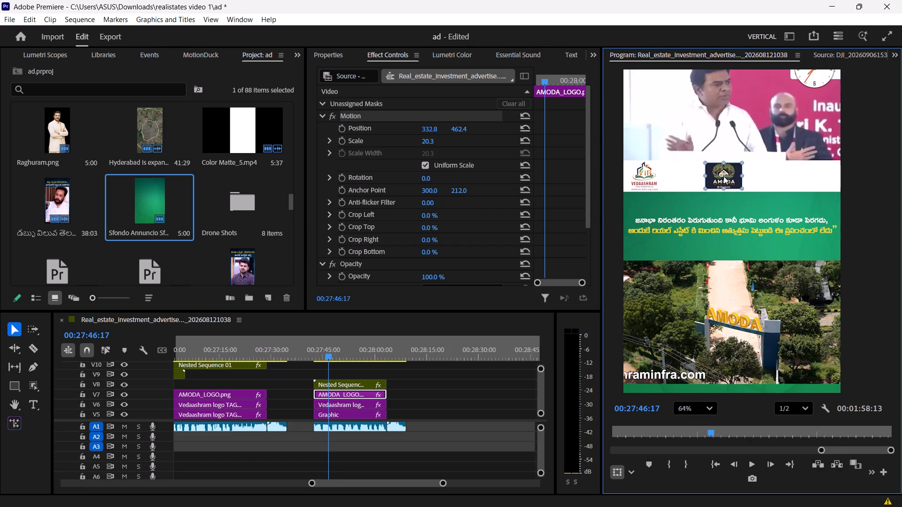
left_click_drag(723, 176, 723, 176)
scroll(709, 186, "up", 6)
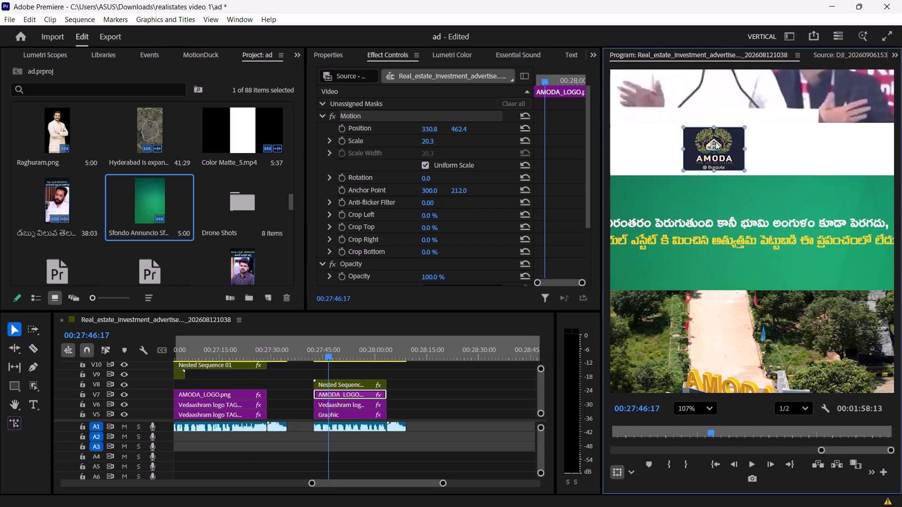
scroll(700, 155, "down", 1)
left_click_drag(715, 159, 713, 164)
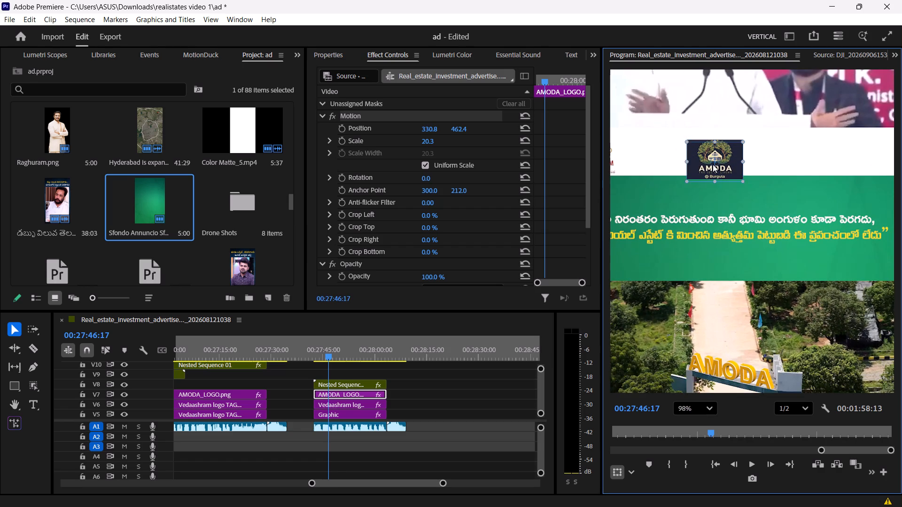
left_click_drag(713, 164, 717, 148)
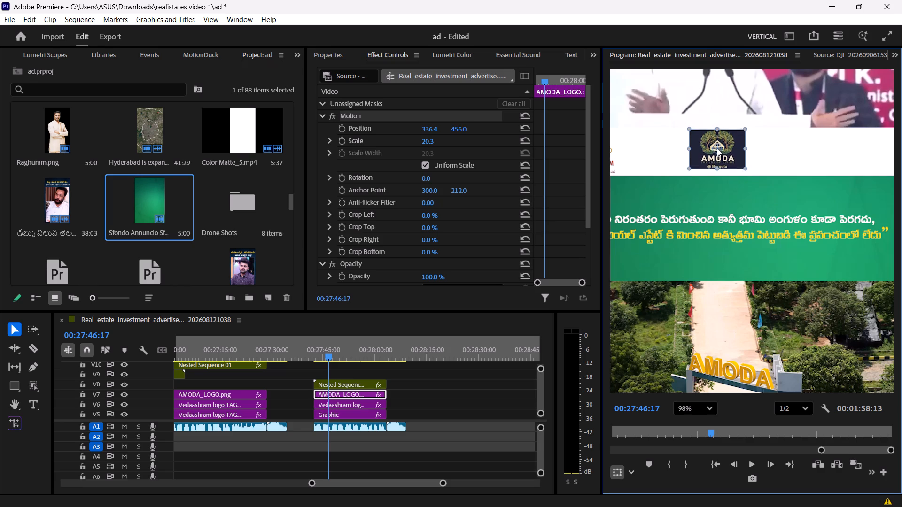
left_click_drag(717, 148, 717, 152)
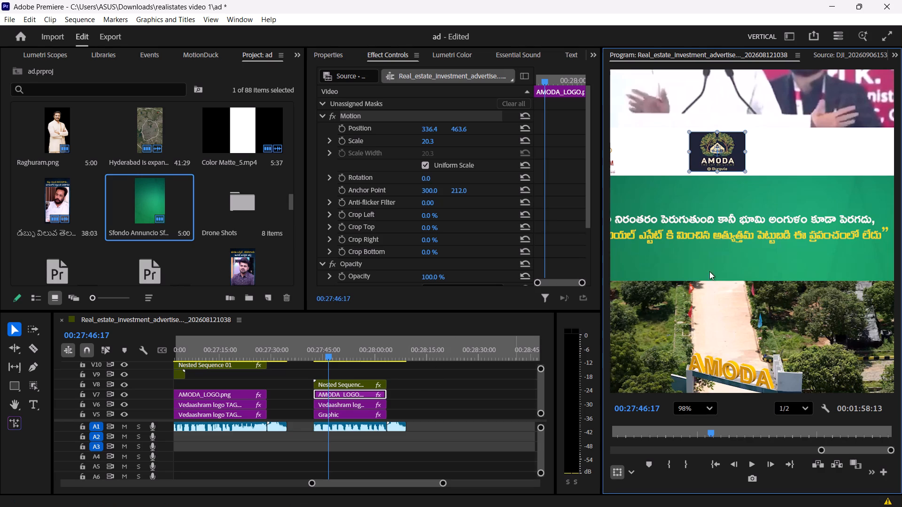
scroll(735, 243, "down", 7)
left_click(708, 401)
left_click(706, 405)
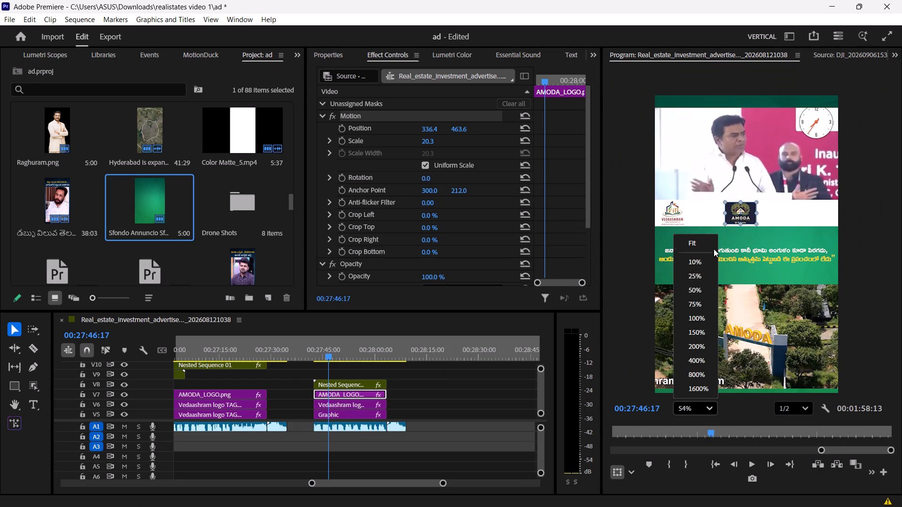
left_click(714, 244)
Move the second section's Nested Sequence 01 and AMODA logo clips up one track, to V9 and V8.
left_click(442, 382)
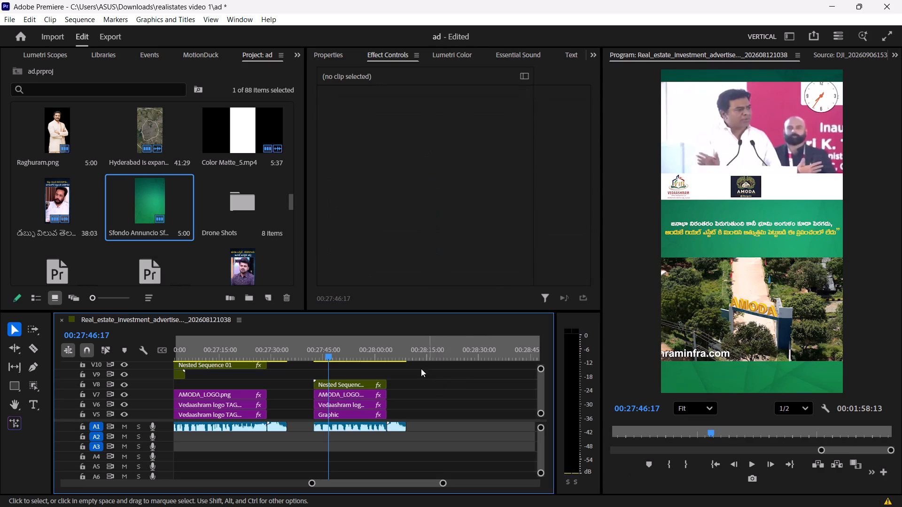
left_click_drag(399, 380, 386, 385)
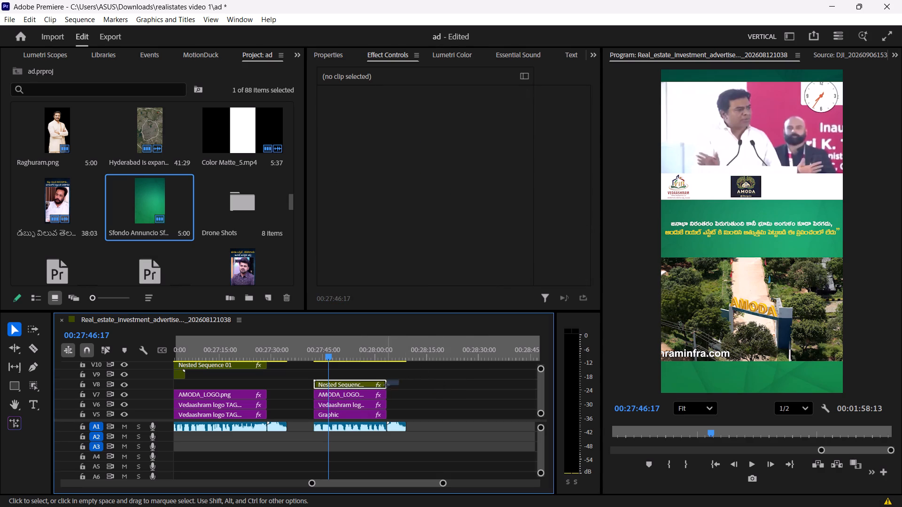
left_click_drag(386, 385, 375, 392)
left_click_drag(368, 384, 367, 377)
left_click(399, 379)
Duplicate the second section's Vedaashram logo clip from V6 onto the freed V7 track, keeping the same timing.
left_click(356, 399)
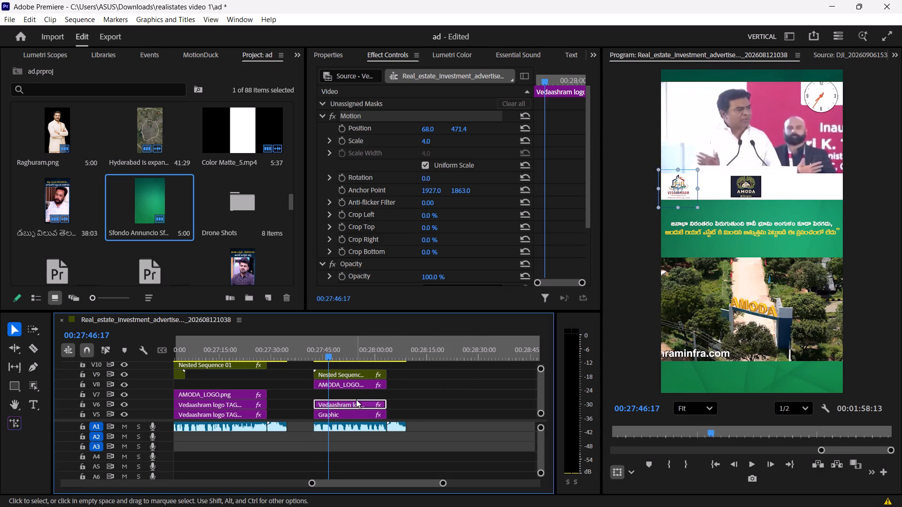
left_click_drag(353, 401, 351, 401, "alt")
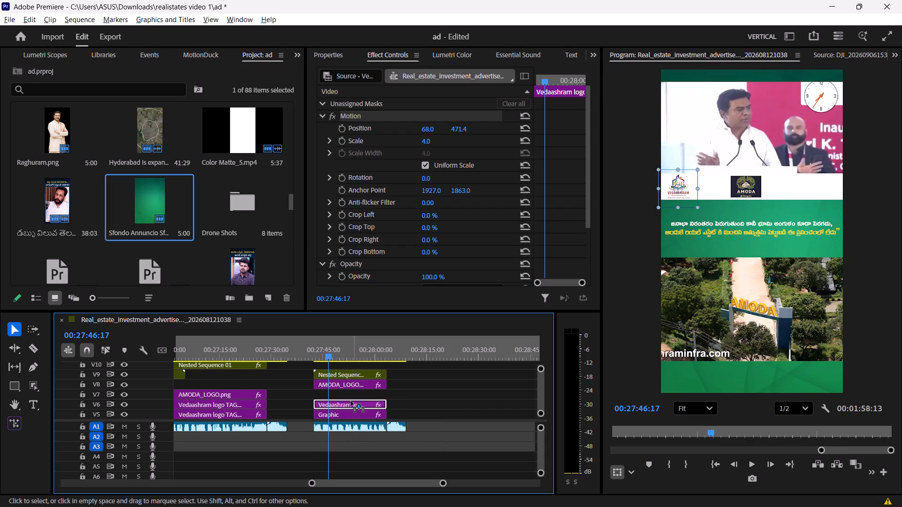
left_click_drag(351, 401, 353, 395, "alt")
left_click(353, 395)
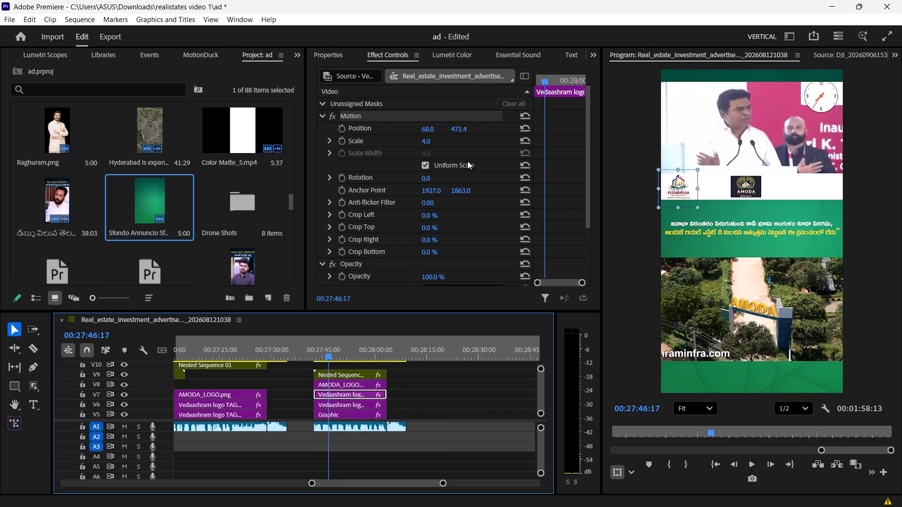
Position the duplicated Vedaashram logo at the right end of the white strip, at about X 659, Y 473.
left_click_drag(687, 197, 815, 199)
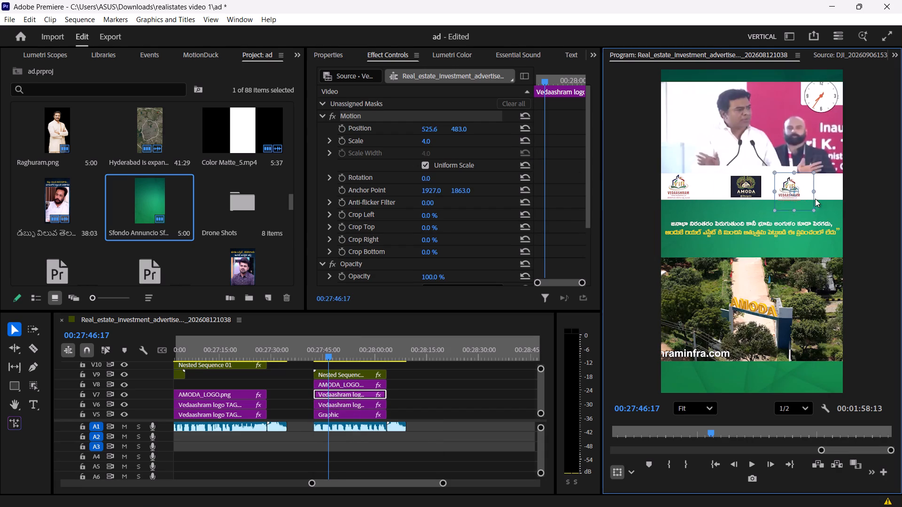
left_click_drag(815, 199, 833, 196)
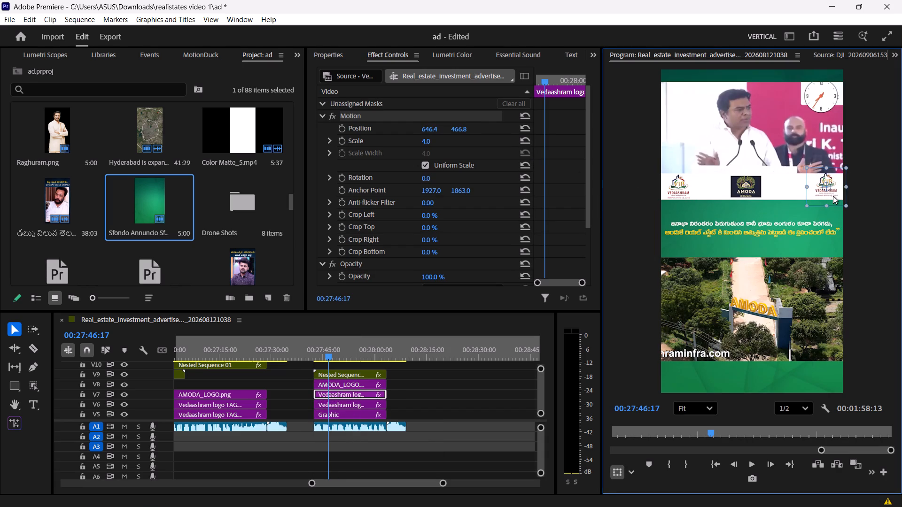
left_click_drag(833, 196, 834, 196)
scroll(827, 184, "up", 7)
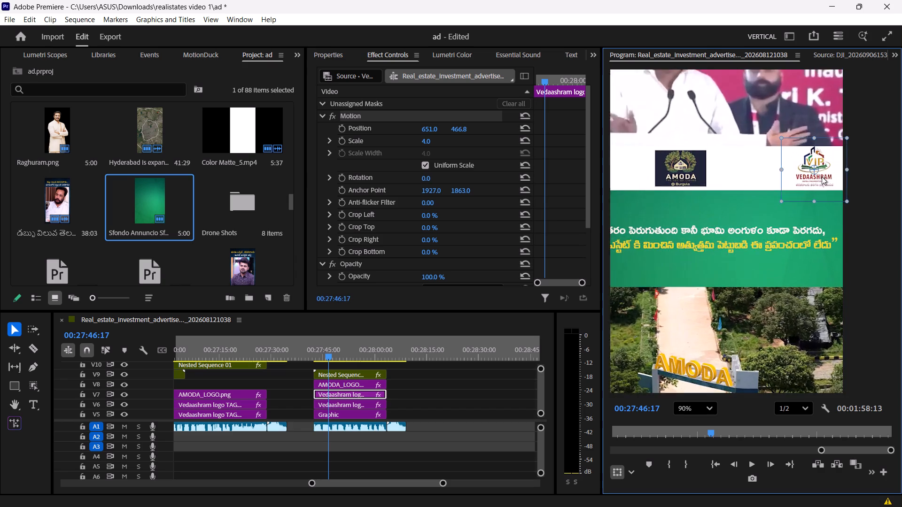
scroll(822, 177, "up", 4)
scroll(761, 167, "down", 5)
scroll(793, 139, "up", 6)
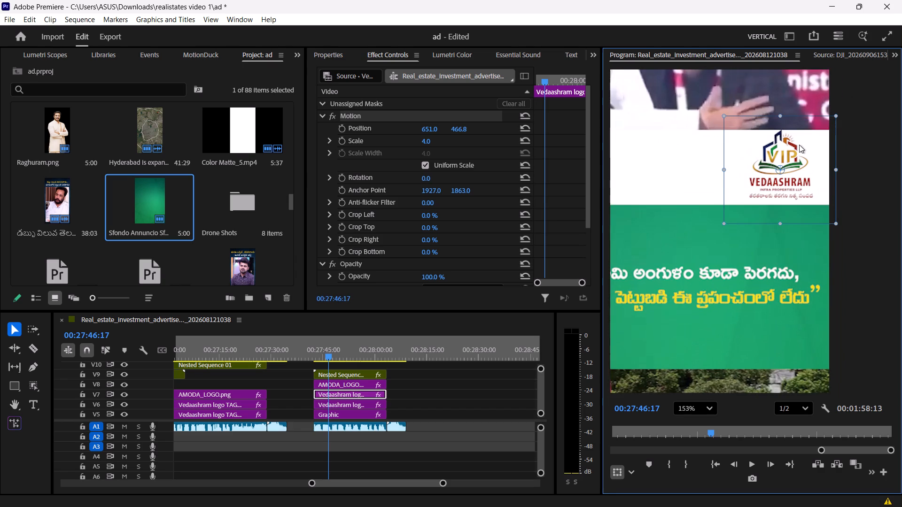
left_click_drag(800, 145, 801, 145)
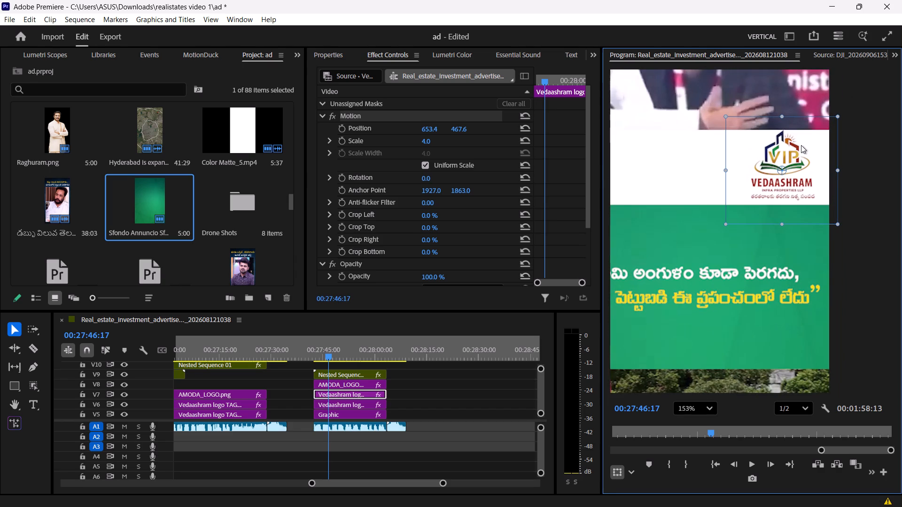
left_click_drag(801, 145, 804, 145)
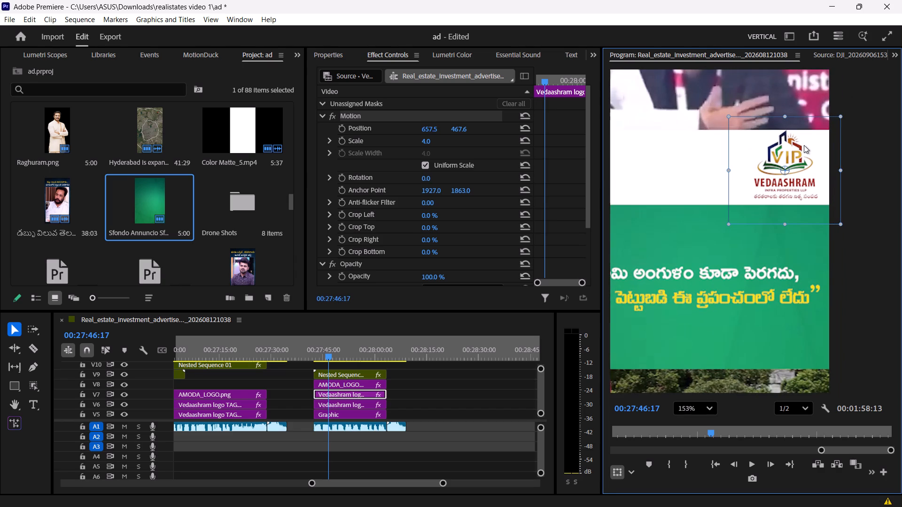
left_click_drag(804, 145, 804, 150)
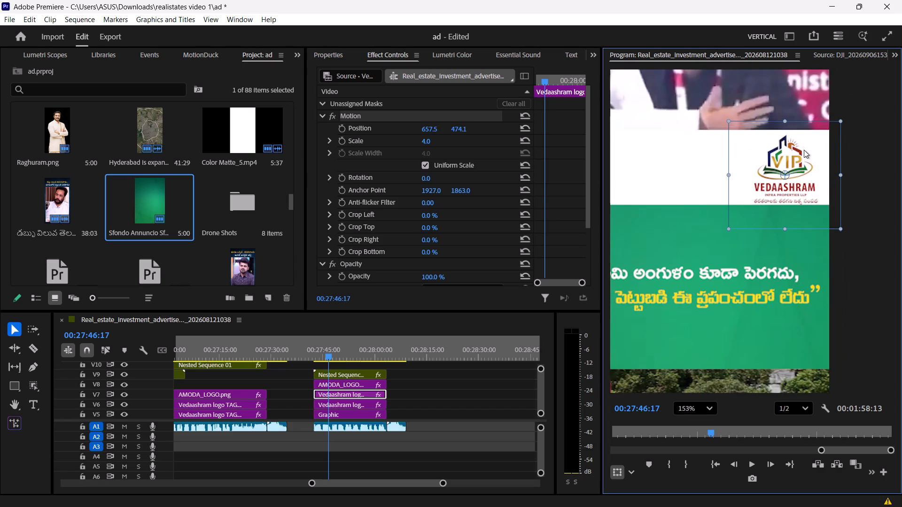
left_click_drag(804, 150, 805, 149)
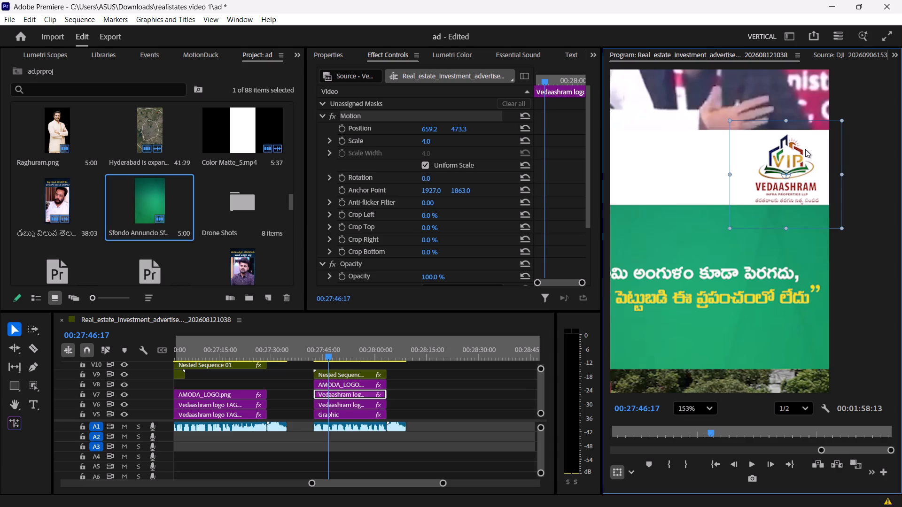
Raise the duplicated Vedaashram logo slightly on the white strip, to about Y 471.
left_click_drag(805, 149, 805, 148)
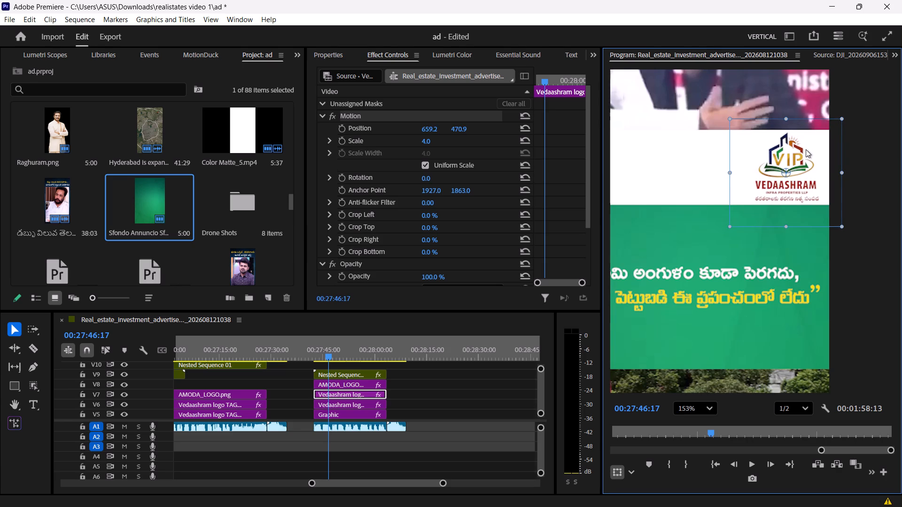
Examine the placement and spacing of the three logos on the white strip, up close and in the full frame.
scroll(804, 175, "down", 7)
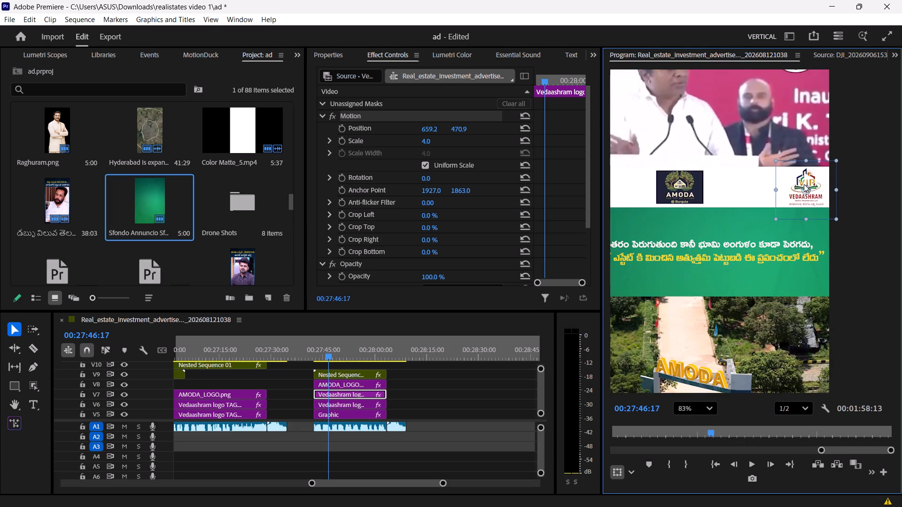
scroll(804, 184, "down", 8)
scroll(654, 176, "up", 13)
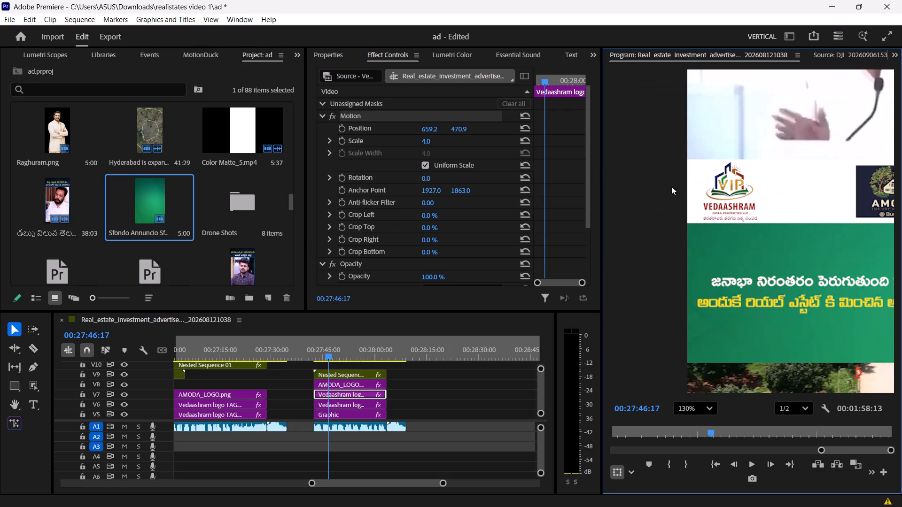
scroll(700, 179, "up", 6)
scroll(667, 192, "down", 6)
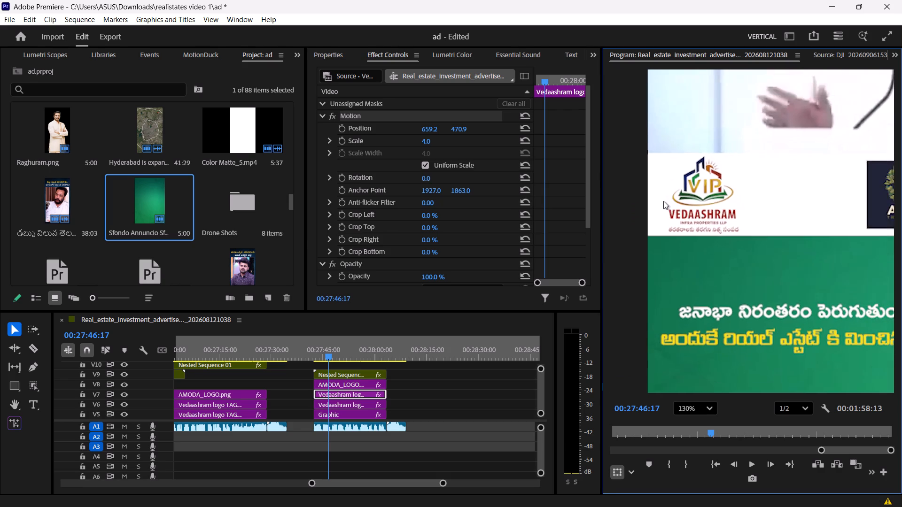
scroll(663, 201, "down", 11)
scroll(800, 185, "up", 4)
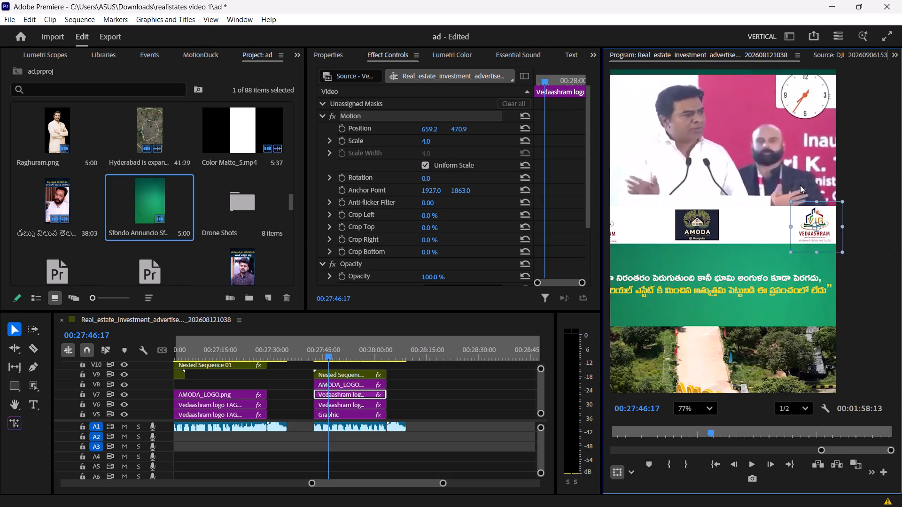
scroll(800, 185, "up", 20)
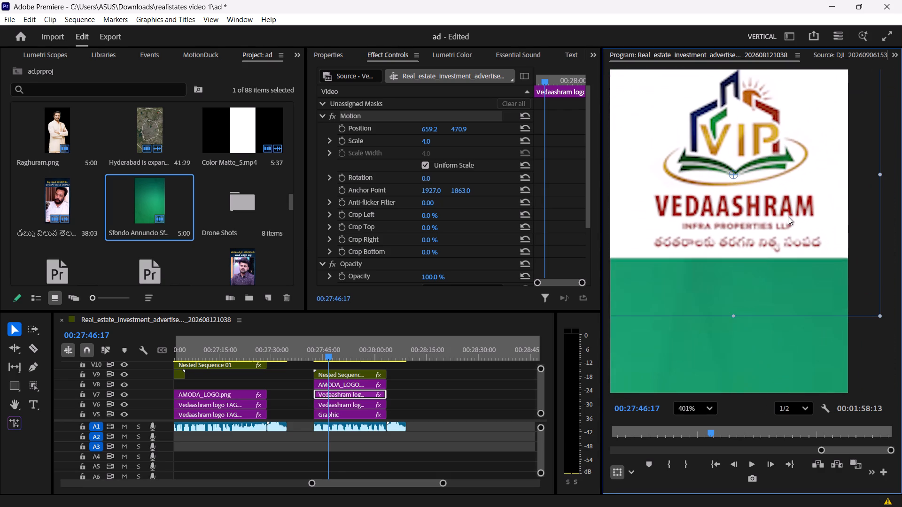
left_click(691, 406)
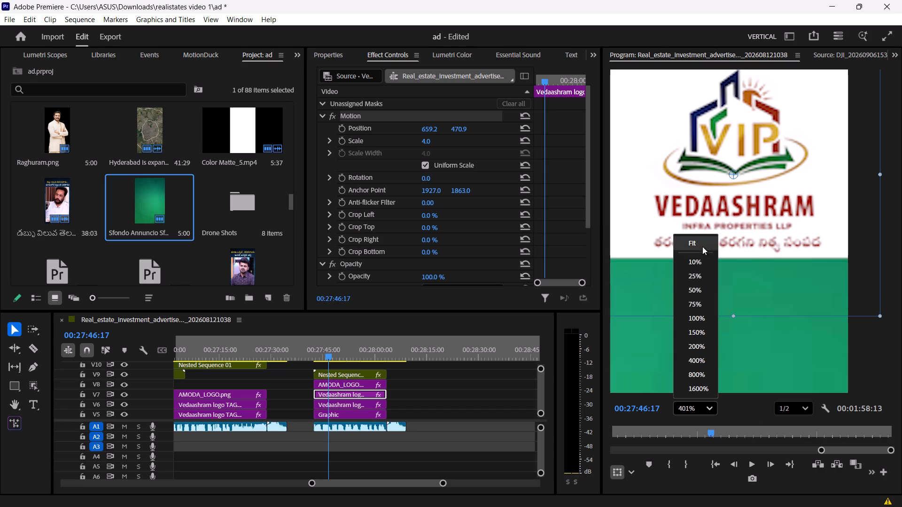
left_click(702, 246)
left_click(749, 201)
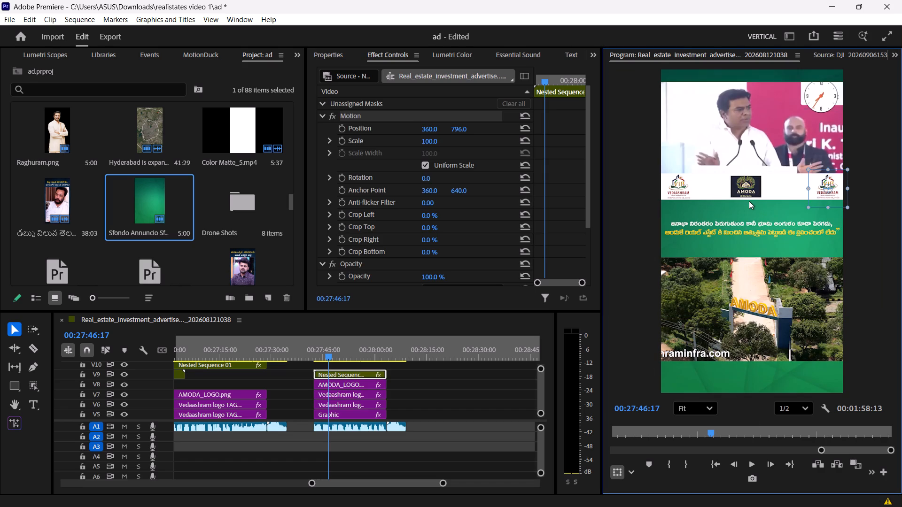
left_click(873, 178)
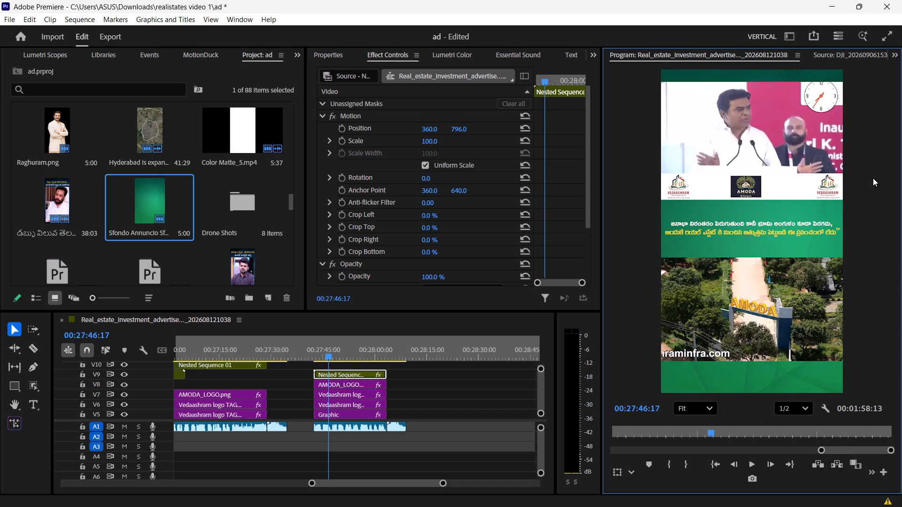
Shift the second section's AMODA logo horizontally to about X 359, centring it between the two Vedaashram logos.
left_click(746, 177)
scroll(745, 185, "up", 4)
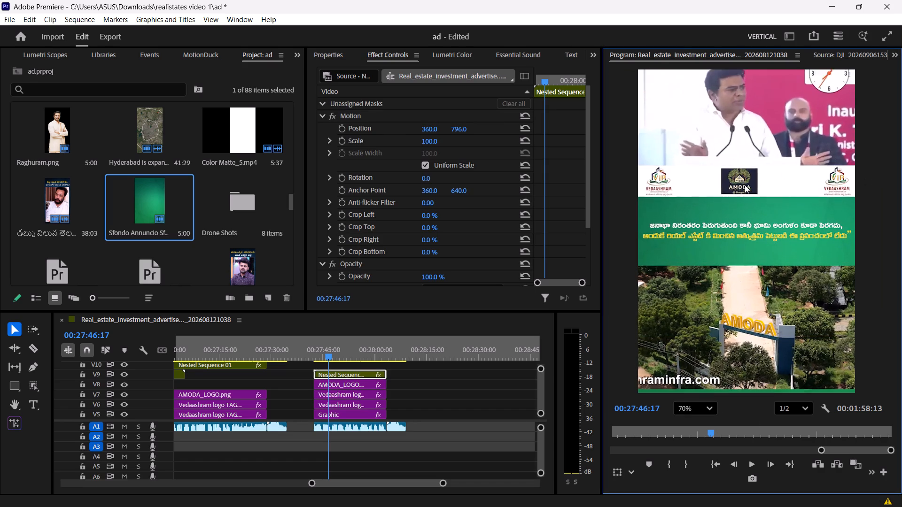
scroll(745, 185, "up", 3)
scroll(745, 185, "down", 5)
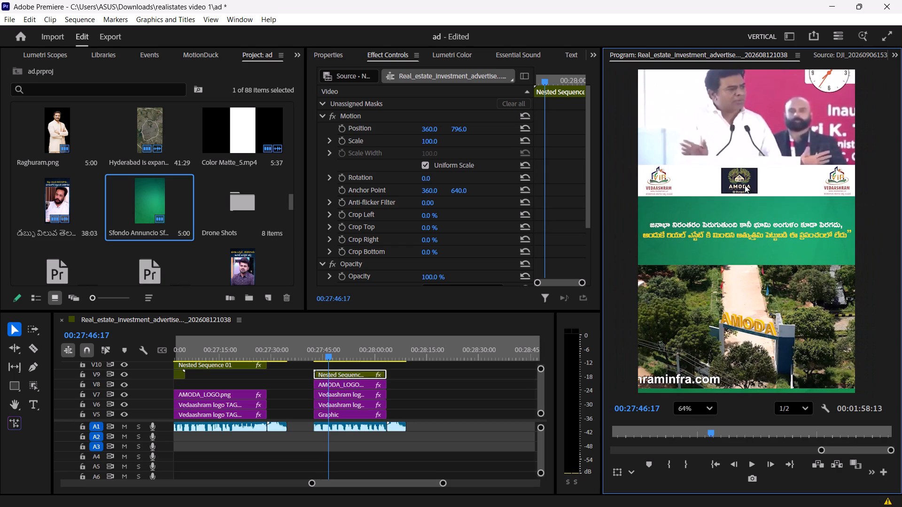
left_click(344, 386)
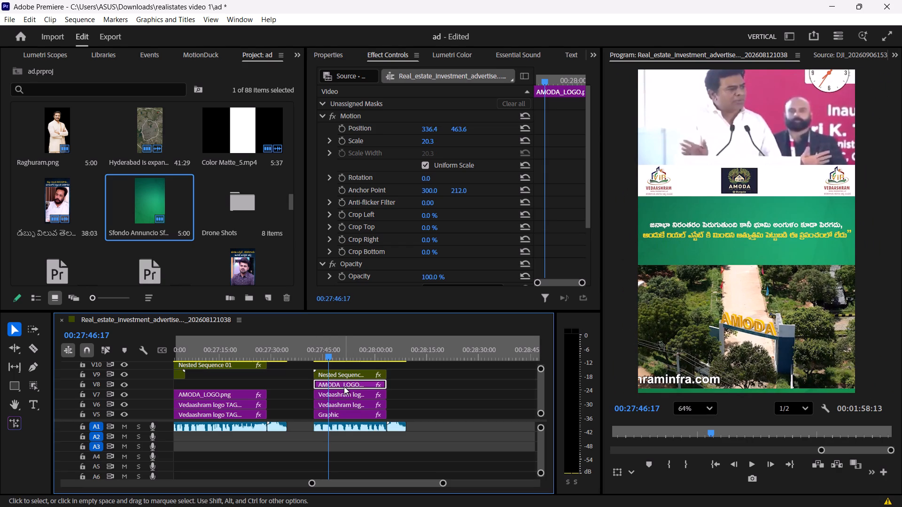
left_click_drag(423, 126, 434, 127)
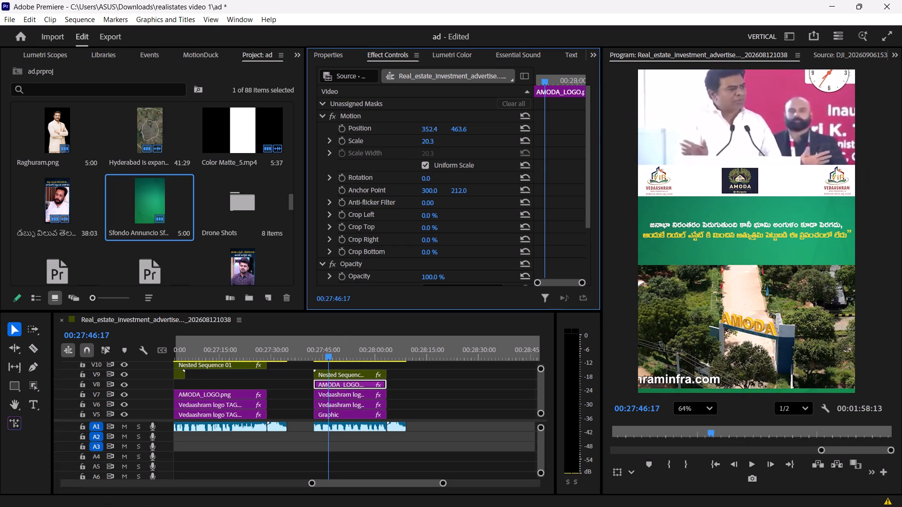
left_click_drag(434, 127, 437, 128)
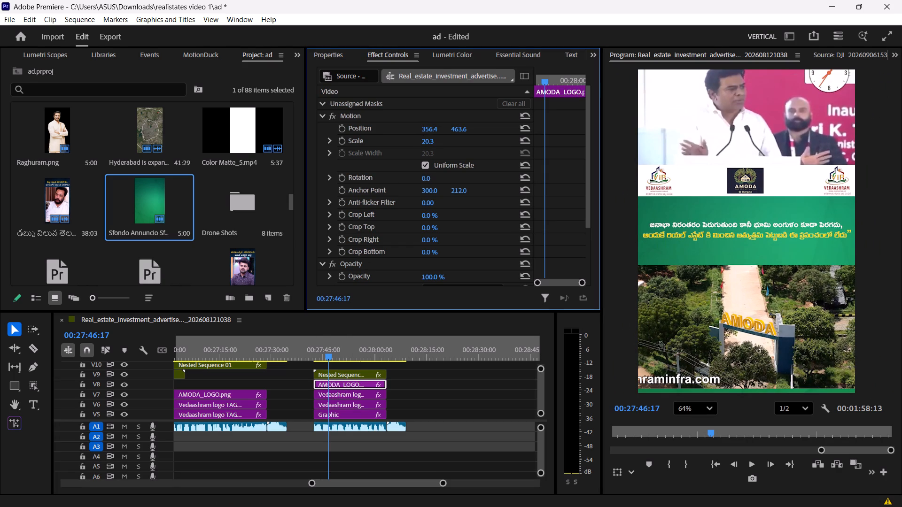
left_click_drag(437, 128, 439, 128)
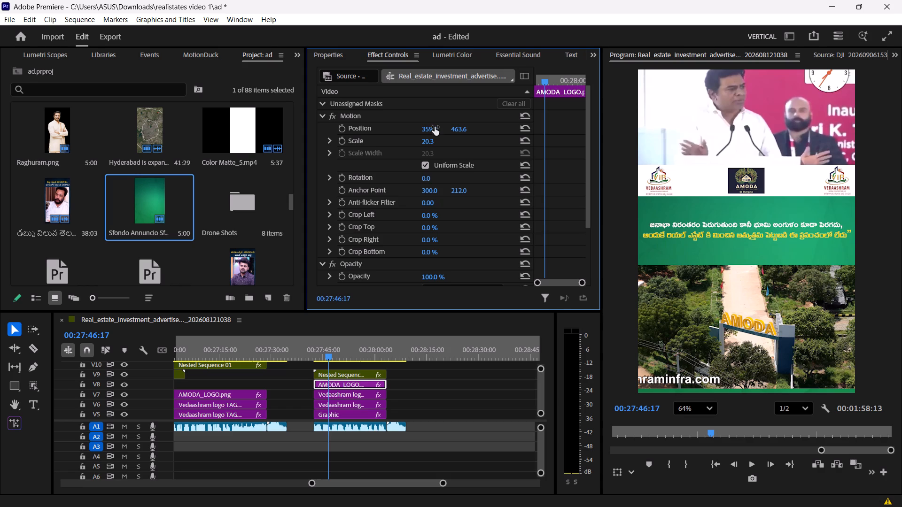
Play back the second section with the whole frame in view to review the logos, quote, drone shots and scrolling website text.
left_click(432, 375)
key("space")
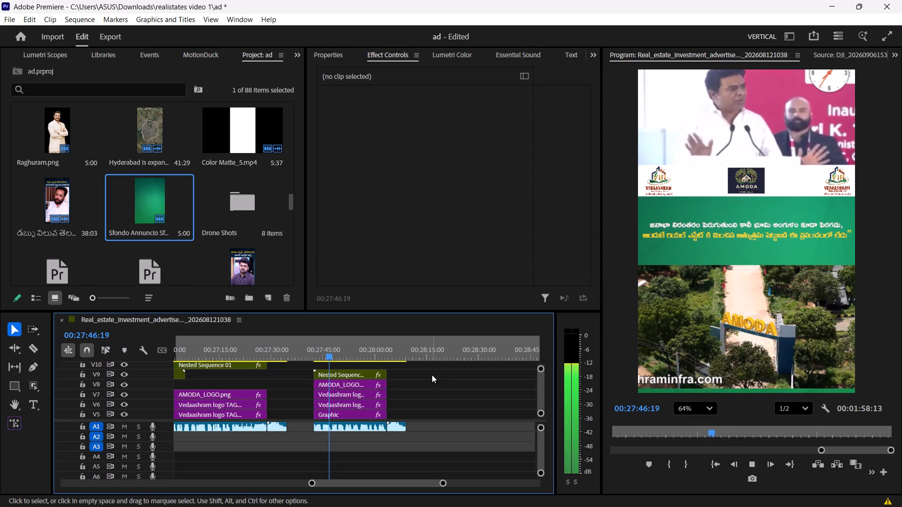
key("space")
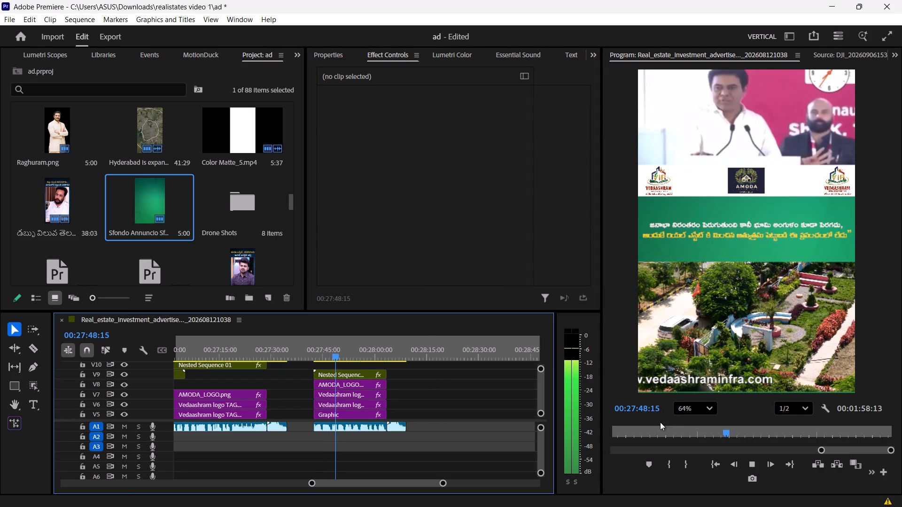
left_click(677, 410)
left_click(690, 247)
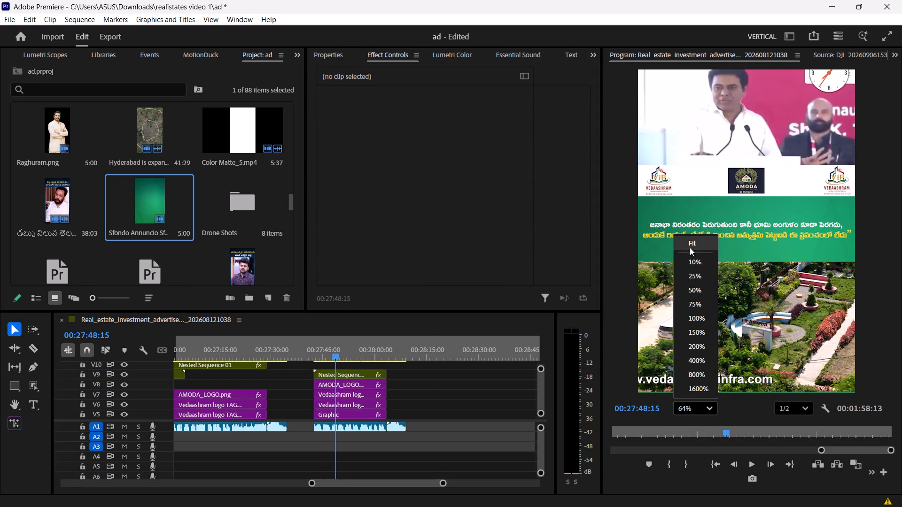
key("space")
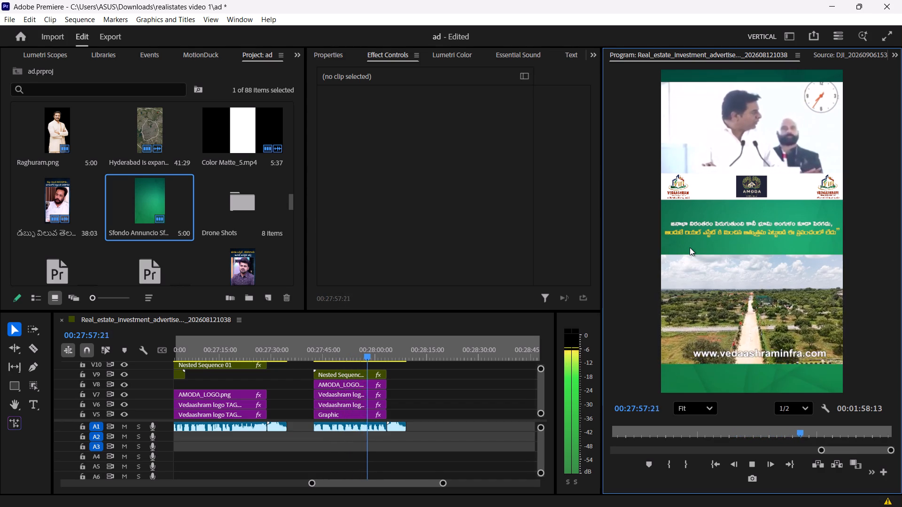
key("space")
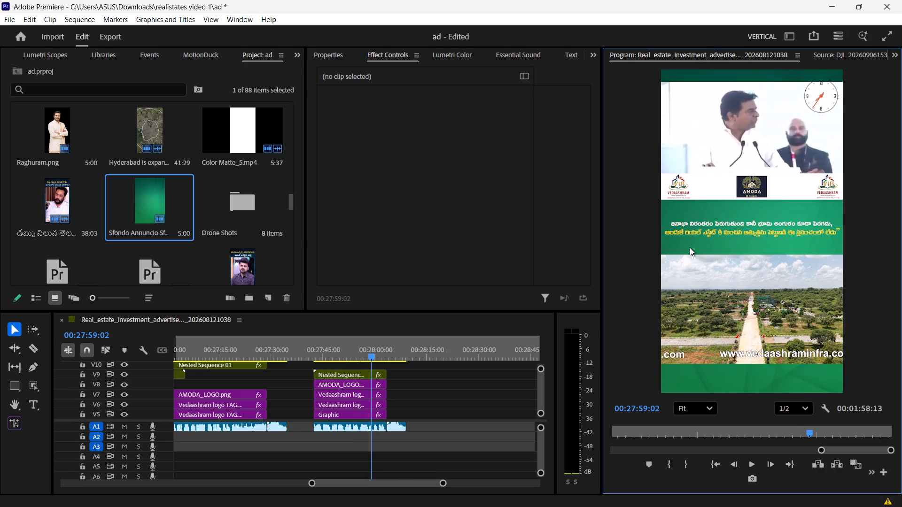
key("space")
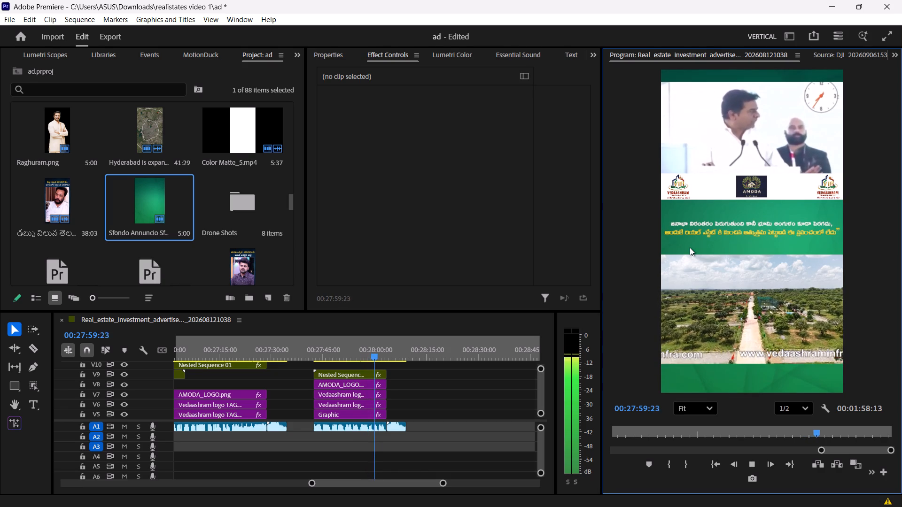
key("space")
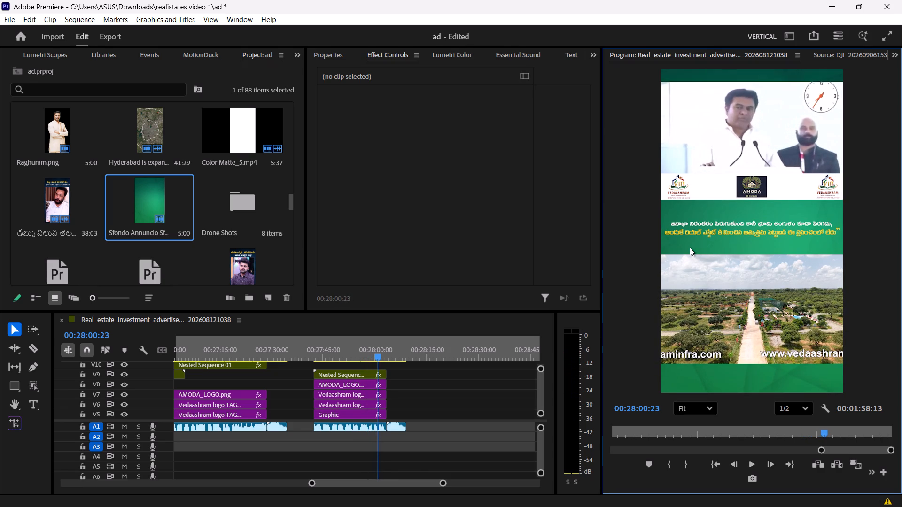
Save the project.
key("ctrl+s")
key("ctrl+s")
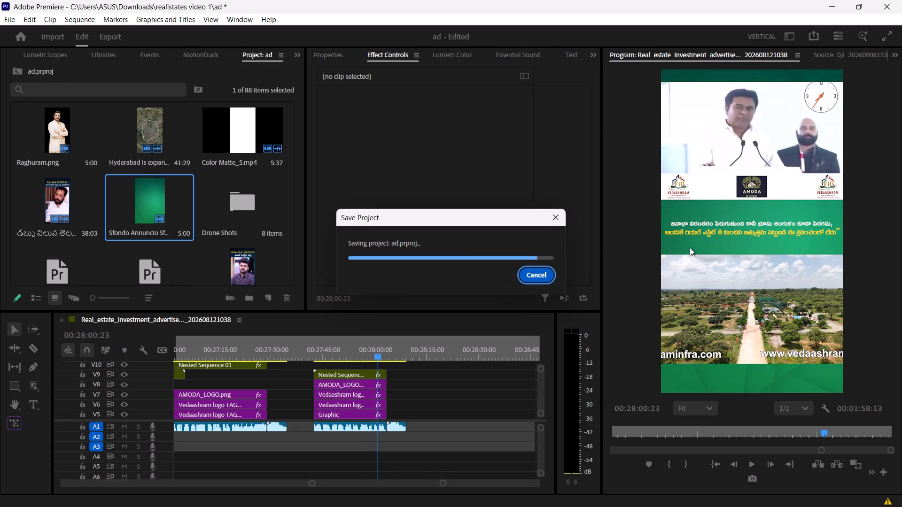
key("ctrl+s")
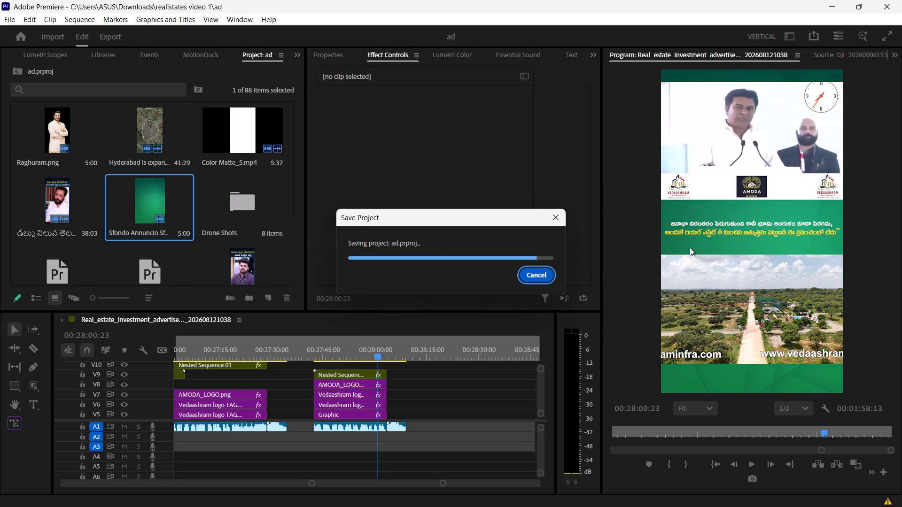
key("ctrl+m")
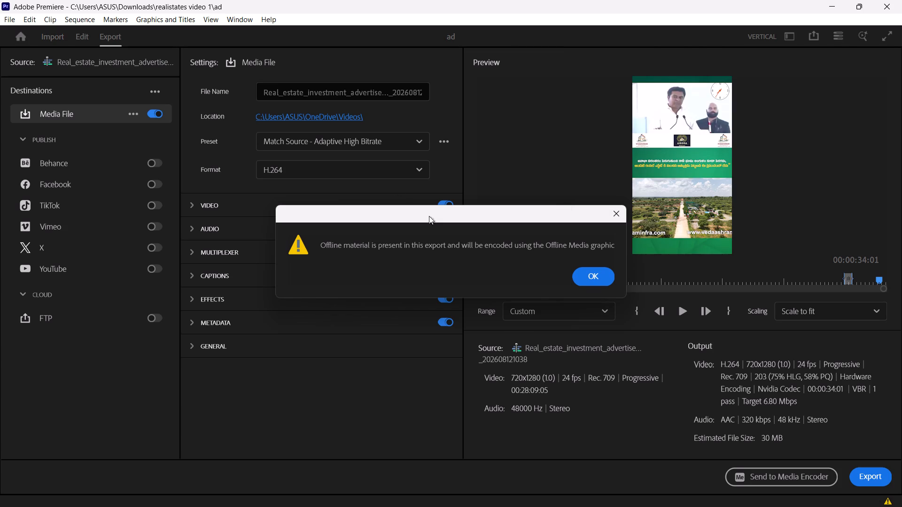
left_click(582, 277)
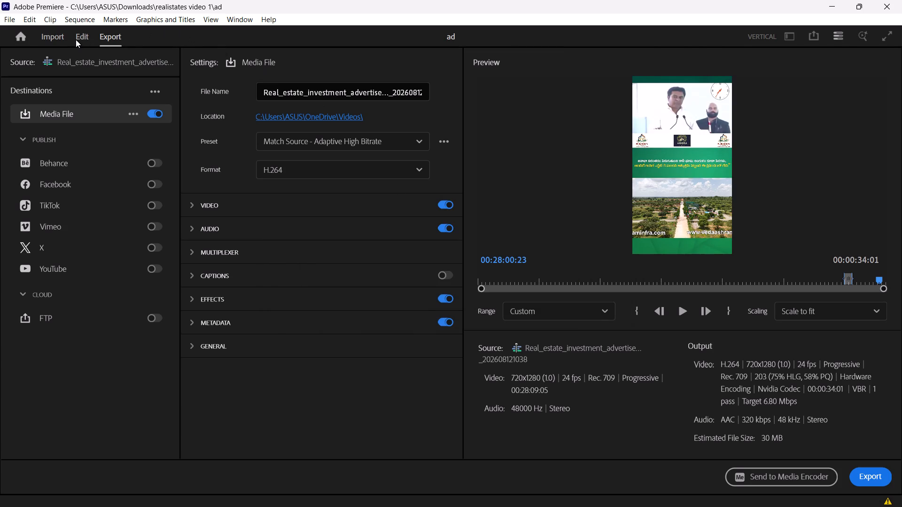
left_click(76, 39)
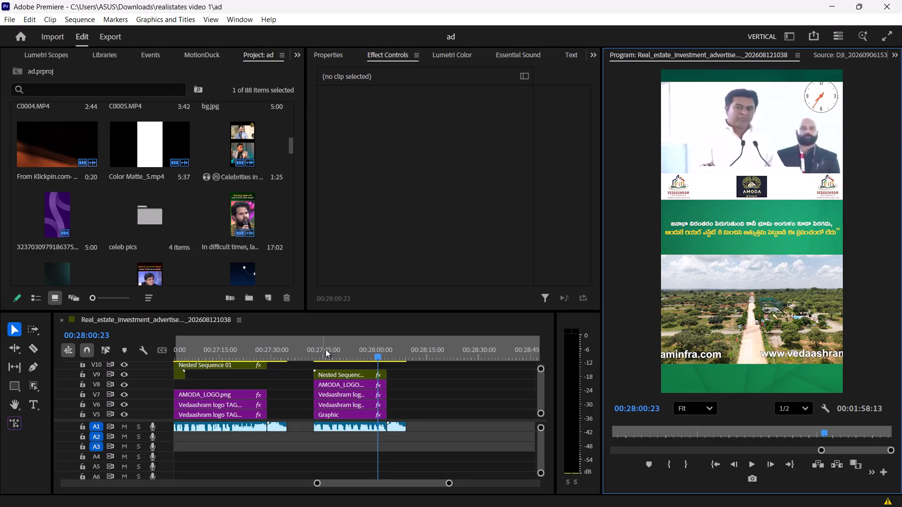
Move the playhead to the start of the second section and copy its timecode, 00:27:42:09.
left_click_drag(326, 349, 318, 360)
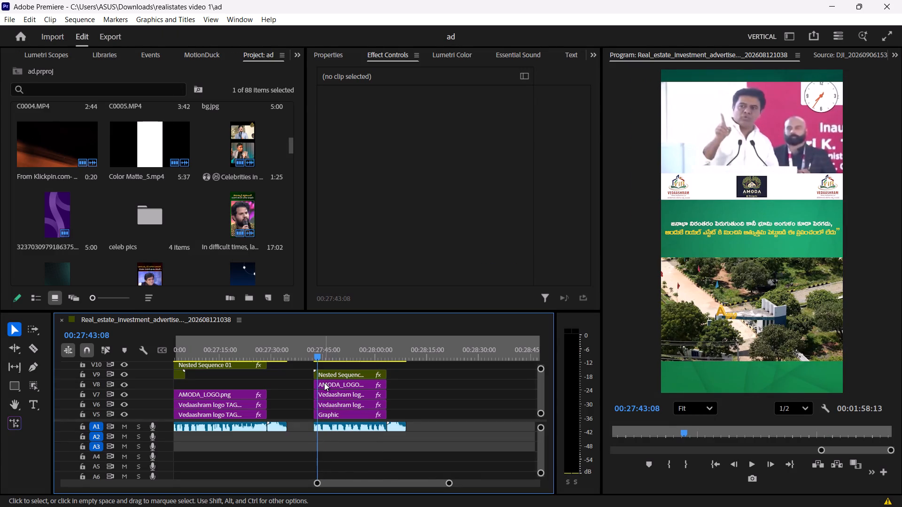
key("Up")
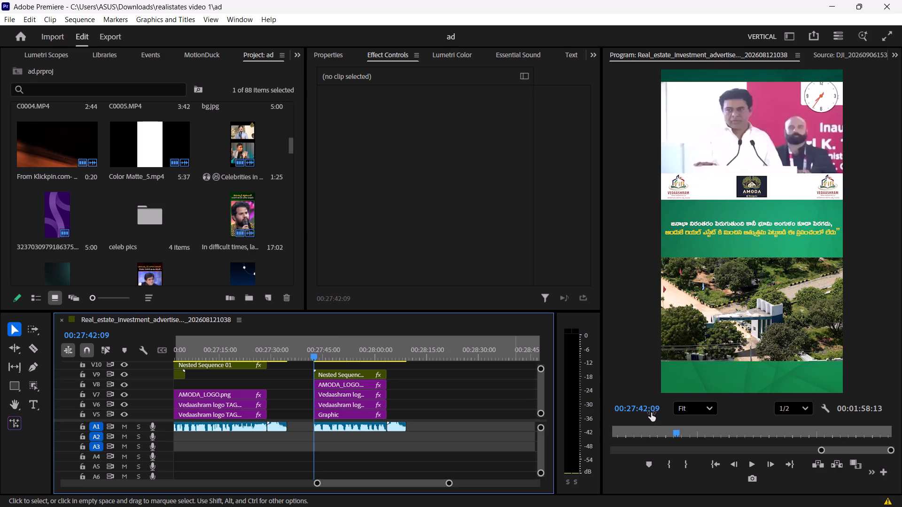
left_click(653, 407)
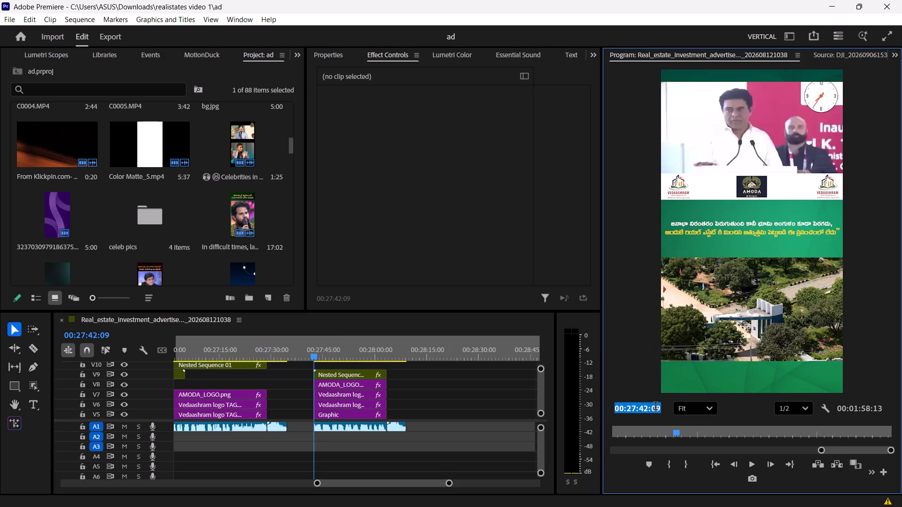
key("ctrl+c")
key("ctrl+c")
key("ctrl+c")
key("ctrl+c")
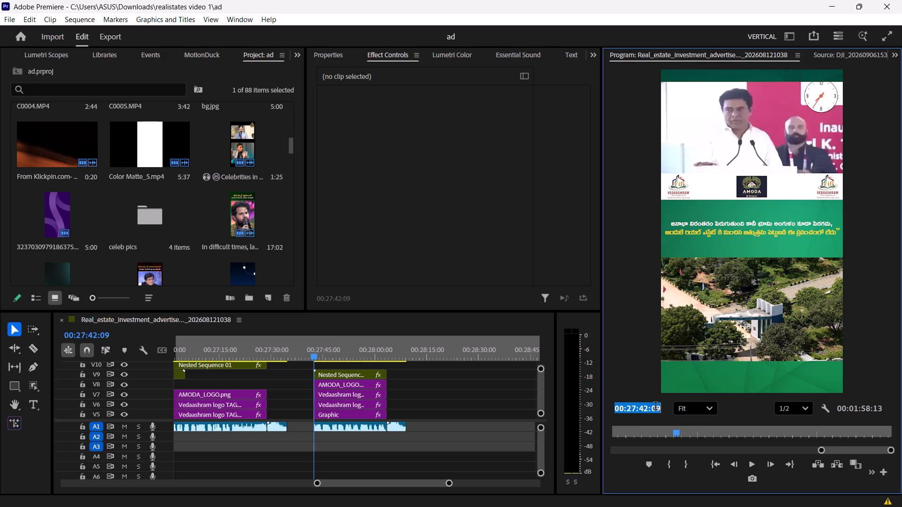
right_click(655, 407)
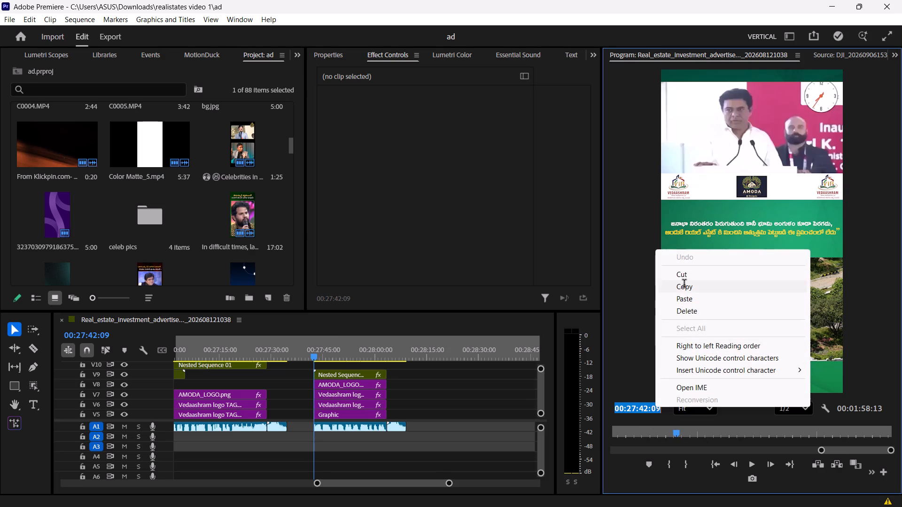
left_click(684, 284)
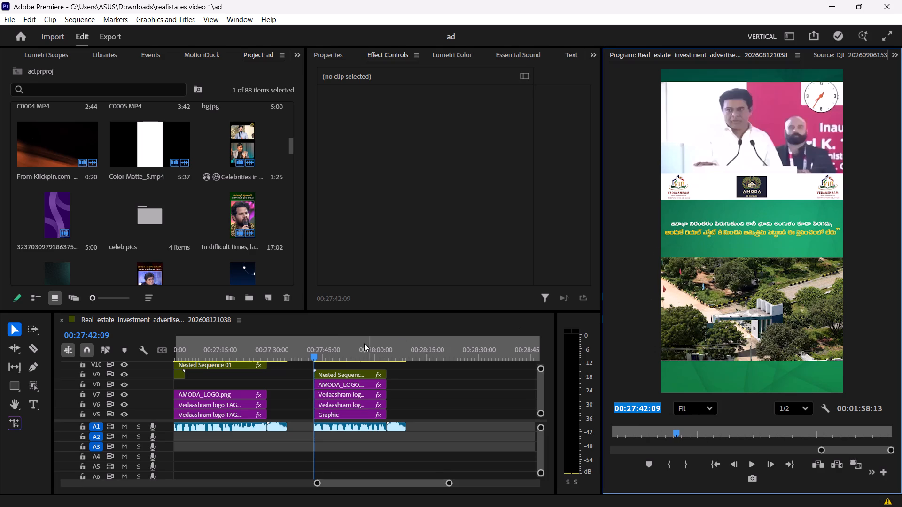
Open the export settings for the real estate advertisement sequence, accepting the offline-material notice.
left_click(356, 346)
left_click(412, 366)
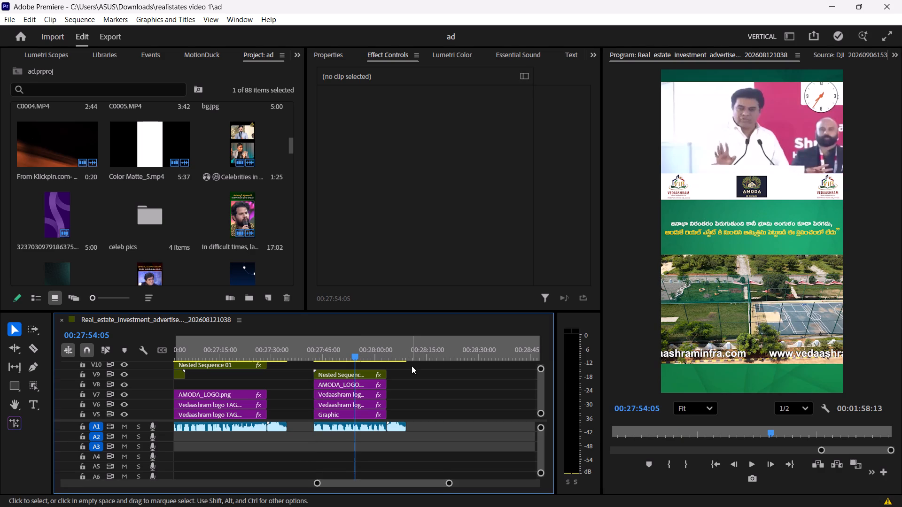
key("ctrl+m")
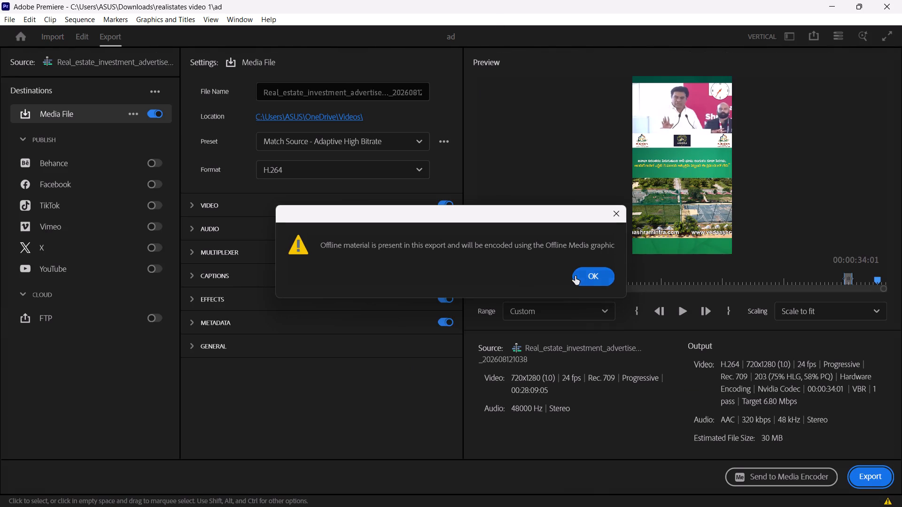
left_click(593, 276)
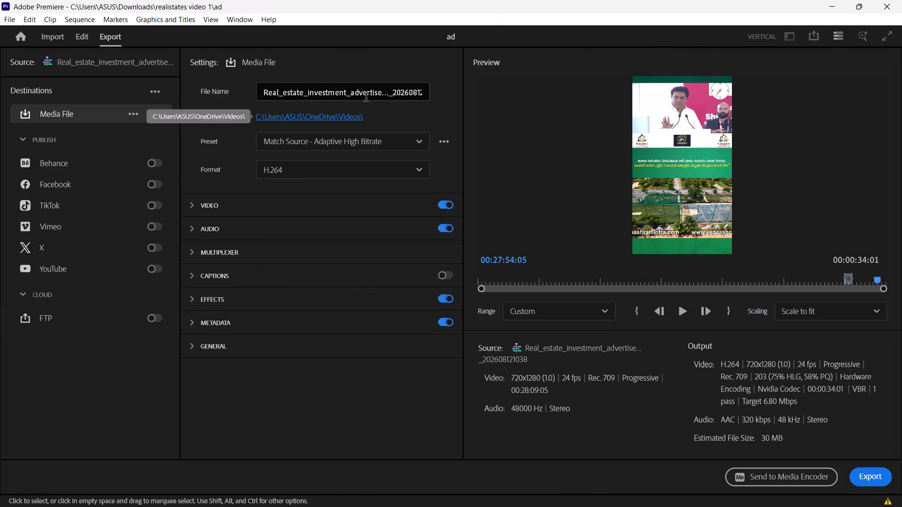
Name the exported media file _KTR_.
left_click(366, 99)
key("ctrl+a")
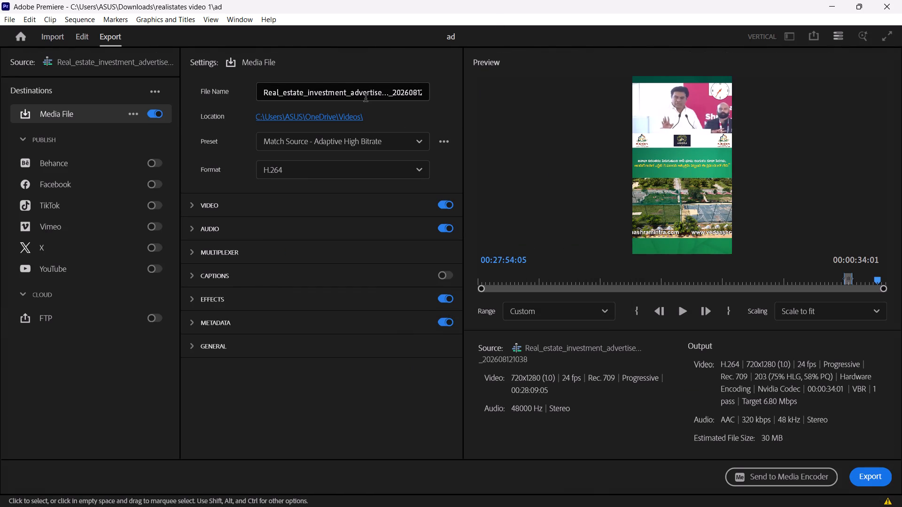
left_click(363, 98)
left_click(354, 96)
key("ctrl+a")
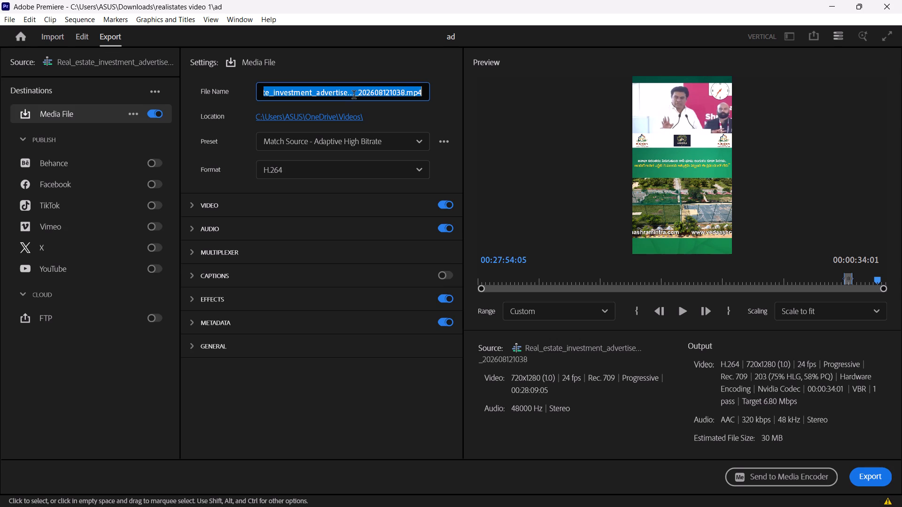
type("KTR")
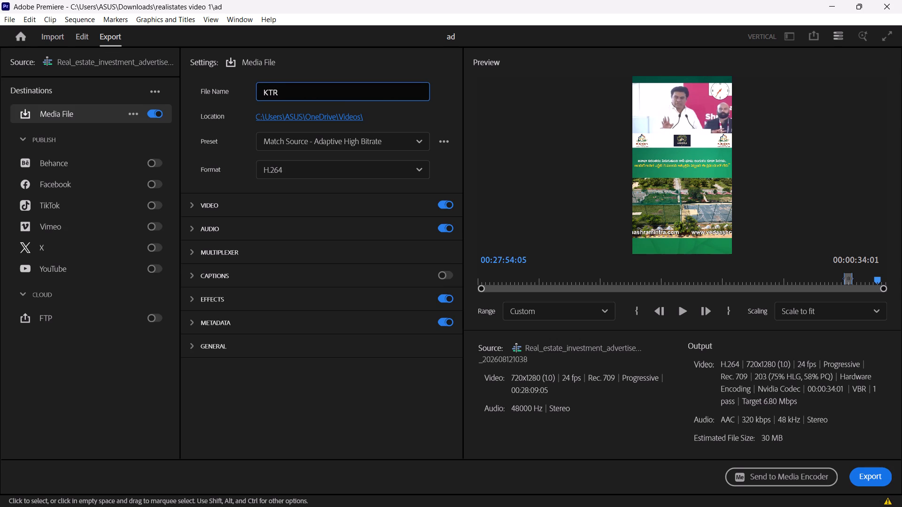
key("shift+underscore")
key("shift+Left")
key("shift+Left")
key("shift+Left")
key("shift+Left")
key("shift+Left")
key("shift+Left")
key("shift+Left")
key("shift+Left")
key("shift+Left")
key("shift+Left")
key("shift+Left")
key("shift+Left")
key("shift+Left")
key("shift+Left")
key("shift+Left")
key("shift+Left")
key("shift+Left")
key("shift+Left")
key("shift+Left")
key("shift+Left")
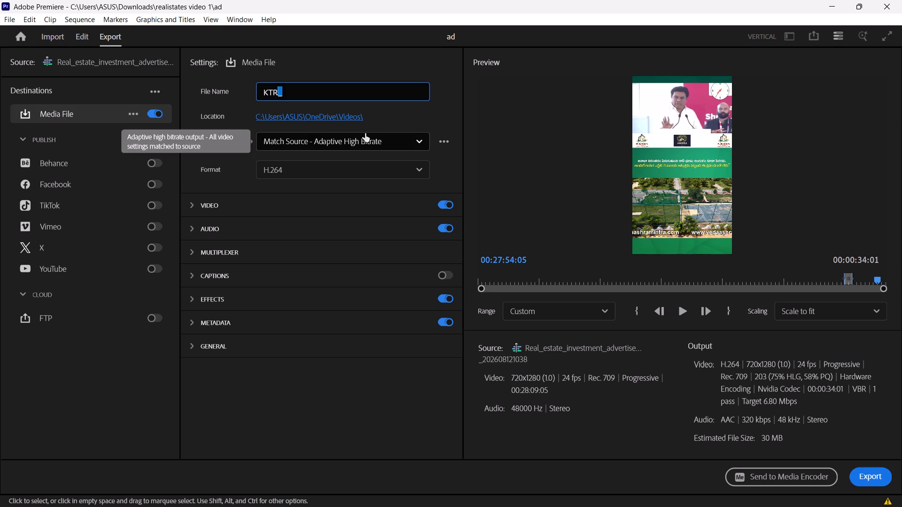
key("Left")
key("Left")
key("Left")
key("Left")
key("shift+underscore")
left_click(427, 59)
left_click(427, 59)
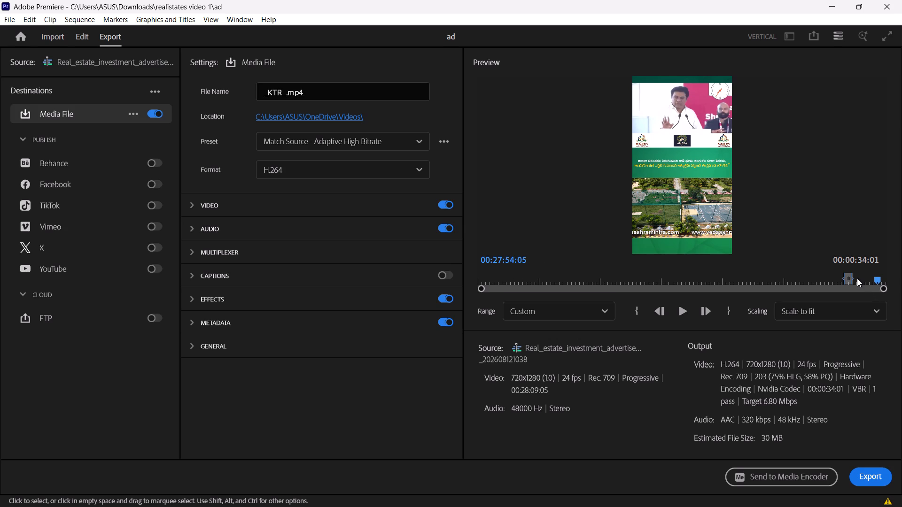
Extend the export range to the sequence's end and set its start to the copied timecode 00:27:42:09.
left_click_drag(852, 277, 901, 273)
left_click_drag(901, 273, 901, 272)
left_click_drag(883, 275, 901, 275)
left_click(506, 261)
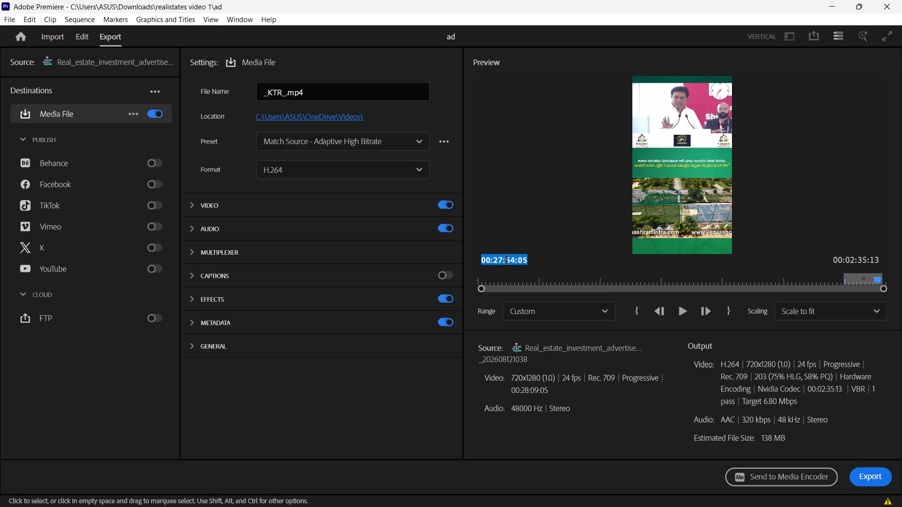
key("ctrl+v")
left_click(545, 219)
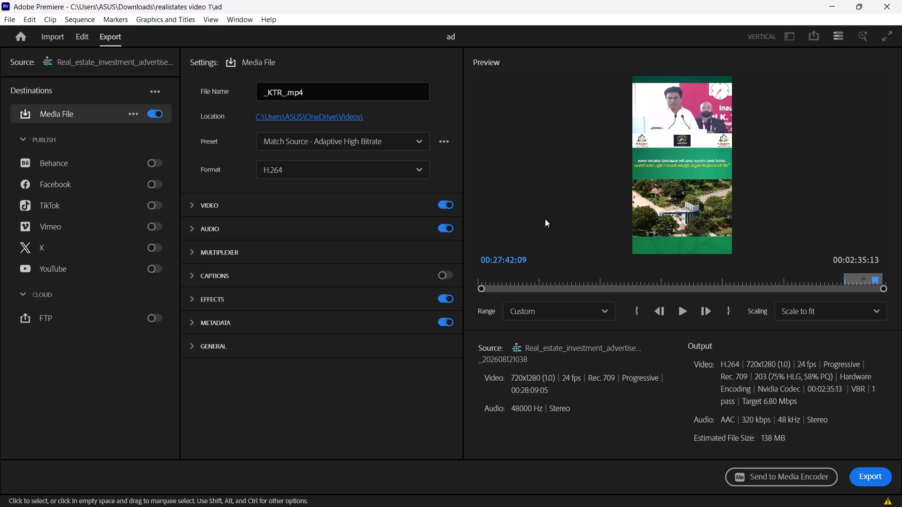
left_click(637, 313)
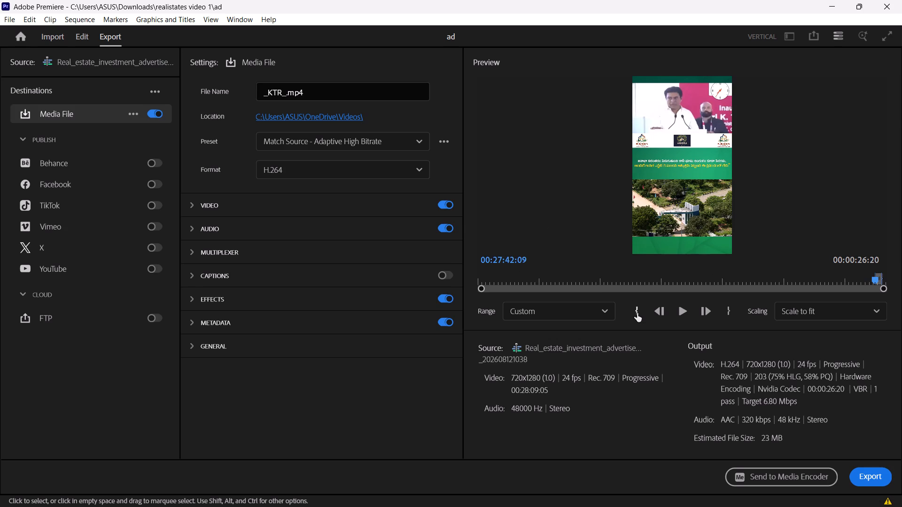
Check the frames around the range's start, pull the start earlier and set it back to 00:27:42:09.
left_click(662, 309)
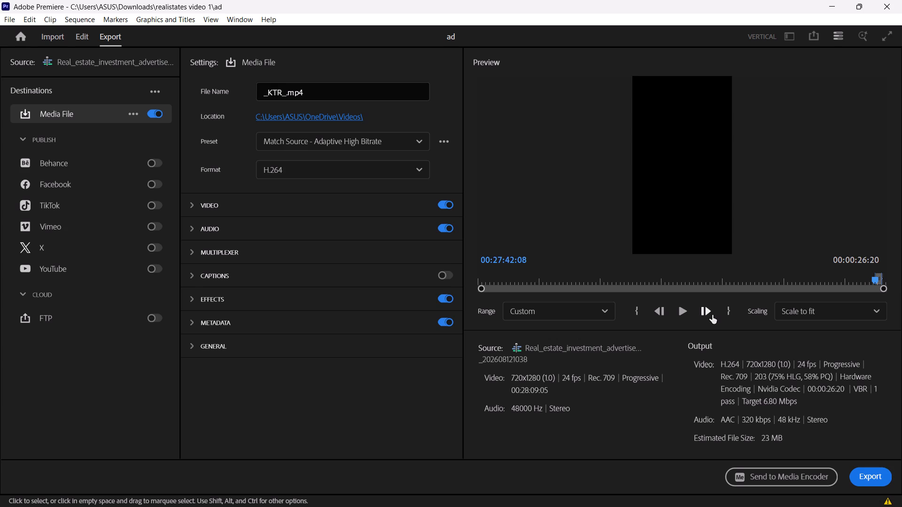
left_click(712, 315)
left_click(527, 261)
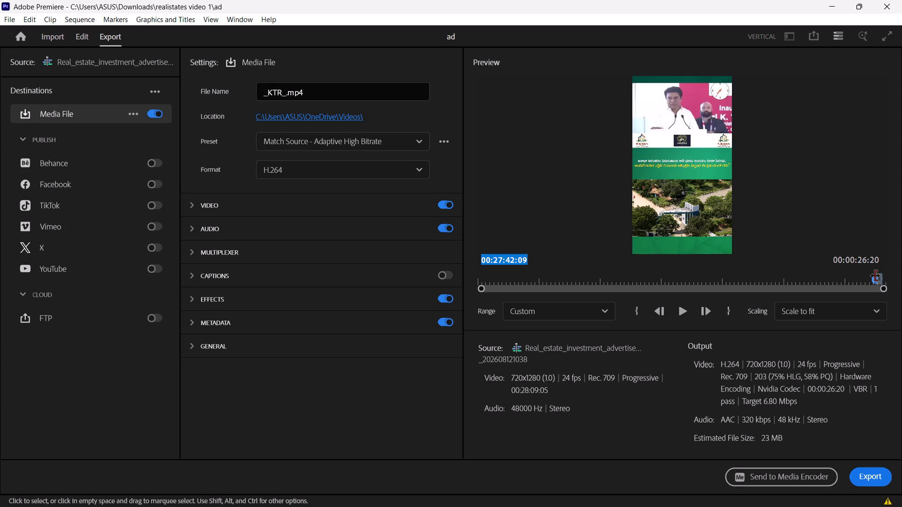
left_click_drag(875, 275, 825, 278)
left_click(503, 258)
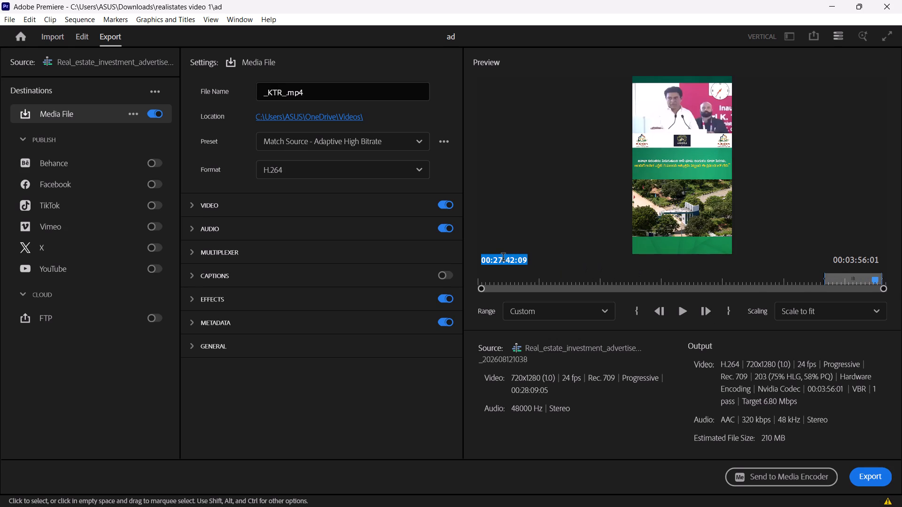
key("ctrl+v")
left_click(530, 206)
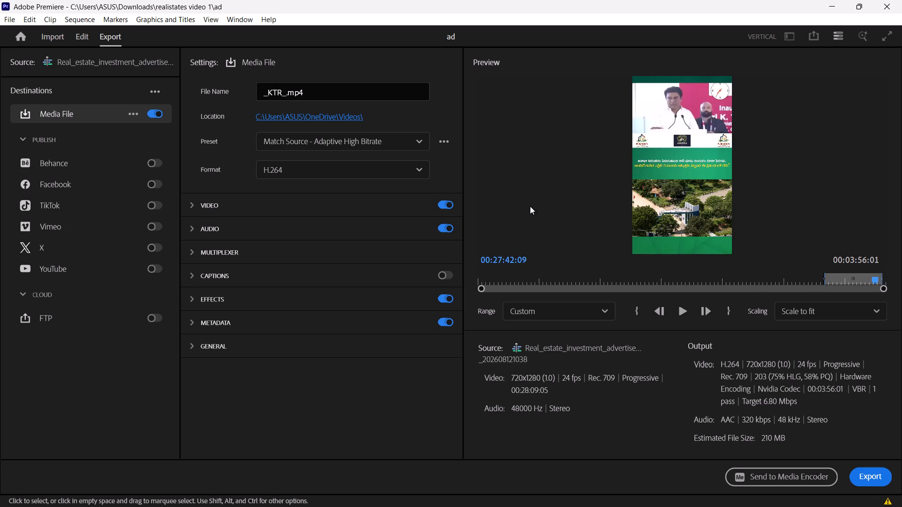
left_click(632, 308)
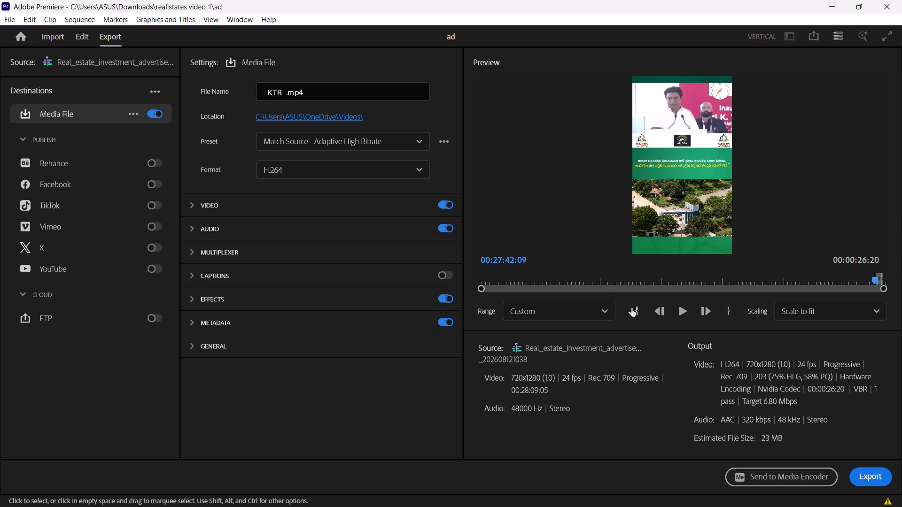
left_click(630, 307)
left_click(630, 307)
Export the second section as an H.264 media file, keeping the range's end at the sequence's end.
left_click_drag(881, 276, 893, 276)
left_click(495, 196)
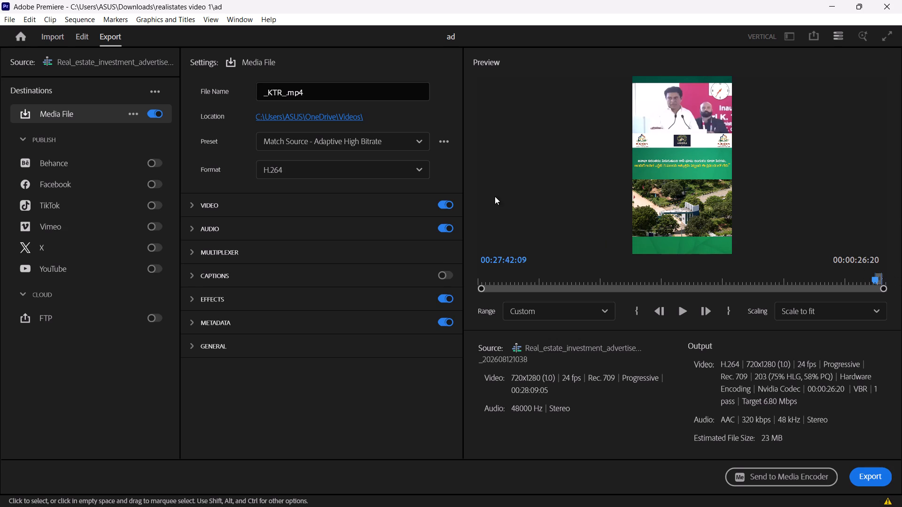
left_click(493, 196)
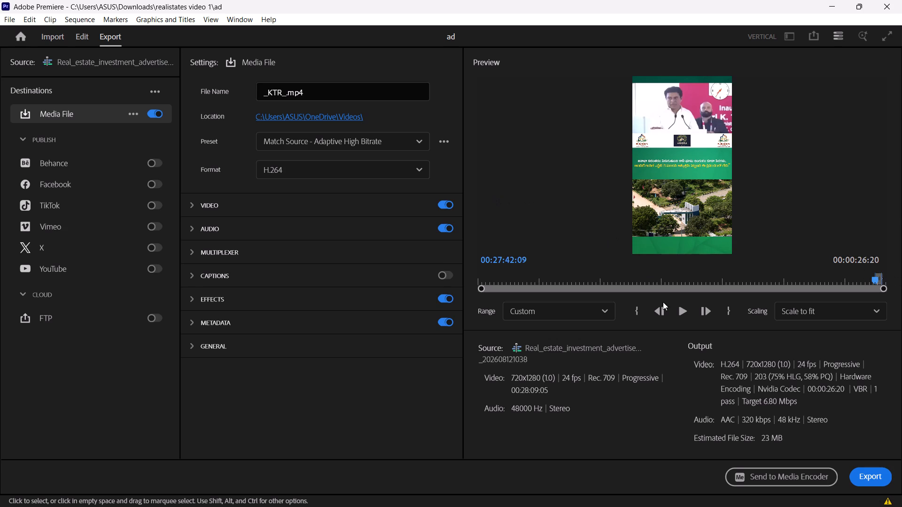
left_click(876, 483)
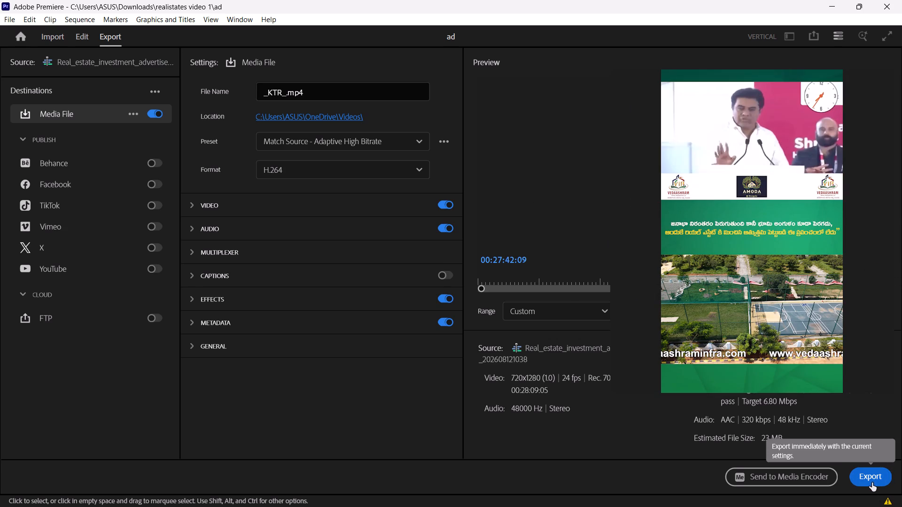
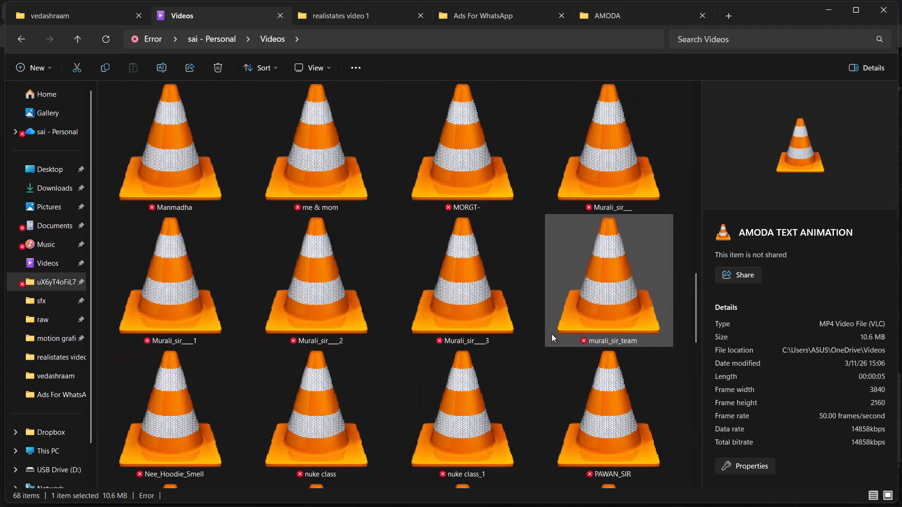
Look through the Videos folder for the exported _KTR_ video and select it.
scroll(491, 347, "up", 1)
scroll(569, 282, "down", 1)
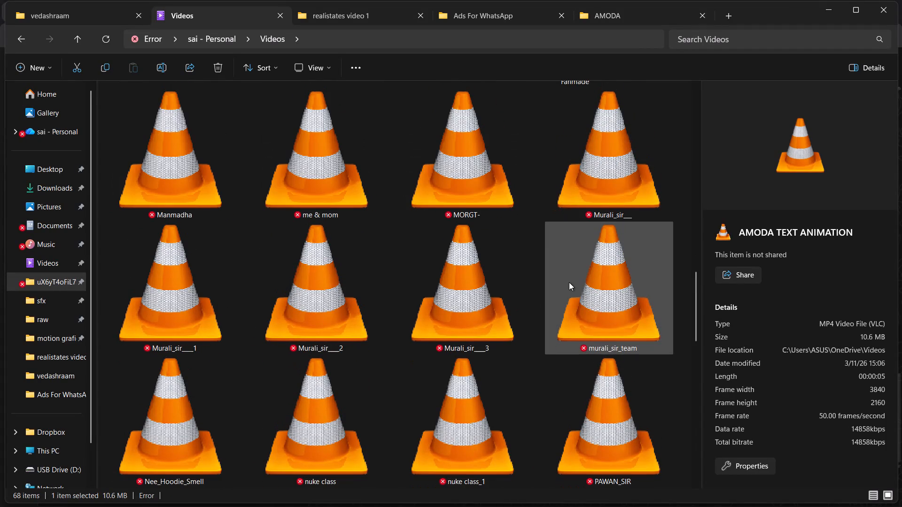
scroll(567, 285, "down", 2)
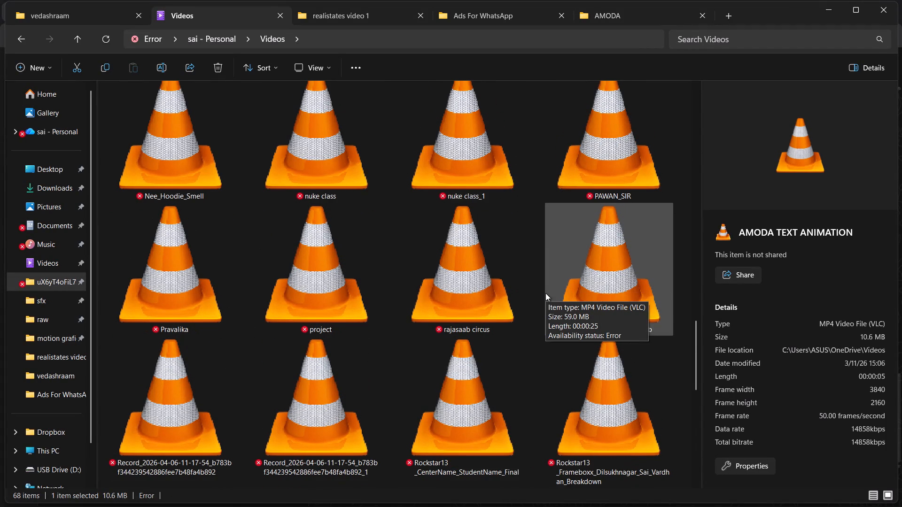
scroll(545, 293, "down", 2)
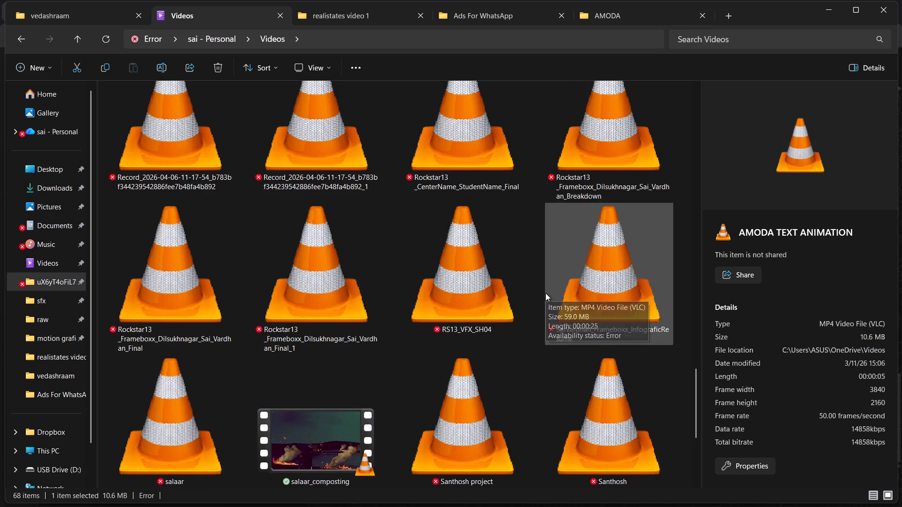
scroll(545, 293, "down", 3)
scroll(545, 293, "up", 13)
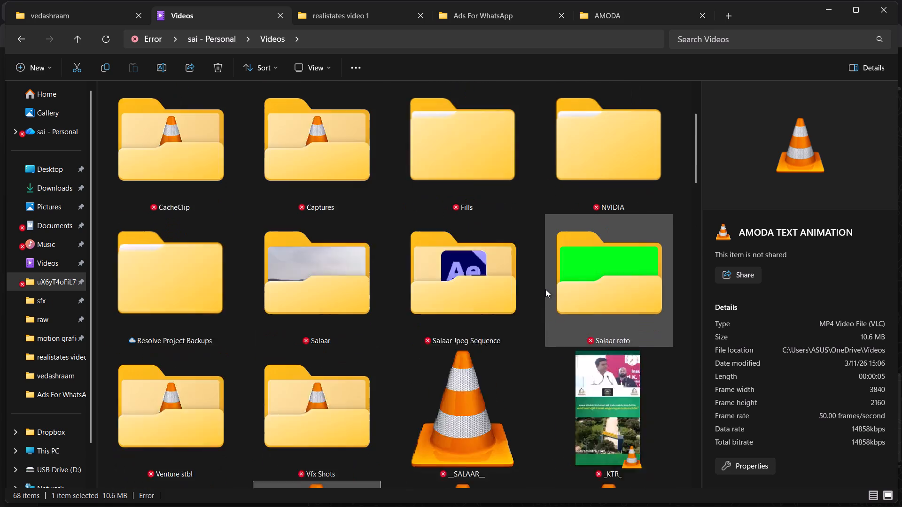
scroll(545, 289, "up", 6)
scroll(545, 289, "down", 4)
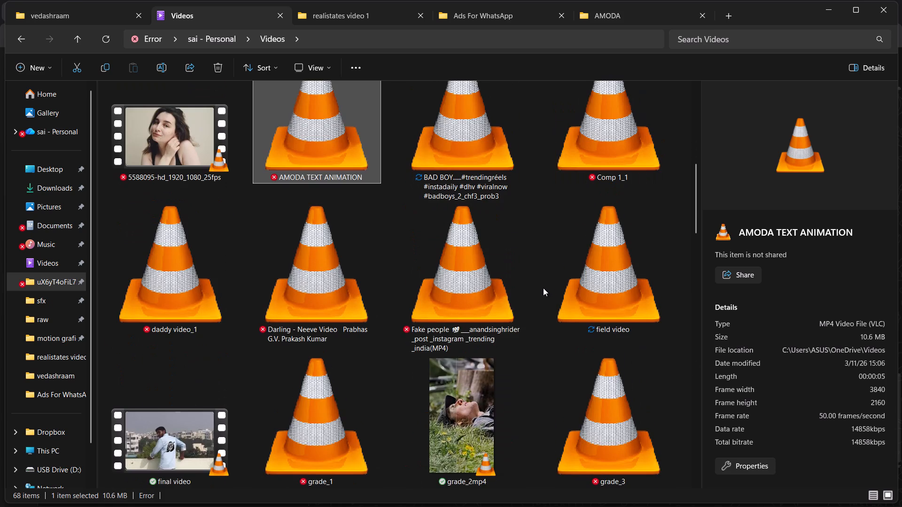
scroll(543, 288, "down", 2)
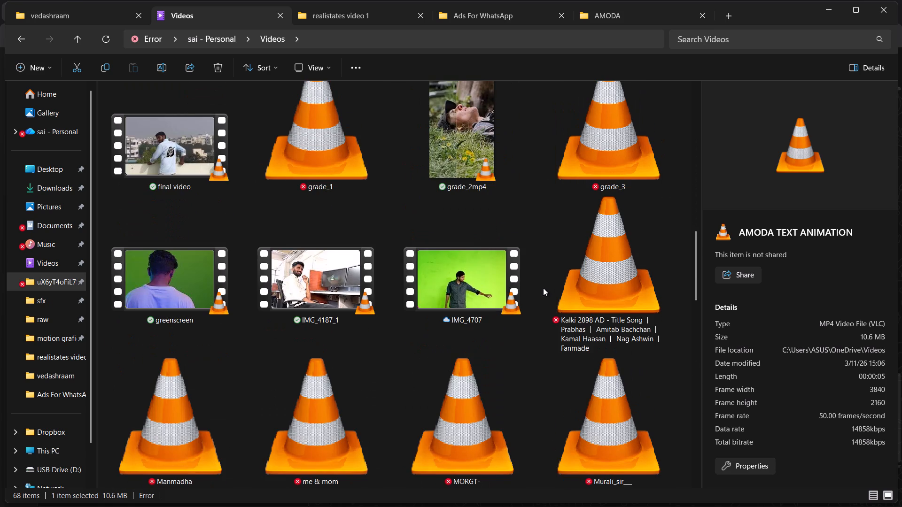
scroll(543, 288, "down", 1)
scroll(543, 288, "up", 1)
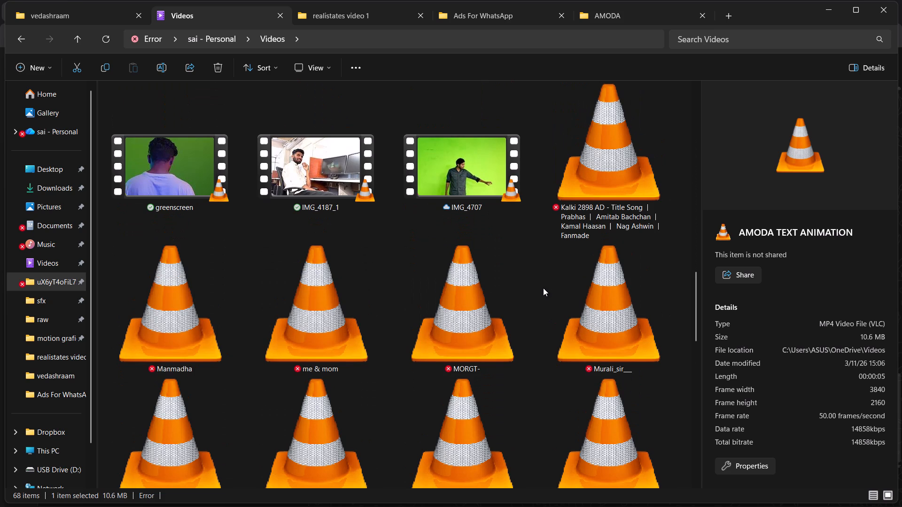
scroll(543, 288, "up", 4)
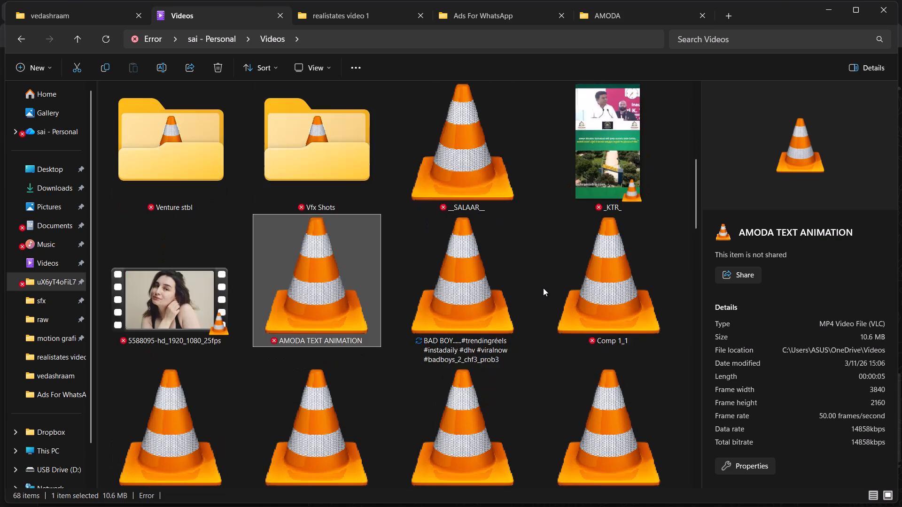
scroll(543, 288, "up", 6)
scroll(543, 288, "down", 2)
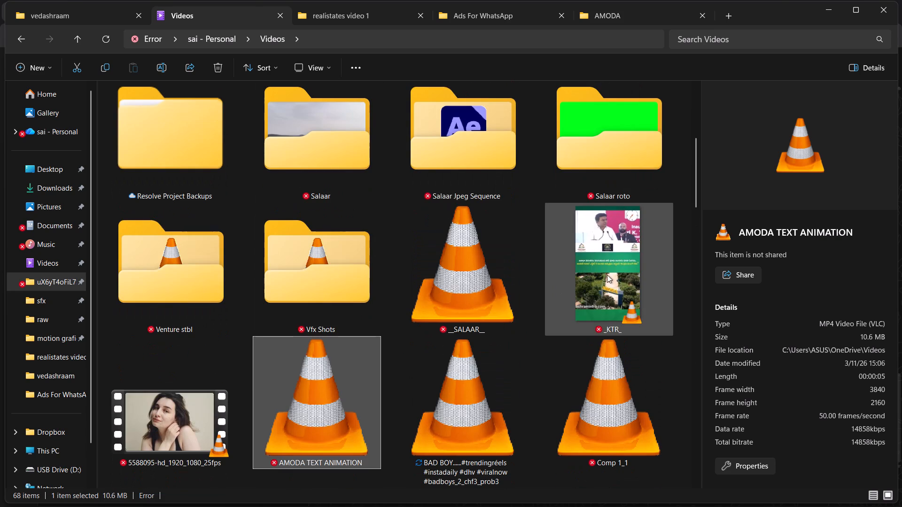
left_click(607, 275)
left_click(601, 274)
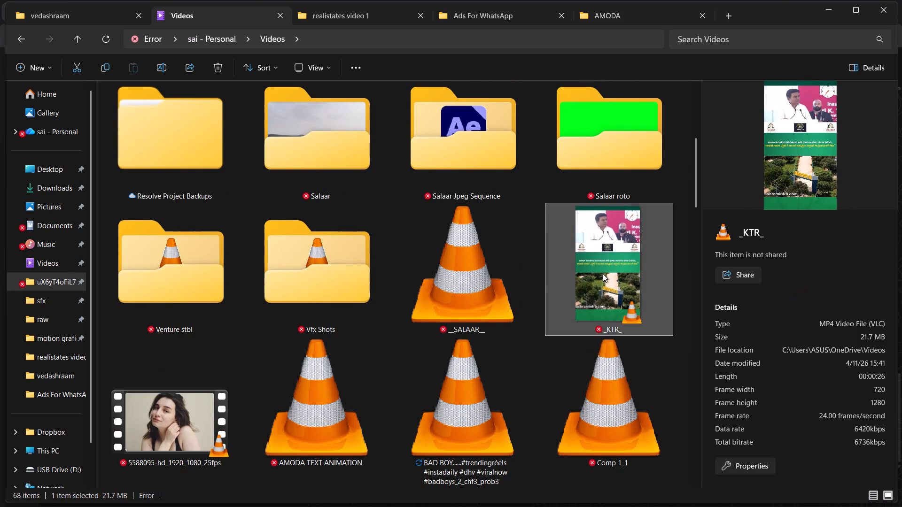
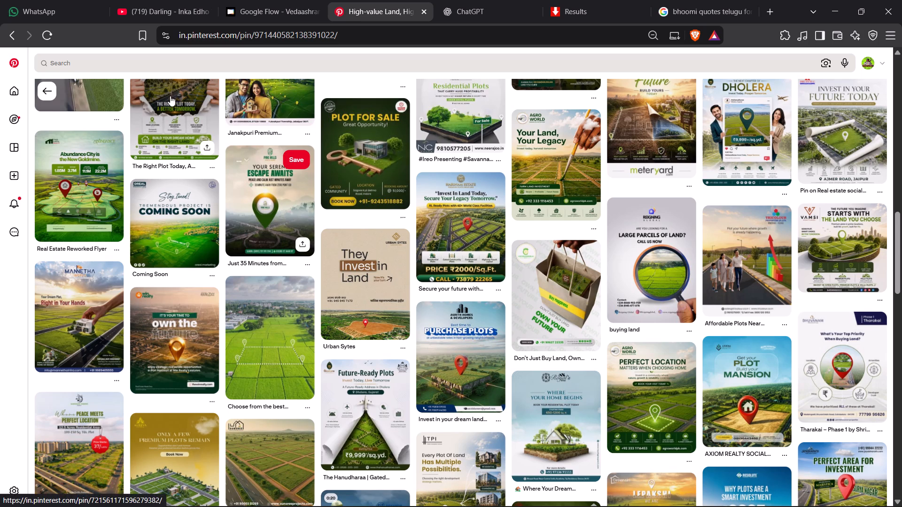
scroll(173, 108, "down", 1)
scroll(356, 205, "down", 2)
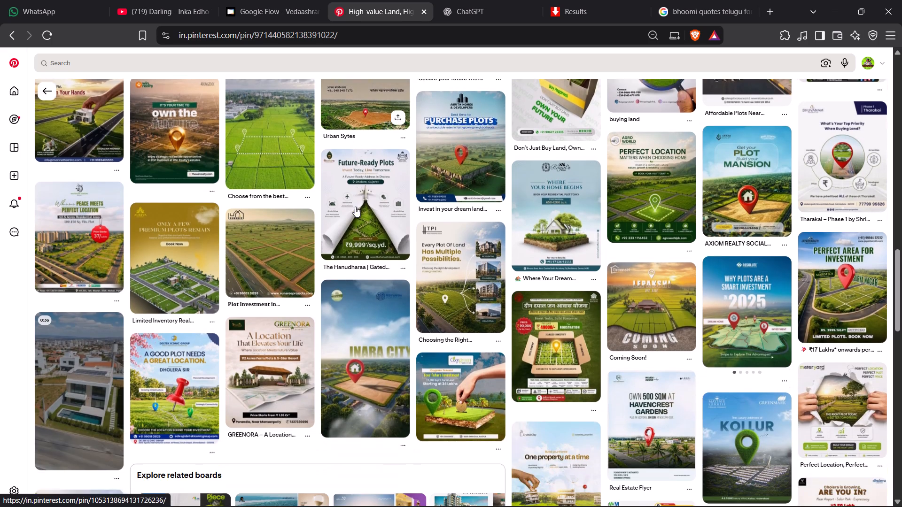
scroll(354, 207, "down", 5)
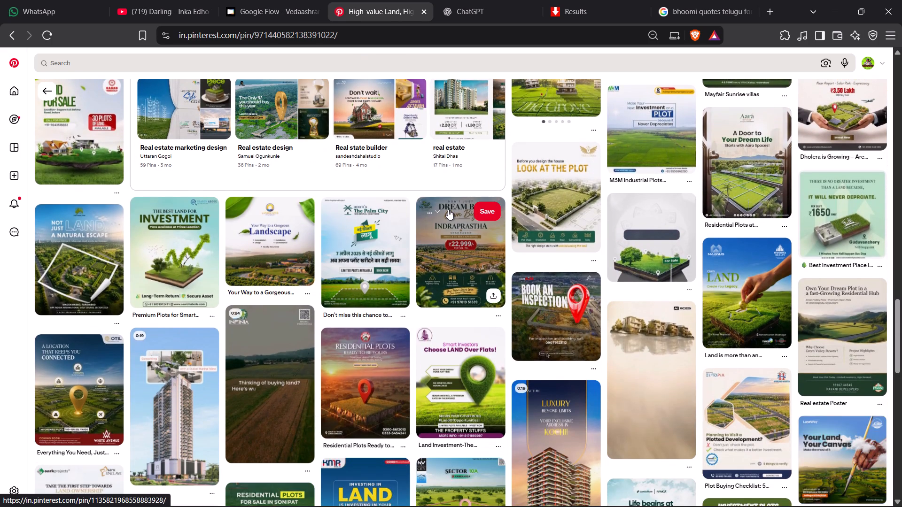
scroll(448, 209, "down", 3)
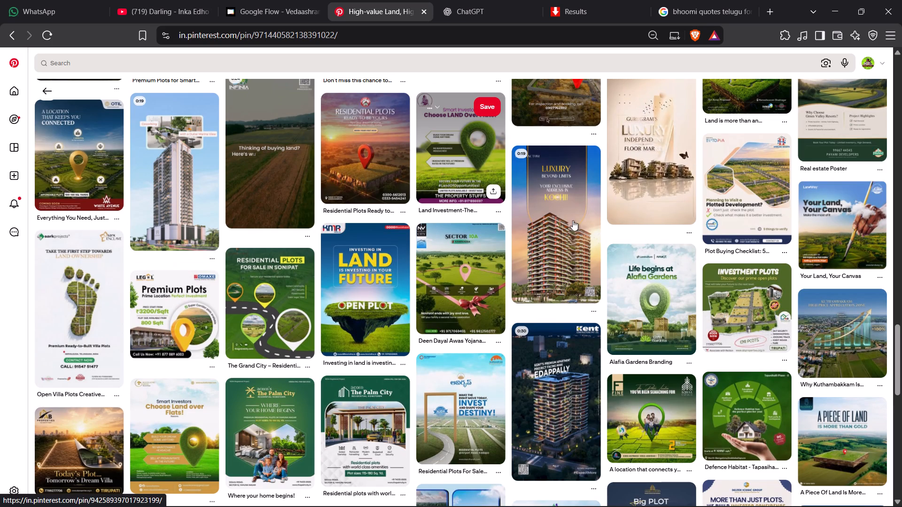
left_click(647, 297)
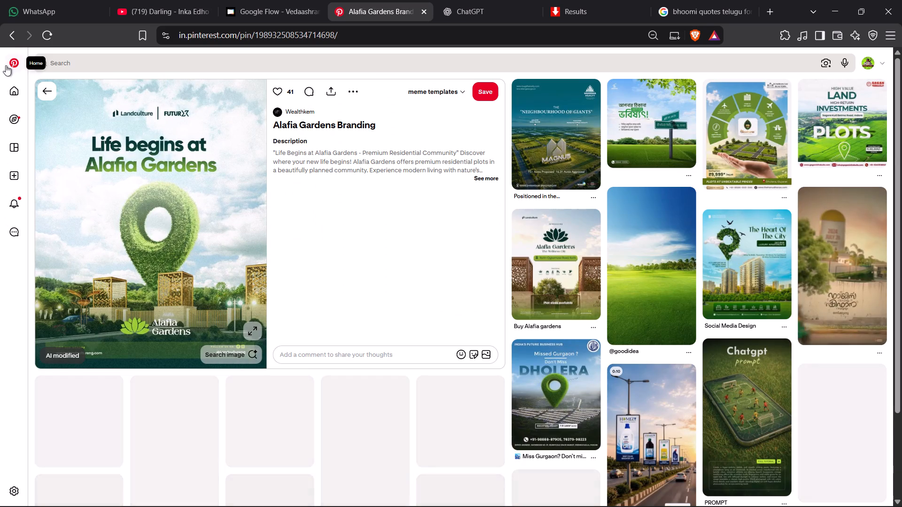
left_click(11, 37)
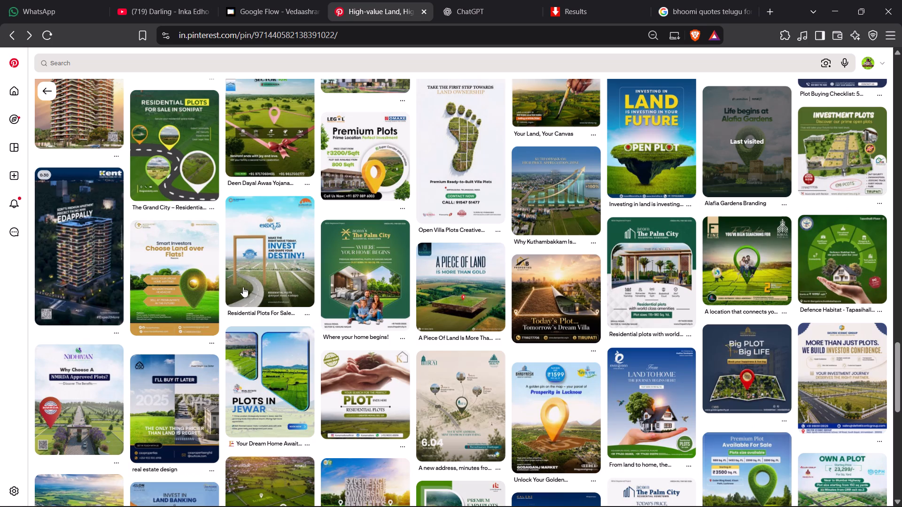
Examine further real estate plot ad designs among the related Pinterest pins.
scroll(482, 289, "down", 1)
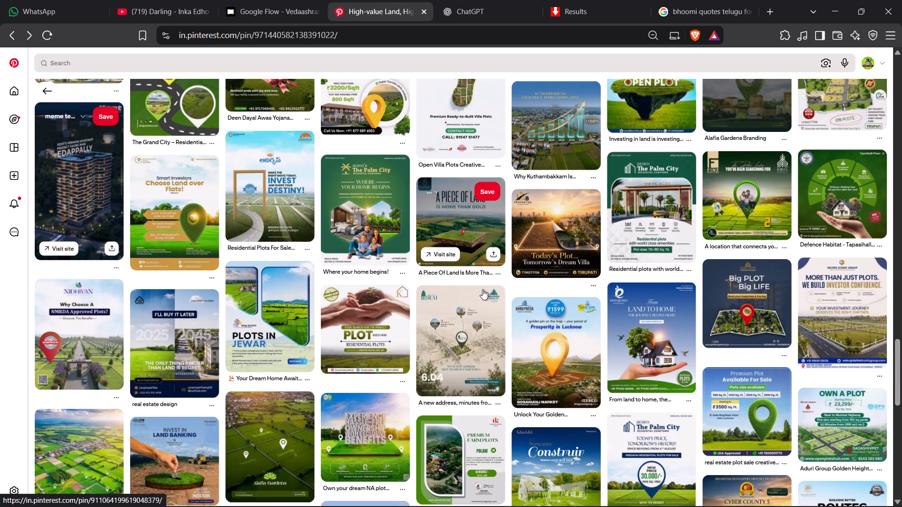
scroll(480, 293, "down", 2)
scroll(381, 266, "down", 1)
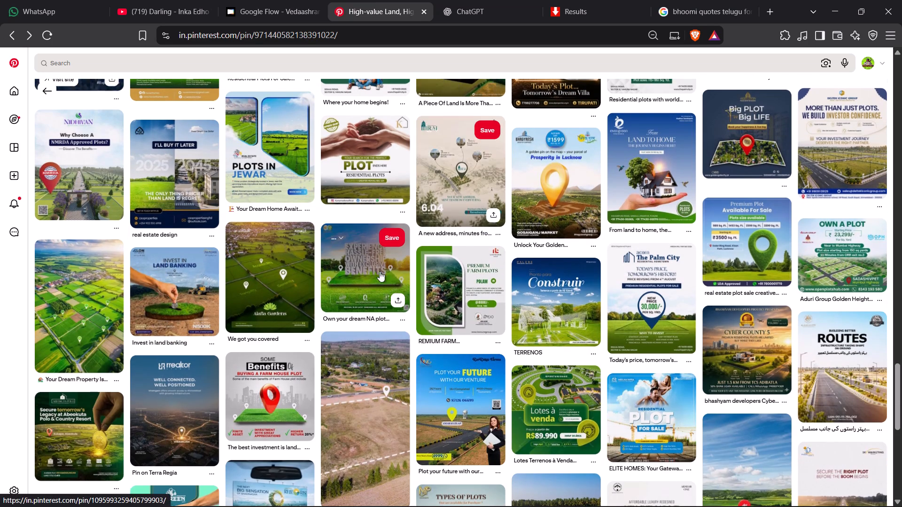
scroll(378, 274, "down", 2)
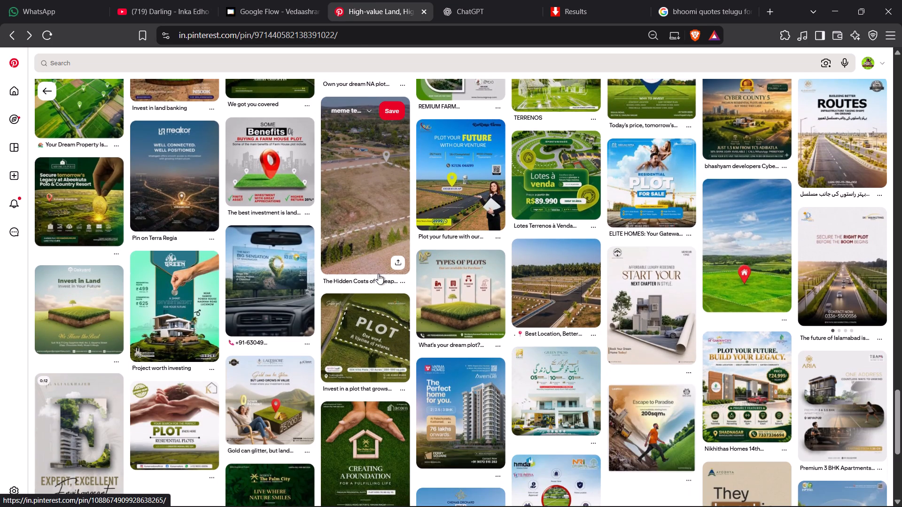
scroll(378, 274, "down", 3)
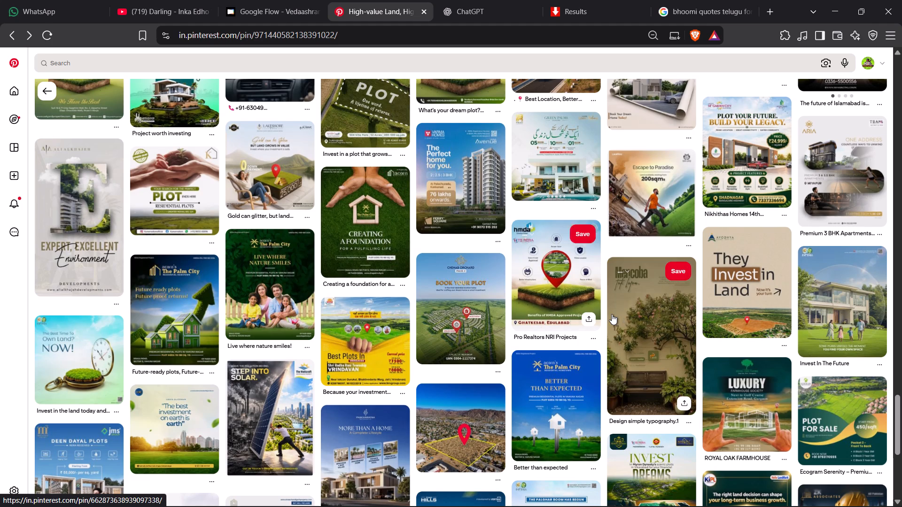
scroll(626, 321, "down", 1)
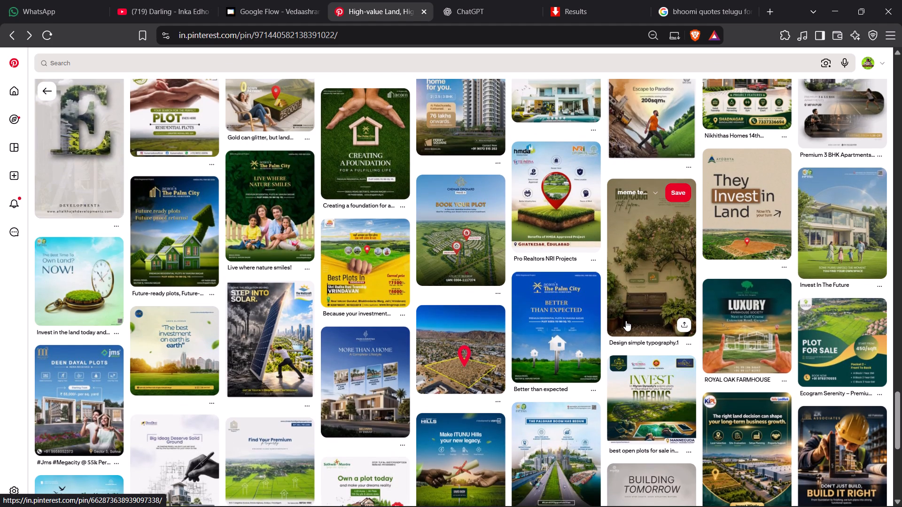
scroll(626, 321, "up", 1)
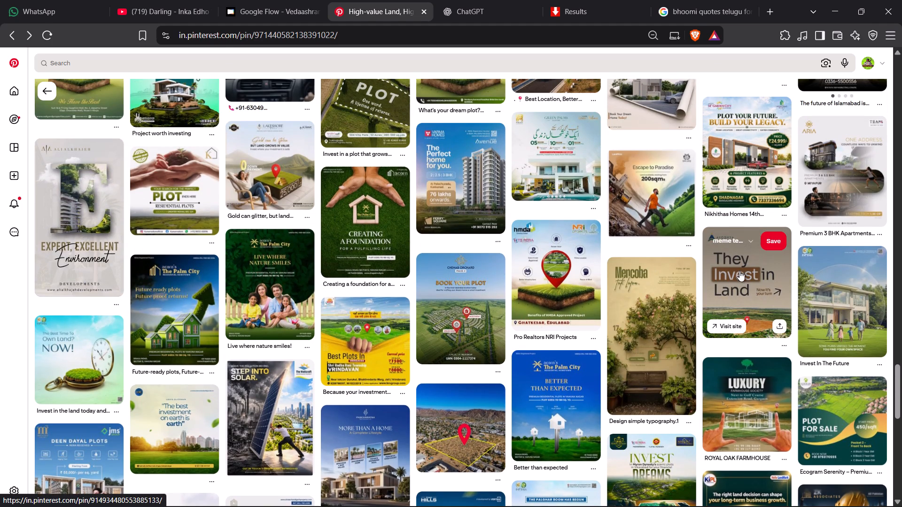
scroll(750, 282, "down", 2)
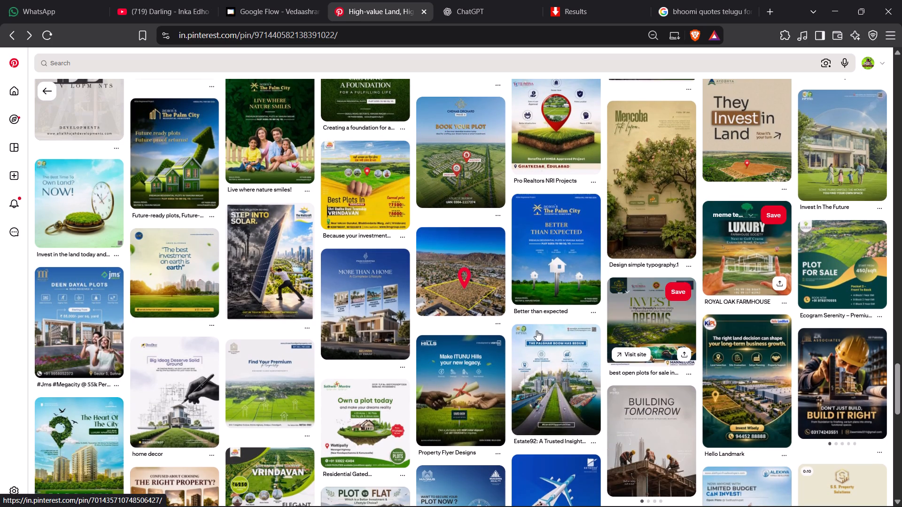
scroll(435, 362, "down", 1)
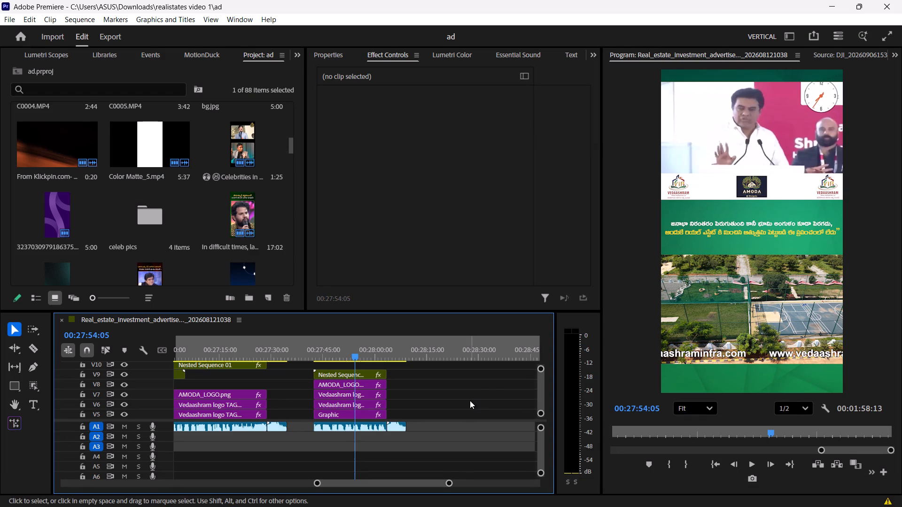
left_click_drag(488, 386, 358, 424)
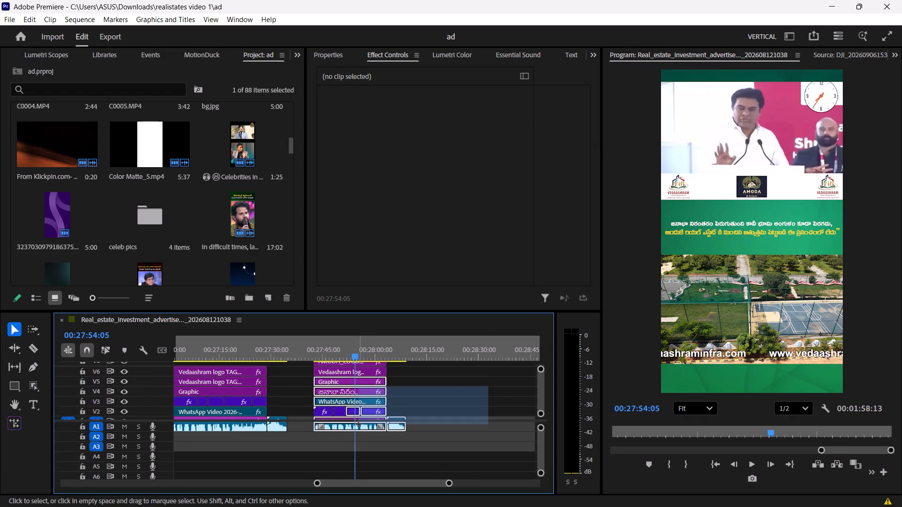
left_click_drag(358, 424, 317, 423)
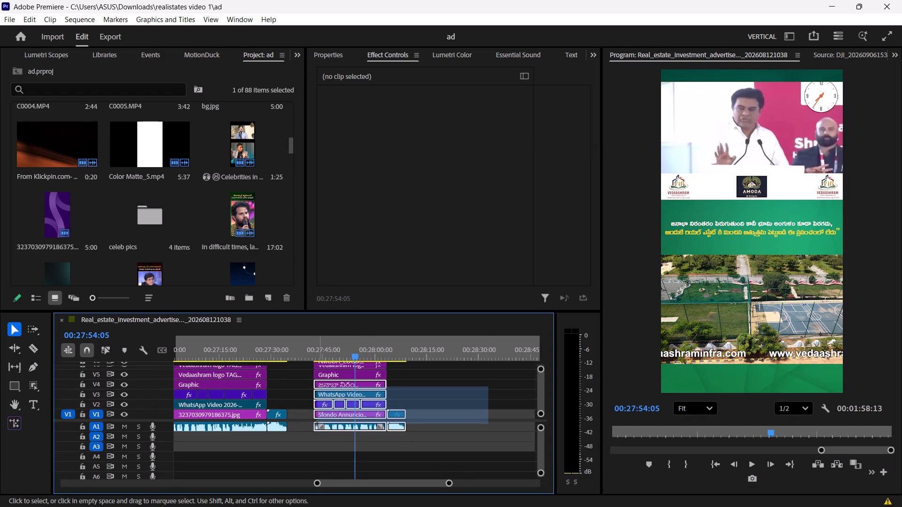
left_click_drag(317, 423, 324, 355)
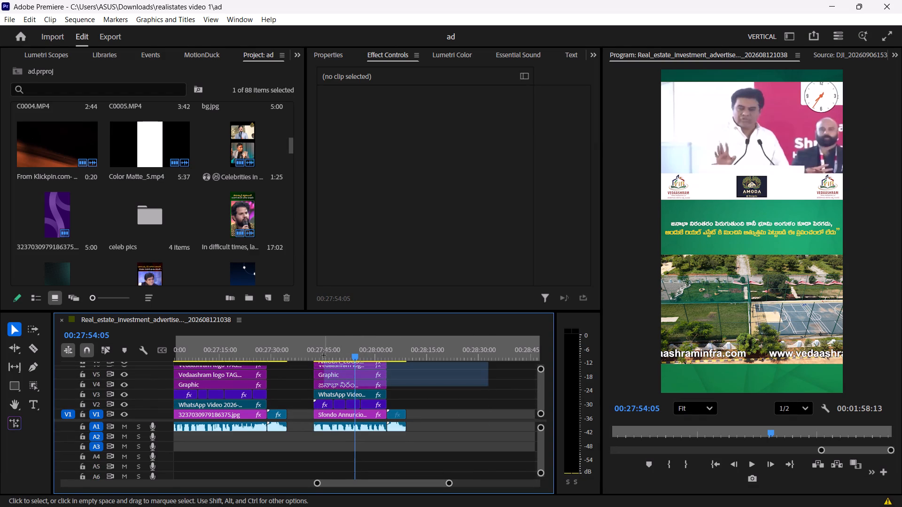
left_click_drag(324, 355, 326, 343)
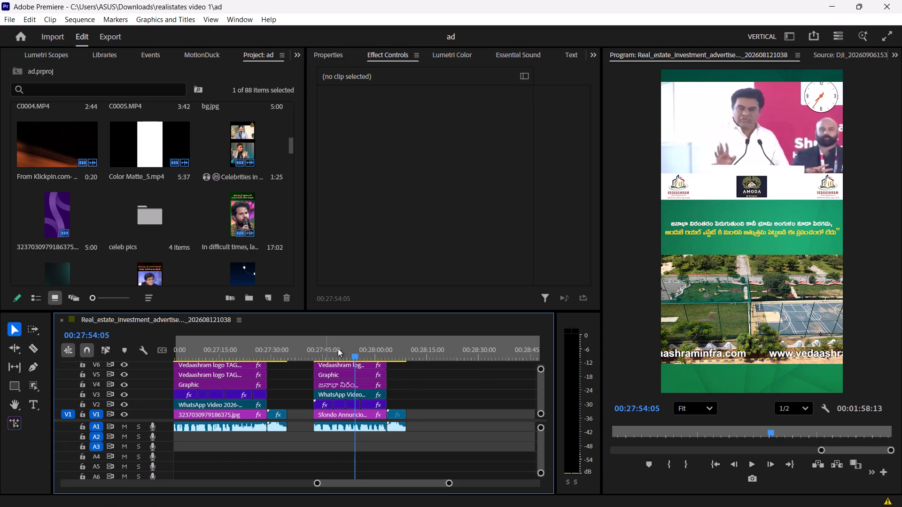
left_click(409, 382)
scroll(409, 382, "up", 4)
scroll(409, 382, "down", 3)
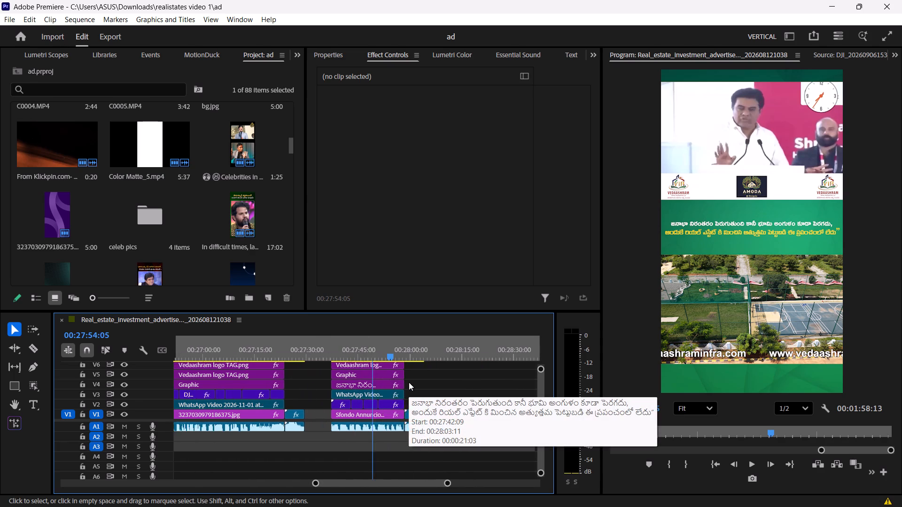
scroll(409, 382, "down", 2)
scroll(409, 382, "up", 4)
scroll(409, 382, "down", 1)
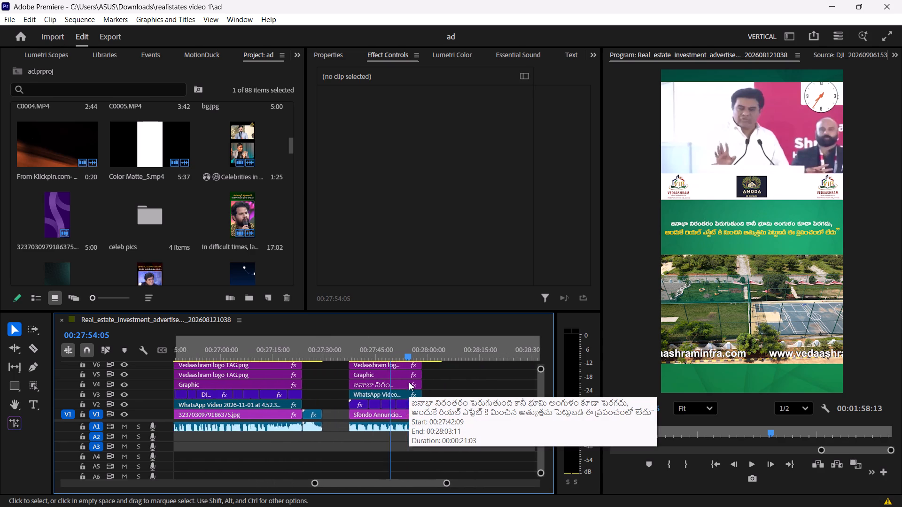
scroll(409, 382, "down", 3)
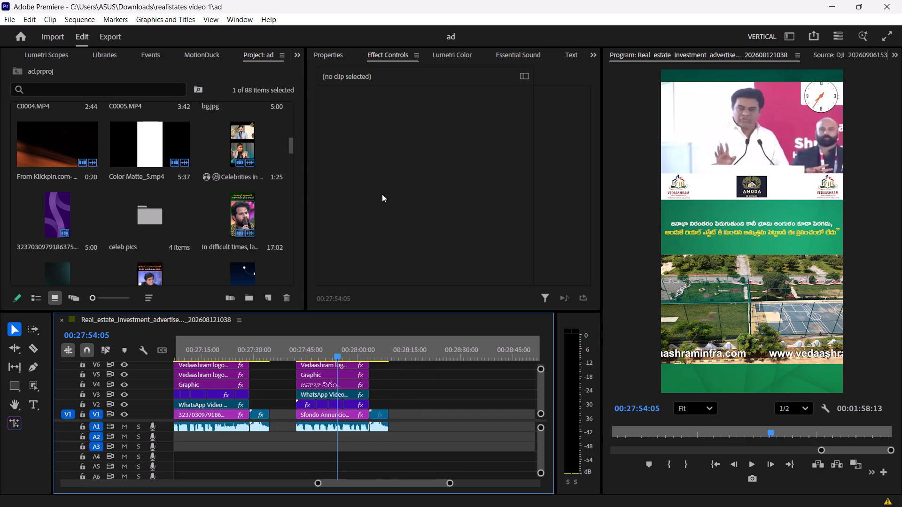
Save the ad project.
key("ctrl+s")
key("ctrl+s")
key("ctrl+s")
key("ctrl+s")
key("ctrl+s")
key("ctrl+s")
key("ctrl+s")
key("ctrl+s")
key("ctrl+s")
key("ctrl+s")
key("ctrl+s")
key("ctrl+s")
key("ctrl+s")
key("ctrl+s")
key("ctrl+s")
key("ctrl+s")
key("ctrl+s")
key("ctrl+s")
key("ctrl+s")
key("ctrl+s")
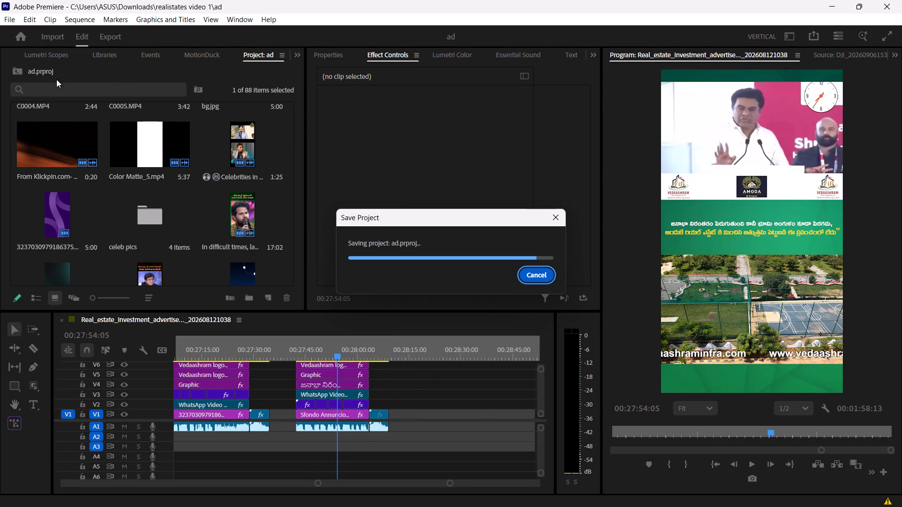
Close the ad project.
left_click(13, 21)
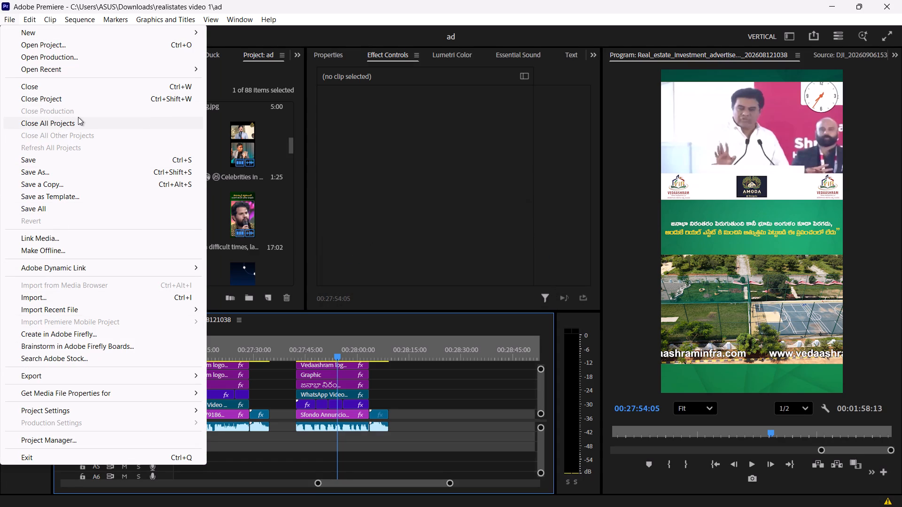
left_click(97, 100)
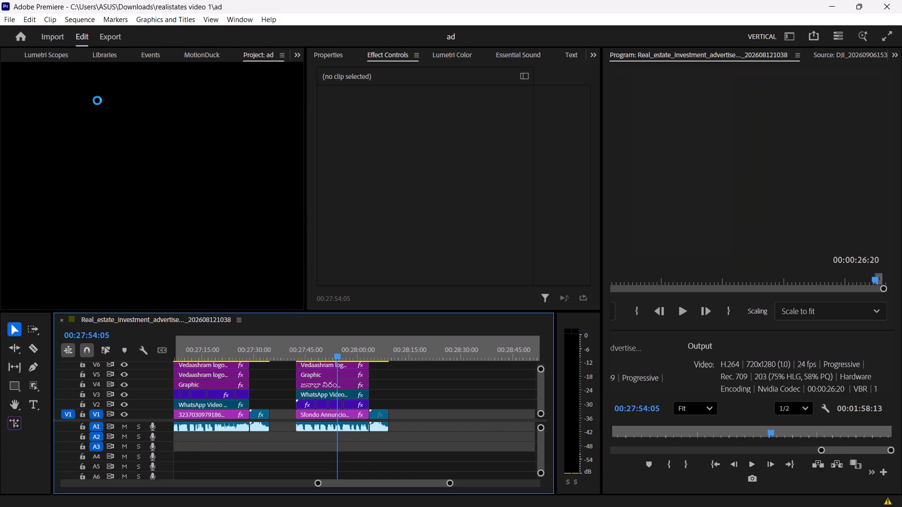
Sort the recent projects list by name in descending order.
scroll(127, 193, "up", 2)
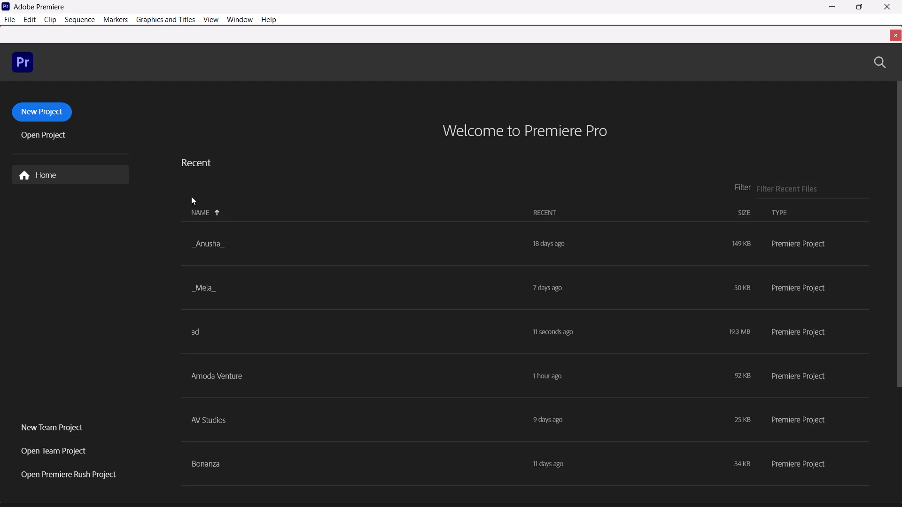
scroll(191, 196, "up", 2)
left_click(217, 214)
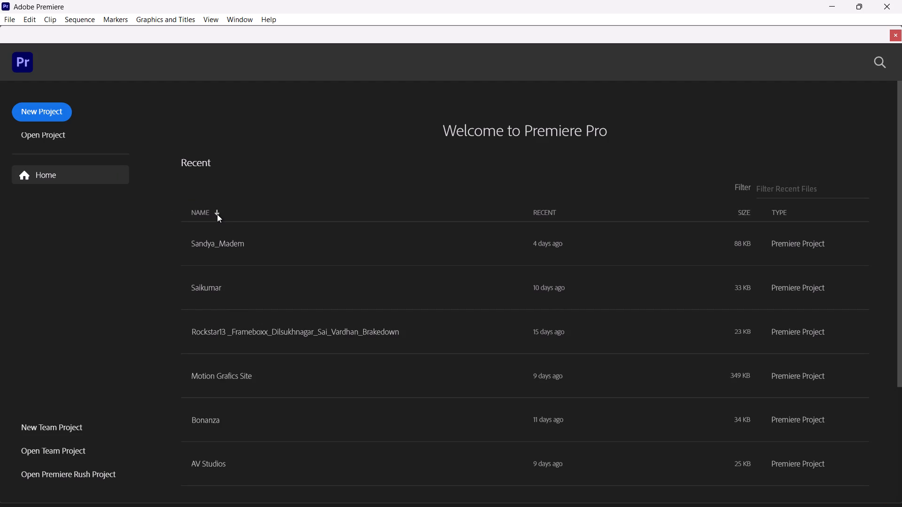
Sort the recent projects list by name in ascending order.
left_click(217, 214)
left_click(205, 212)
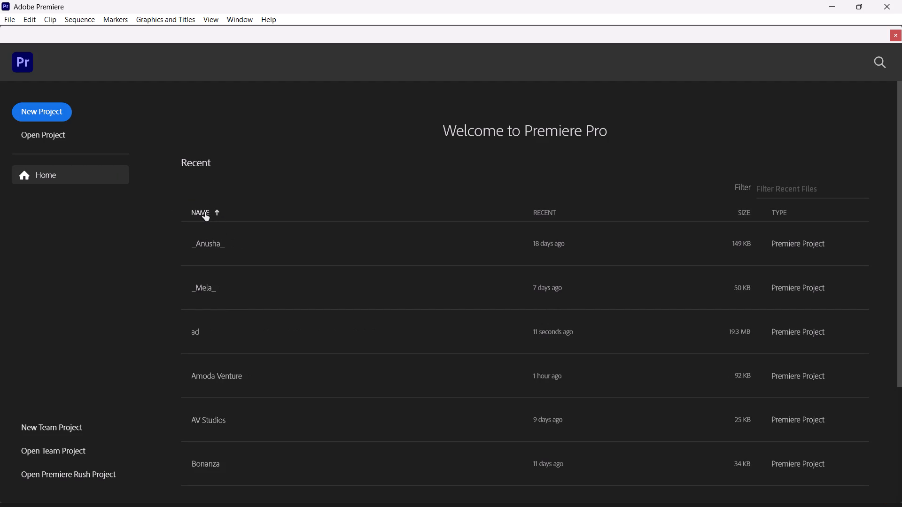
left_click(205, 212)
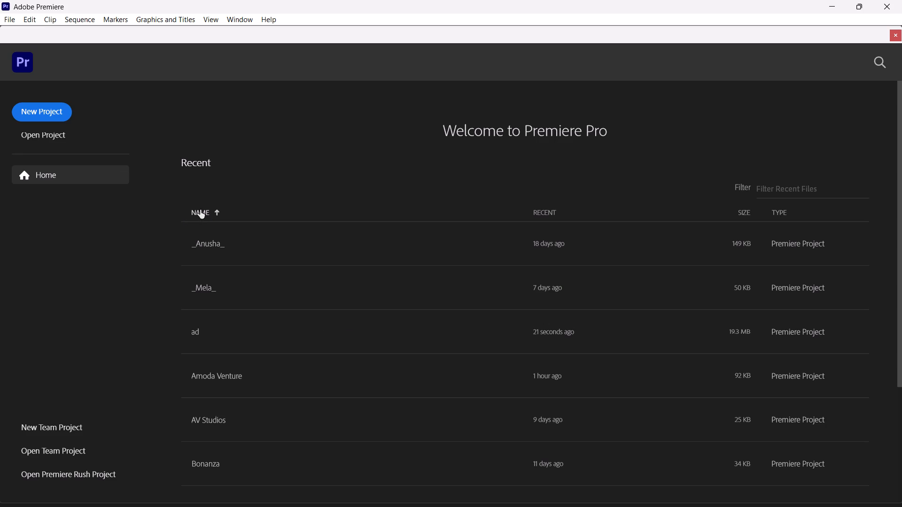
left_click(200, 210)
left_click(200, 210)
scroll(174, 210, "up", 2)
left_click(164, 211)
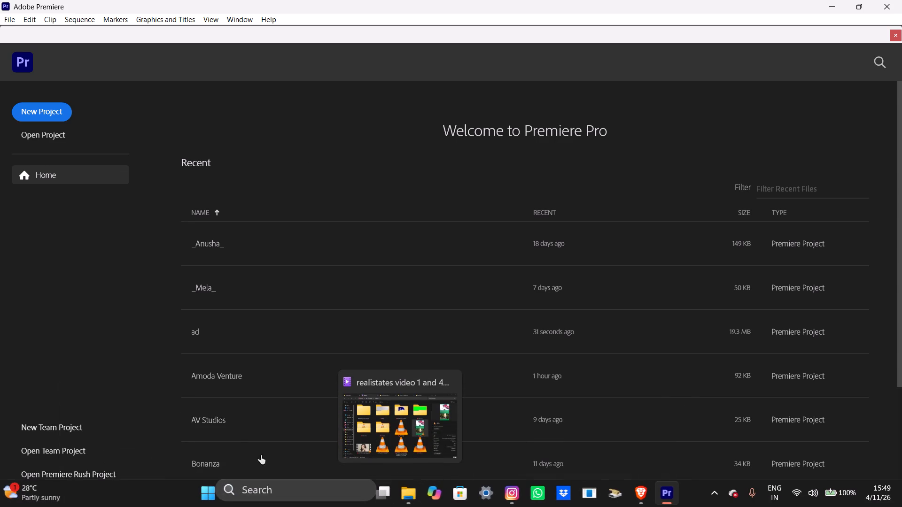
Open the recent Amoda Venture project, dismissing the missing media relink and accepting the font substitution.
left_click(310, 374)
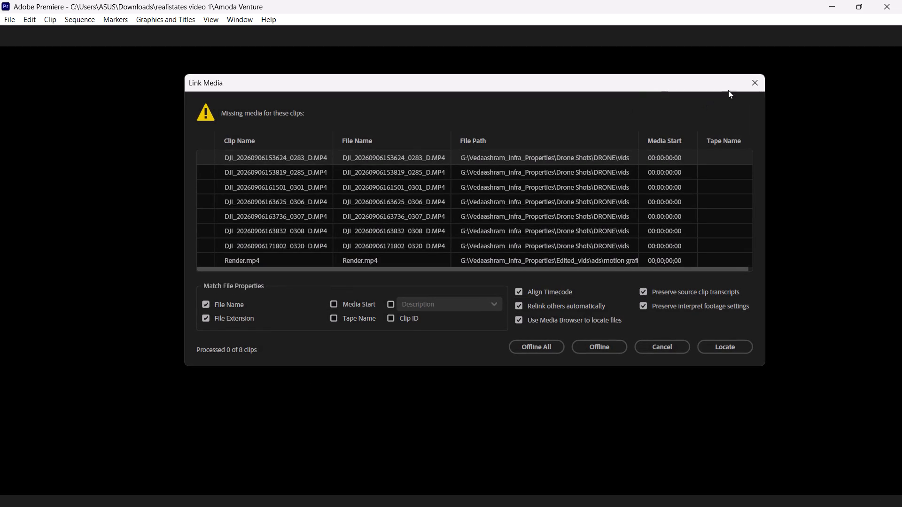
left_click(744, 85)
left_click(750, 83)
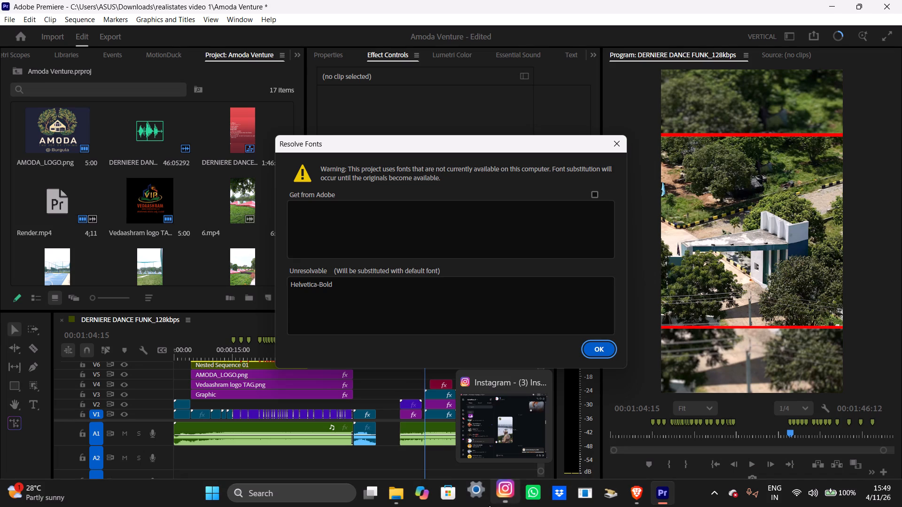
left_click(595, 355)
Play the sequence from 00:01:07:56 to review the Entrance Arch section and what follows it.
scroll(401, 399, "up", 5)
scroll(401, 399, "down", 2)
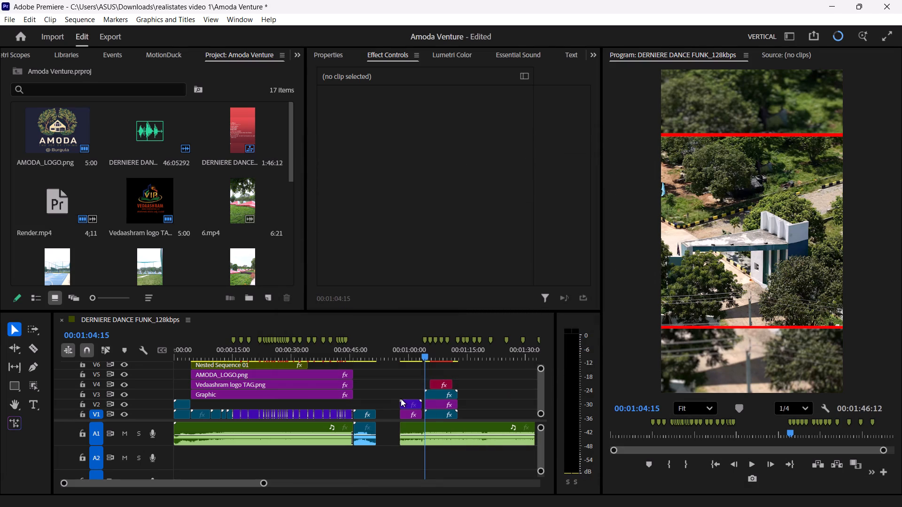
scroll(401, 399, "down", 5)
left_click_drag(423, 363, 429, 364)
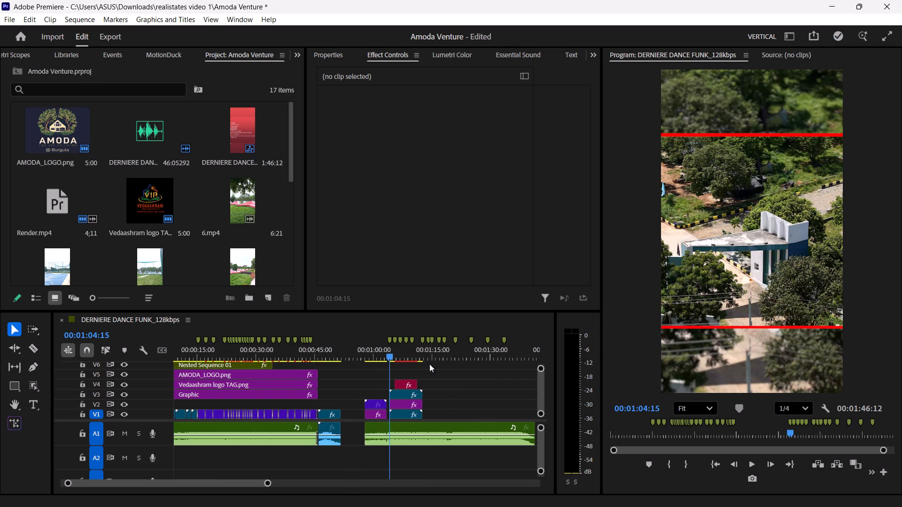
left_click_drag(429, 364, 432, 364)
left_click(405, 352)
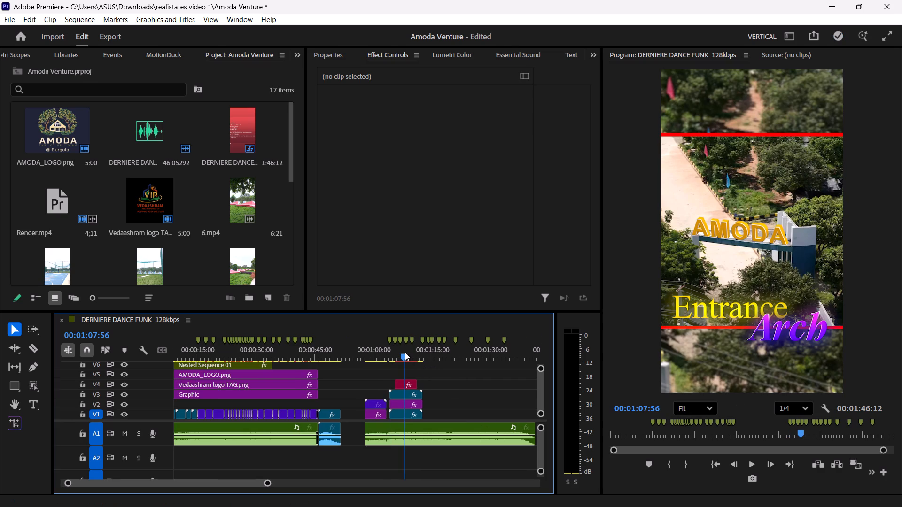
key("space")
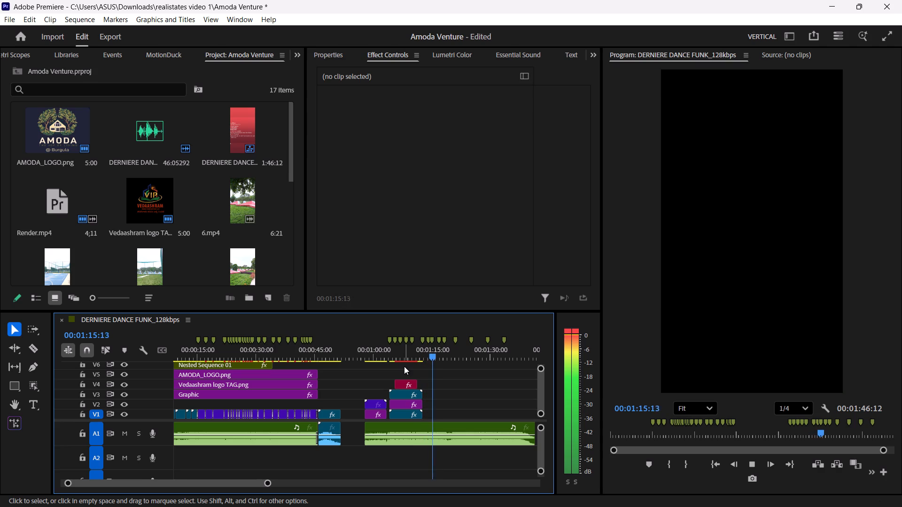
scroll(154, 246, "down", 8)
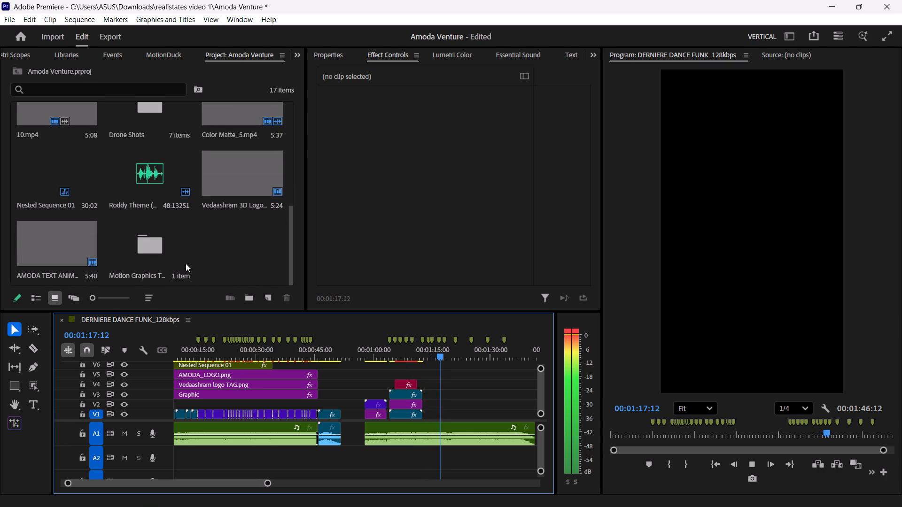
Stop playback and return the playhead to 00:01:12:17, near the end of the AMODA arch clips.
left_click(216, 246)
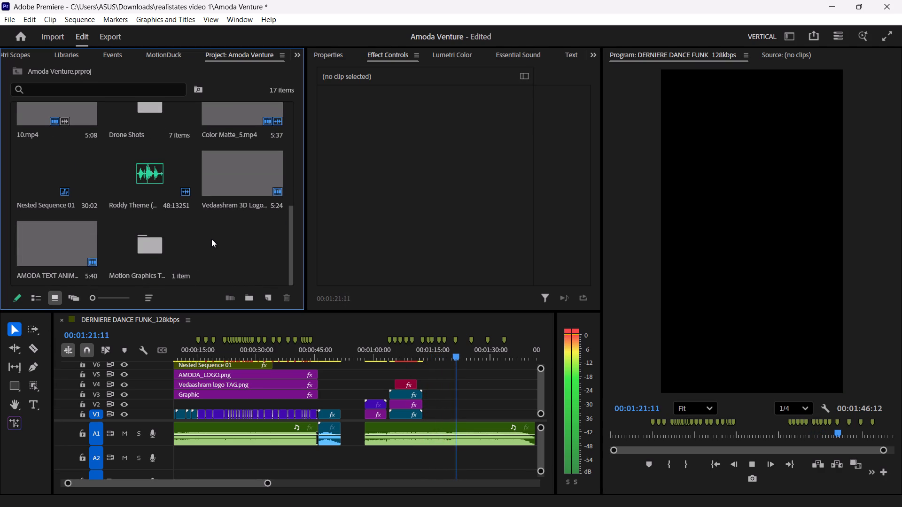
left_click(426, 359)
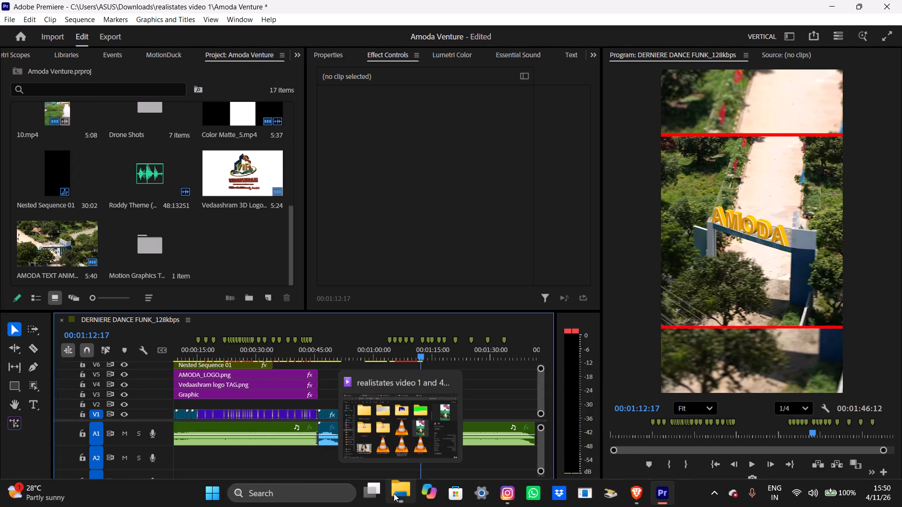
Switch to File Explorer and look through the project folders and the USB drive's AMODA folders, including ALL and Only Drone, for footage.
left_click(394, 441)
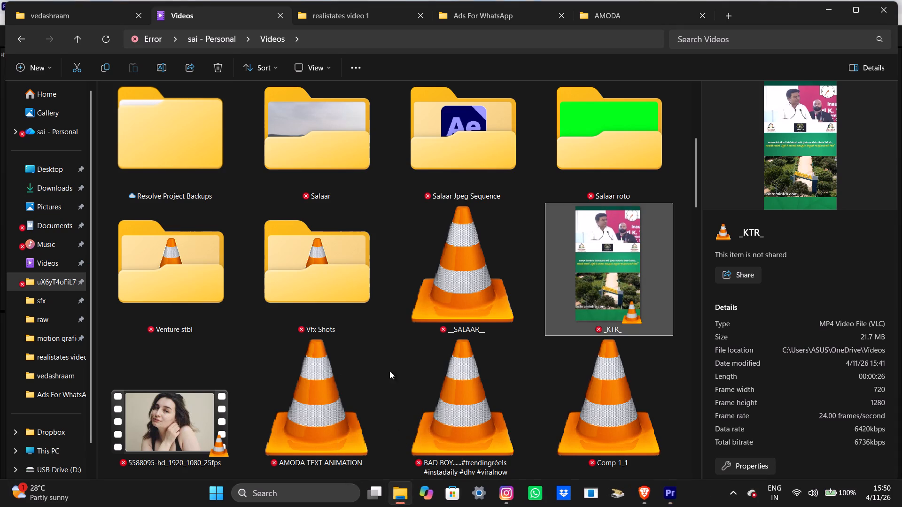
left_click(368, 10)
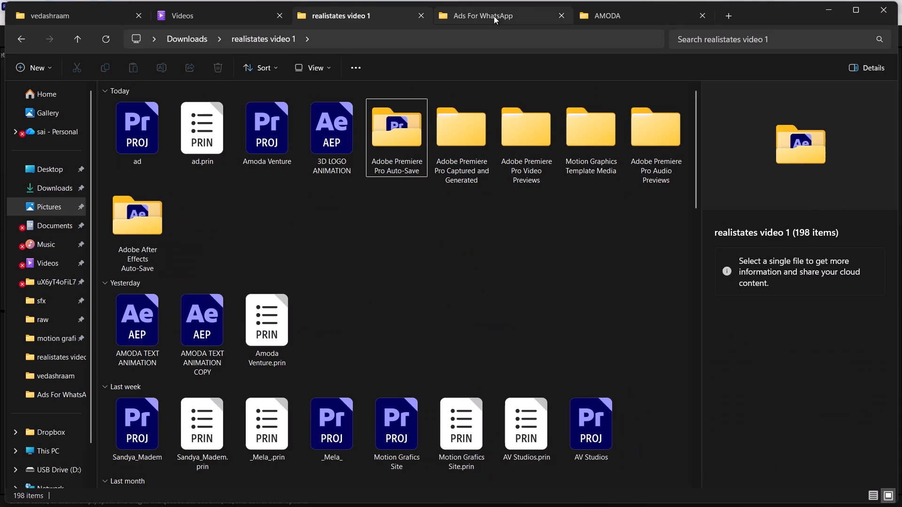
left_click(494, 16)
left_click(587, 12)
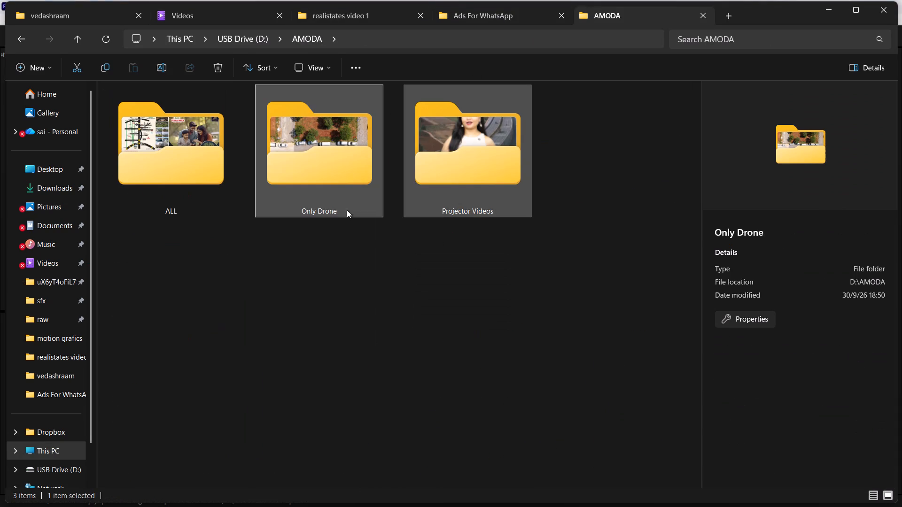
left_click(333, 253)
double_click(164, 136)
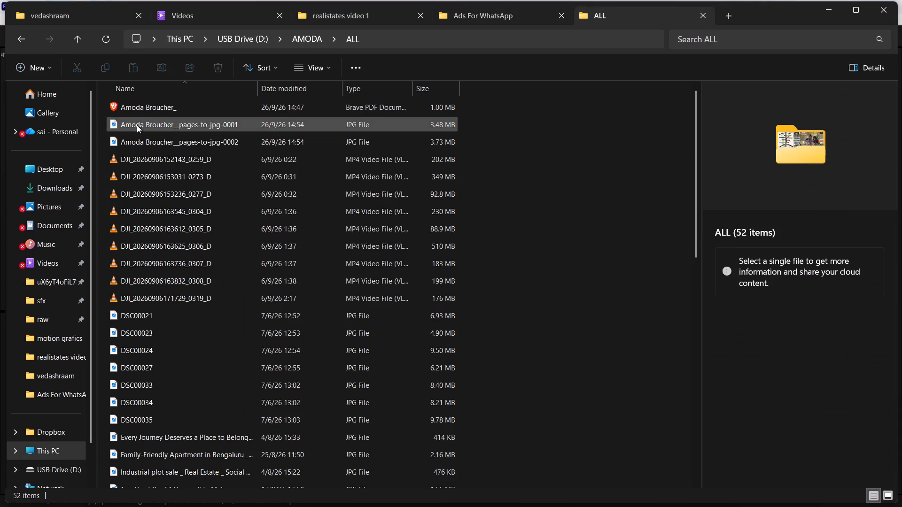
left_click(78, 43)
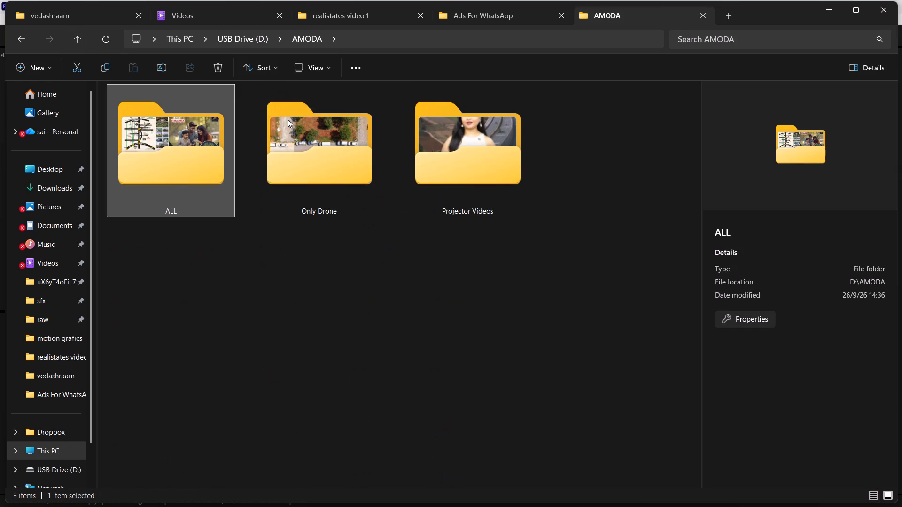
double_click(363, 140)
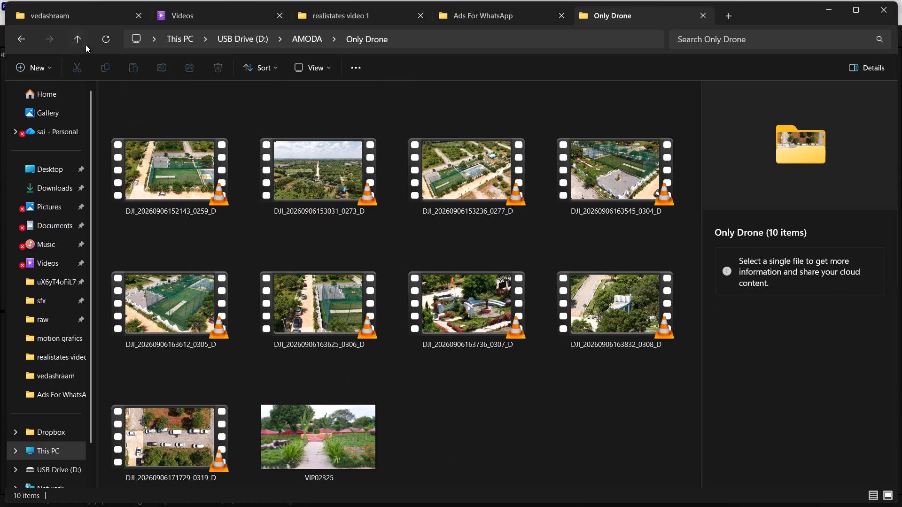
double_click(86, 45)
scroll(442, 345, "up", 1)
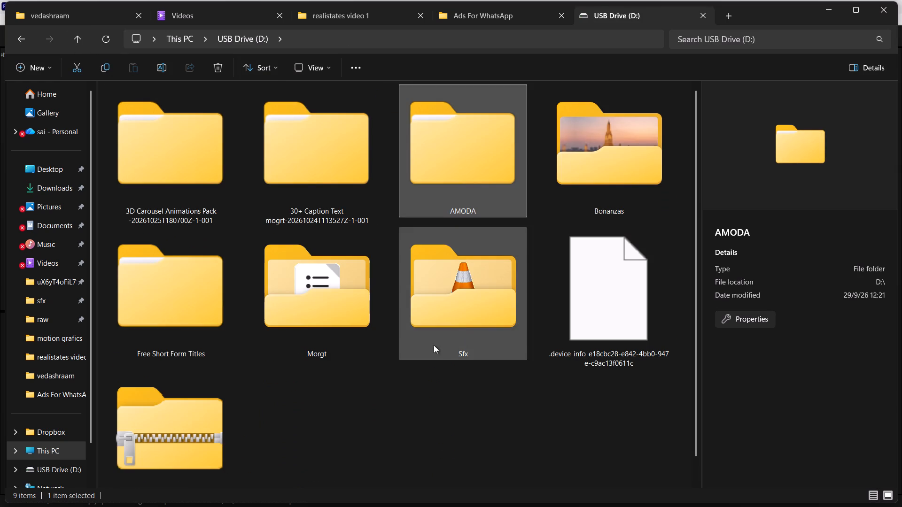
double_click(444, 194)
double_click(345, 190)
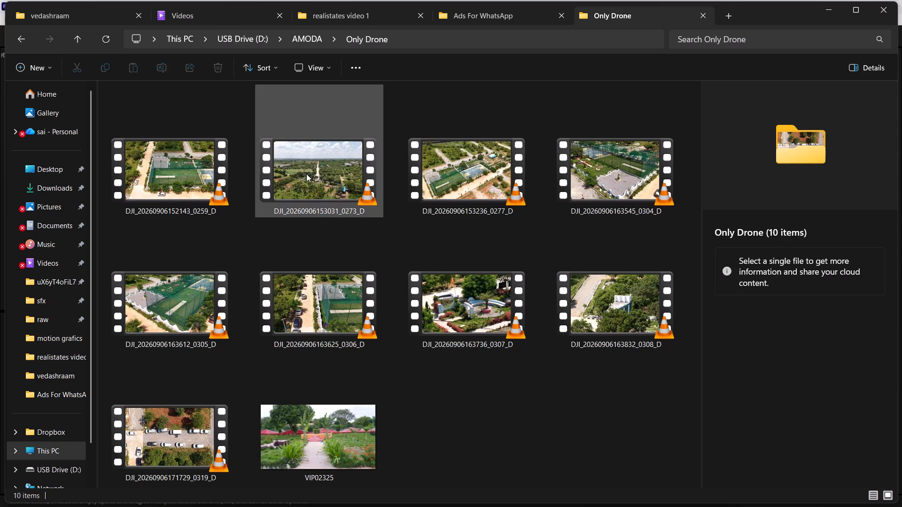
left_click(74, 39)
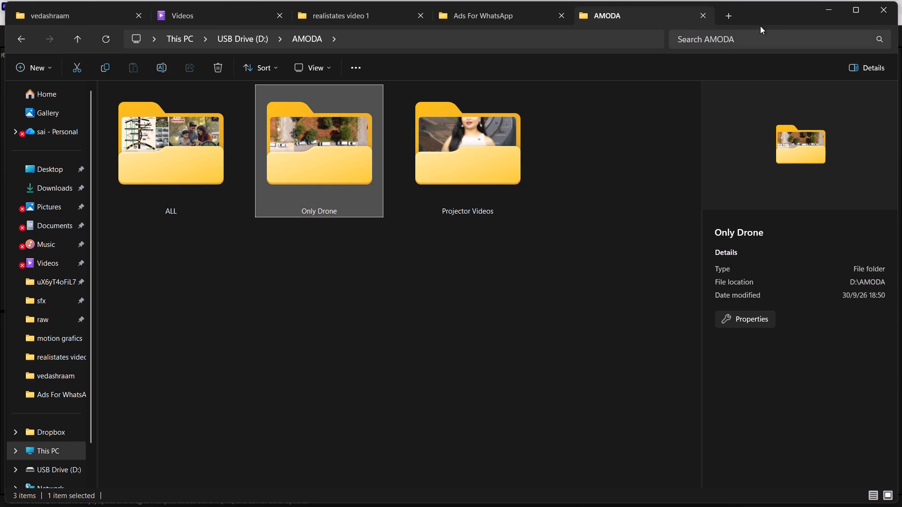
left_click(701, 14)
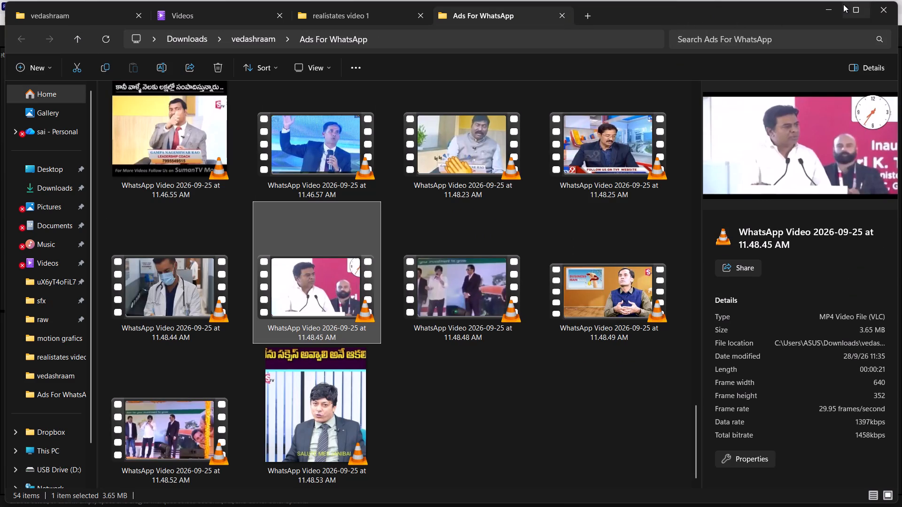
left_click(837, 9)
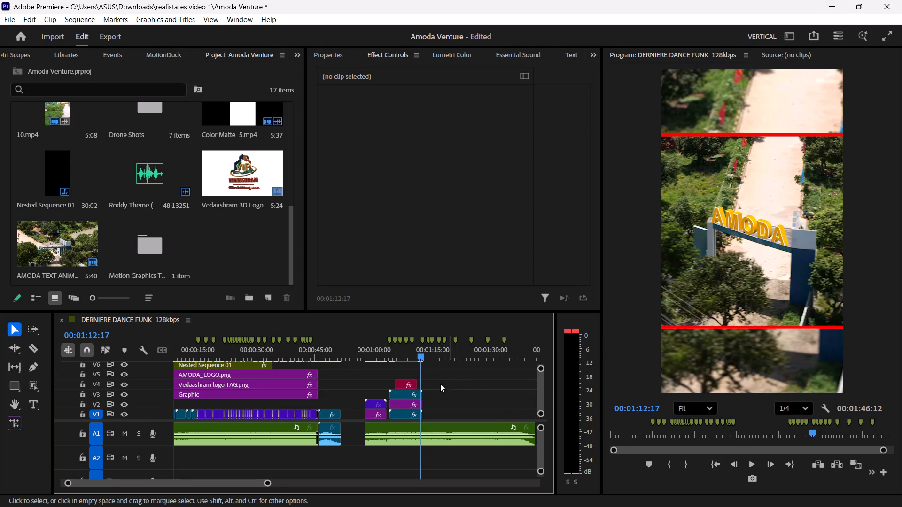
Play the music-only section after the AMODA arch clips in Premiere, then return the playhead to 00:01:12:44.
scroll(347, 408, "down", 5, "alt")
scroll(388, 372, "up", 8, "alt")
scroll(278, 386, "up", 5, "alt")
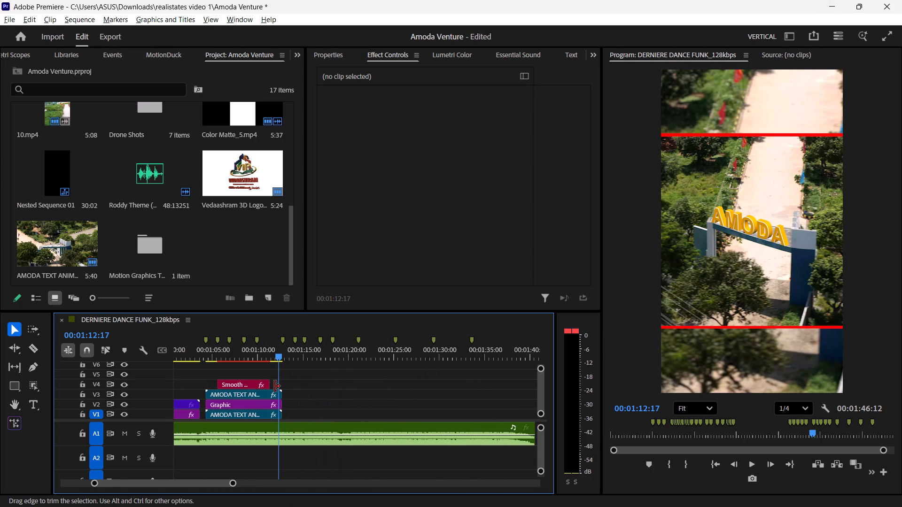
scroll(274, 386, "up", 6, "alt")
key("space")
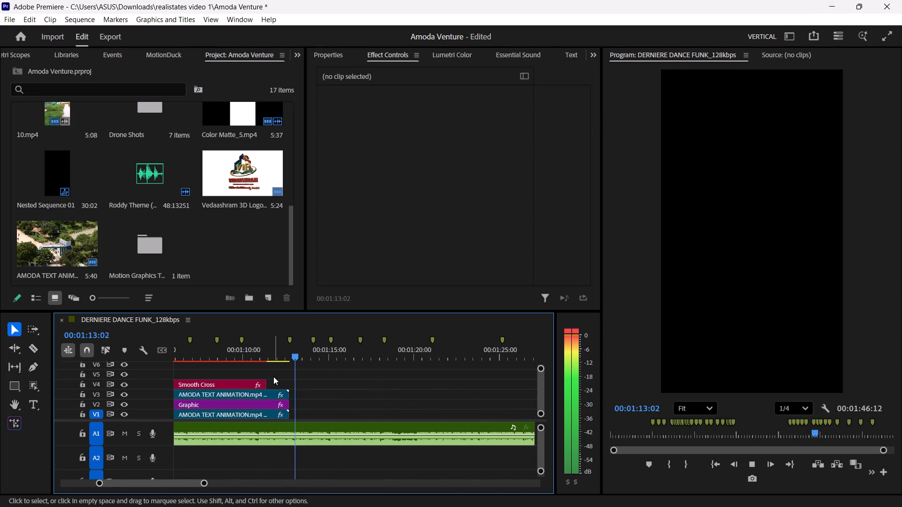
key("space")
left_click(290, 339)
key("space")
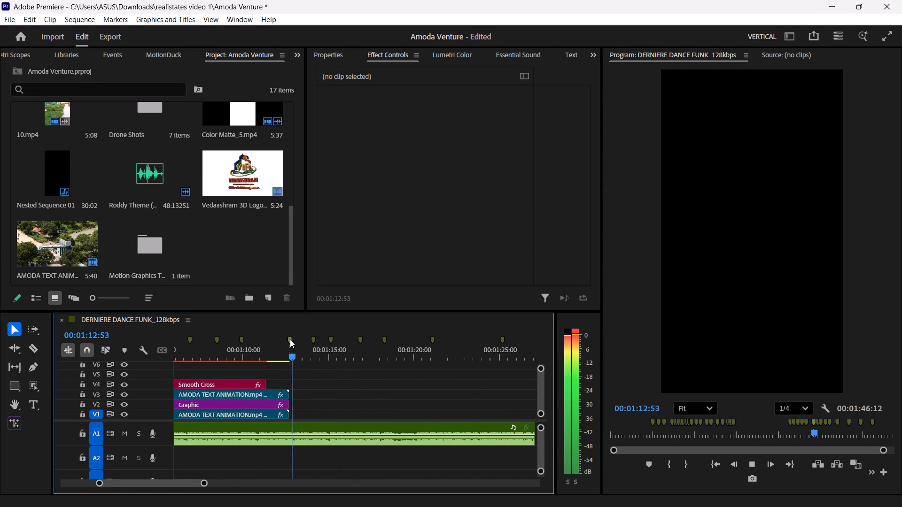
scroll(294, 374, "down", 2, "alt")
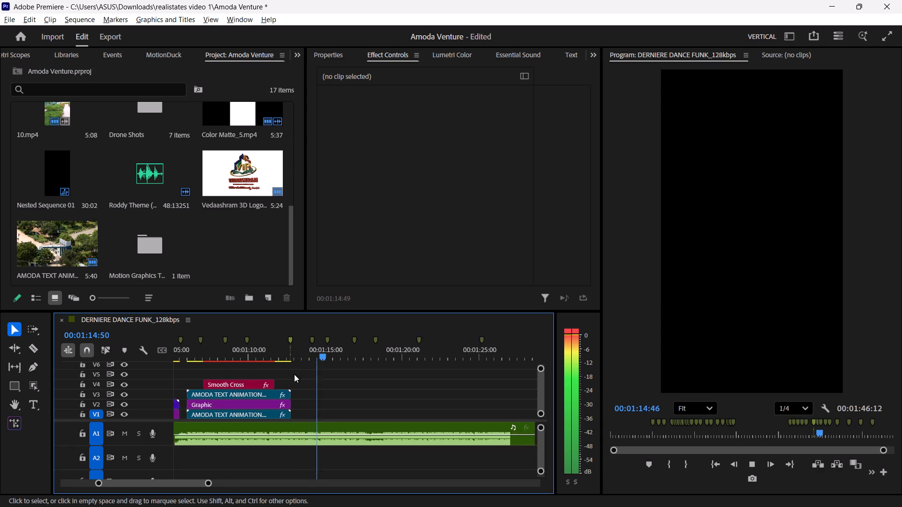
scroll(294, 374, "down", 8, "alt")
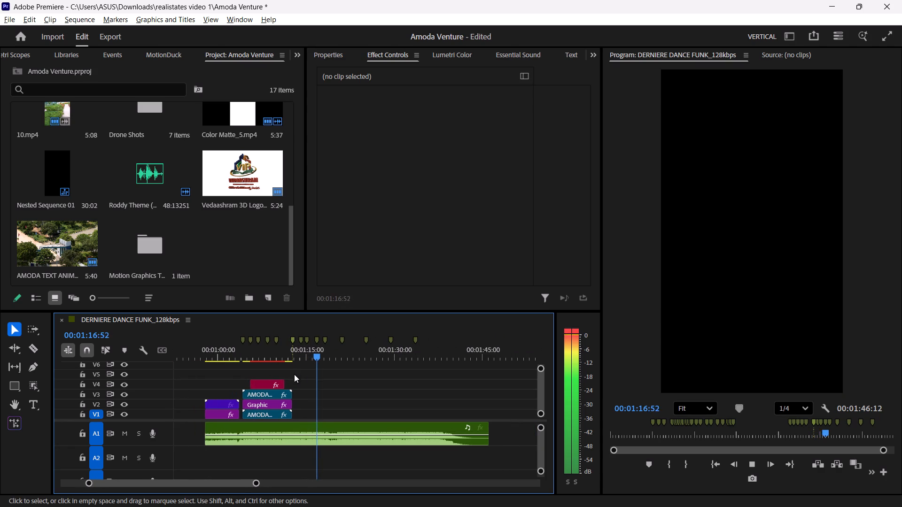
scroll(294, 374, "down", 2, "alt")
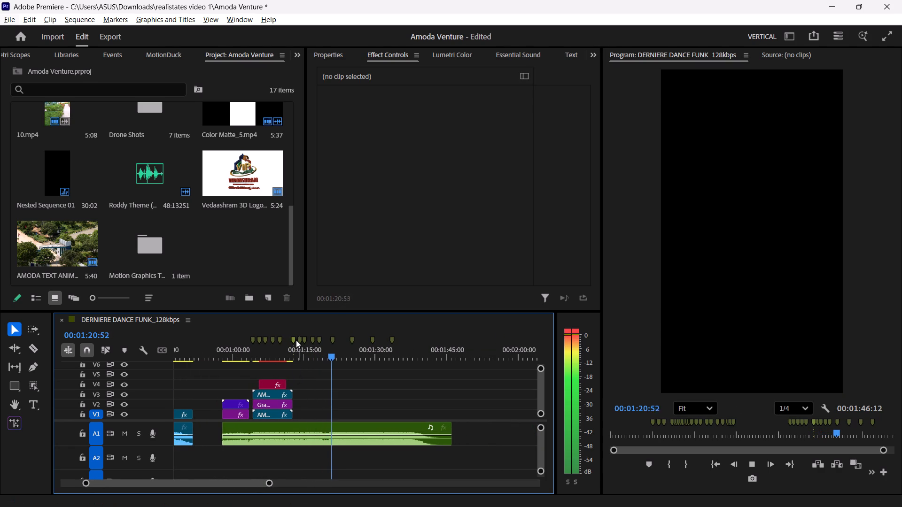
scroll(243, 223, "up", 4)
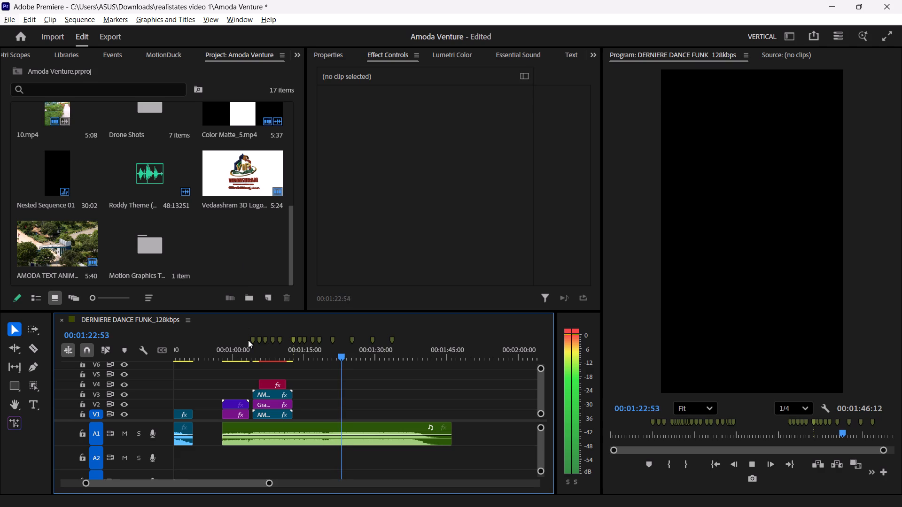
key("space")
left_click(226, 267)
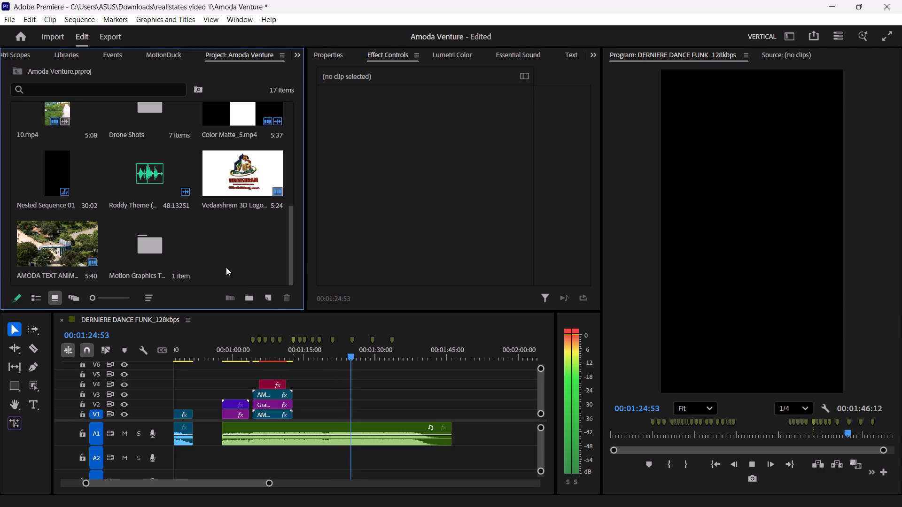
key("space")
left_click(292, 341)
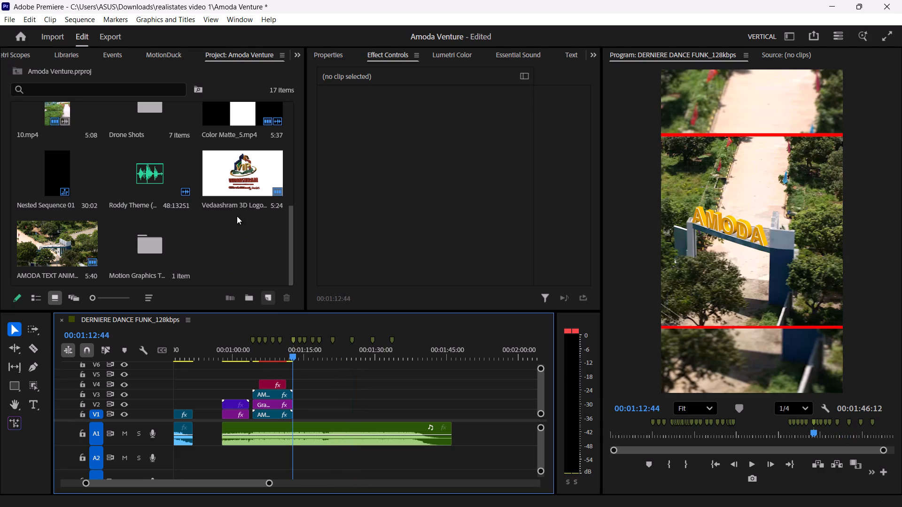
Look through the Amoda Venture project's media items for material to use.
scroll(237, 215, "up", 11)
scroll(237, 215, "down", 8)
scroll(237, 215, "up", 1)
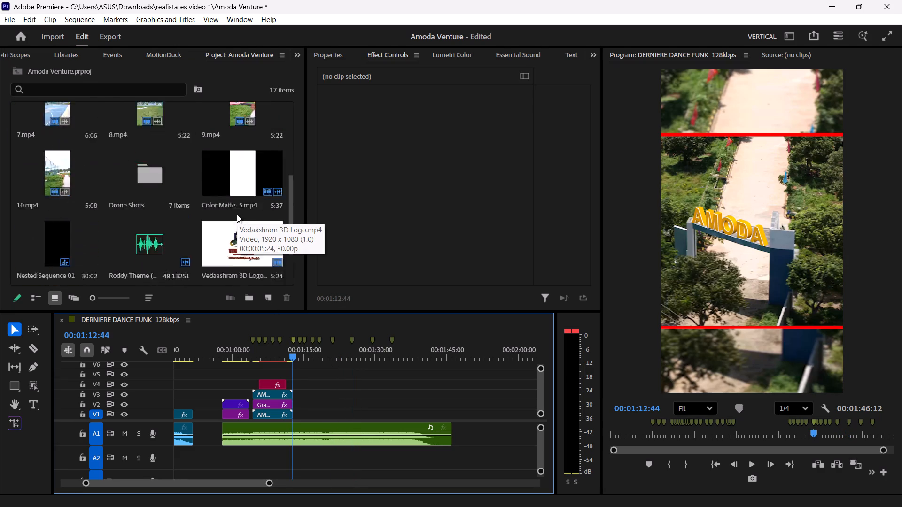
scroll(237, 215, "up", 4)
scroll(237, 215, "down", 7)
left_click(240, 272)
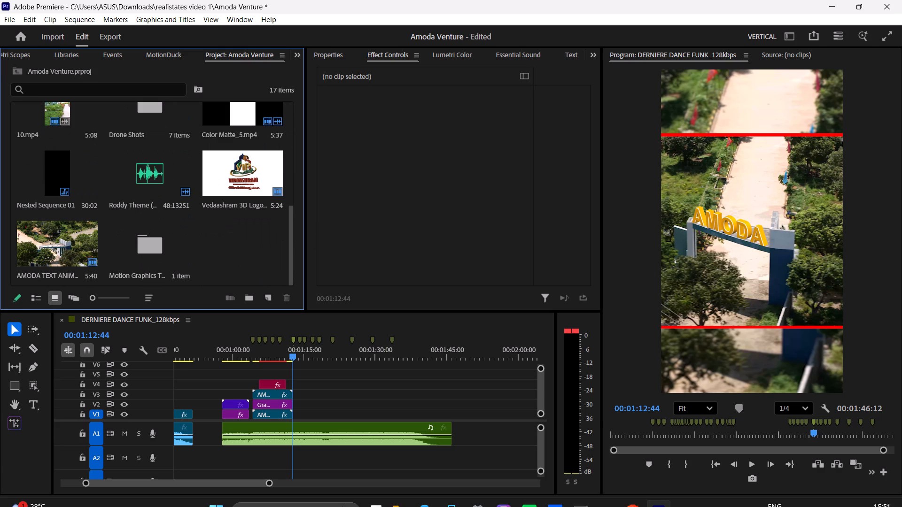
Switch to File Explorer and browse This PC, Downloads, the vedashraam folder and Documents in a new tab.
left_click(392, 488)
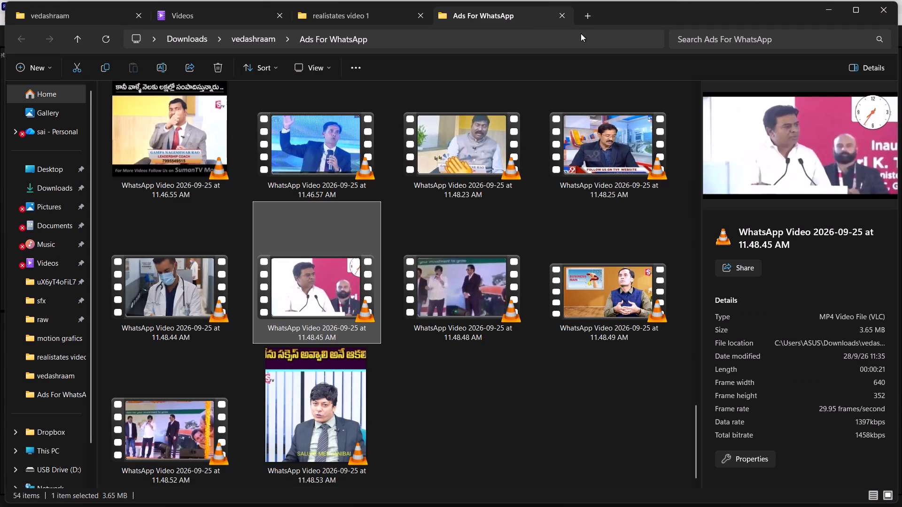
left_click(585, 14)
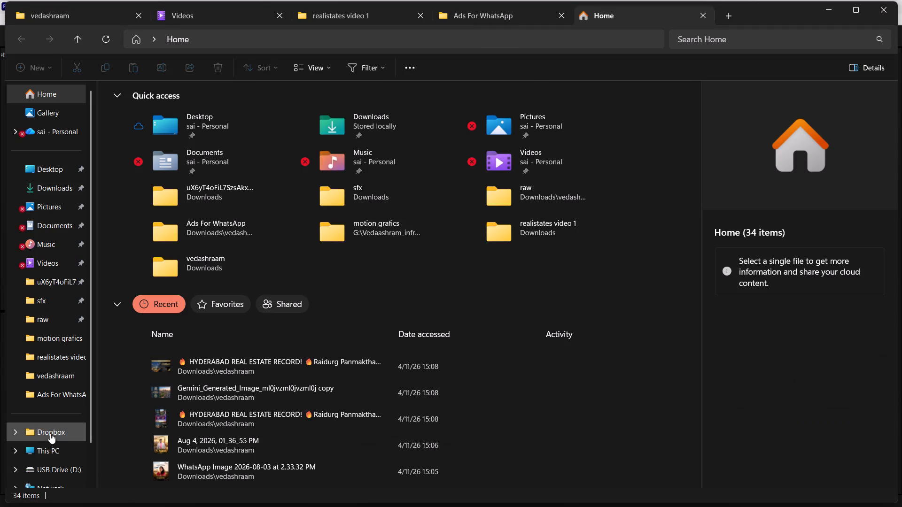
left_click(52, 445)
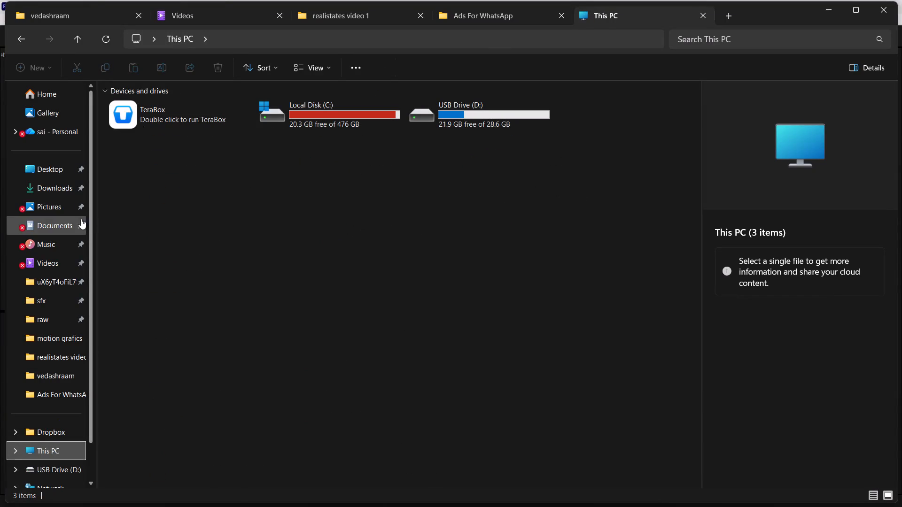
left_click(69, 192)
scroll(303, 165, "up", 4)
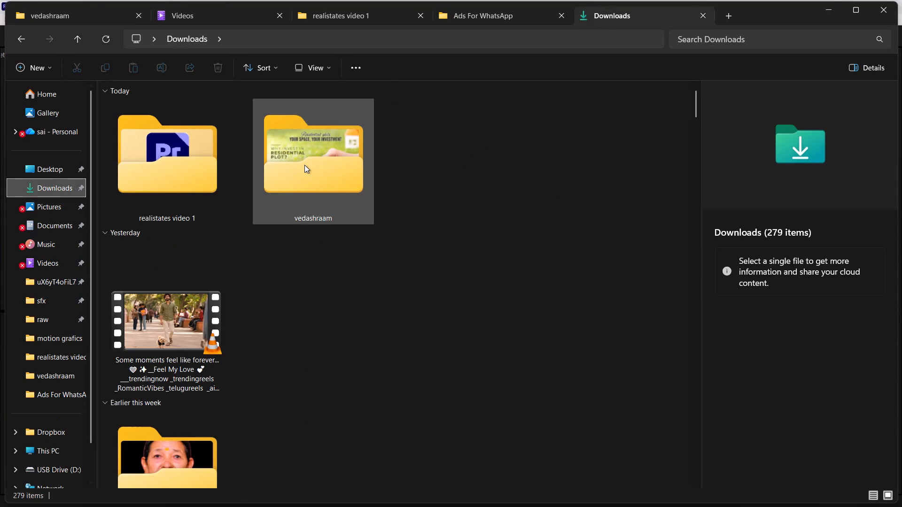
double_click(304, 165)
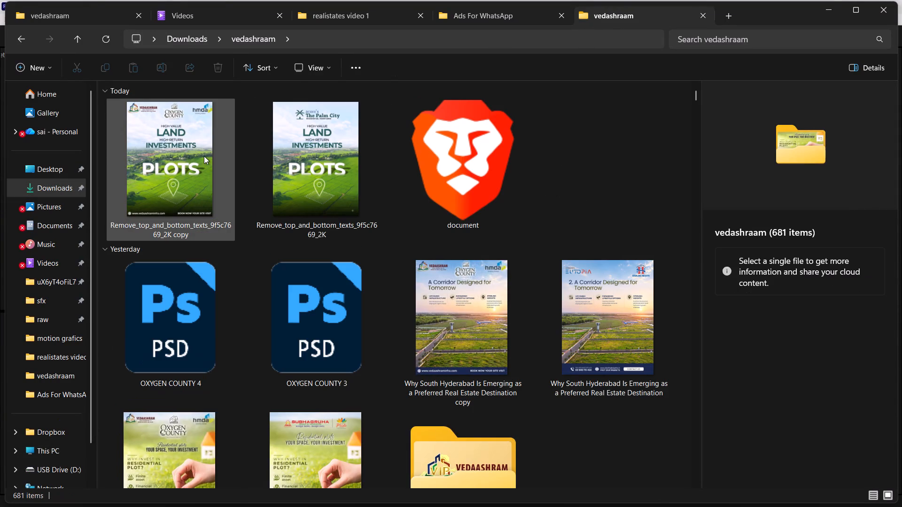
left_click(71, 35)
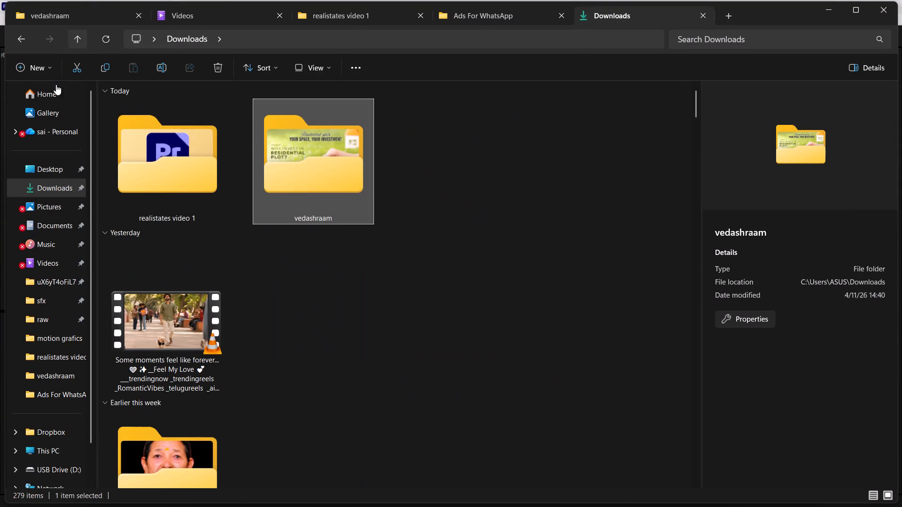
left_click(62, 232)
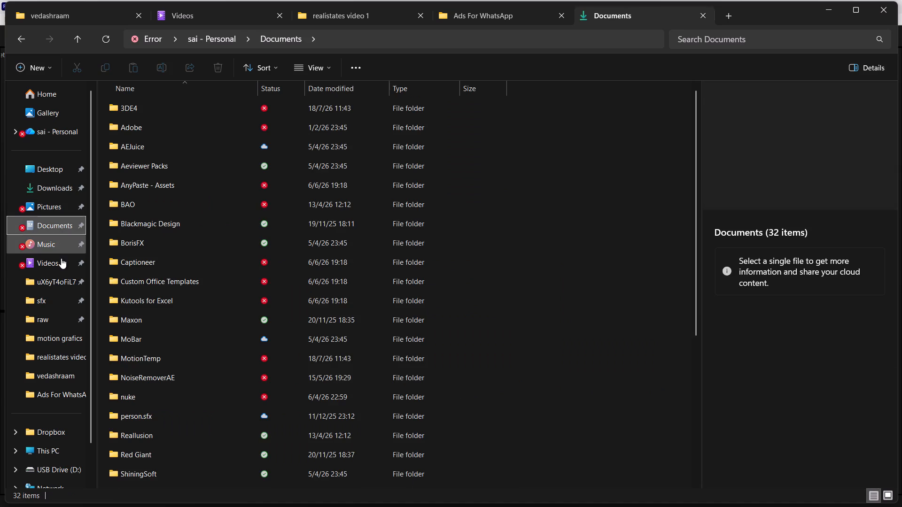
Import the Only Drone folder from the AMODA folder on the USB drive into the Amoda Venture project.
left_click(61, 258)
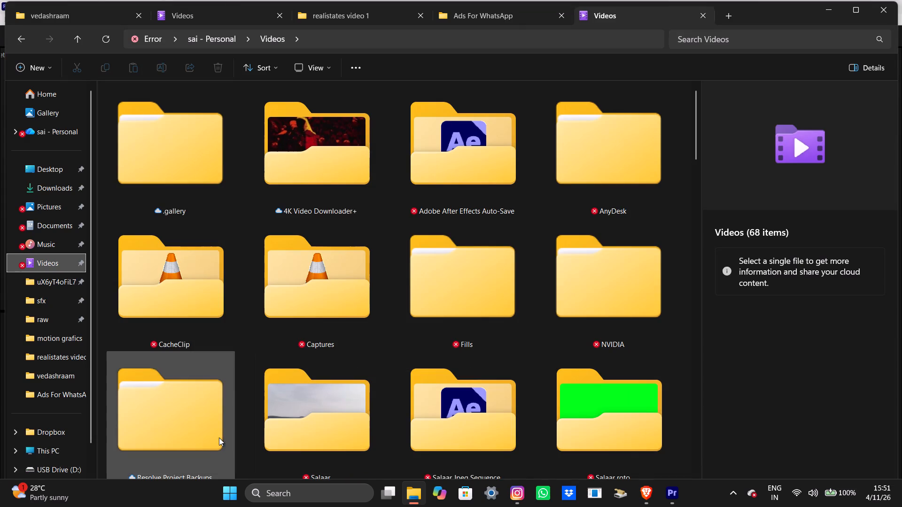
left_click(66, 446)
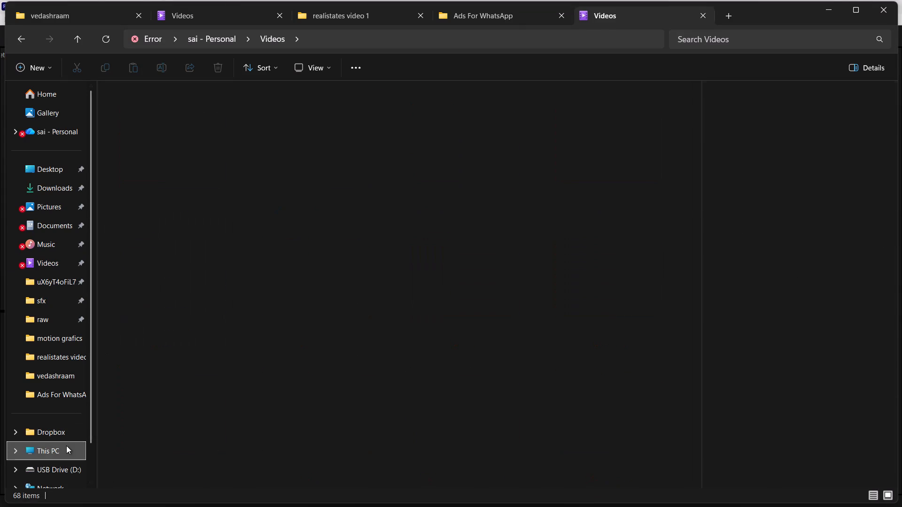
scroll(365, 226, "up", 4)
double_click(512, 114)
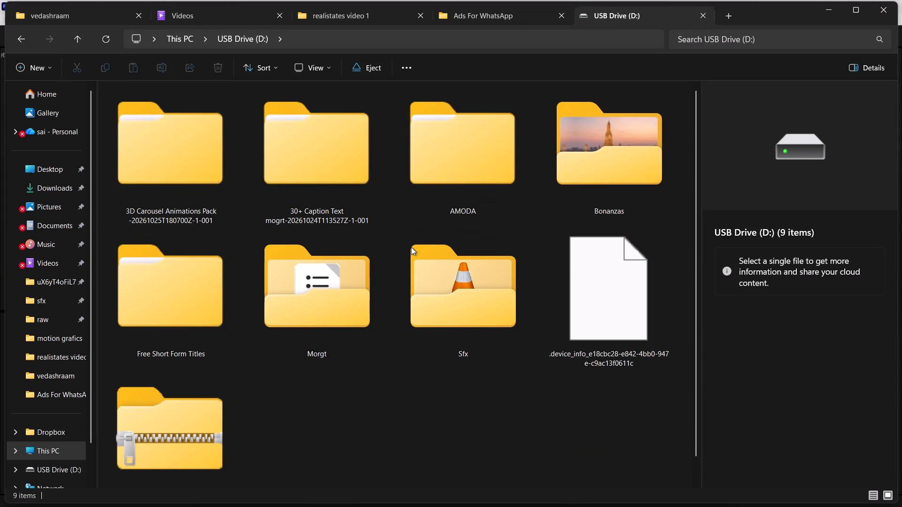
double_click(428, 183)
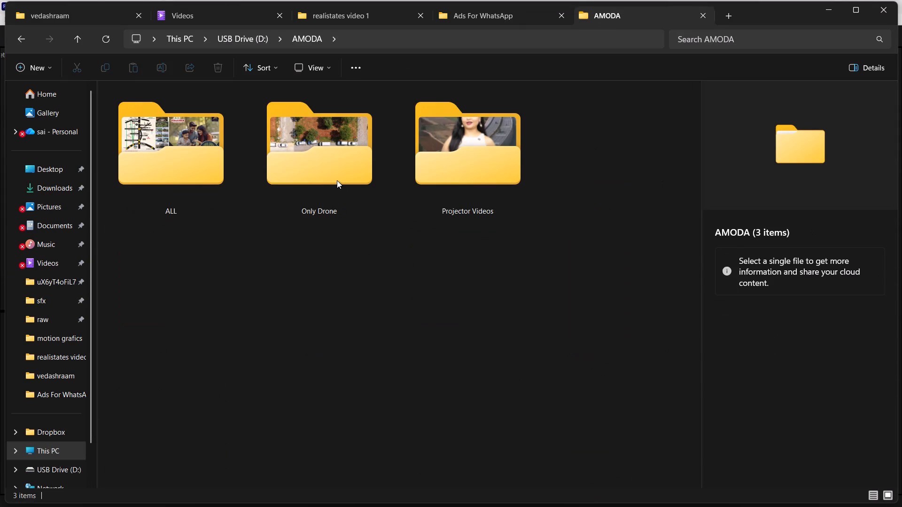
left_click(337, 180)
left_click_drag(329, 178, 501, 146)
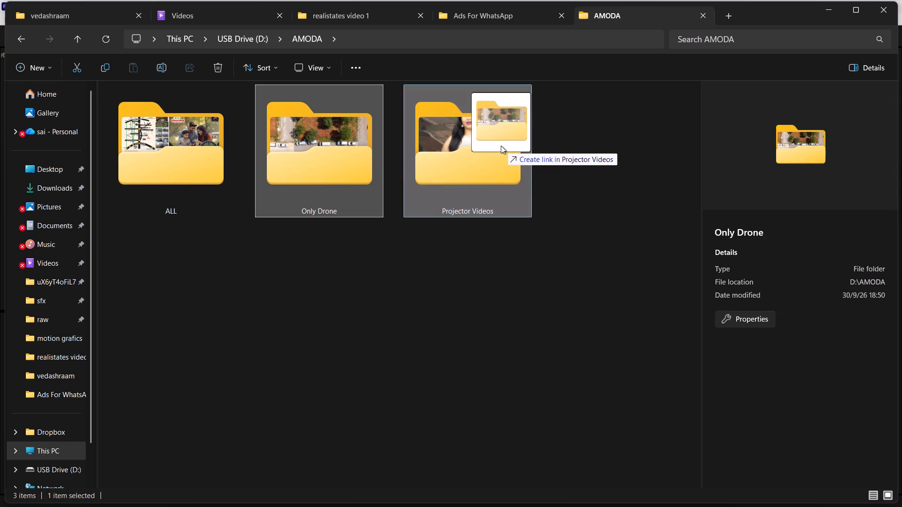
left_click_drag(501, 146, 249, 245)
key("alt+Tab")
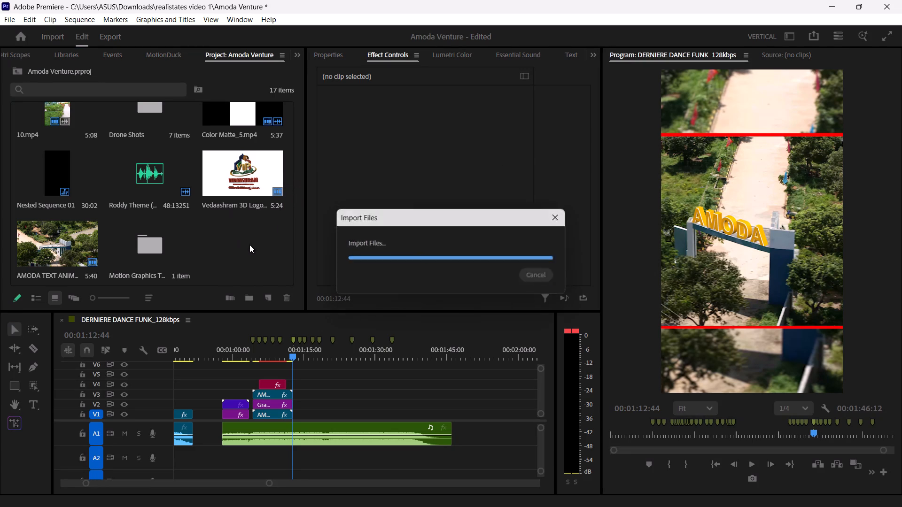
double_click(249, 245)
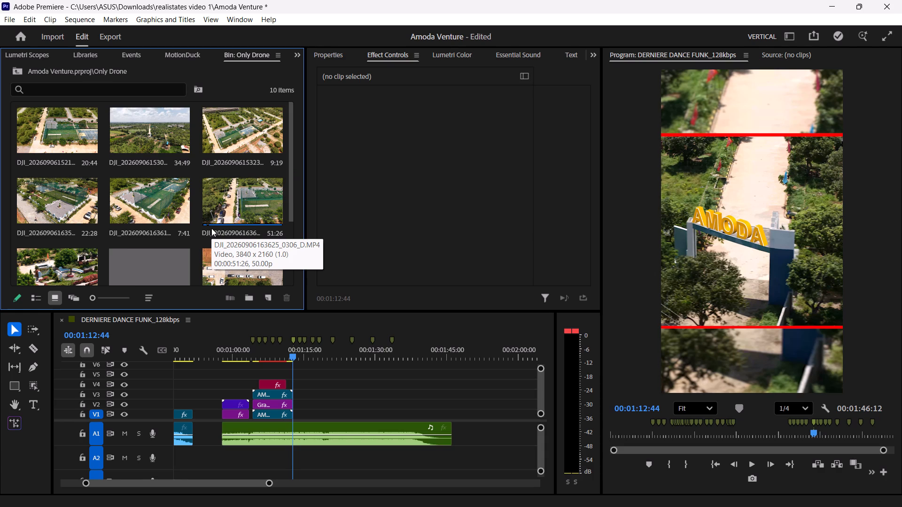
scroll(195, 227, "down", 2)
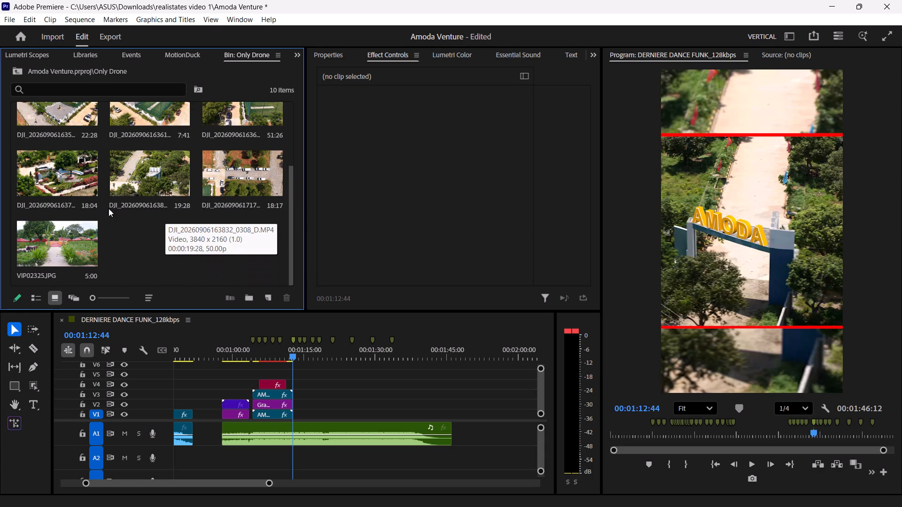
double_click(40, 183)
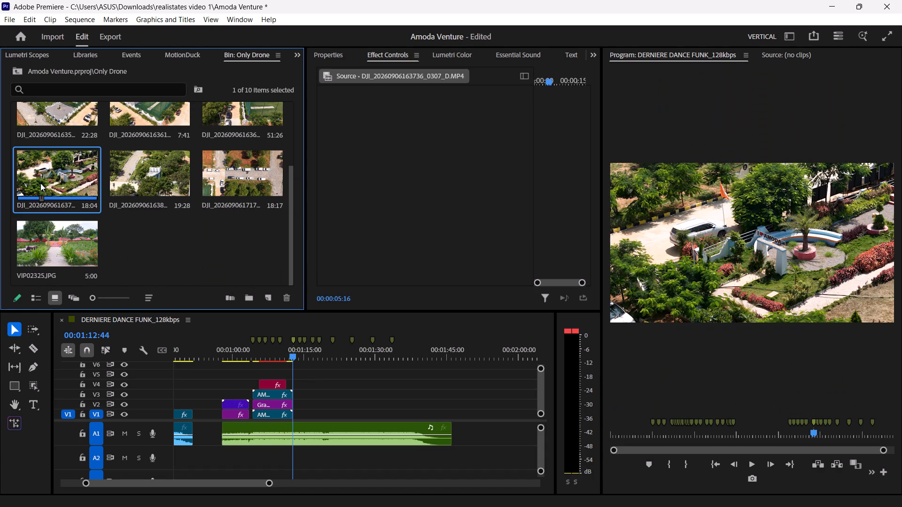
Preview the drone clip from its start and mark a 5:09 in-to-out range ending at 00:00:14:09.
left_click_drag(693, 451, 687, 451)
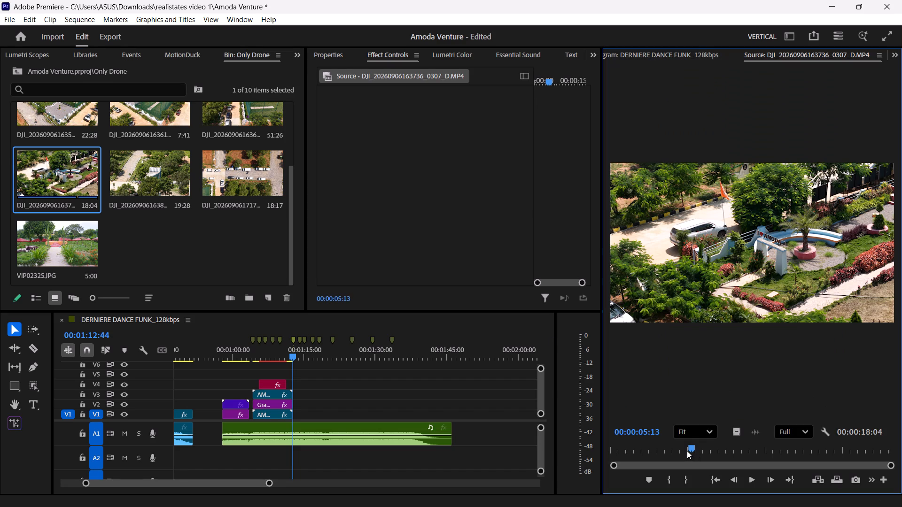
left_click_drag(687, 451, 625, 443)
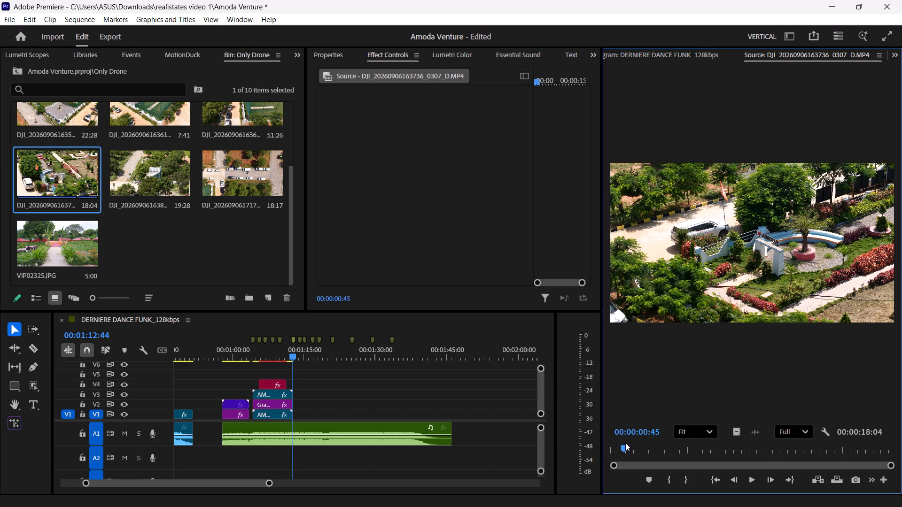
left_click_drag(625, 443, 605, 442)
key("space")
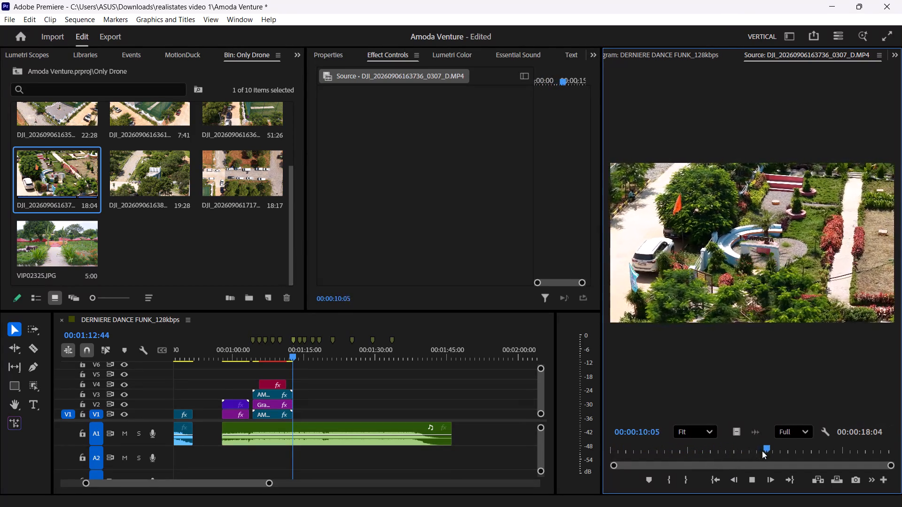
key("space")
left_click_drag(768, 450, 752, 450)
left_click(664, 480)
key("space")
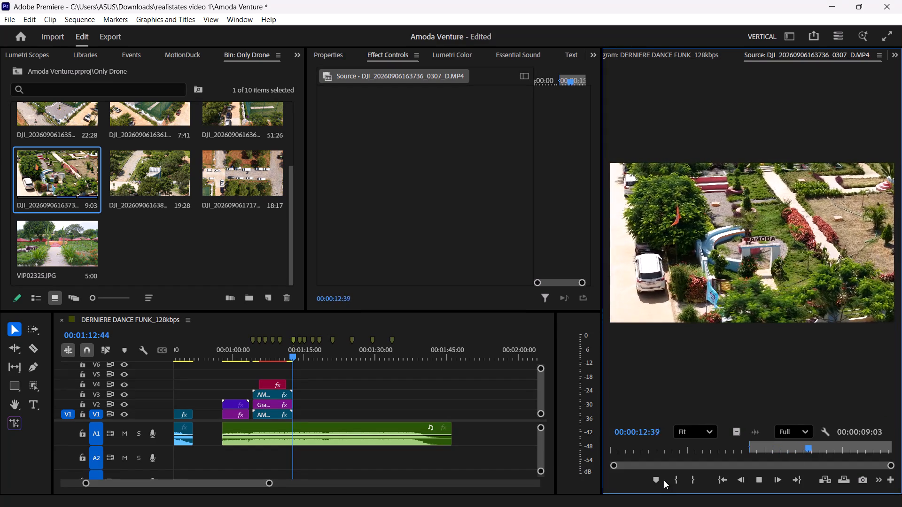
key("space")
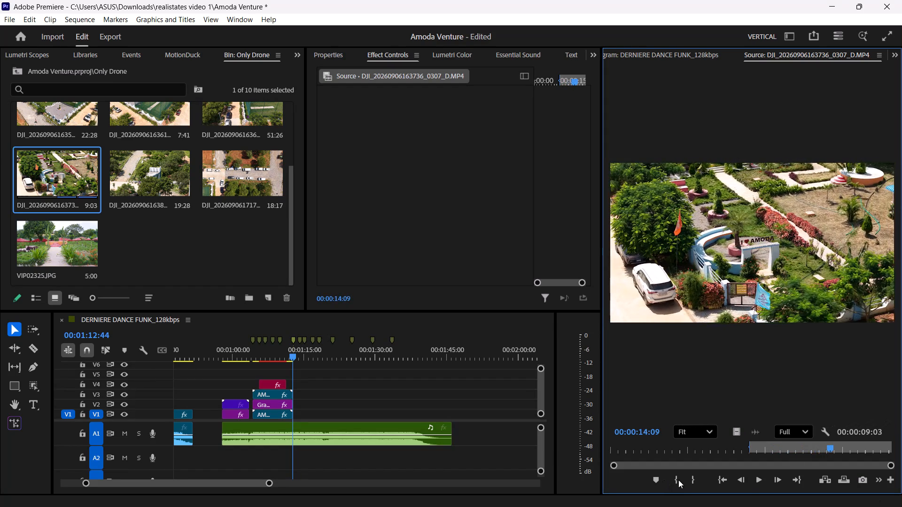
left_click(698, 479)
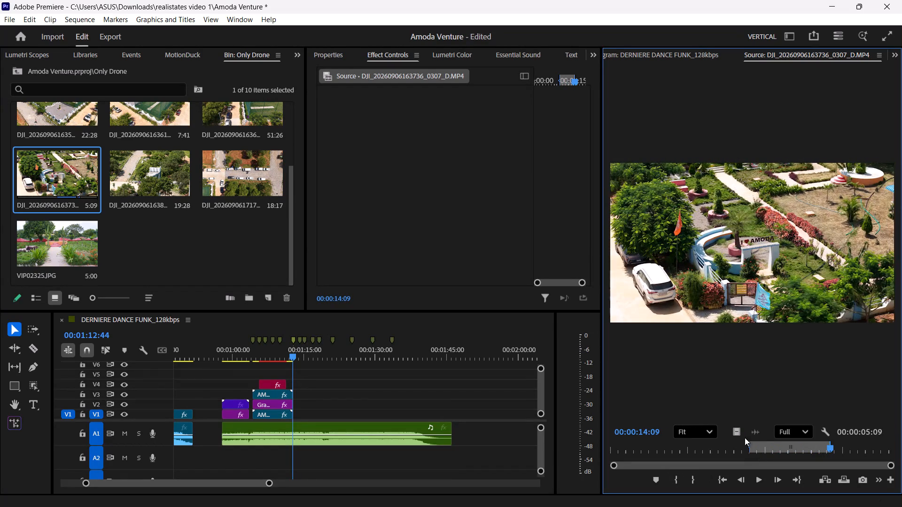
Place the marked drone range on track V1 shortly after the AMODA TEXT ANIMATION clip.
left_click_drag(742, 435, 299, 414)
left_click_drag(299, 414, 297, 416)
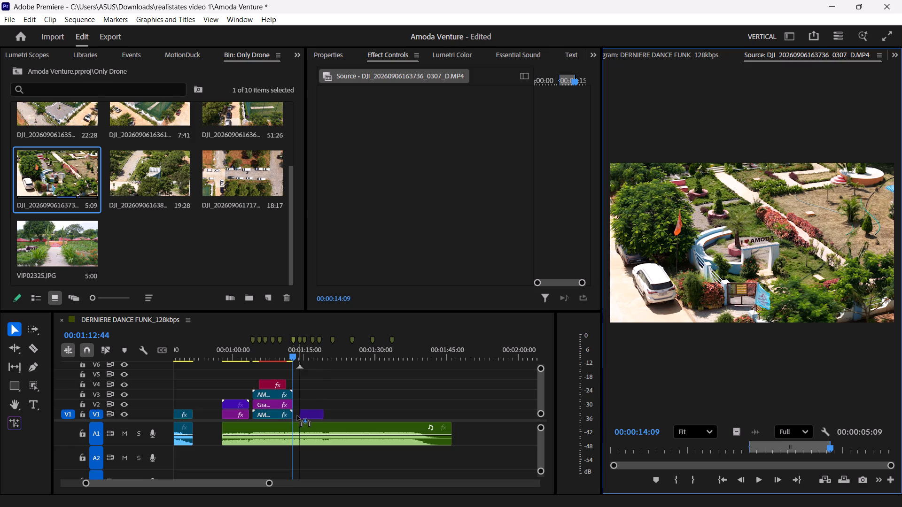
left_click_drag(297, 416, 295, 416)
Move the drone clip on V1 to start at 00:01:12:44, directly against the end of the AMODA TEXT ANIMATION clip.
scroll(295, 416, "up", 16, "alt")
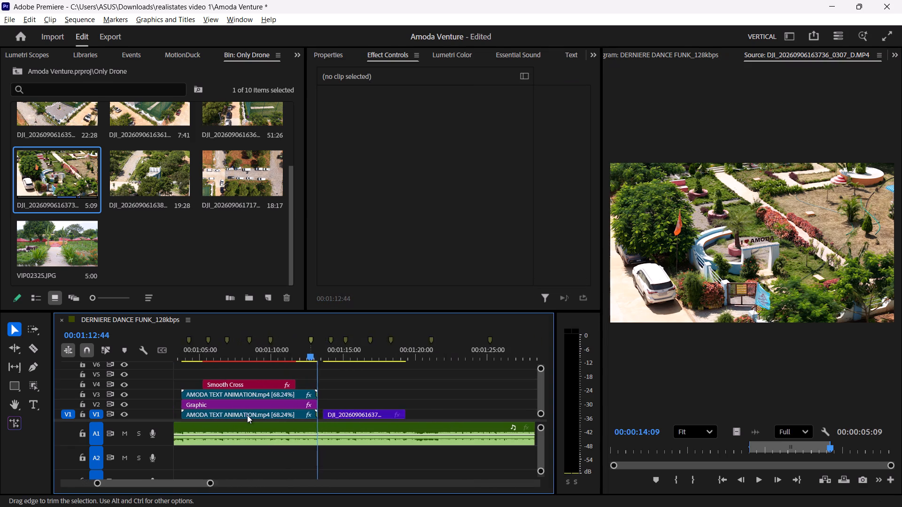
scroll(247, 415, "up", 3, "alt")
left_click_drag(446, 415, 434, 415)
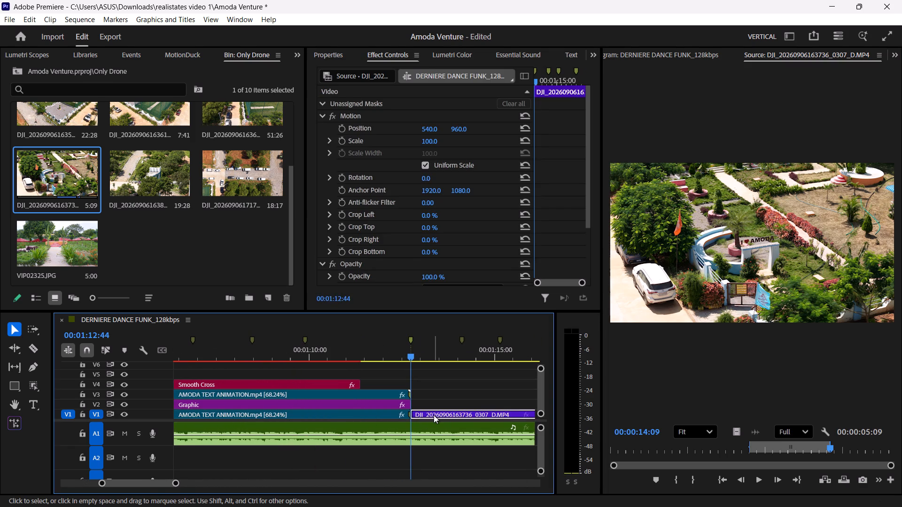
left_click_drag(434, 415, 442, 415)
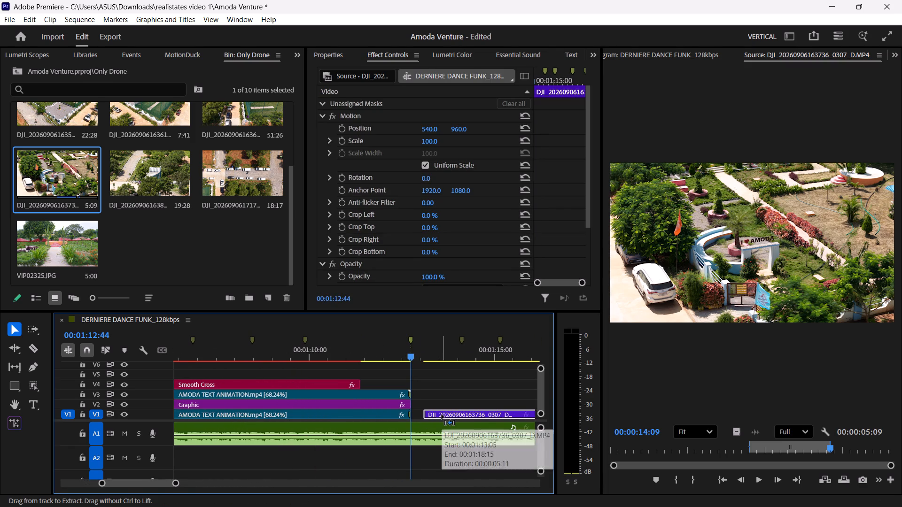
key("ctrl+z")
key("ctrl+z")
left_click(442, 415)
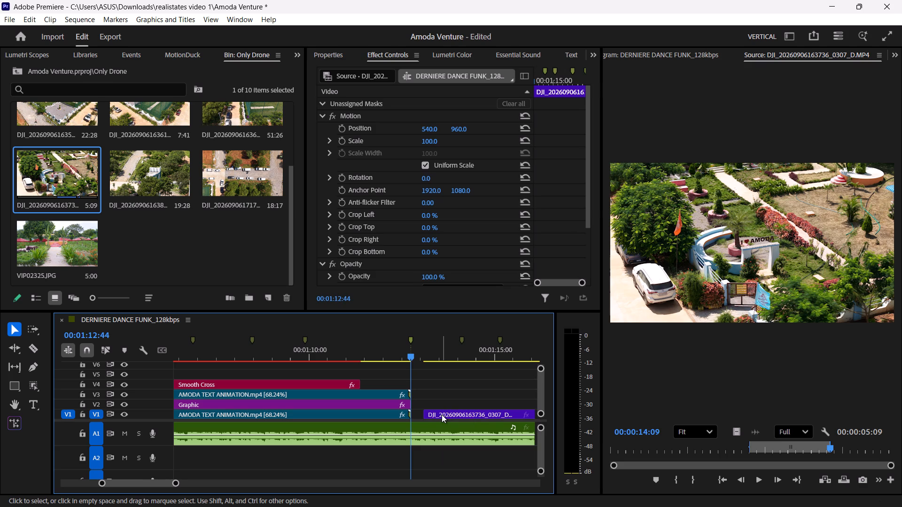
left_click_drag(443, 415, 433, 414)
key("space")
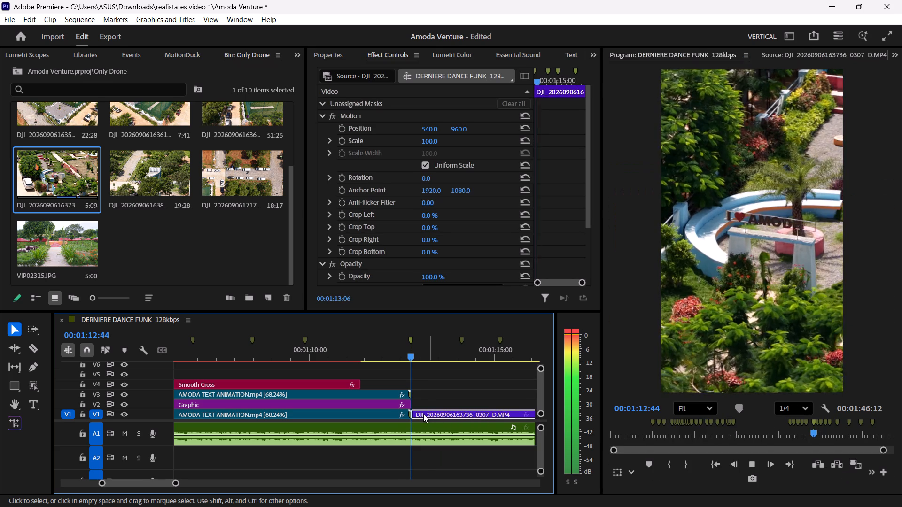
scroll(370, 424, "down", 8, "alt")
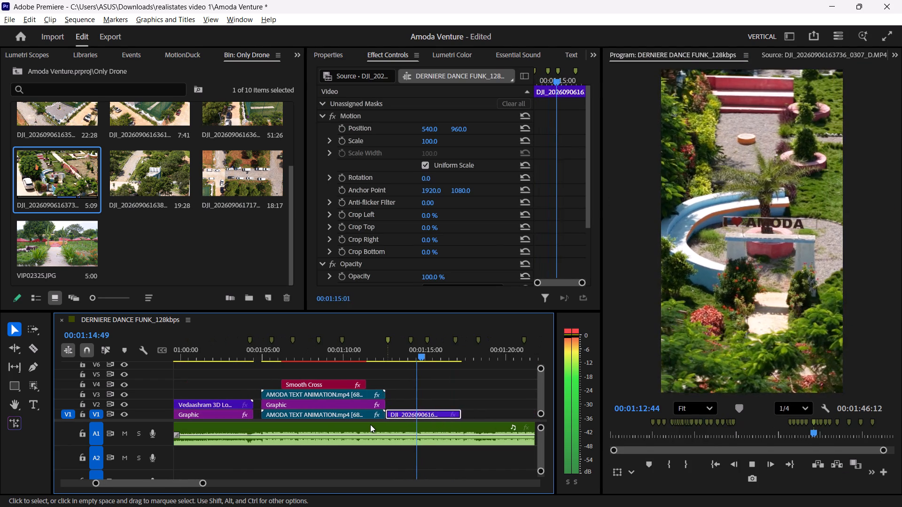
key("space")
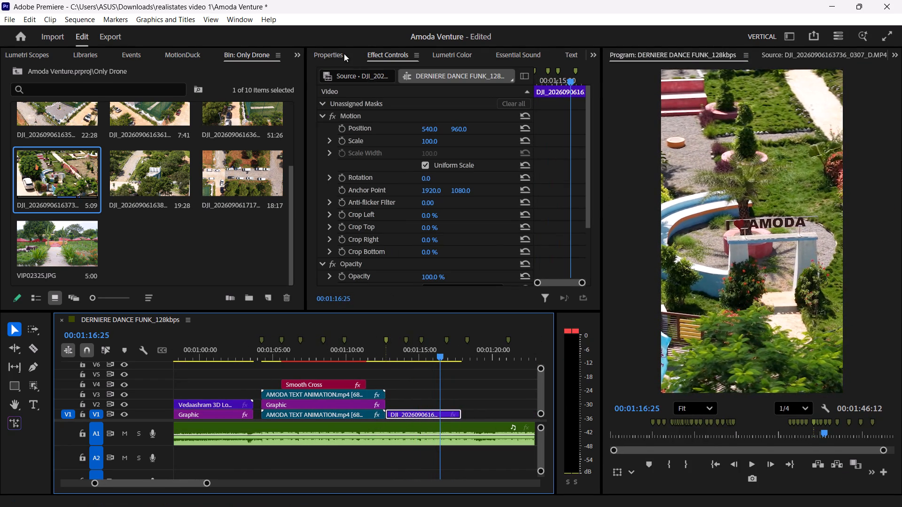
left_click(344, 54)
left_click(330, 115)
Extend the end of the 0307 drone clip on V1 to about the 00:01:21:06 marker and play the clip back.
key("space")
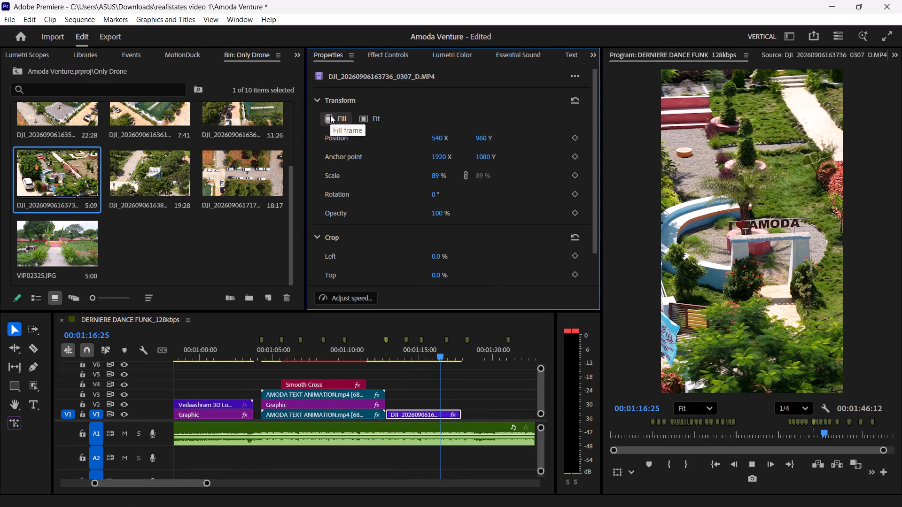
scroll(381, 420, "down", 4, "alt")
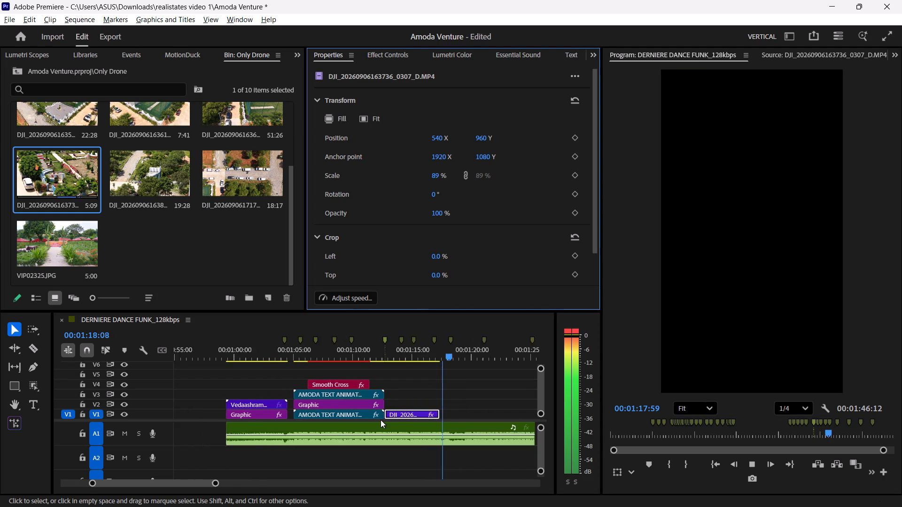
scroll(381, 420, "down", 2, "alt")
scroll(465, 383, "up", 5, "alt")
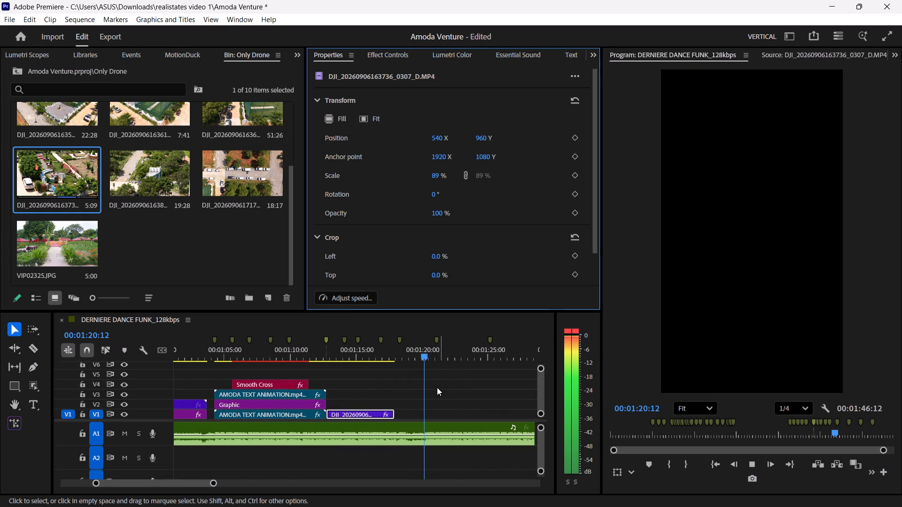
key("space")
left_click_drag(392, 413, 420, 417)
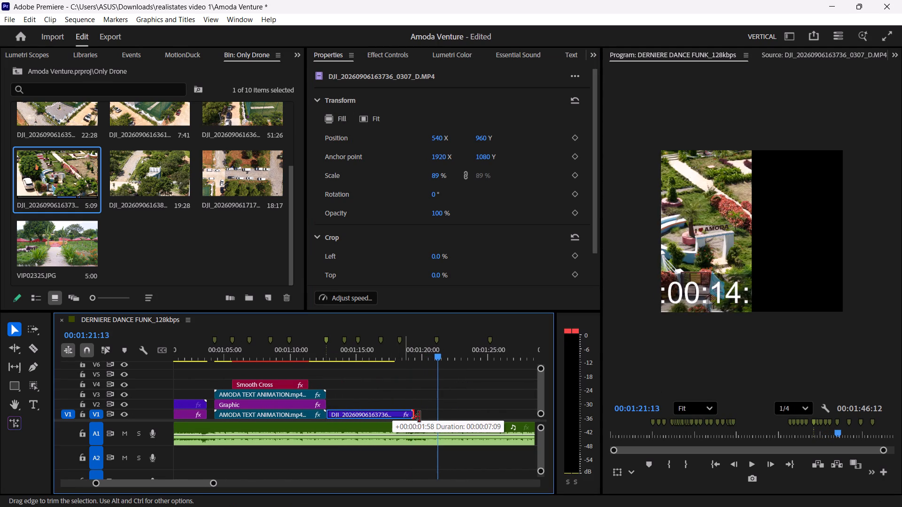
left_click_drag(420, 417, 436, 418)
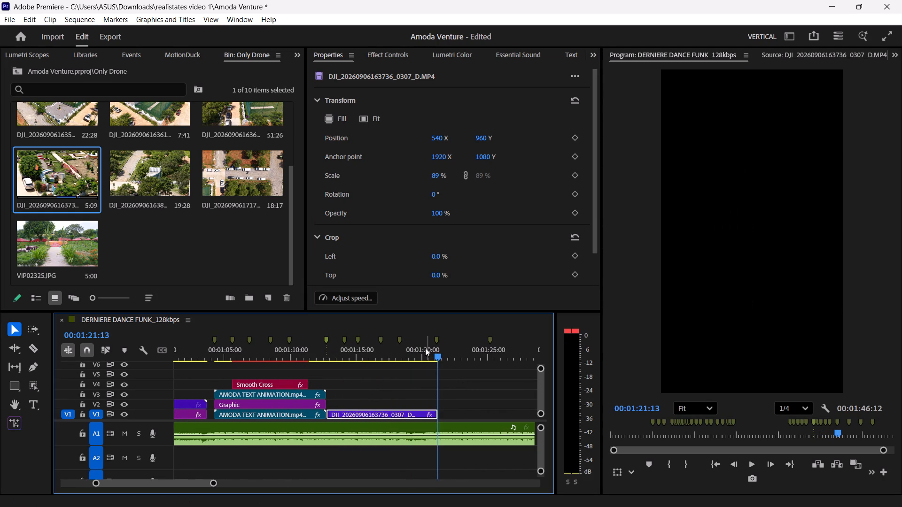
left_click_drag(425, 348, 332, 348)
key("space")
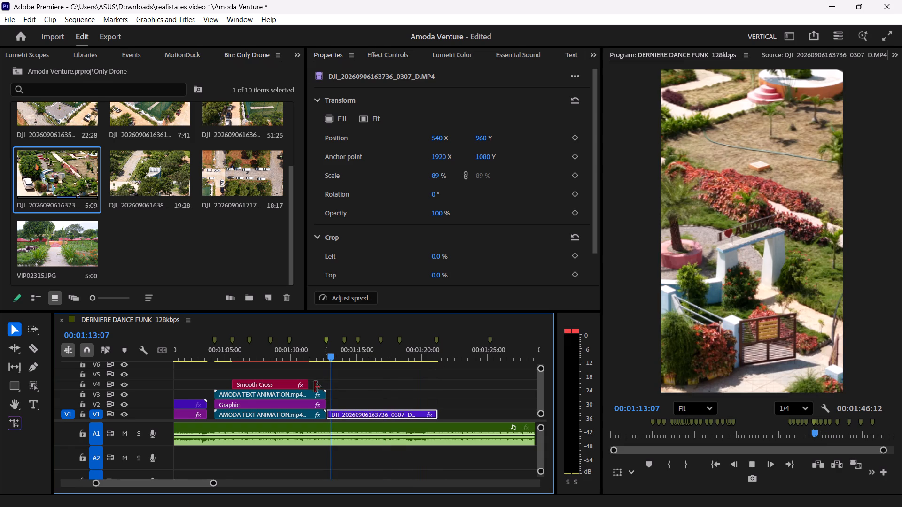
scroll(313, 392, "down", 4, "alt")
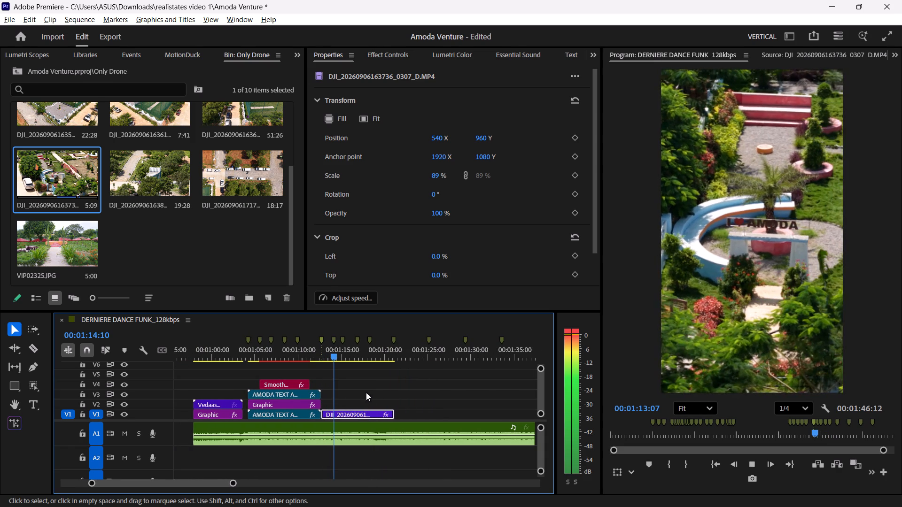
left_click(394, 388)
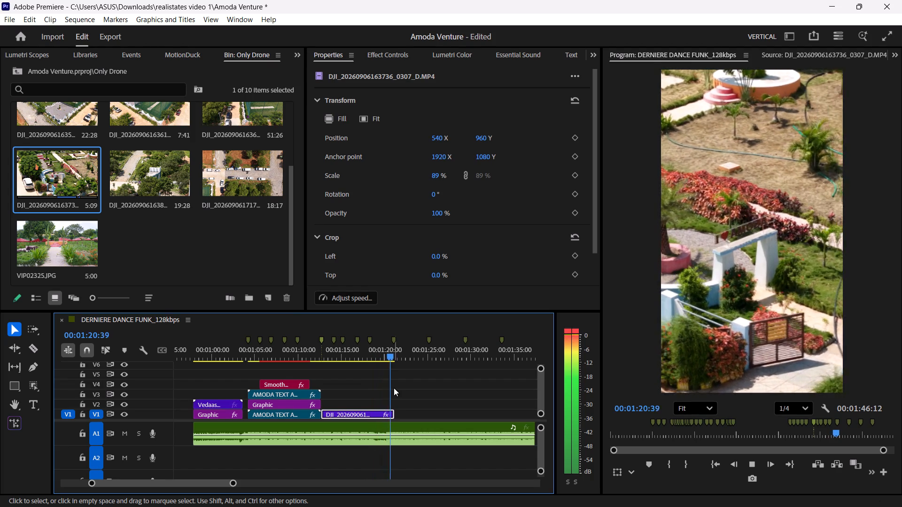
key("space")
scroll(215, 268, "up", 2)
double_click(227, 210)
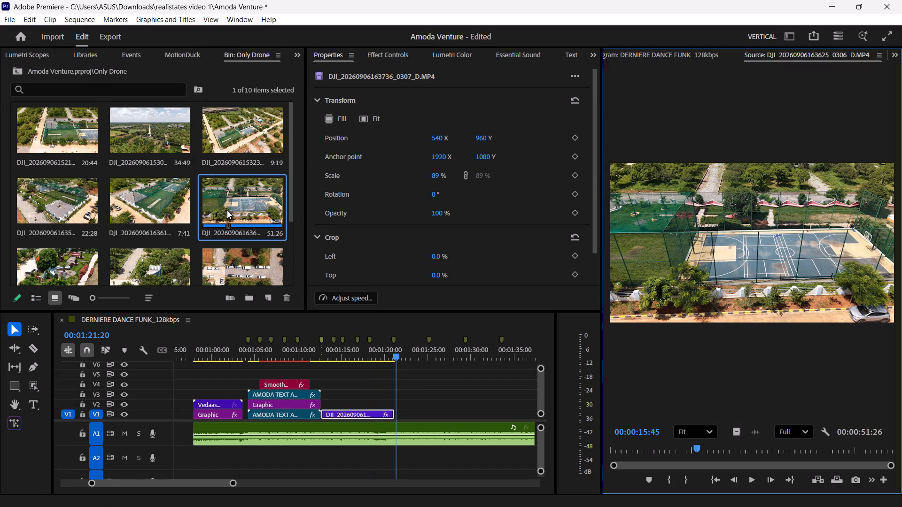
left_click_drag(698, 453, 727, 460)
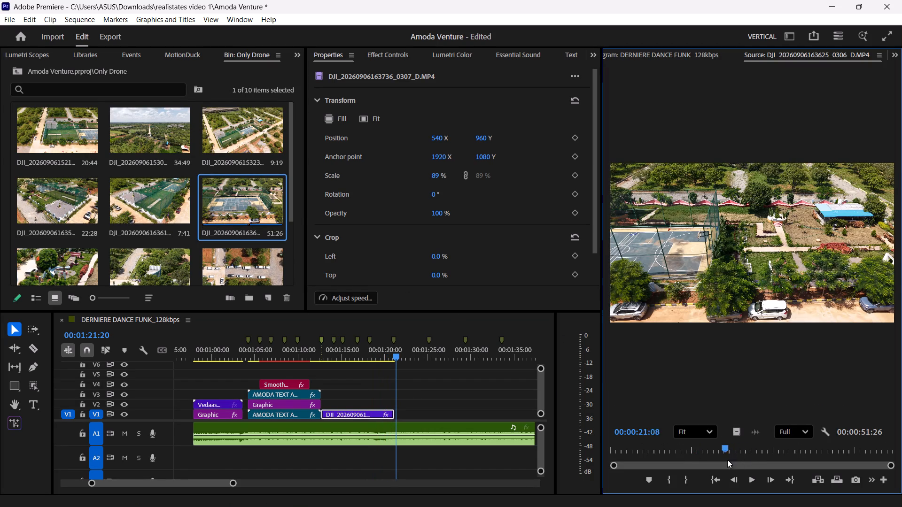
left_click_drag(727, 460, 668, 458)
left_click(669, 474)
key("space")
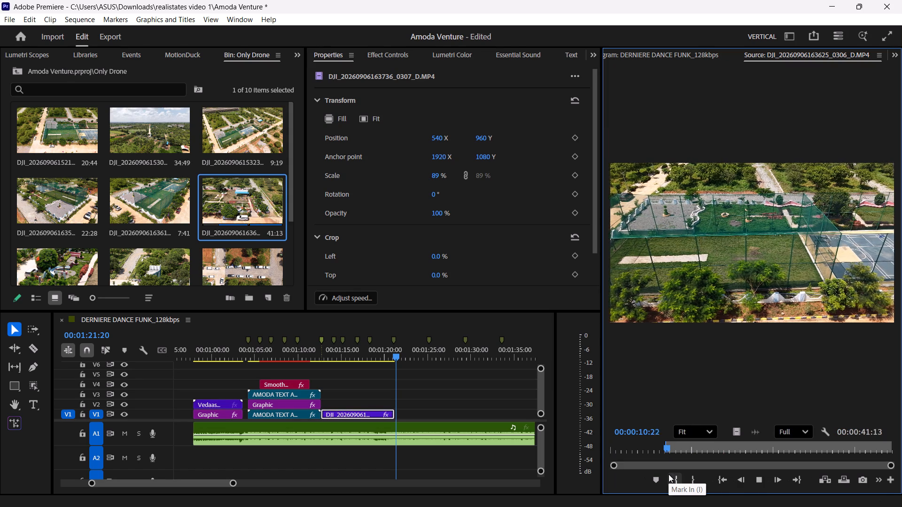
key("space")
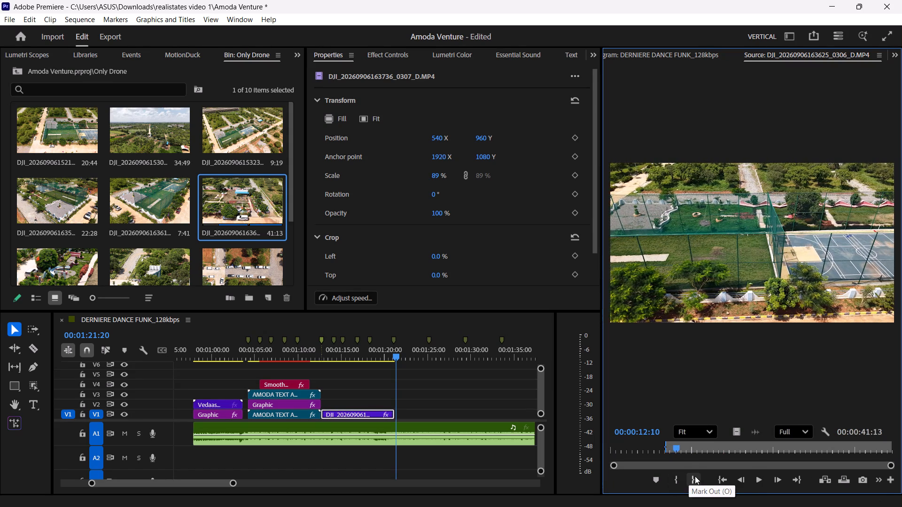
left_click(695, 476)
Place the marked 0306 range on V1 directly after the 0307 clip and extend its end to the marker near 00:01:25:00.
left_click_drag(737, 429, 416, 411)
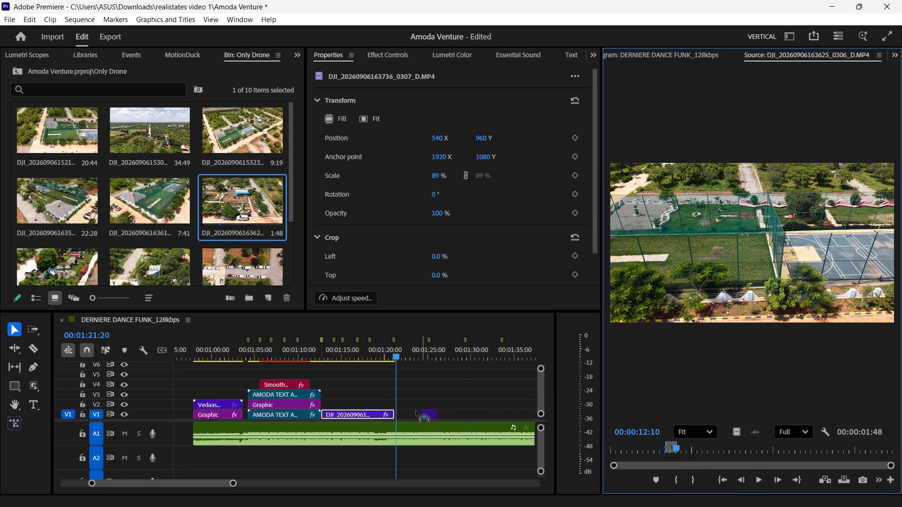
left_click_drag(416, 411, 392, 414)
left_click_drag(412, 419, 425, 418)
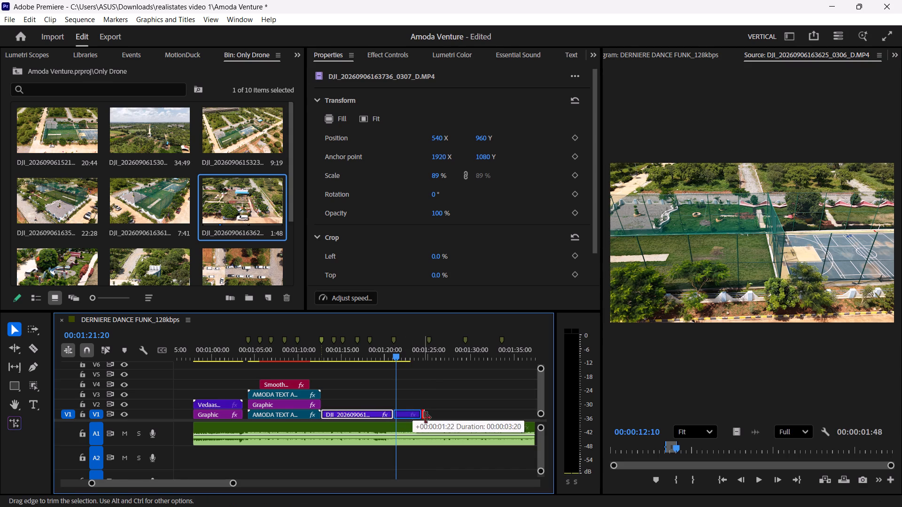
left_click_drag(425, 418, 429, 417)
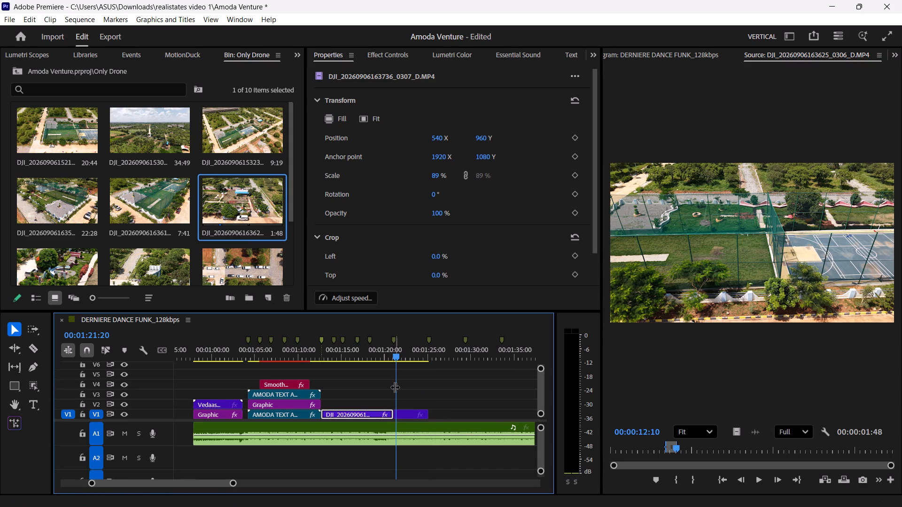
Play the sequence from the 00:01:21:06 marker and scale the 0306 clip on V1 to fill the frame.
scroll(395, 387, "up", 9, "alt")
left_click(393, 387)
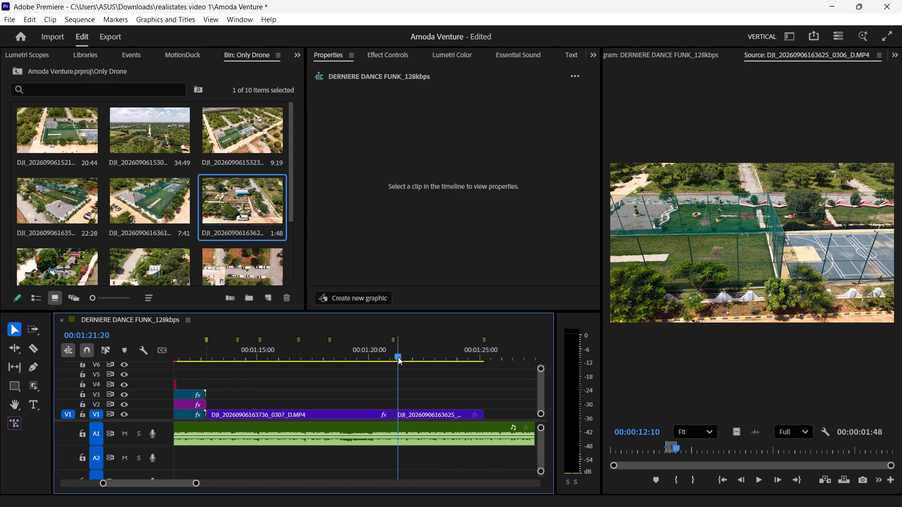
left_click(397, 355)
left_click(392, 339)
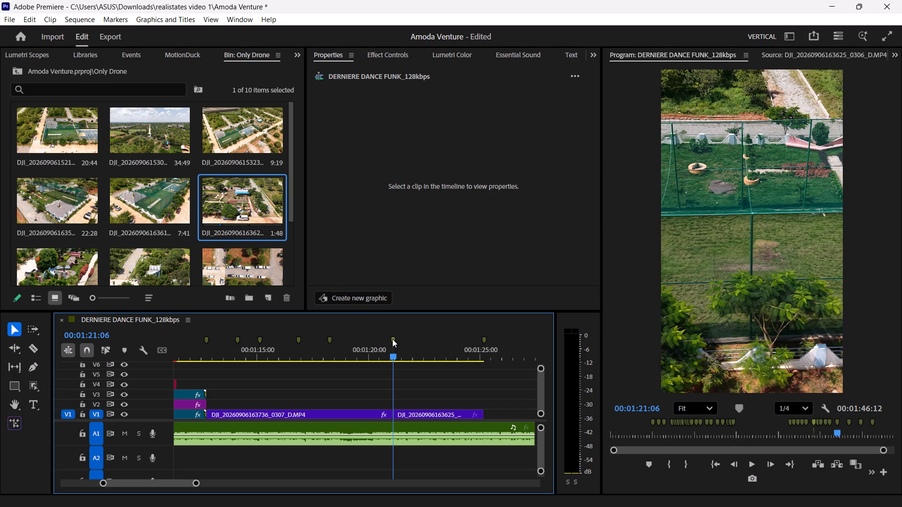
key("space")
scroll(381, 410, "down", 5, "alt")
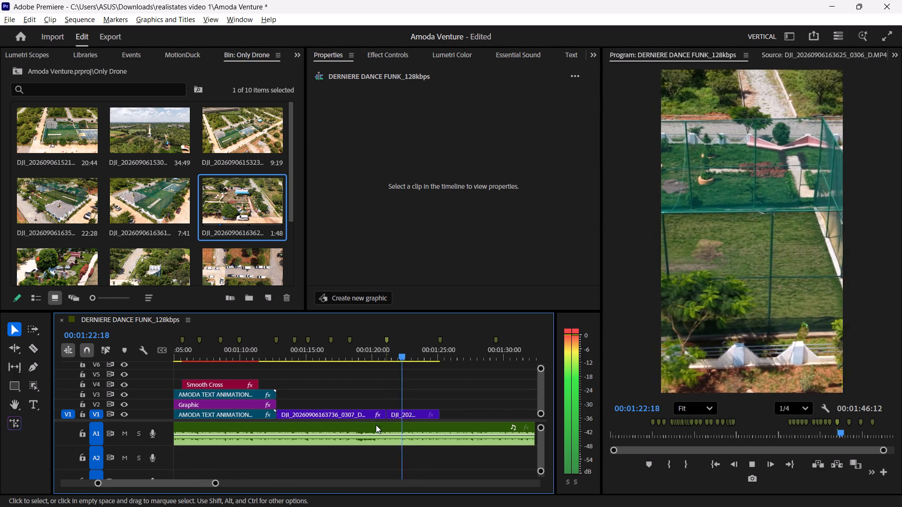
left_click(405, 415)
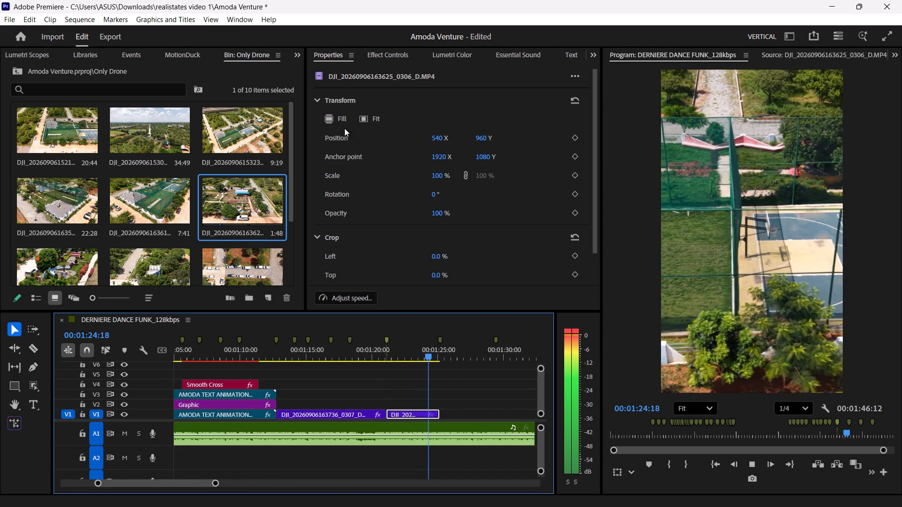
left_click(339, 120)
key("space")
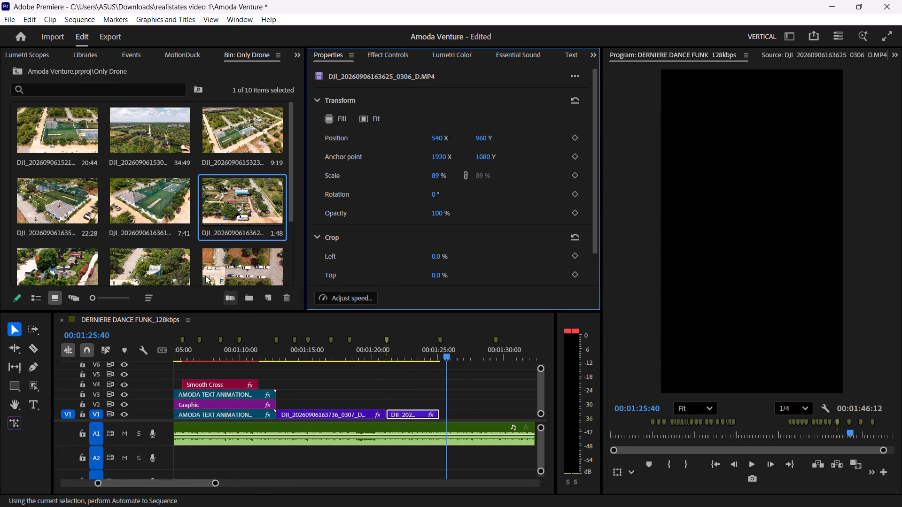
scroll(193, 292, "down", 1)
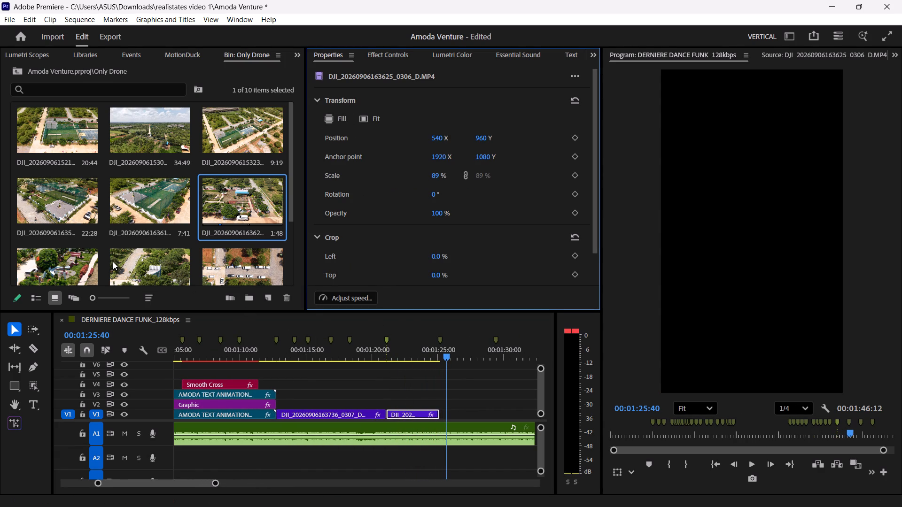
scroll(113, 261, "down", 1)
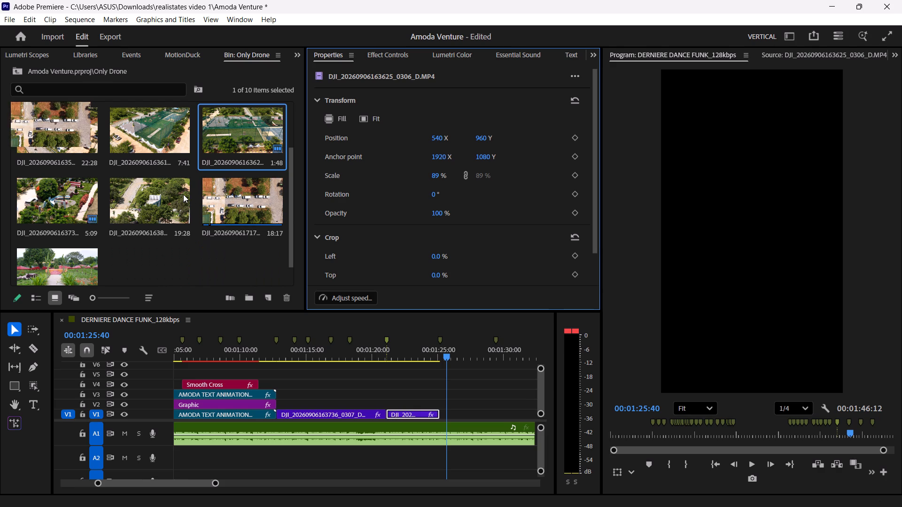
scroll(183, 194, "up", 2)
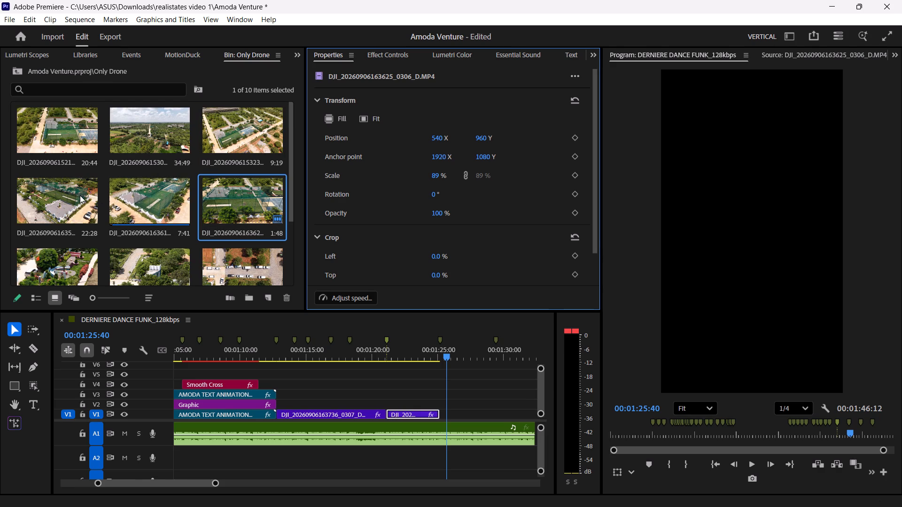
double_click(78, 195)
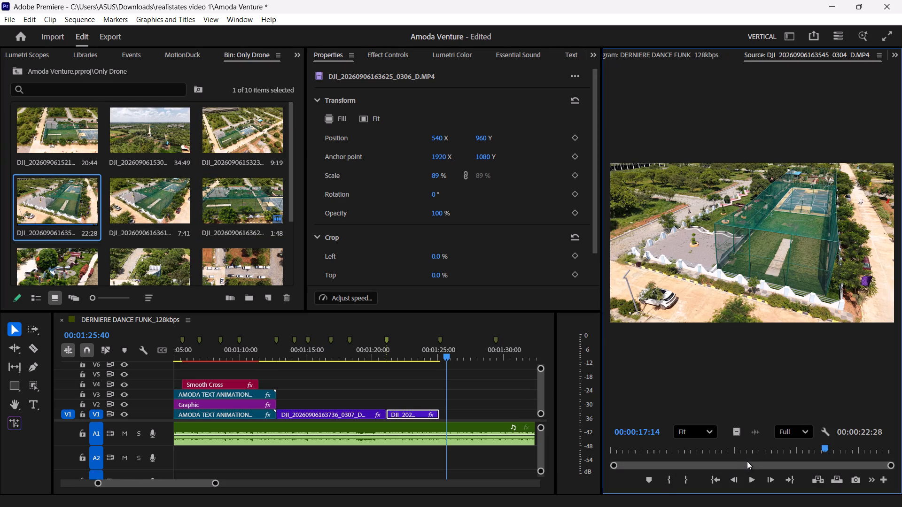
left_click_drag(783, 451, 712, 453)
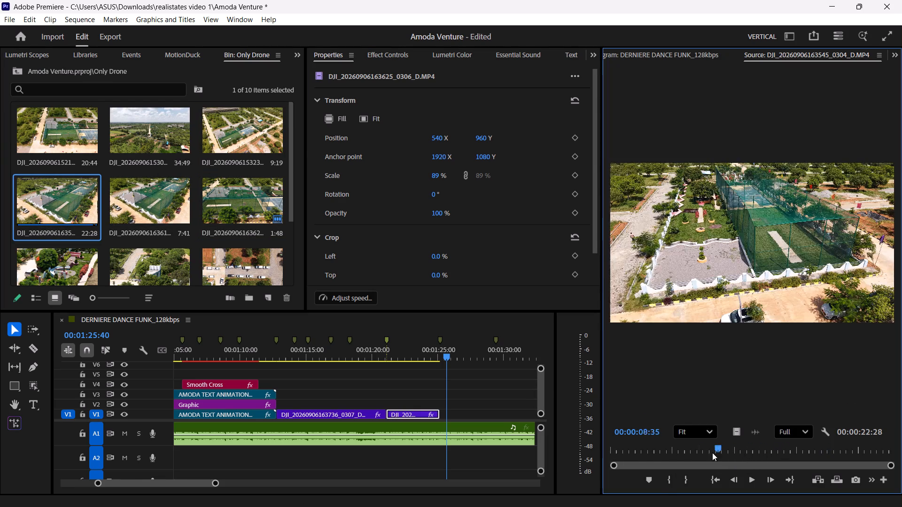
left_click_drag(712, 453, 611, 458)
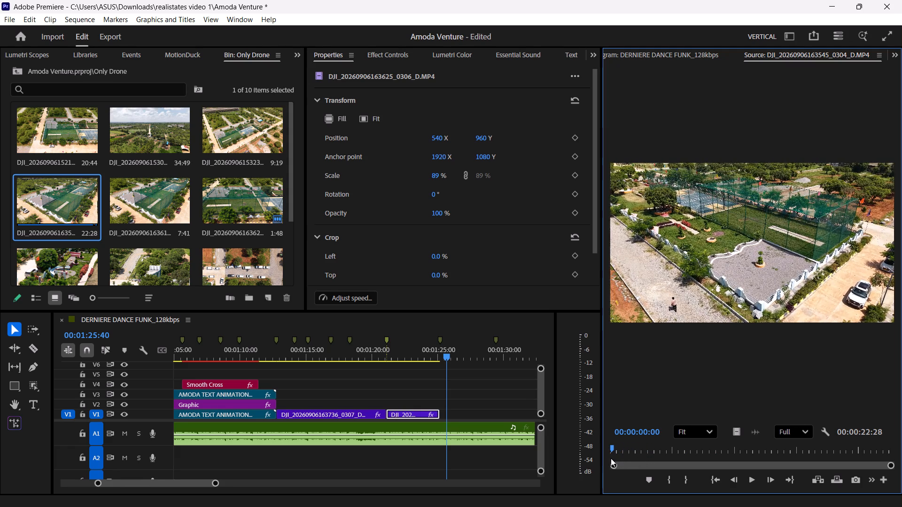
left_click_drag(611, 458, 605, 458)
left_click_drag(621, 447, 638, 447)
left_click(669, 475)
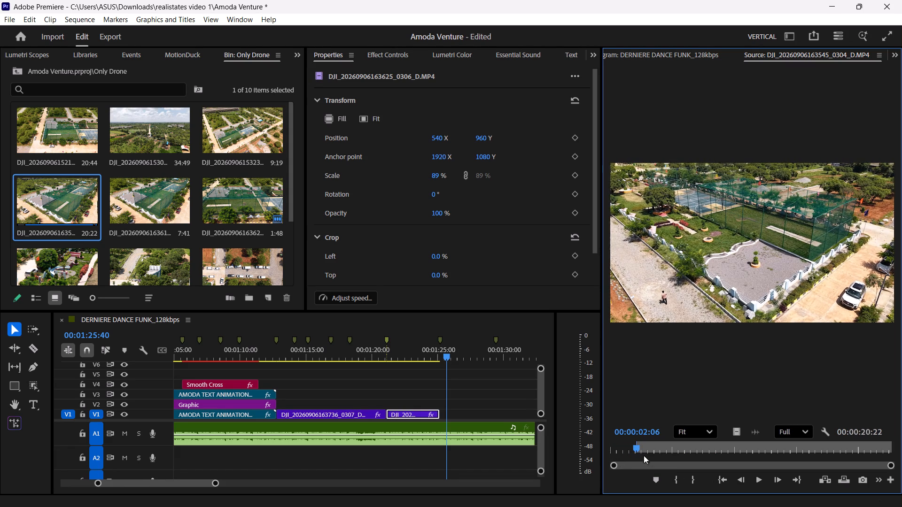
left_click_drag(640, 447, 684, 444)
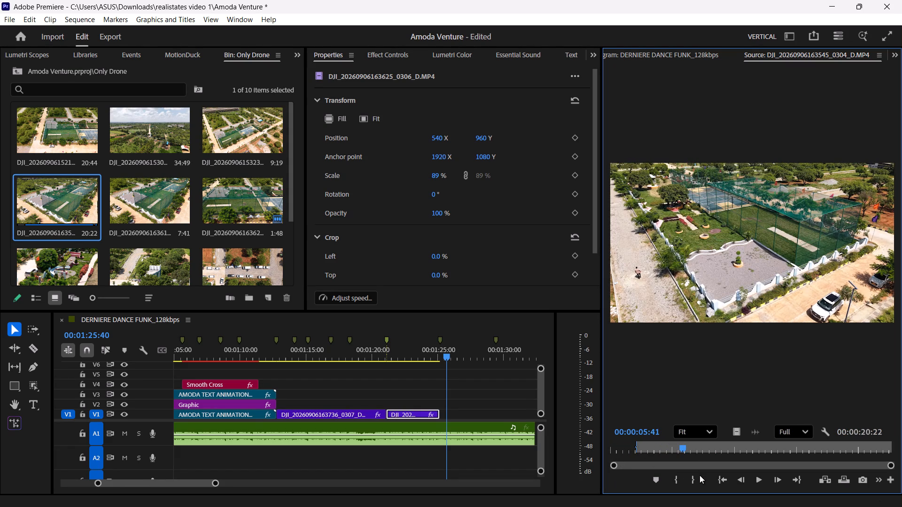
left_click(700, 475)
Place the marked 0304 range on V1 directly after the 0306 clip and scale it to fill the frame.
left_click_drag(733, 434, 461, 421)
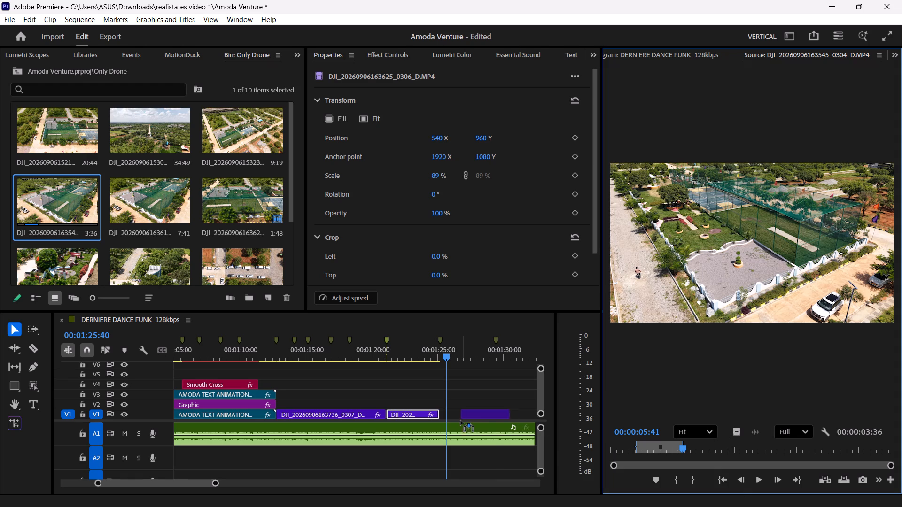
left_click_drag(461, 421, 441, 418)
left_click(469, 413)
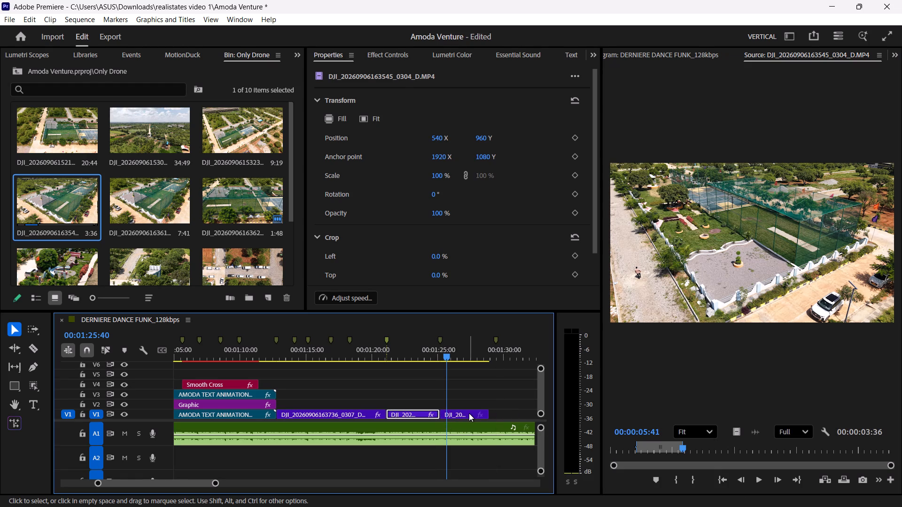
left_click(347, 121)
Play into the 0304 clip on V1 and shift its framing horizontally to Position X 1385.
key("space")
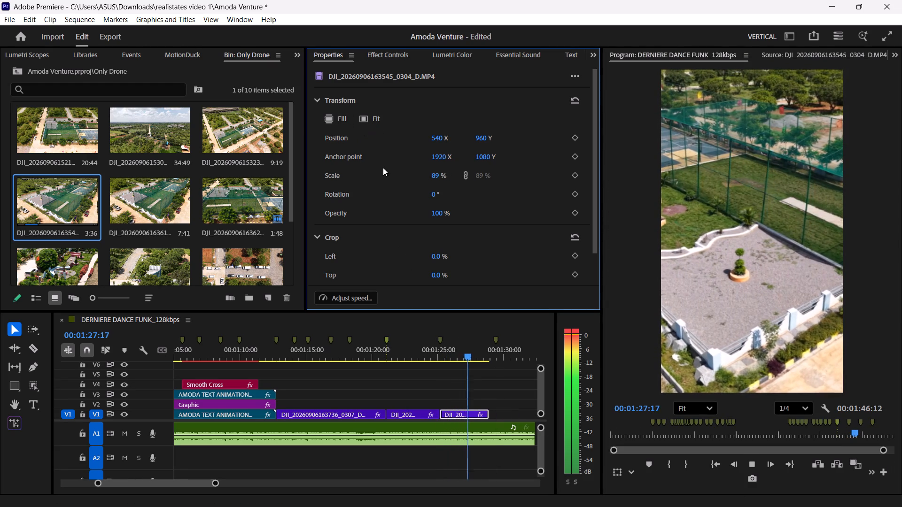
key("space")
left_click_drag(433, 138, 601, 141)
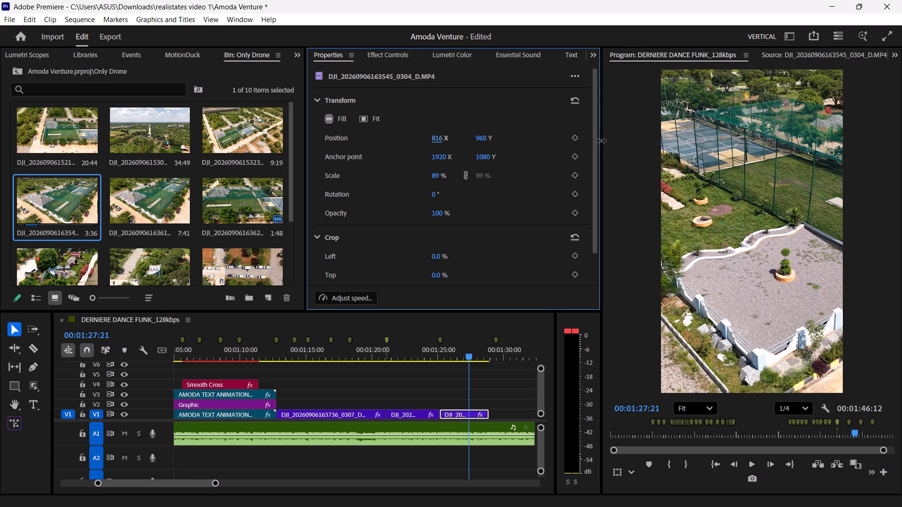
left_click_drag(601, 141, 901, 161)
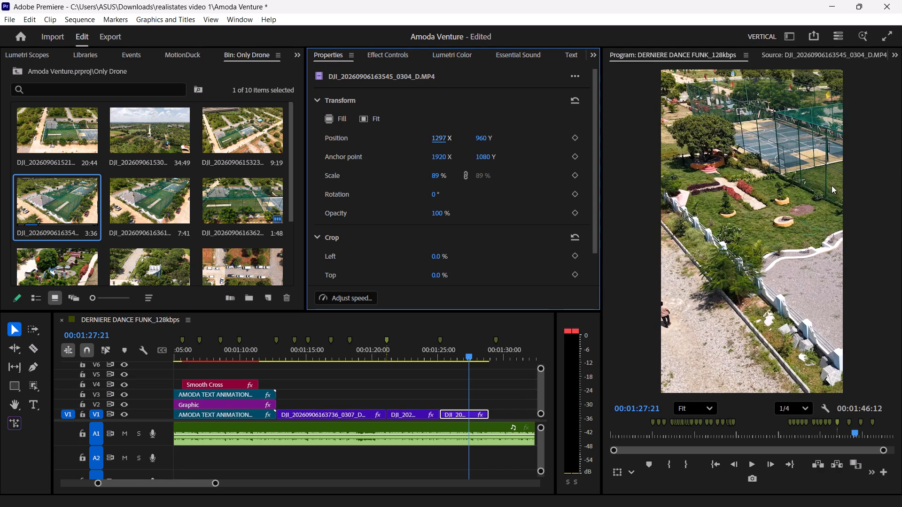
left_click_drag(438, 142, 548, 139)
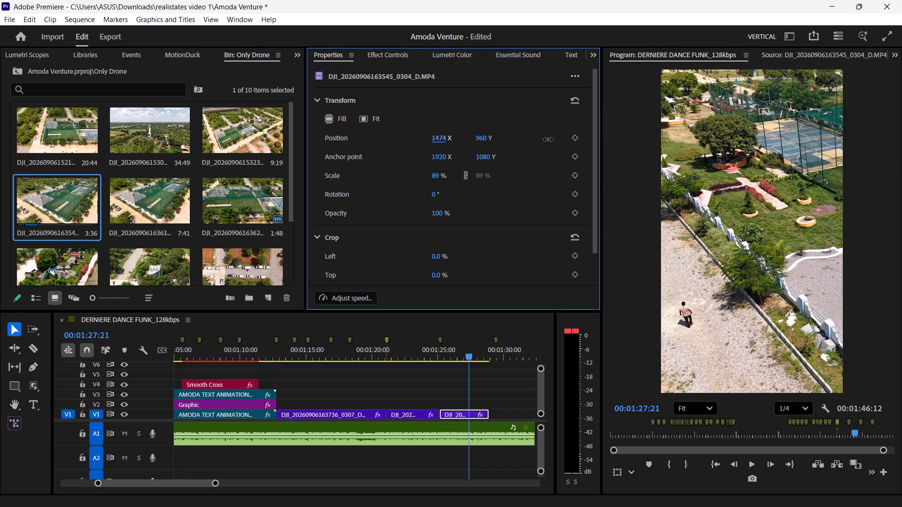
left_click_drag(548, 139, 507, 157)
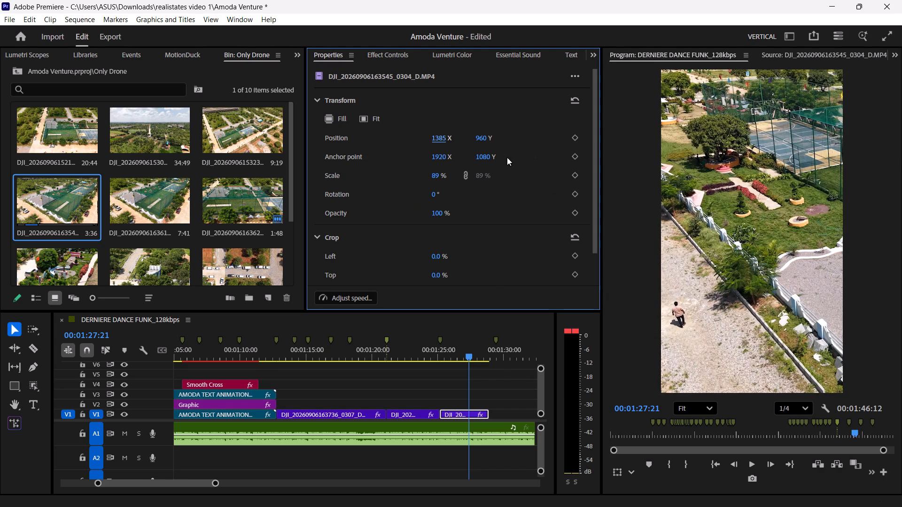
key("space")
key("space")
Extend the end of the 0304 clip on V1 to the marker at 00:01:29:22.
left_click(497, 336)
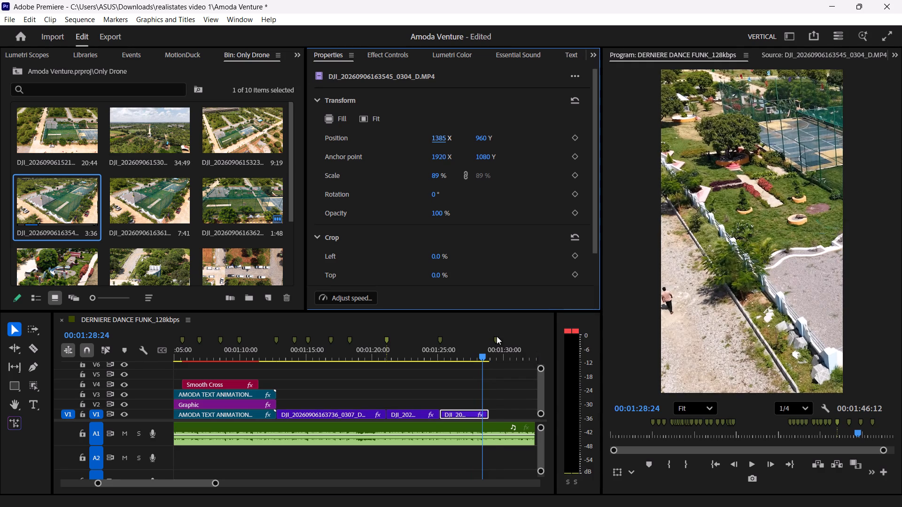
left_click_drag(492, 412, 499, 411)
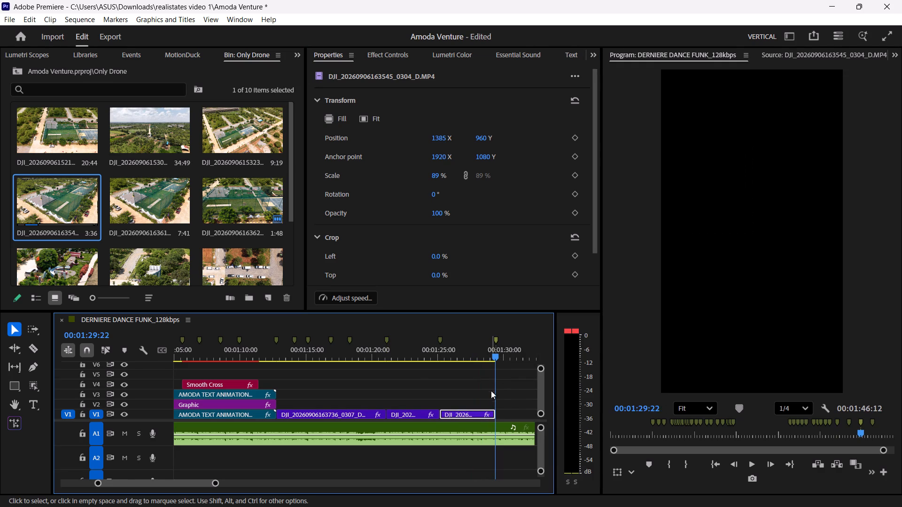
Play the sequence from the marker near 00:01:25:00 to review the reframed and extended 0304 clip.
key("space")
scroll(417, 382, "down", 14, "alt")
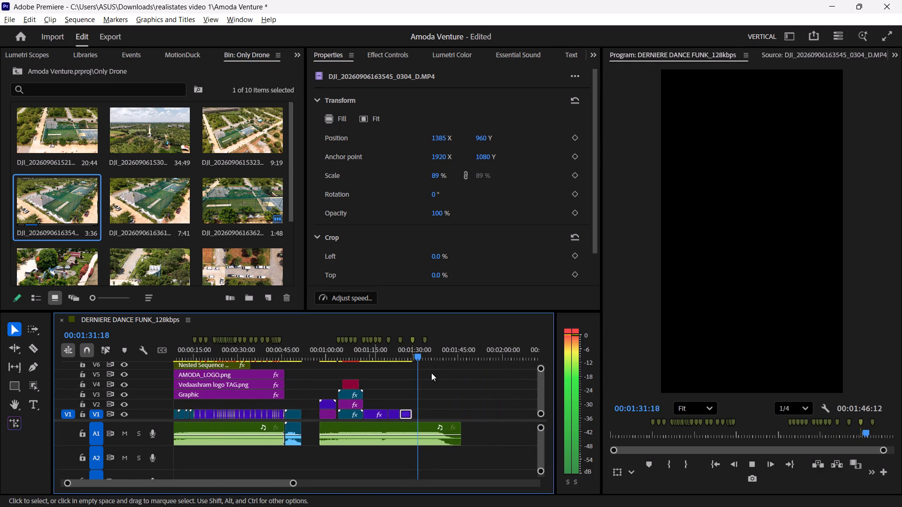
scroll(432, 373, "up", 13, "alt")
left_click_drag(336, 357, 335, 357)
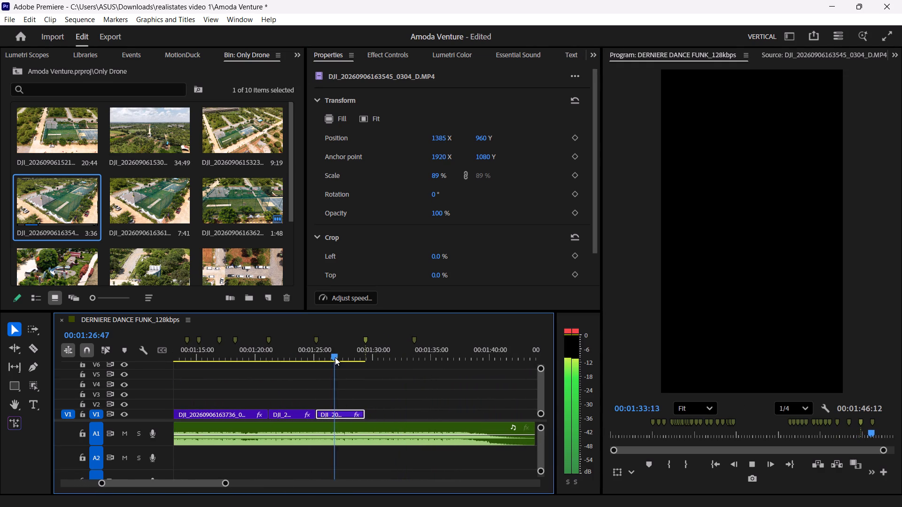
left_click_drag(335, 357, 312, 352)
key("space")
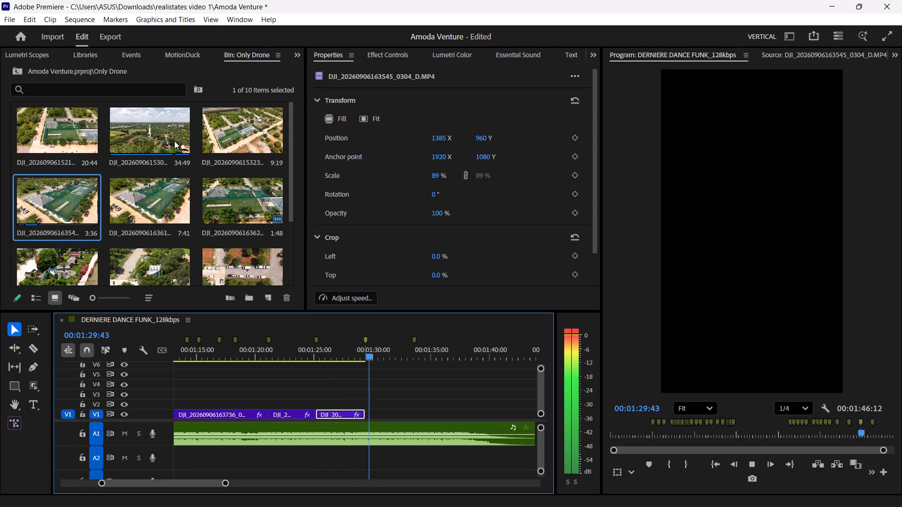
key("space")
double_click(153, 138)
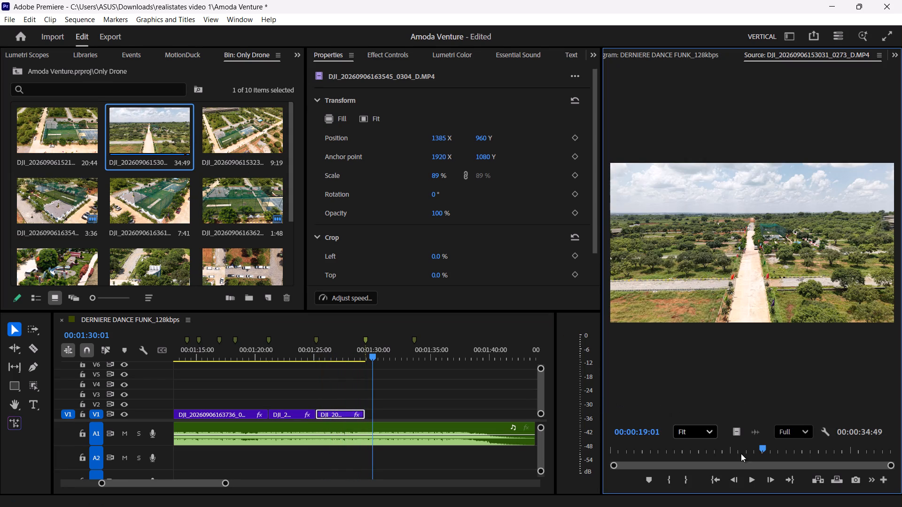
left_click_drag(756, 453, 779, 468)
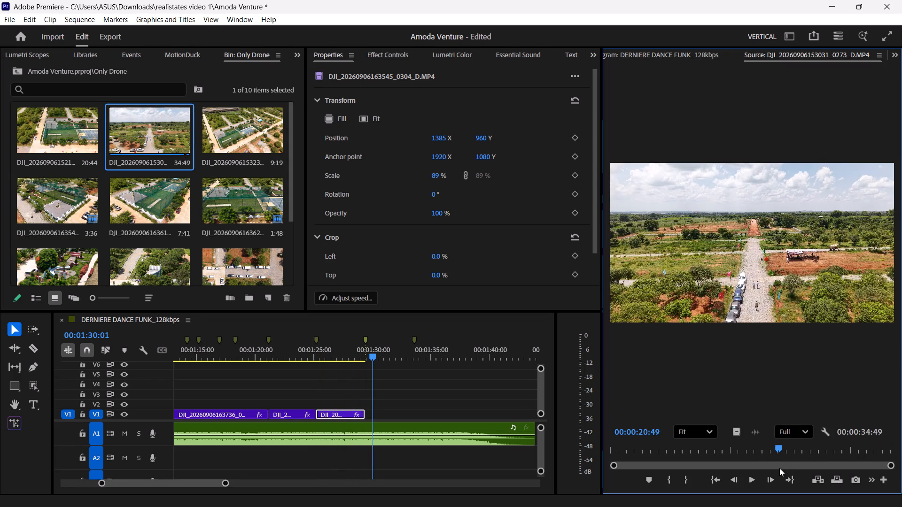
left_click_drag(779, 468, 623, 470)
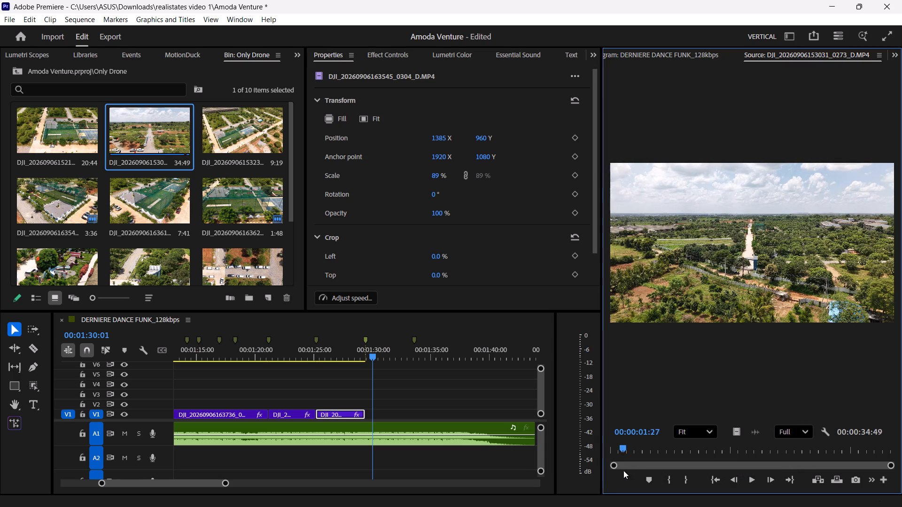
left_click_drag(623, 470, 718, 463)
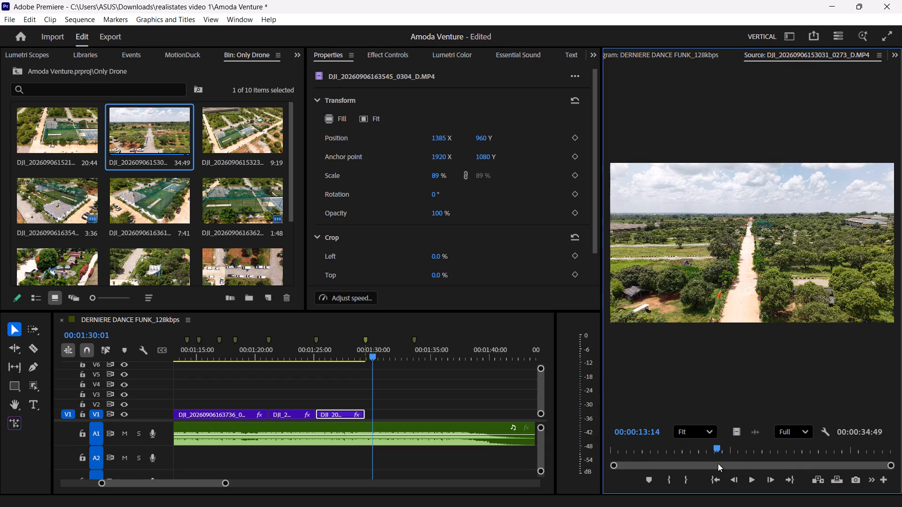
left_click_drag(718, 463, 731, 466)
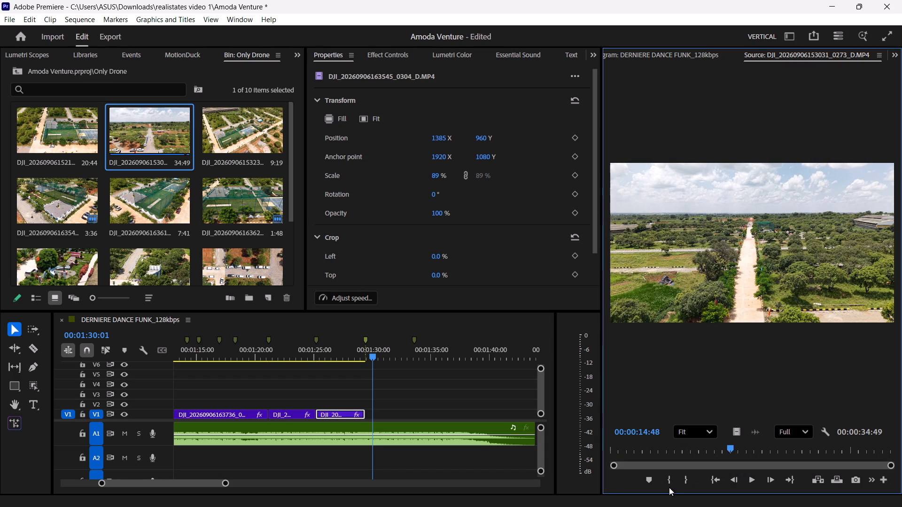
left_click(669, 487)
left_click(669, 481)
key("space")
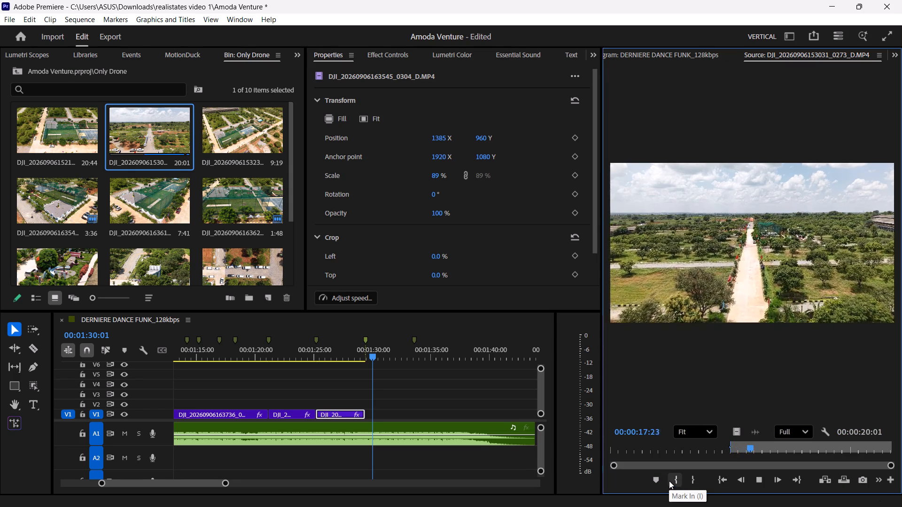
key("space")
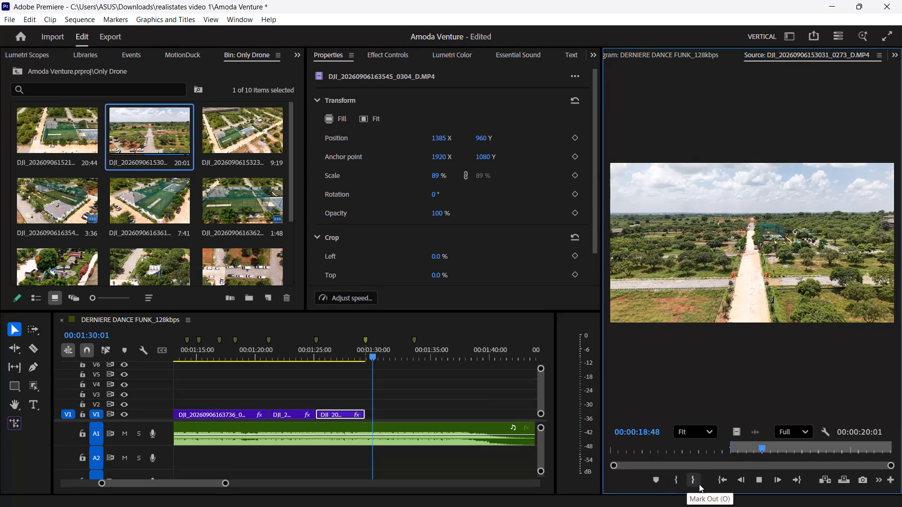
left_click(699, 484)
Place the marked 0273 range on V1 directly after the 0304 clip, with its end extended to the next marker, and play it.
left_click_drag(739, 437, 461, 415)
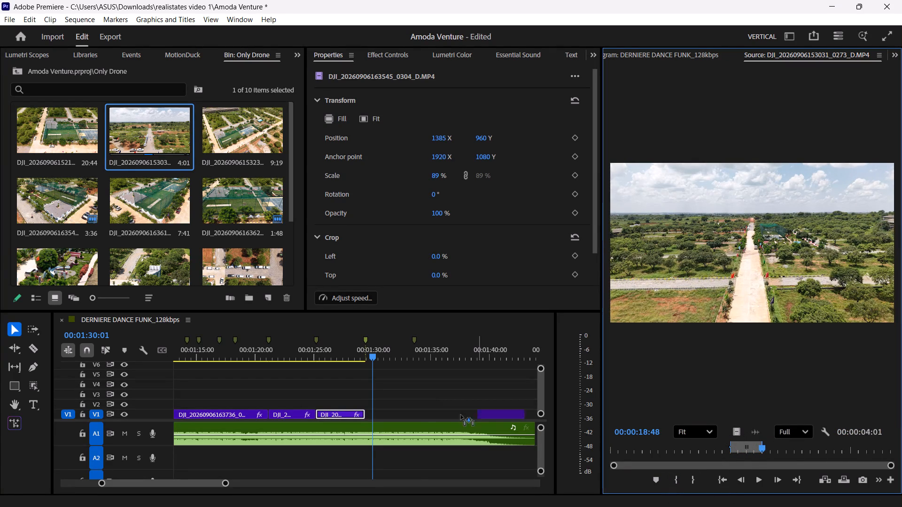
left_click_drag(461, 415, 364, 414)
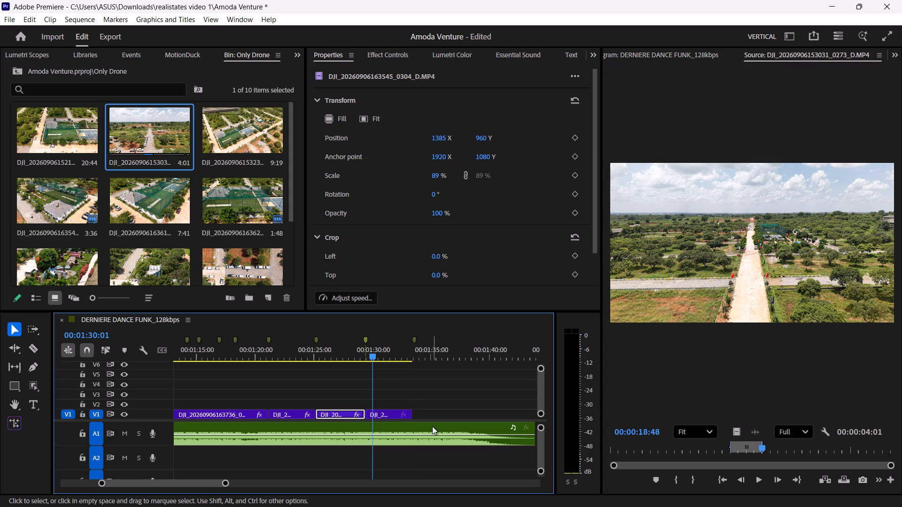
left_click(413, 417)
key("space")
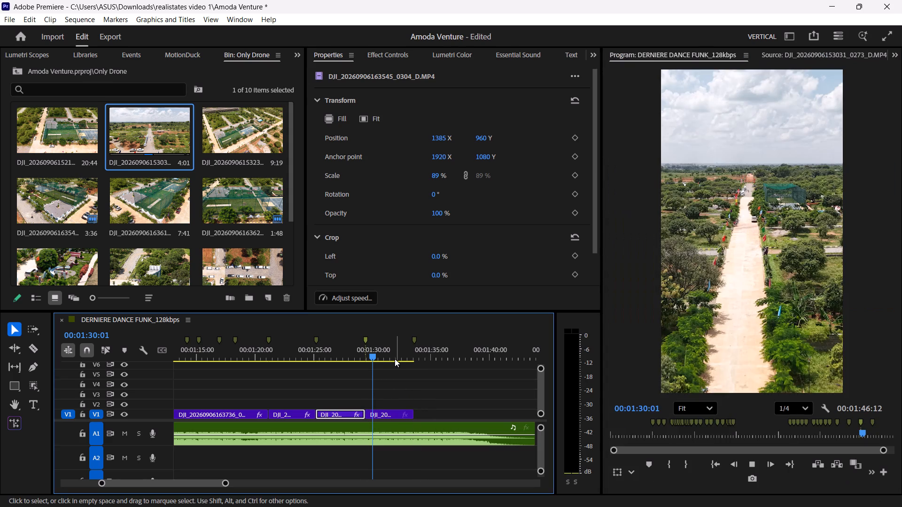
left_click(393, 371)
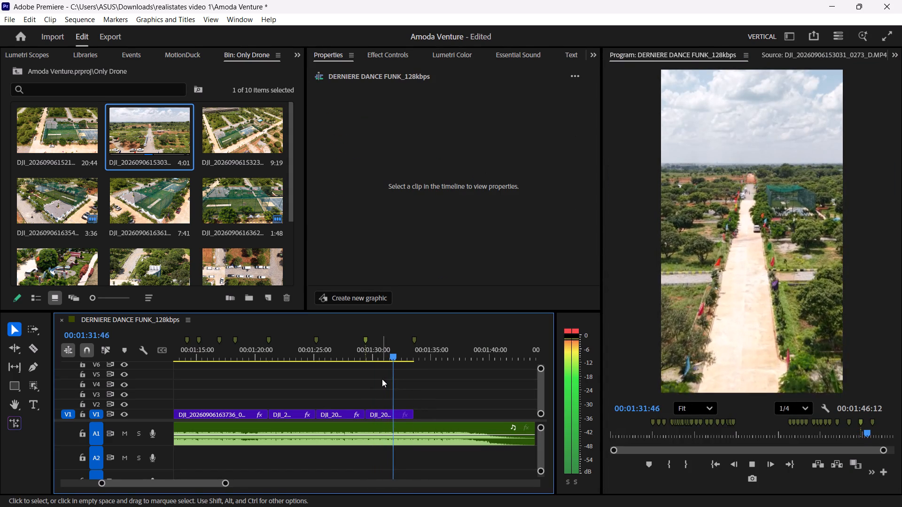
key("space")
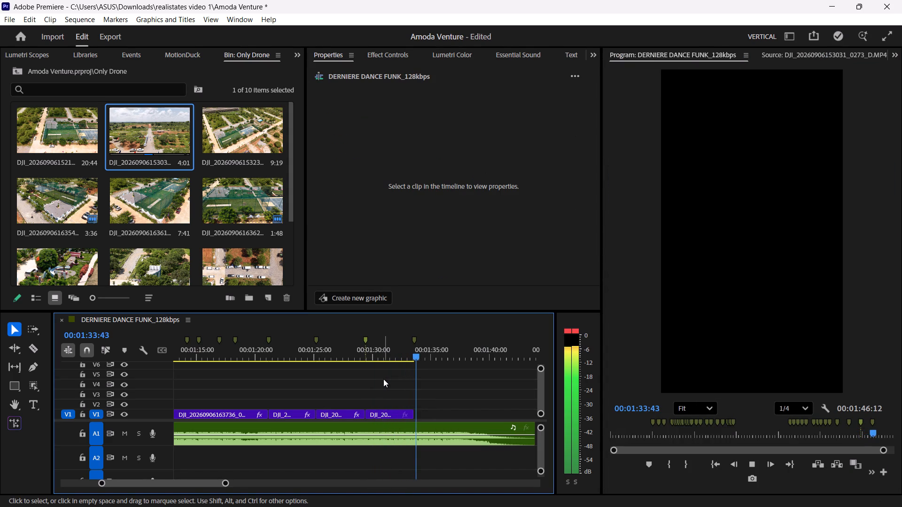
Mark a second range of 5:01 in the 0273 source clip, from 00:00:25:11 to 00:00:30:11.
left_click(827, 61)
left_click_drag(766, 451, 787, 447)
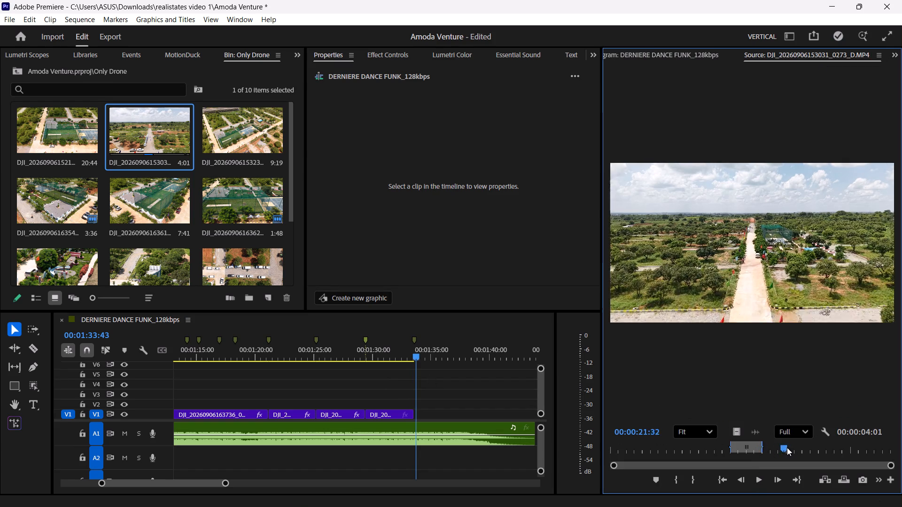
left_click_drag(787, 447, 814, 448)
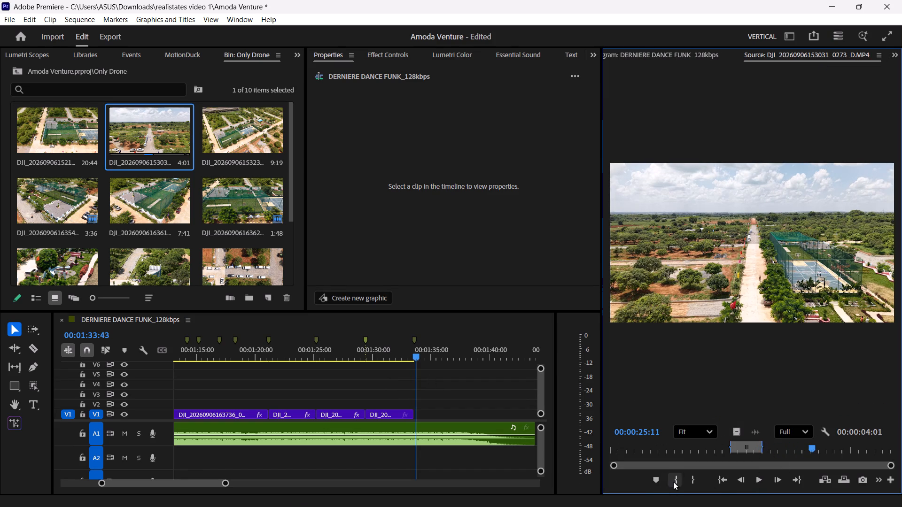
left_click(675, 481)
key("space")
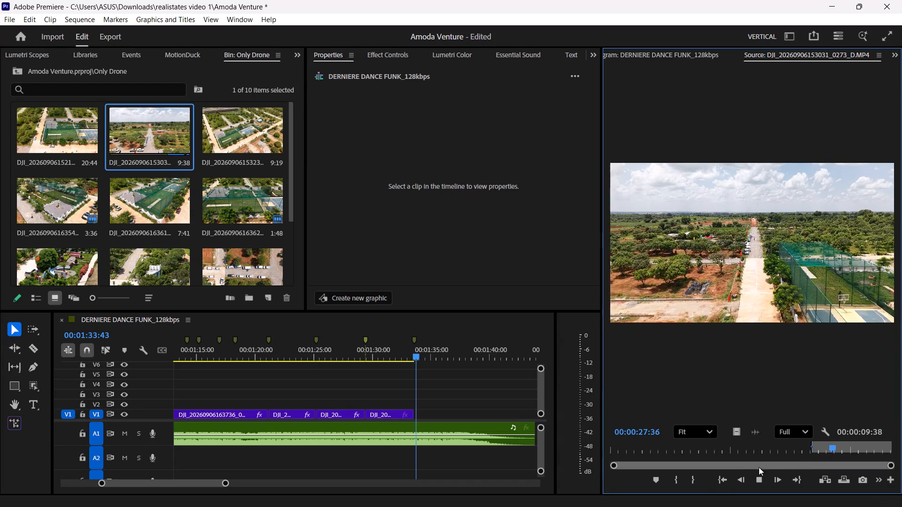
key("space")
left_click(692, 477)
Place the second marked 0273 range on V1 directly after the first 0273 clip.
left_click_drag(732, 432, 525, 397)
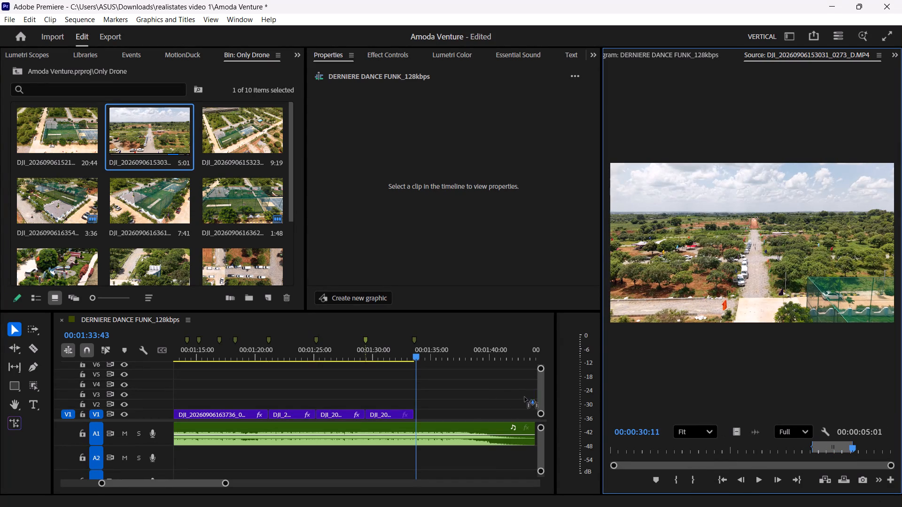
left_click_drag(525, 397, 412, 410)
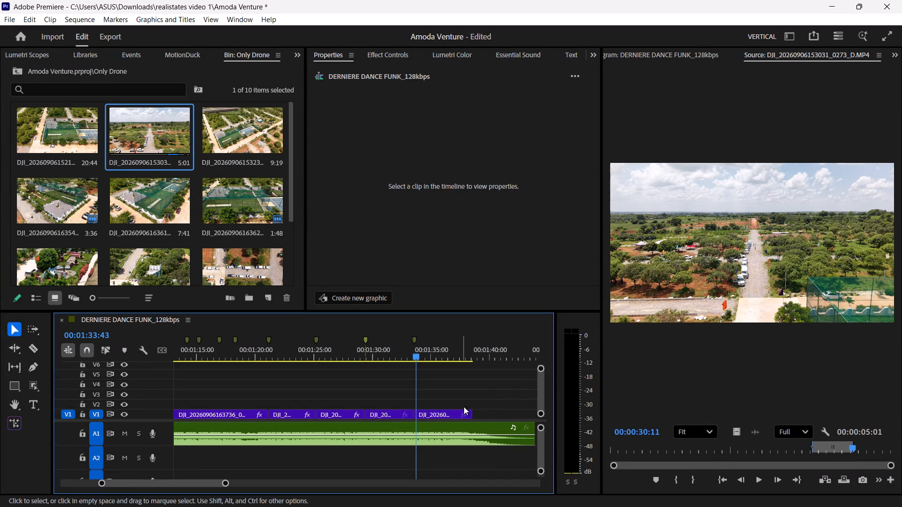
Scale the second 0273 clip on V1 to fill the frame and set its Position X to 1218.
scroll(407, 435, "down", 4, "alt")
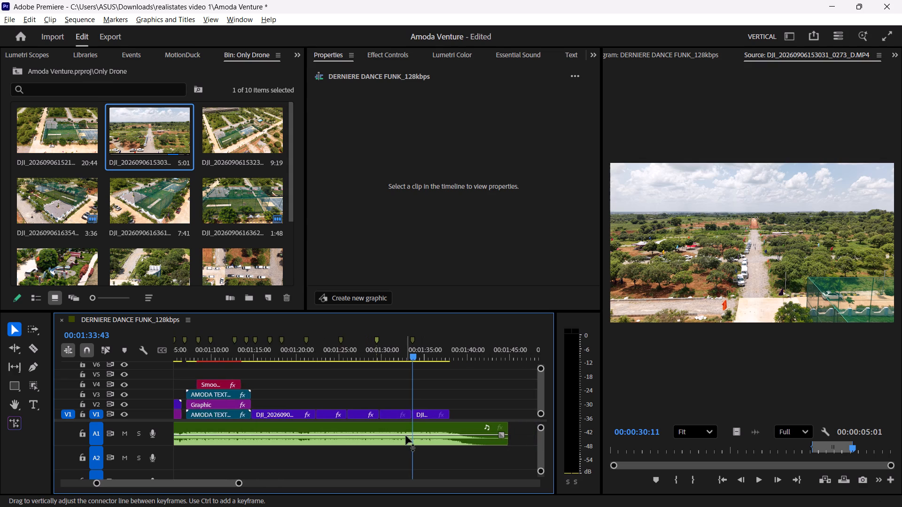
scroll(473, 398, "up", 2, "alt")
key("space")
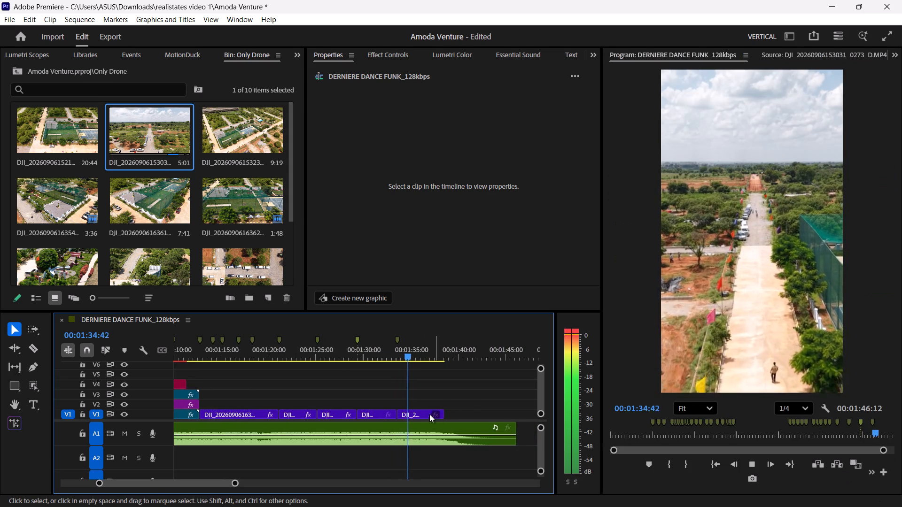
key("space")
left_click(420, 415)
left_click(337, 121)
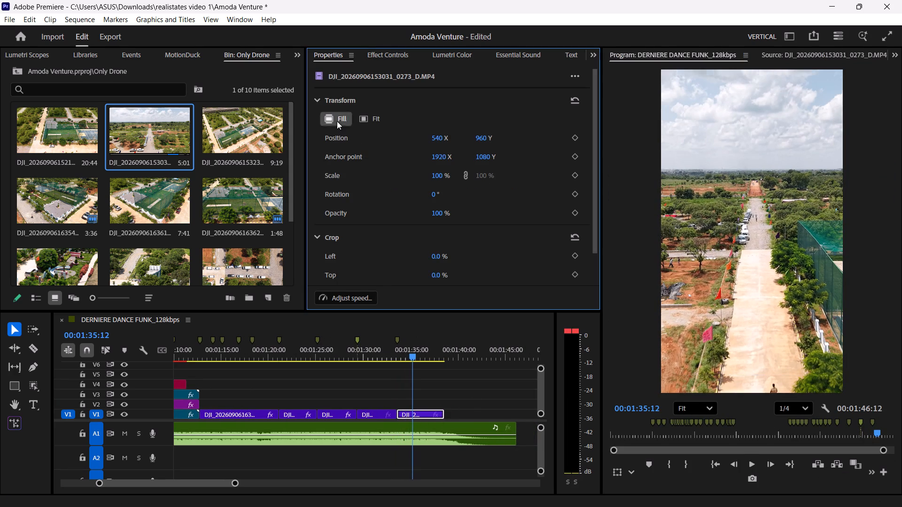
left_click_drag(434, 142, 773, 180)
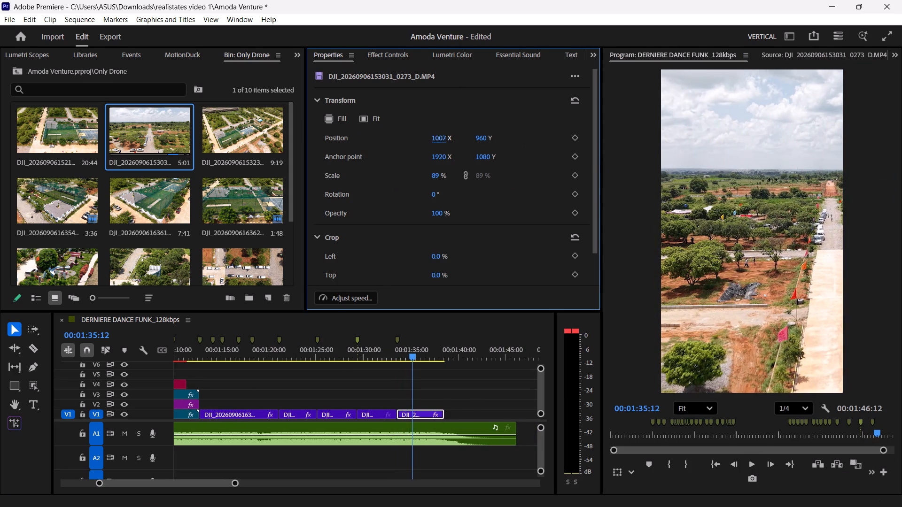
left_click_drag(773, 180, 901, 211)
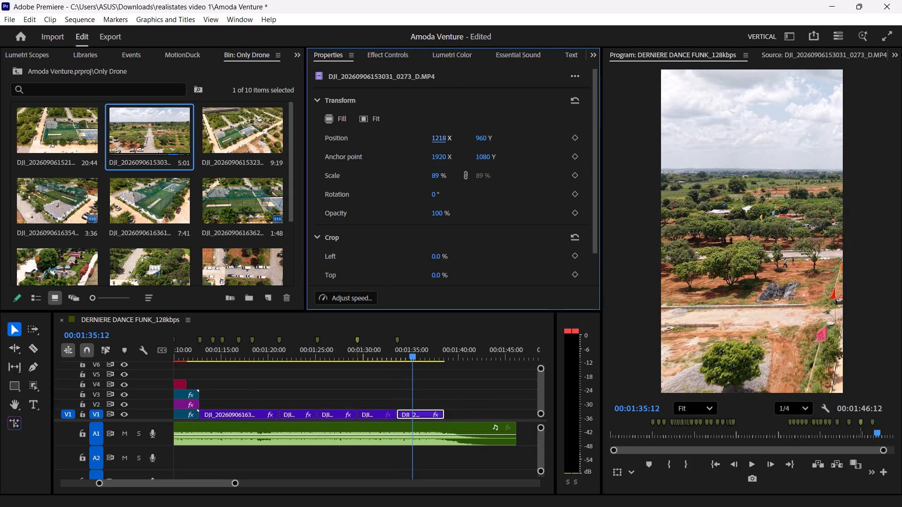
Play through the second 0273 clip and extend its end on V1 to about 00:01:43.
key("space")
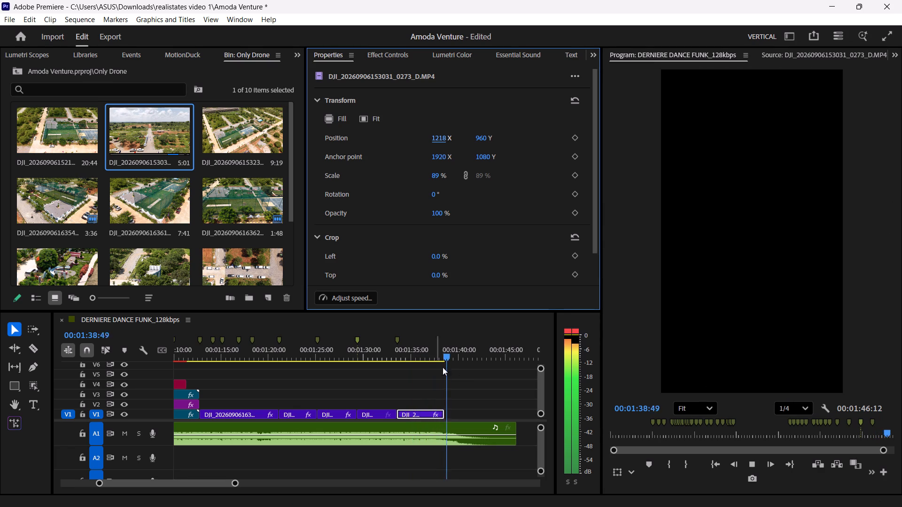
left_click_drag(445, 417, 510, 411)
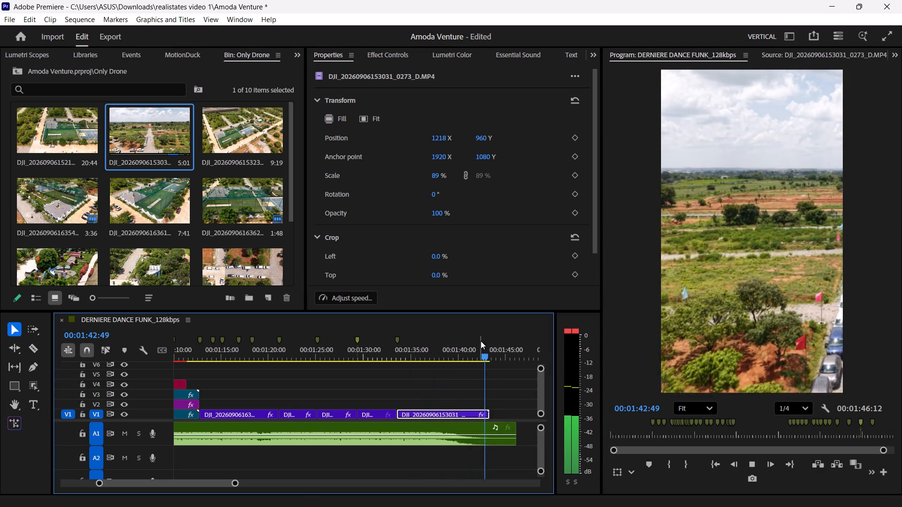
Add a Cross Dissolve fade-out to the end of the last 0273 clip on V1, starting at about 00:01:40, and play it.
left_click_drag(479, 352, 346, 366)
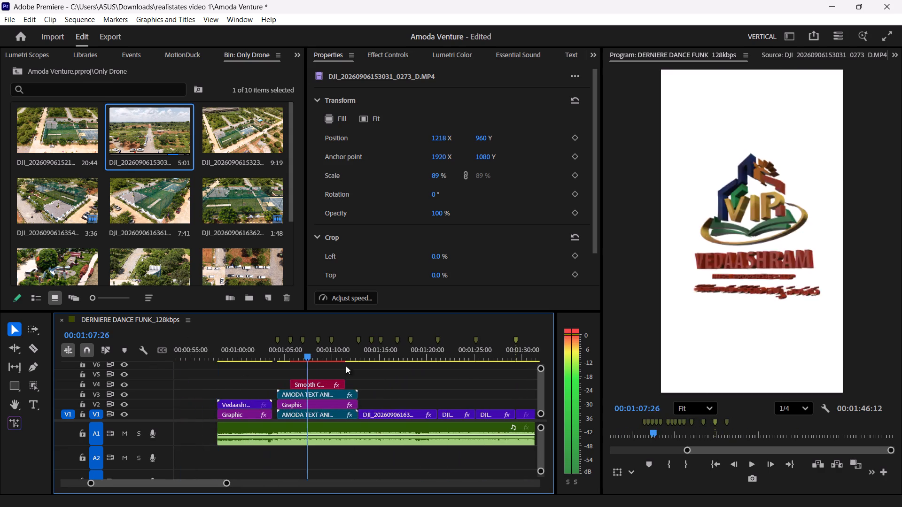
left_click_drag(346, 366, 348, 396)
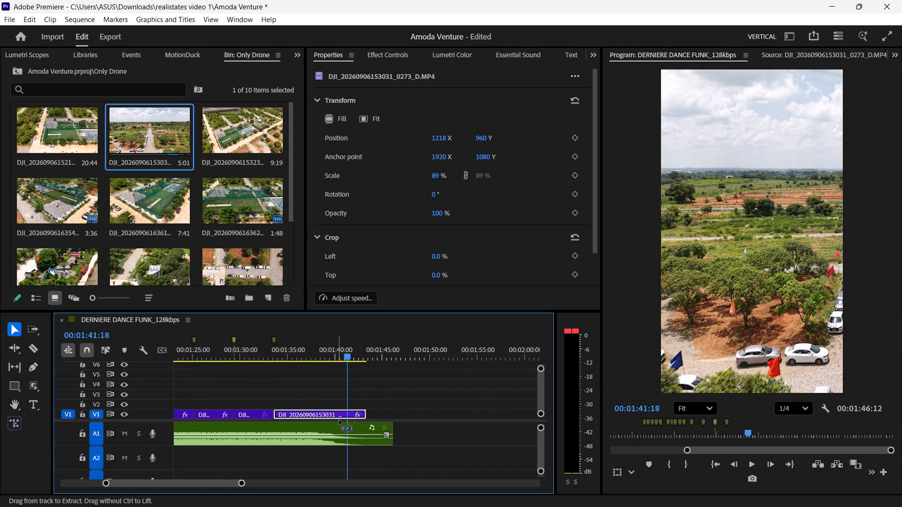
scroll(346, 415, "up", 2, "ctrl")
scroll(332, 416, "down", 3, "ctrl")
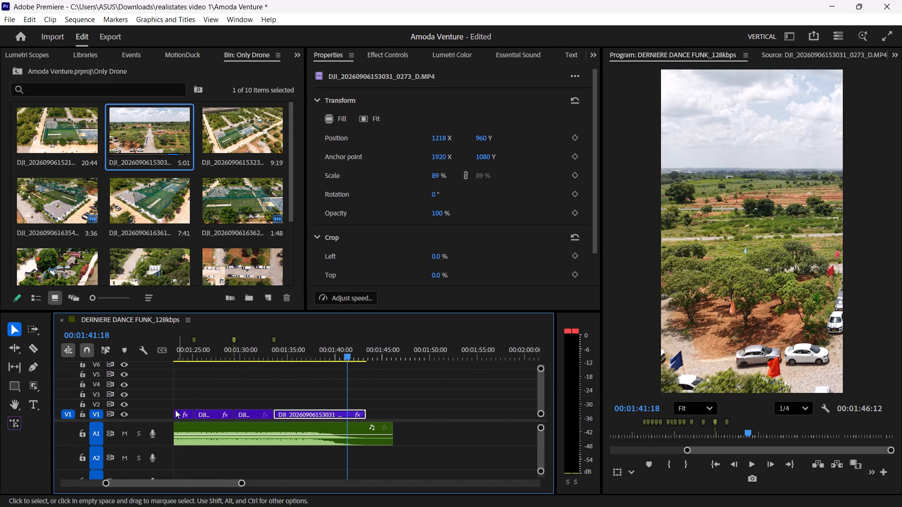
scroll(154, 413, "up", 3, "shift")
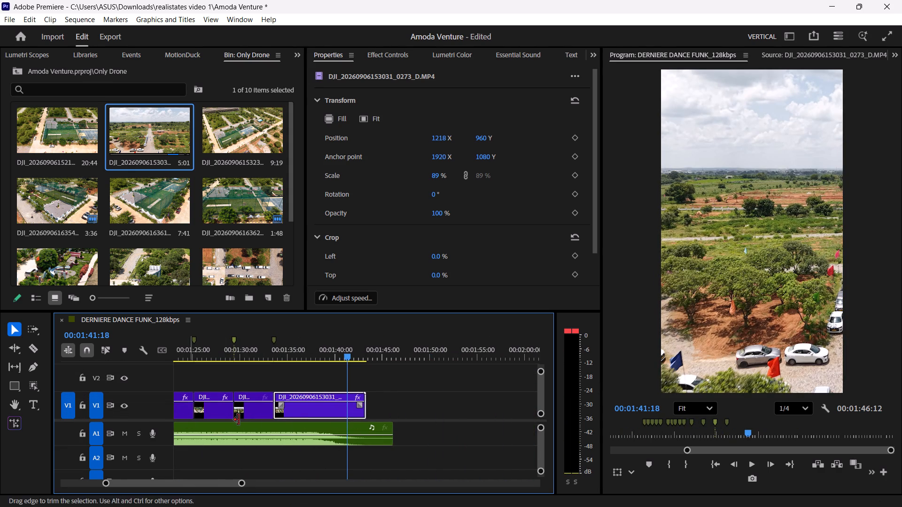
left_click_drag(359, 406, 338, 406)
left_click_drag(351, 356, 335, 357)
key("space")
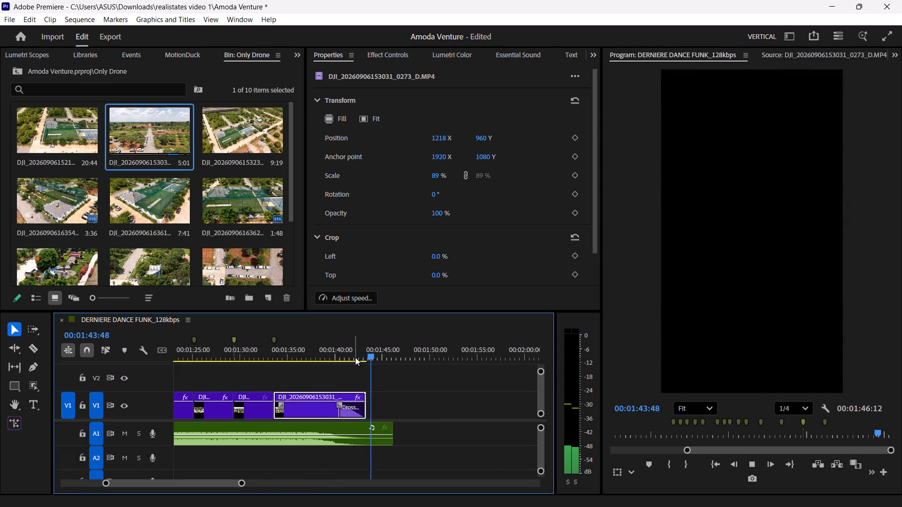
Play the sequence from about 00:00:56 through the logo, the text animation and the first drone clips to review the edit.
left_click_drag(355, 357, 220, 367)
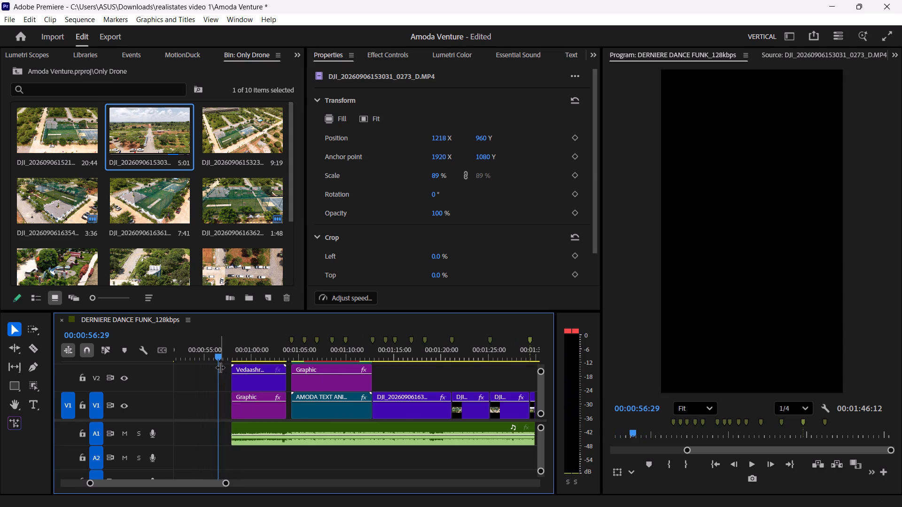
key("space")
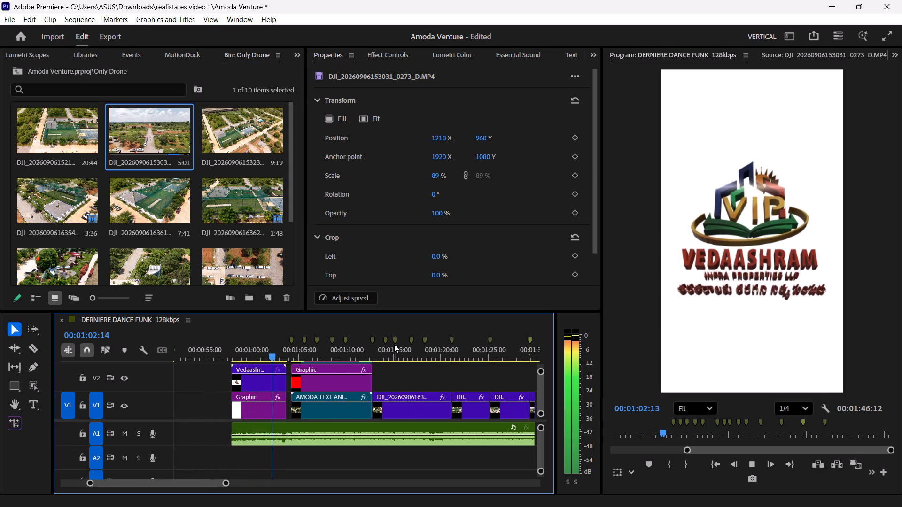
key("space")
key("space")
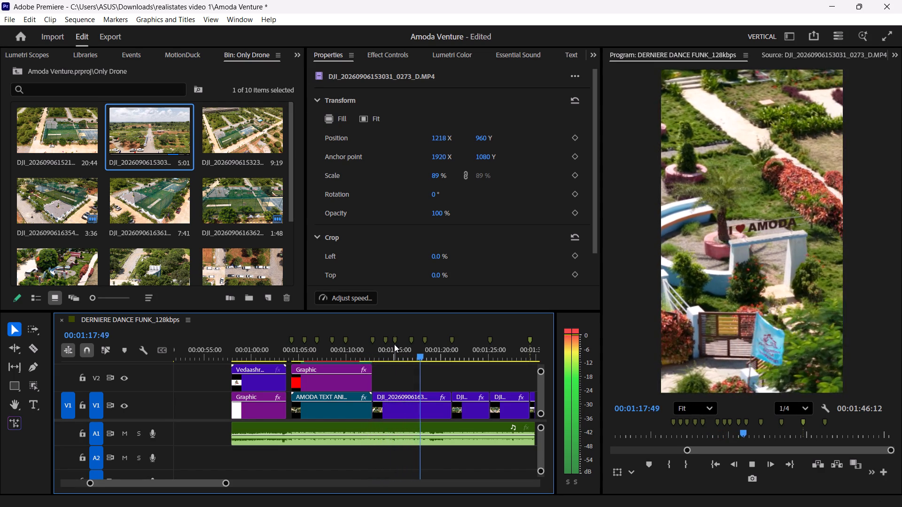
scroll(434, 375, "down", 3, "alt")
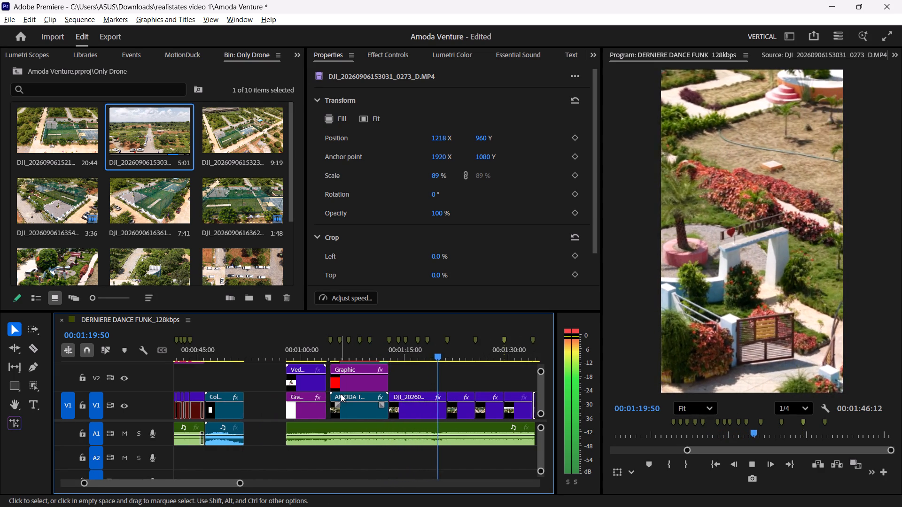
scroll(340, 394, "down", 2, "alt")
scroll(380, 377, "up", 4, "alt")
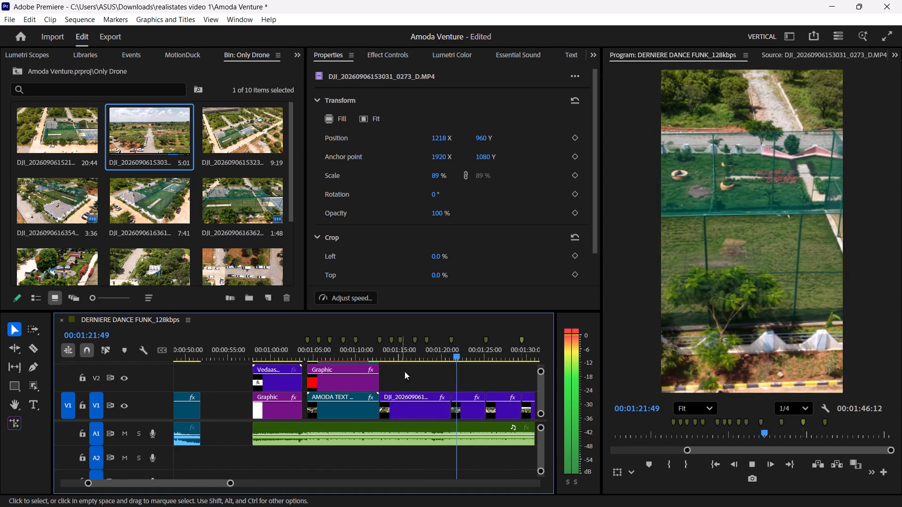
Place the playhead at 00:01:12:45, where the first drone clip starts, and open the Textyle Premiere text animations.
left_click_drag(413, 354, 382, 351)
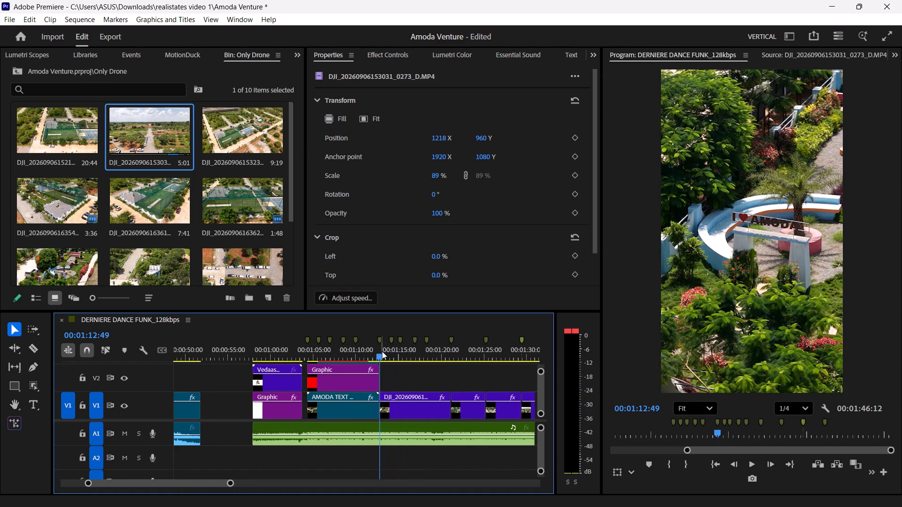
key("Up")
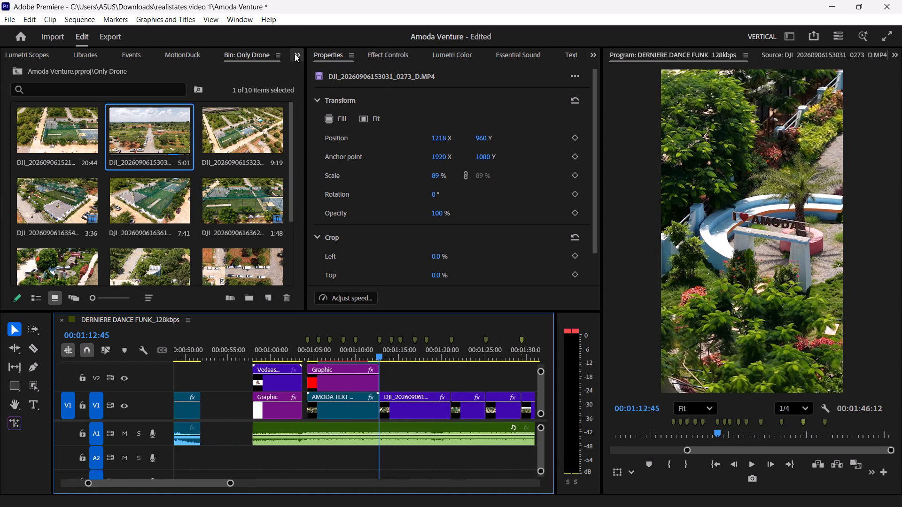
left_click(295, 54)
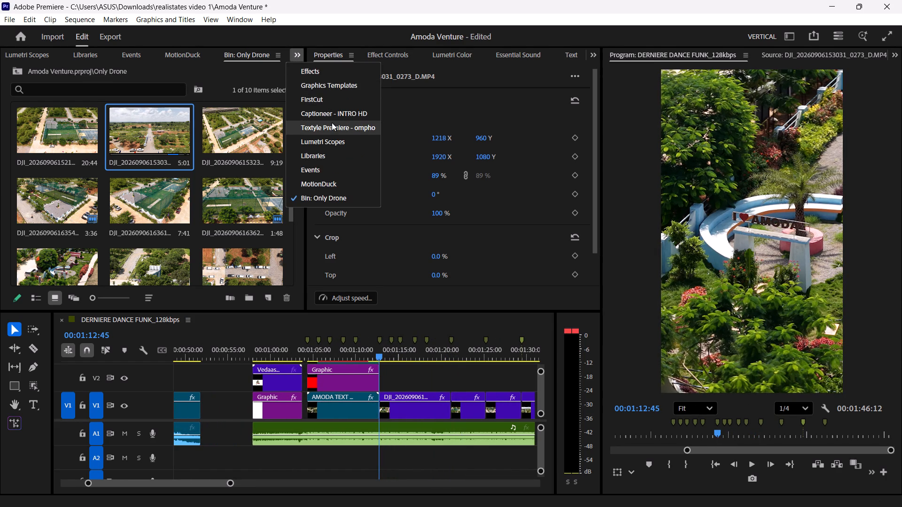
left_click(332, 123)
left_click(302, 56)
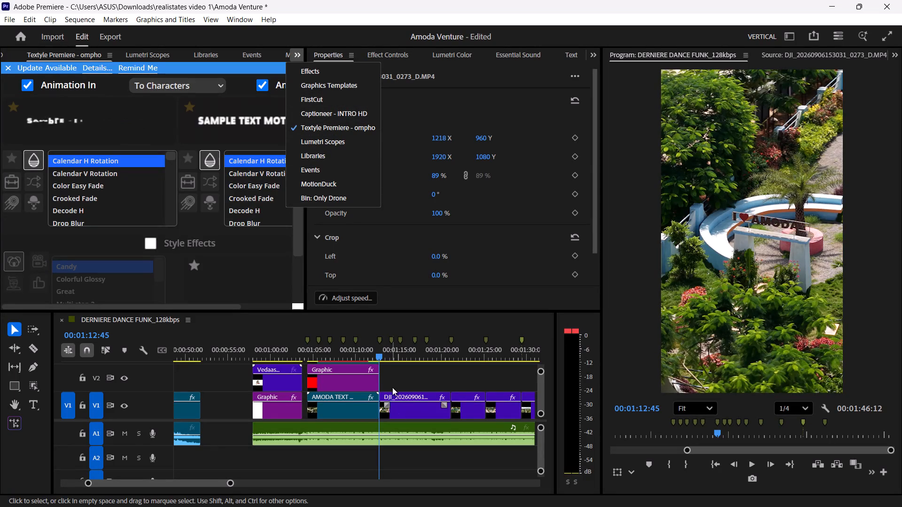
Play the drone clips on V1 from about 00:01:19 to about 00:01:32 to check the cuts.
left_click_drag(419, 352, 435, 350)
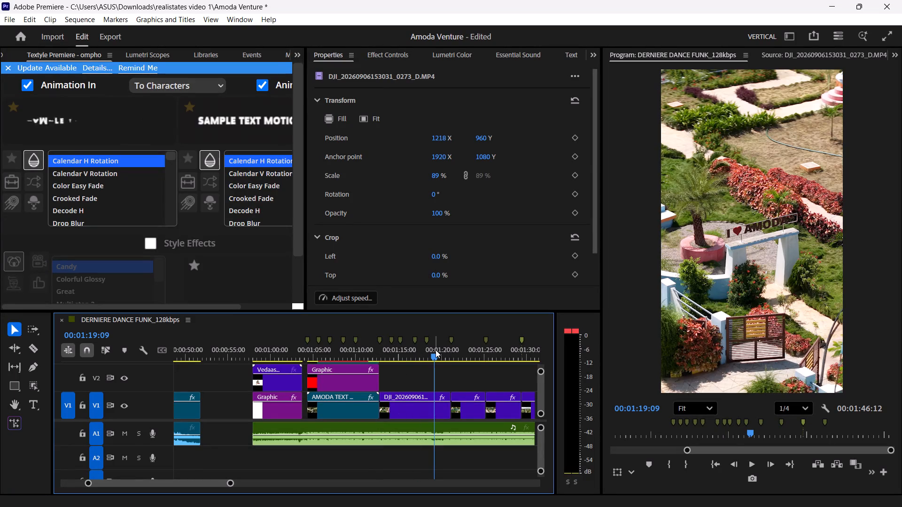
key("space")
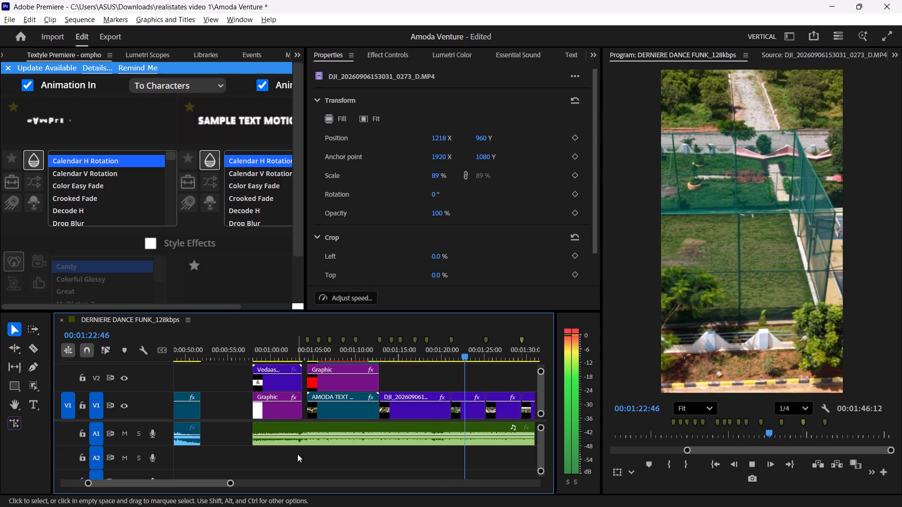
scroll(297, 454, "down", 3, "alt")
scroll(487, 391, "up", 2, "alt")
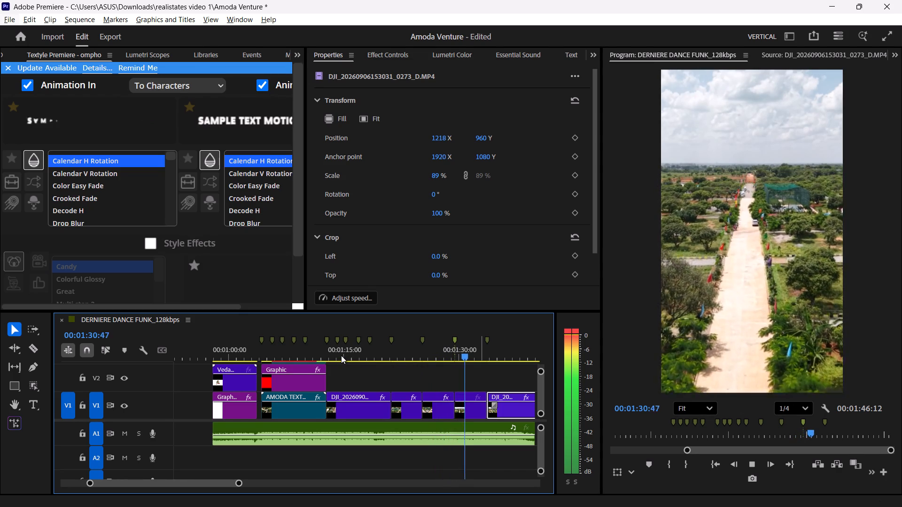
key("space")
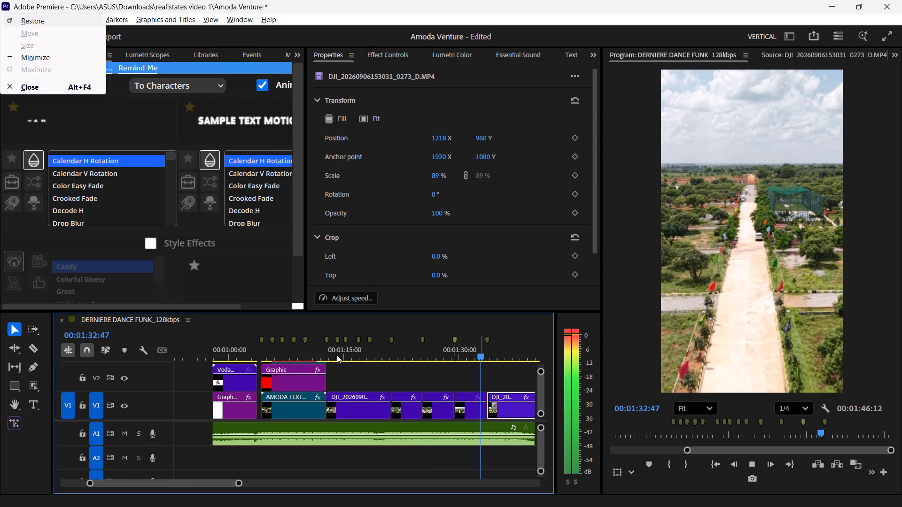
Return the playhead to the first drone clip's start at 00:01:12:45 and browse the local graphics templates.
left_click(337, 355)
key("Up")
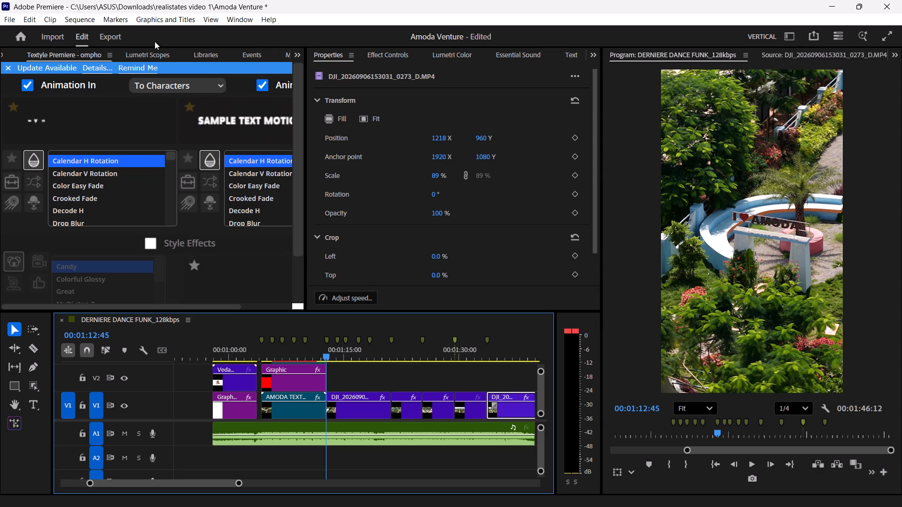
left_click(292, 58)
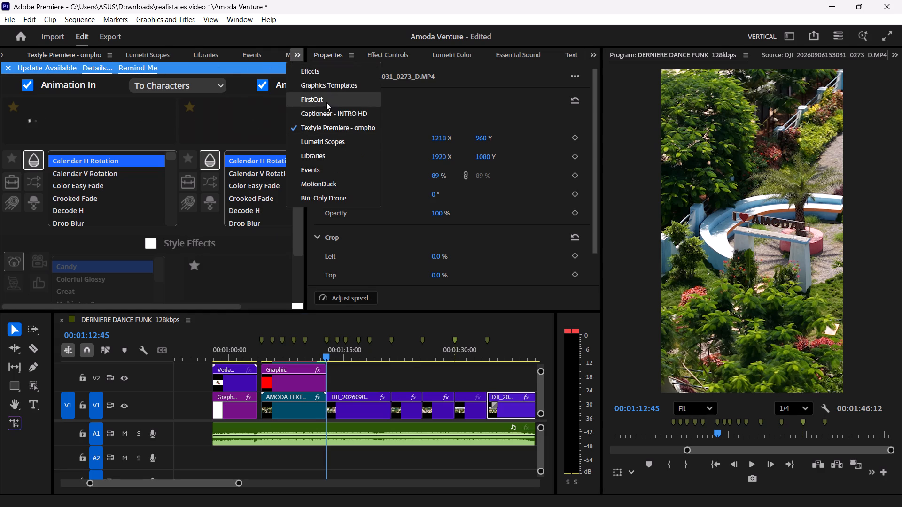
left_click(329, 81)
scroll(178, 162, "down", 14)
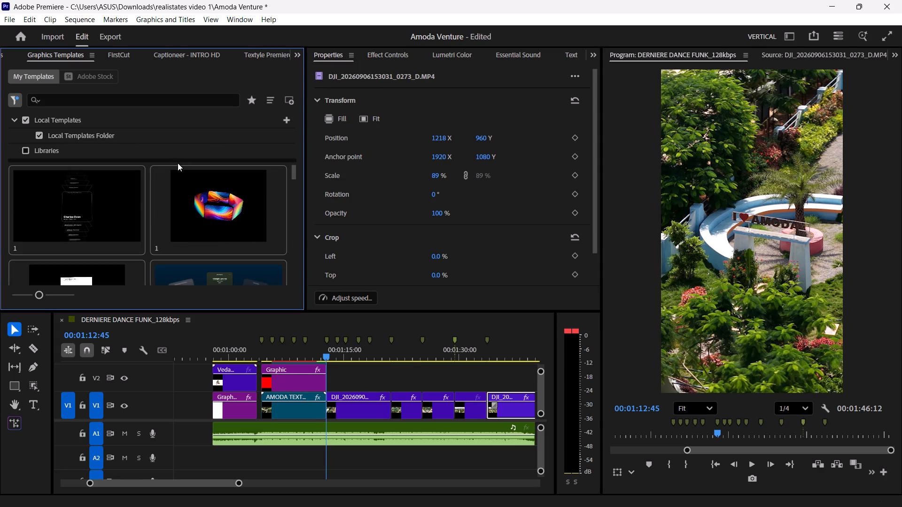
scroll(178, 163, "down", 2)
scroll(136, 196, "down", 1)
scroll(149, 245, "down", 17)
scroll(149, 246, "down", 4)
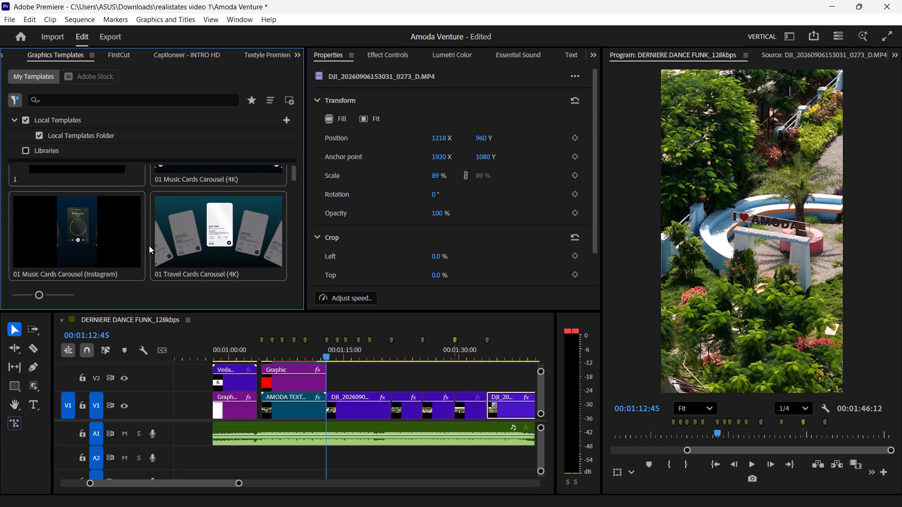
scroll(149, 246, "down", 20)
scroll(149, 246, "down", 11)
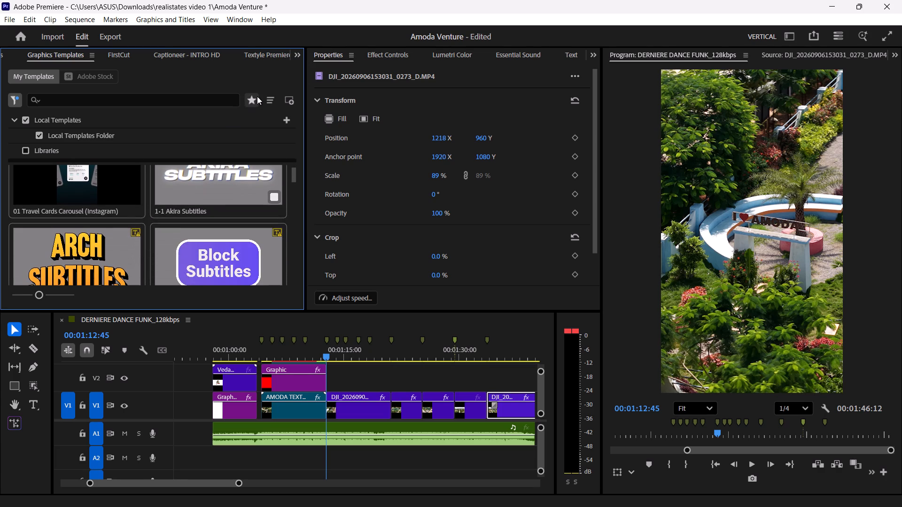
Filter the local graphics templates to favourites and look through their previews for a text animation for the drone section.
left_click(257, 95)
left_click_drag(295, 175, 293, 177)
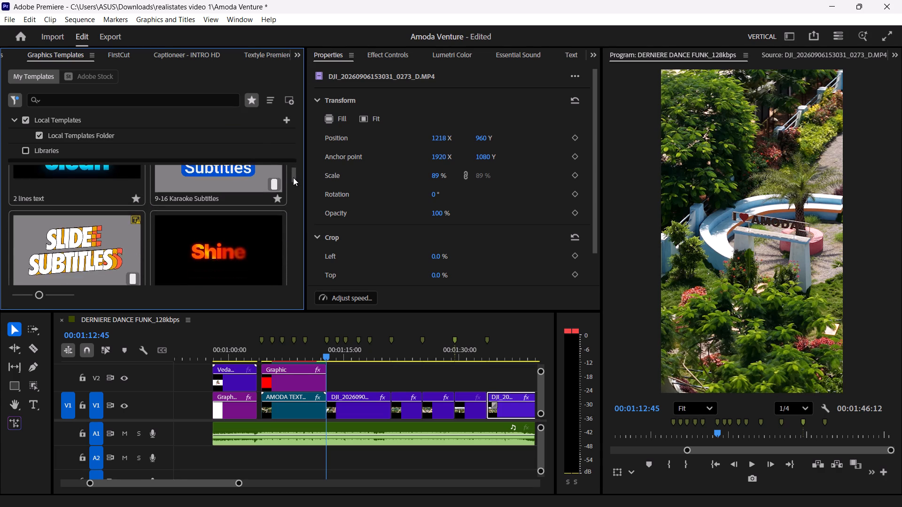
left_click_drag(293, 177, 291, 265)
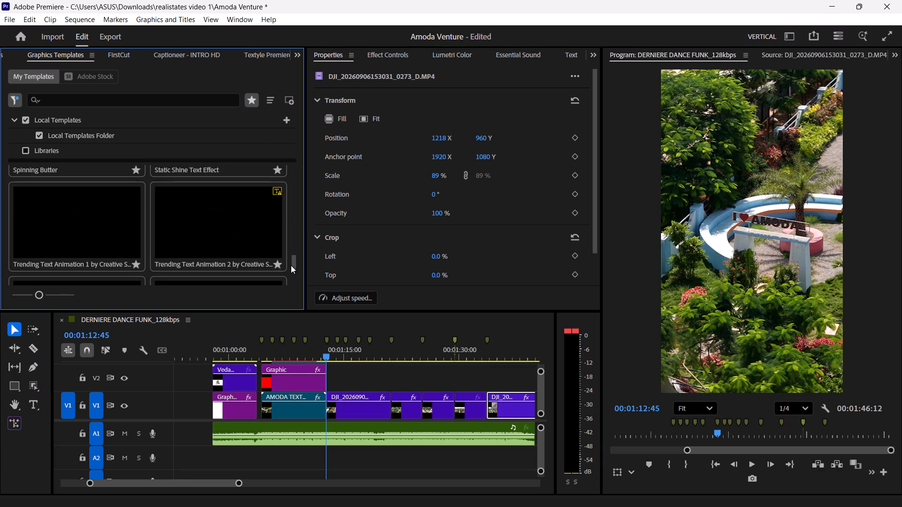
left_click_drag(291, 265, 292, 281)
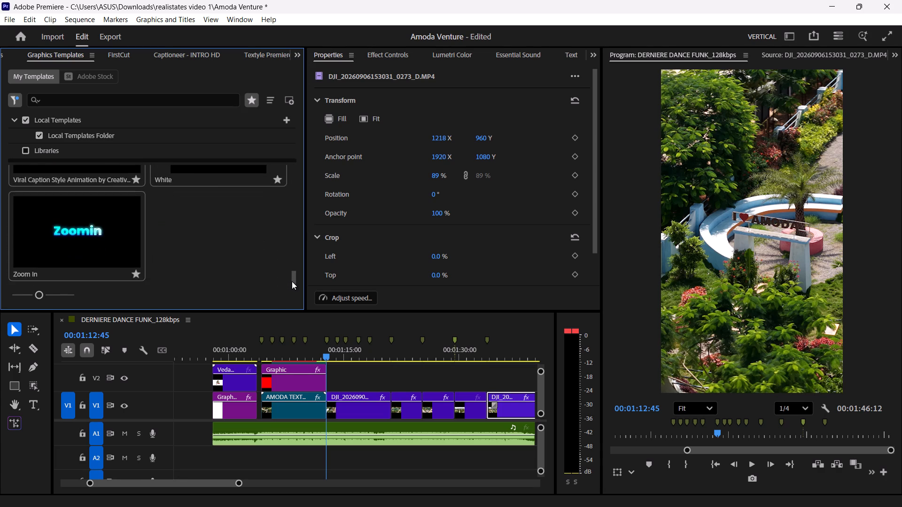
left_click_drag(292, 281, 292, 268)
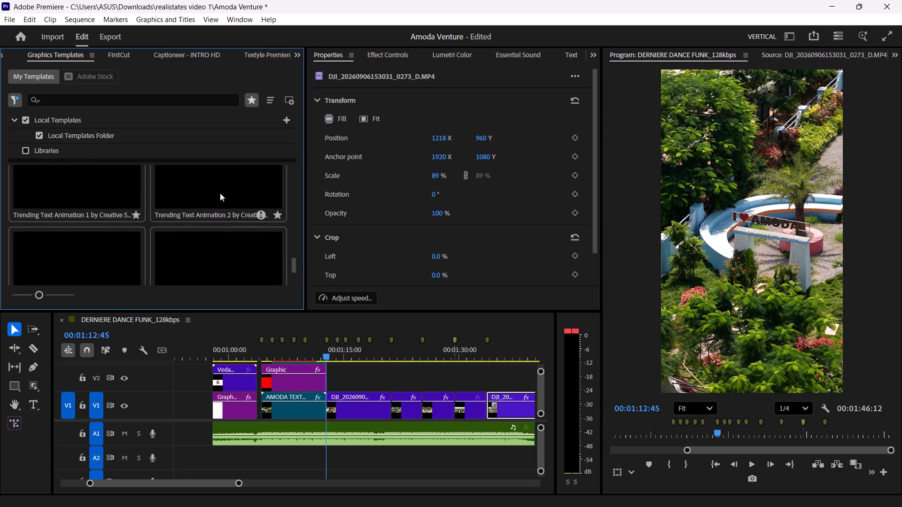
scroll(170, 181, "up", 3)
scroll(157, 192, "down", 11)
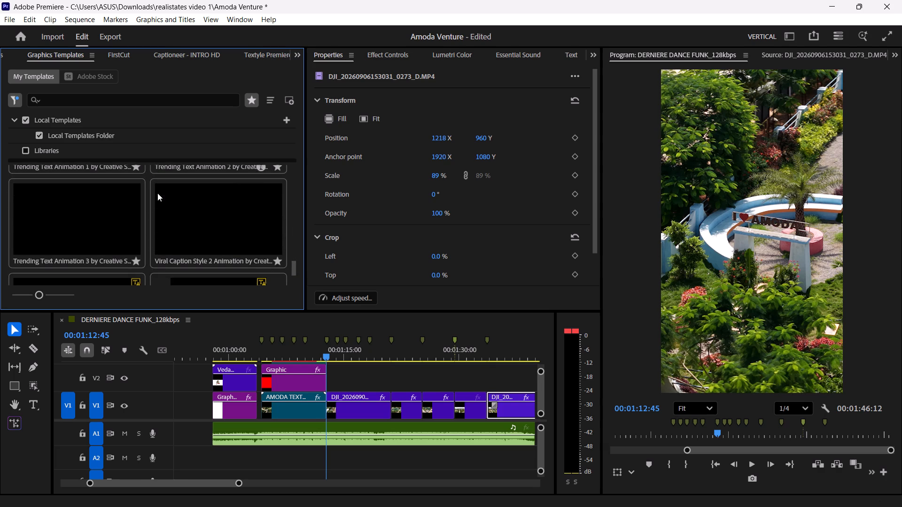
scroll(198, 231, "down", 4)
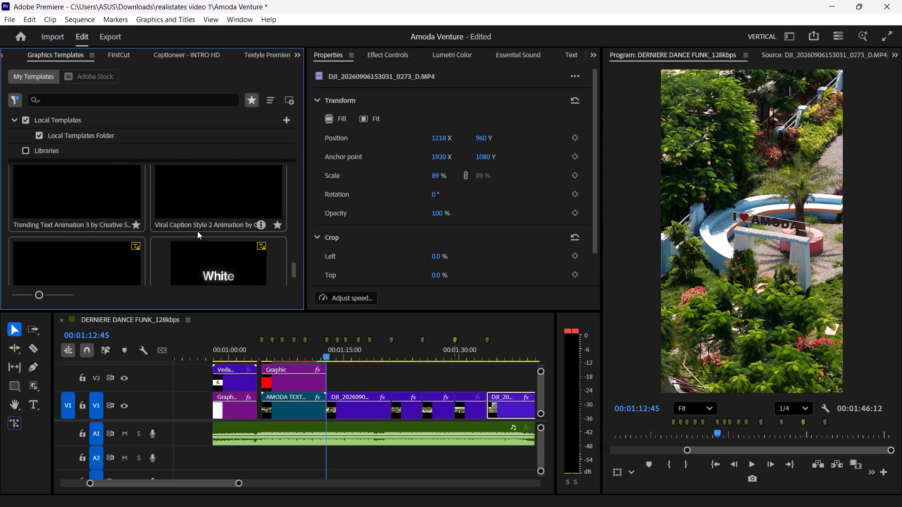
scroll(197, 231, "down", 11)
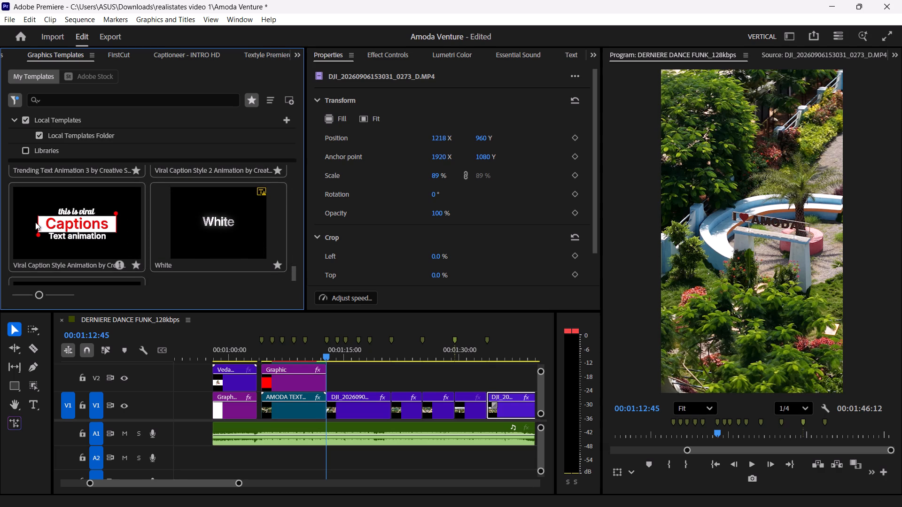
scroll(71, 237, "up", 20)
scroll(71, 237, "up", 9)
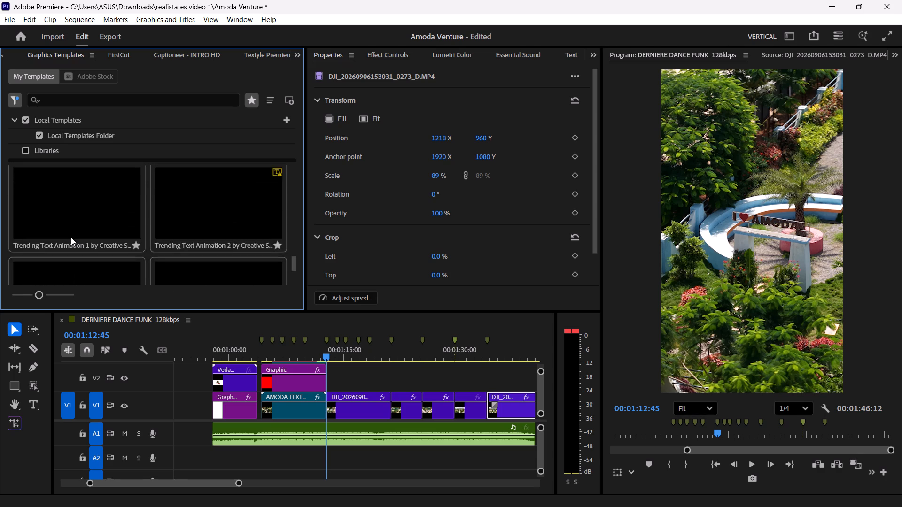
scroll(71, 237, "up", 6)
scroll(71, 237, "up", 20)
scroll(71, 237, "up", 7)
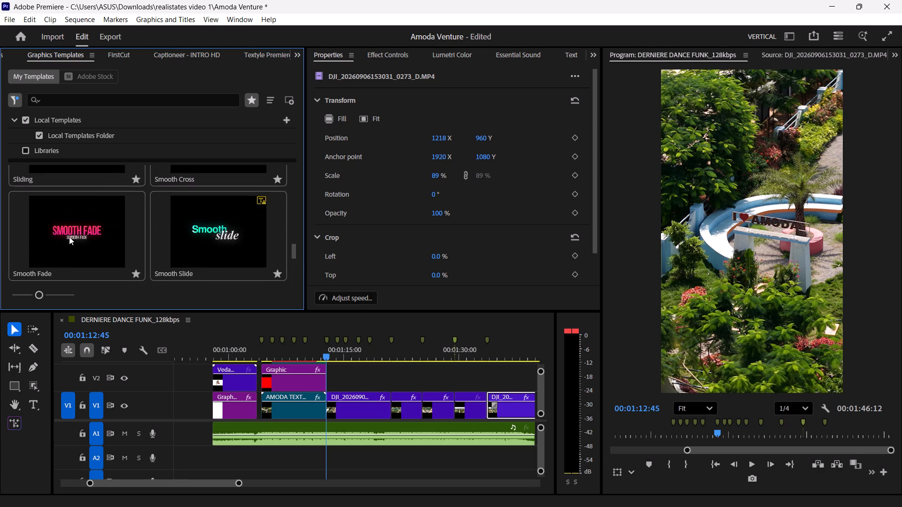
scroll(69, 237, "up", 20)
scroll(69, 237, "up", 6)
scroll(69, 237, "down", 4)
scroll(69, 237, "up", 6)
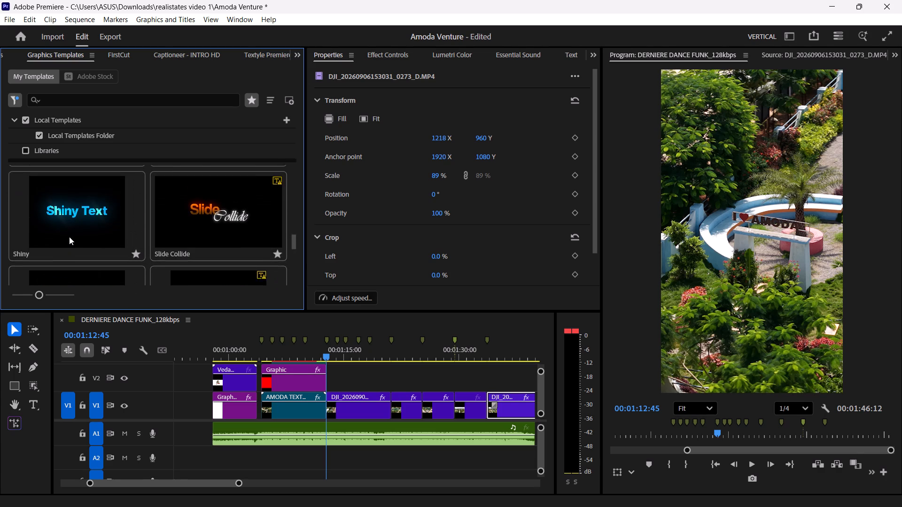
scroll(69, 237, "up", 3)
scroll(69, 237, "up", 20)
scroll(69, 237, "up", 7)
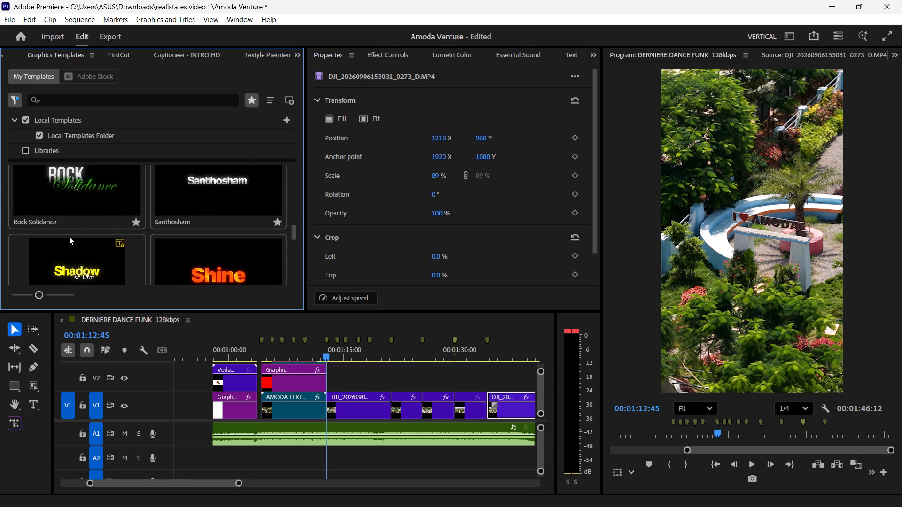
scroll(69, 237, "up", 20)
scroll(69, 237, "up", 17)
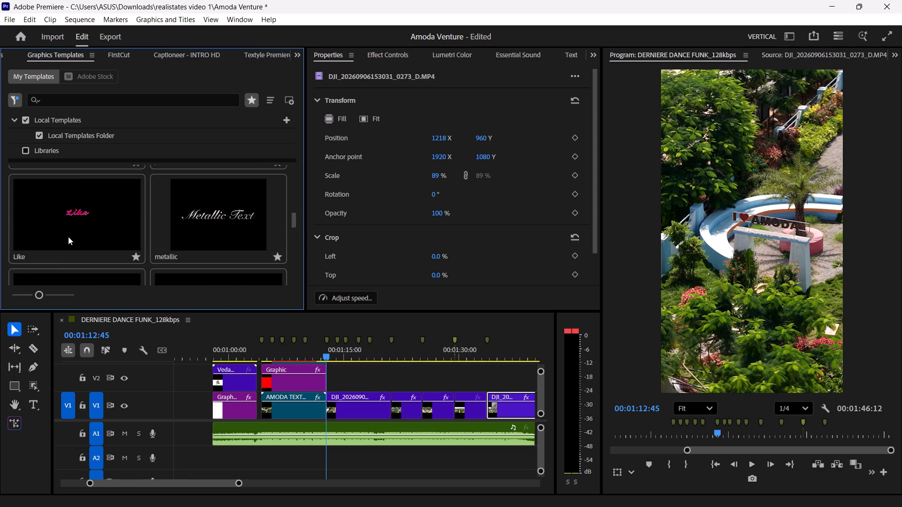
scroll(68, 237, "up", 20)
scroll(68, 237, "up", 17)
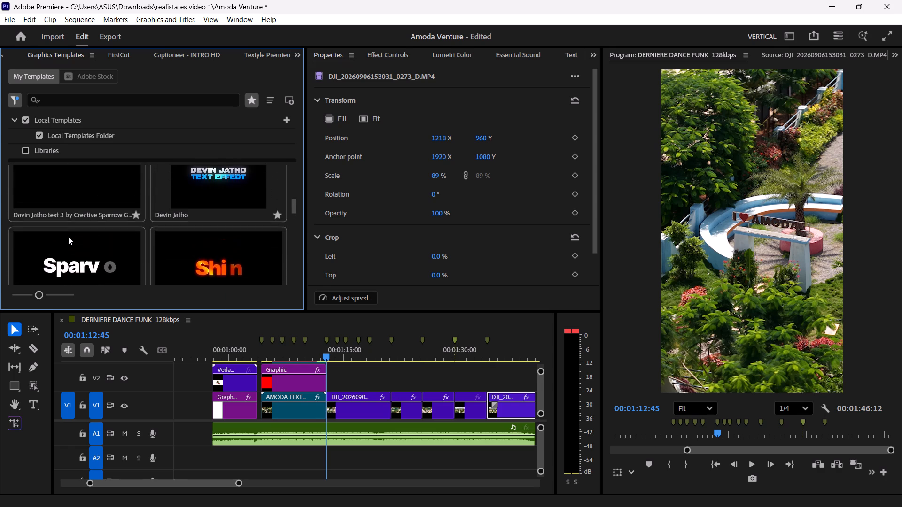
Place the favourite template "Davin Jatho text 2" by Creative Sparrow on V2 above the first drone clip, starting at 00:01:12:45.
scroll(68, 237, "up", 10)
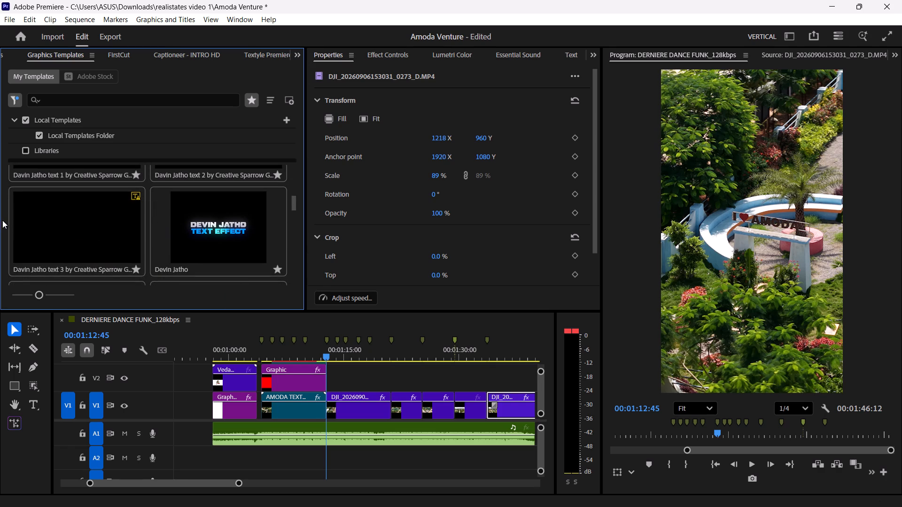
scroll(38, 225, "up", 11)
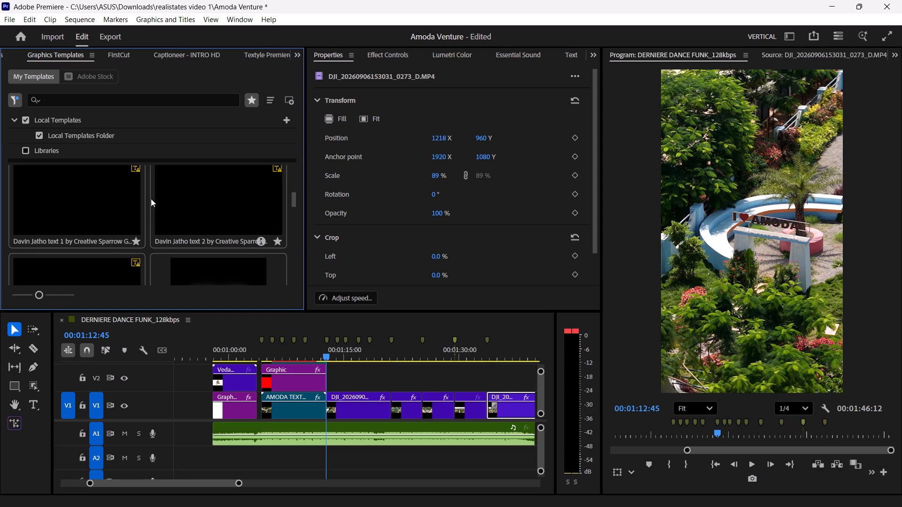
scroll(151, 199, "up", 17)
scroll(151, 199, "down", 13)
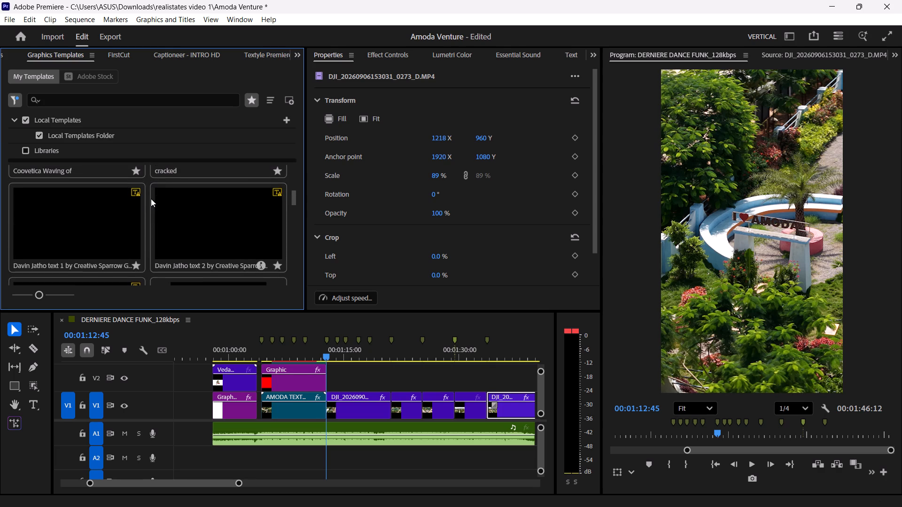
scroll(151, 199, "down", 2)
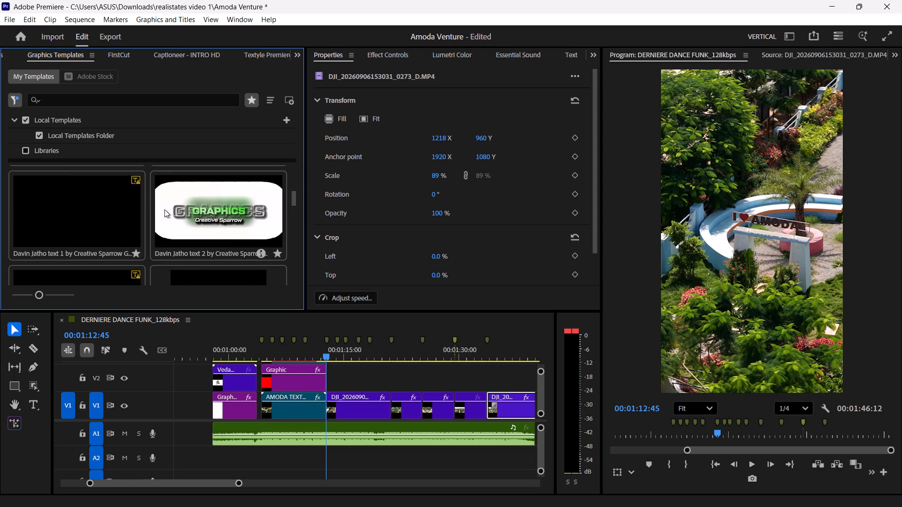
left_click_drag(169, 210, 323, 379)
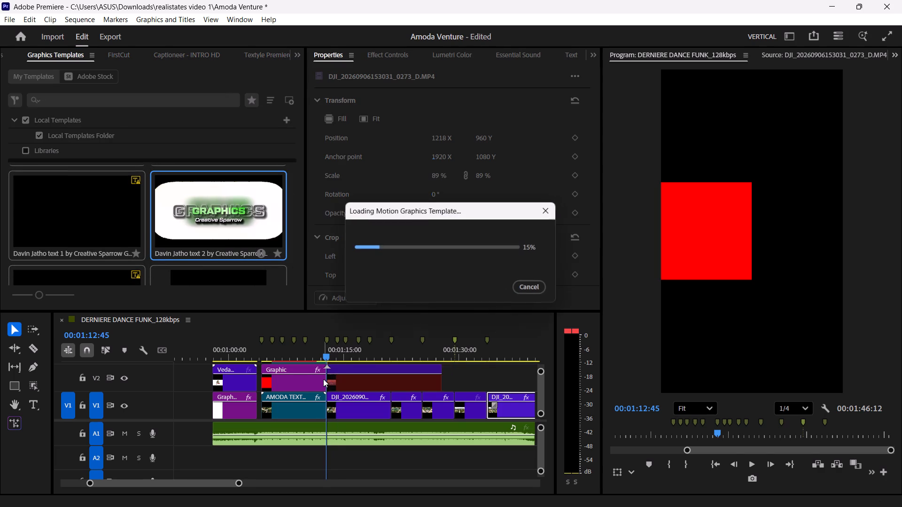
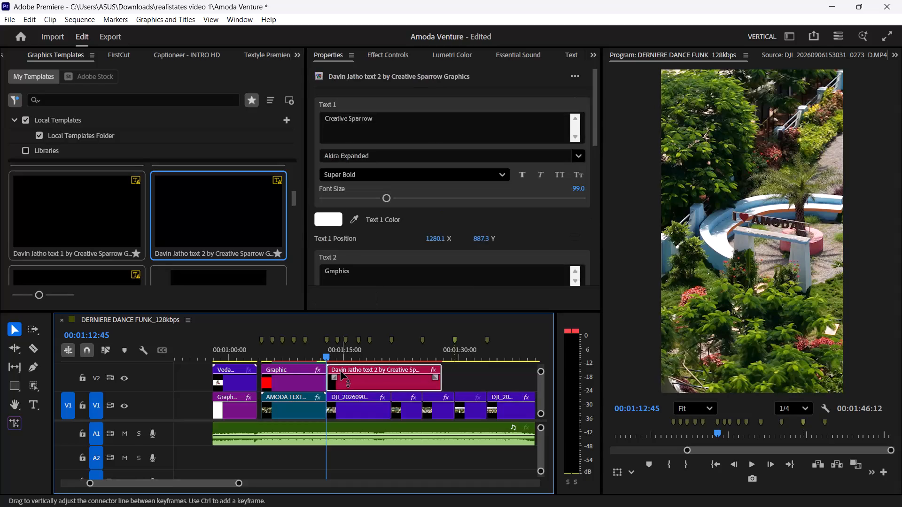
key("space")
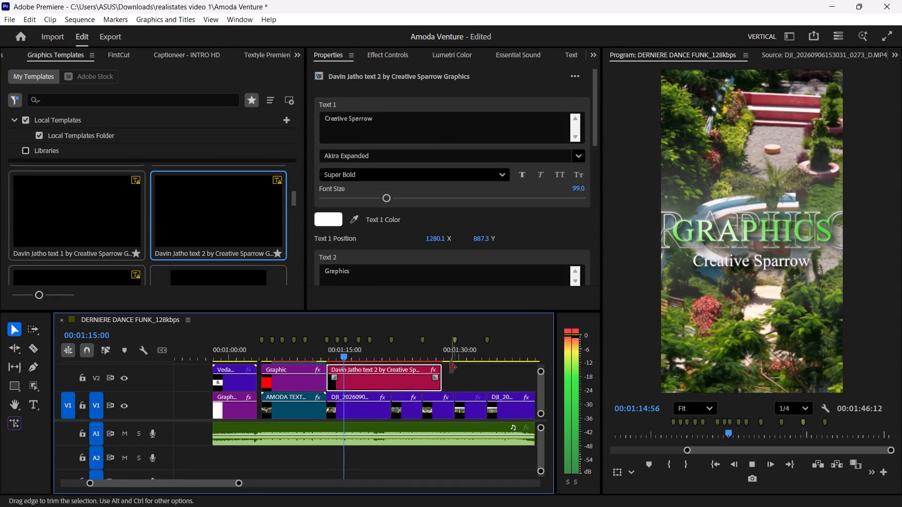
left_click_drag(443, 373, 401, 376)
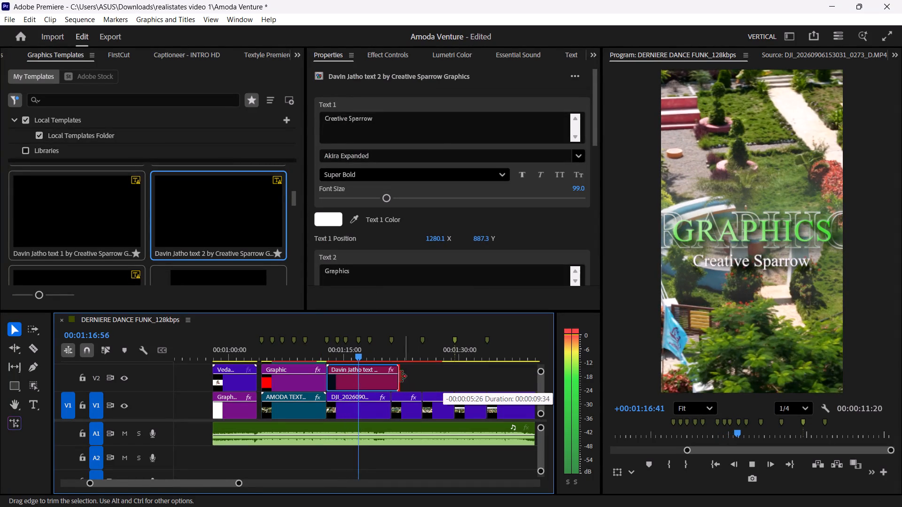
left_click_drag(401, 376, 392, 376)
key("space")
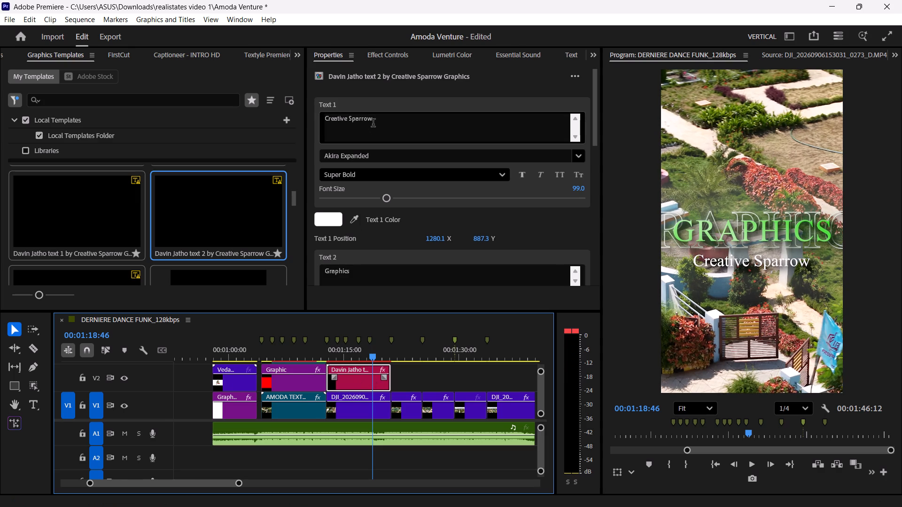
Clear the Creative Sparrow wording from the title's Text 1.
left_click_drag(385, 119, 381, 119)
left_click_drag(388, 120, 324, 119)
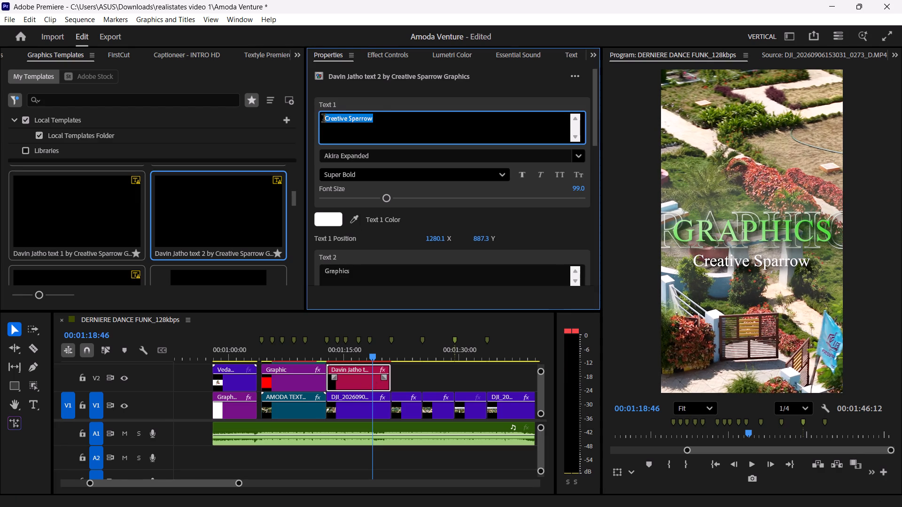
left_click_drag(324, 119, 316, 119)
right_click(316, 119)
key("BackSpace")
left_click(395, 105)
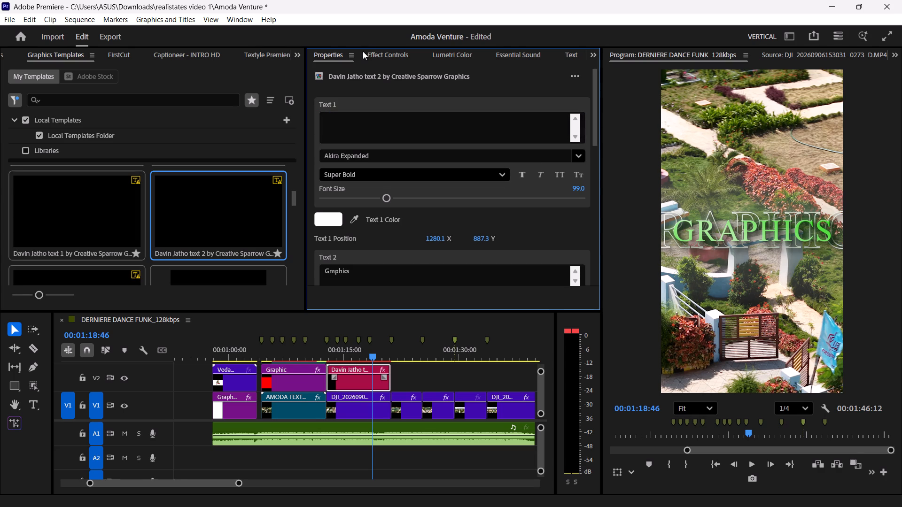
Reduce the title clip's Motion scale to about 48.
left_click(375, 53)
left_click_drag(432, 153, 414, 153)
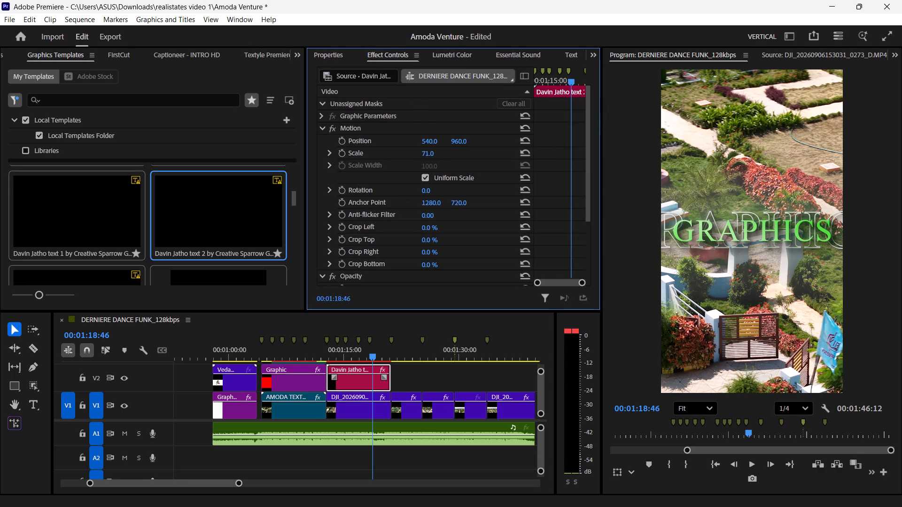
left_click_drag(414, 153, 409, 153)
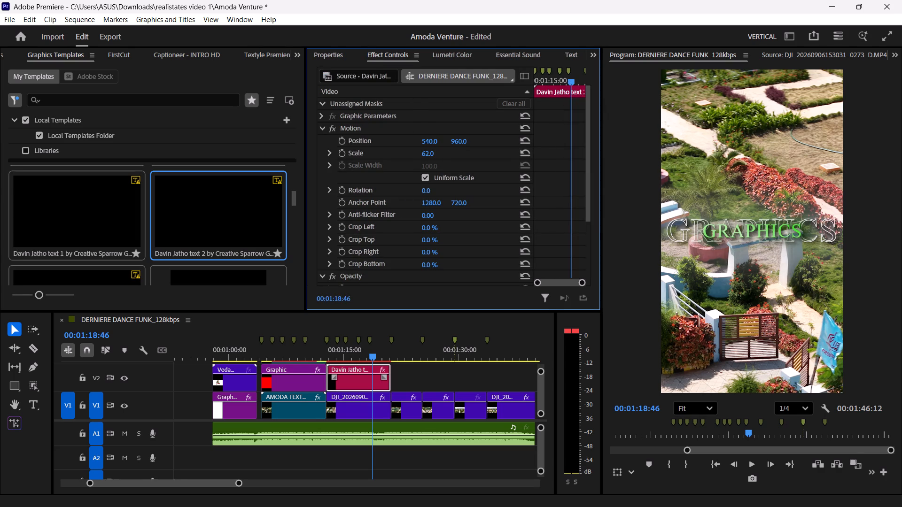
left_click_drag(409, 153, 401, 153)
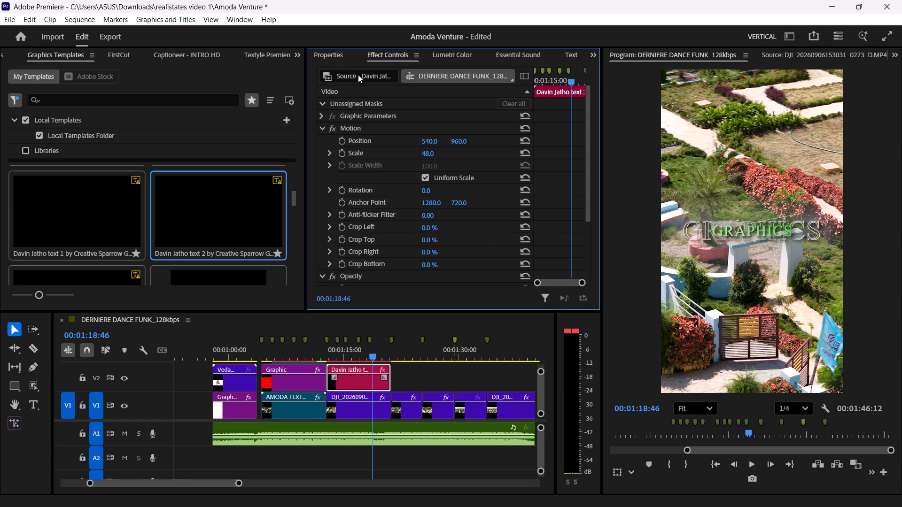
Replace the Text 2 wording with AVENUE PLANTATION, split over two lines.
left_click(342, 61)
scroll(321, 184, "down", 6)
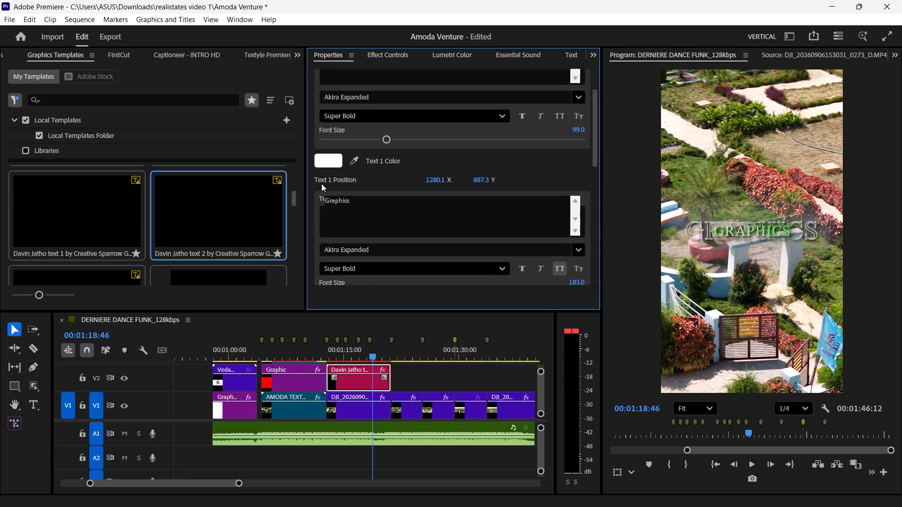
scroll(321, 184, "down", 8)
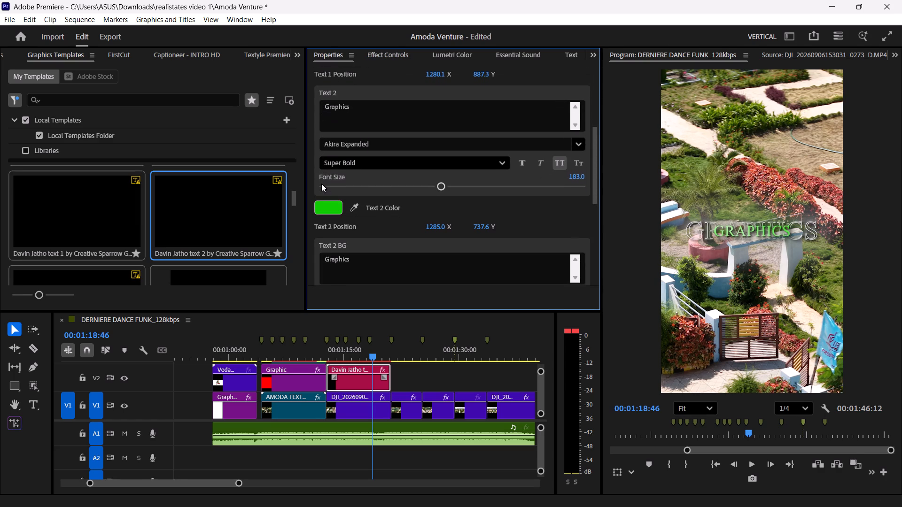
left_click_drag(383, 113, 283, 112)
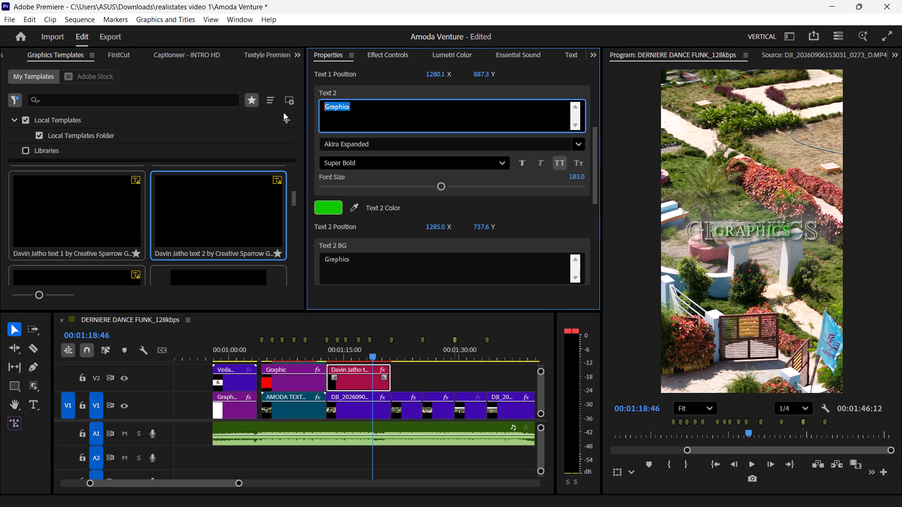
key("shift+a")
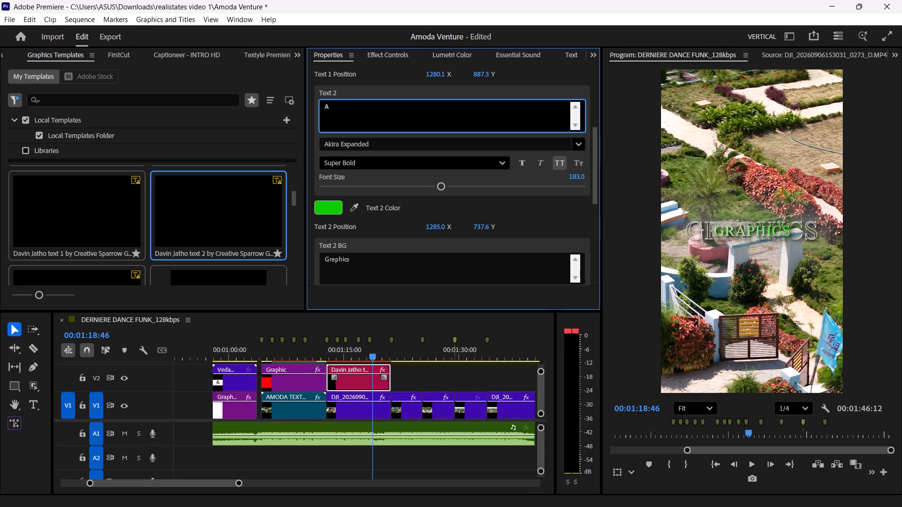
type("VEN")
type("UE PLA")
type("NTATION")
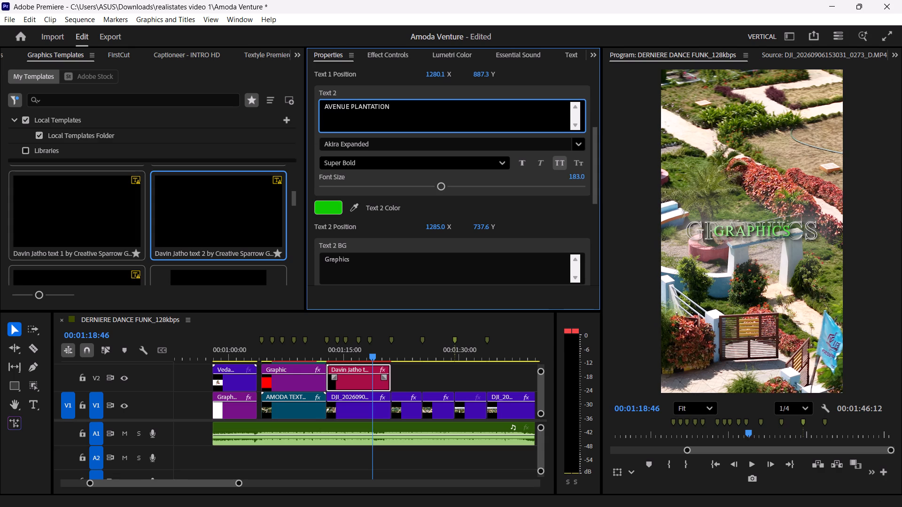
left_click(334, 93)
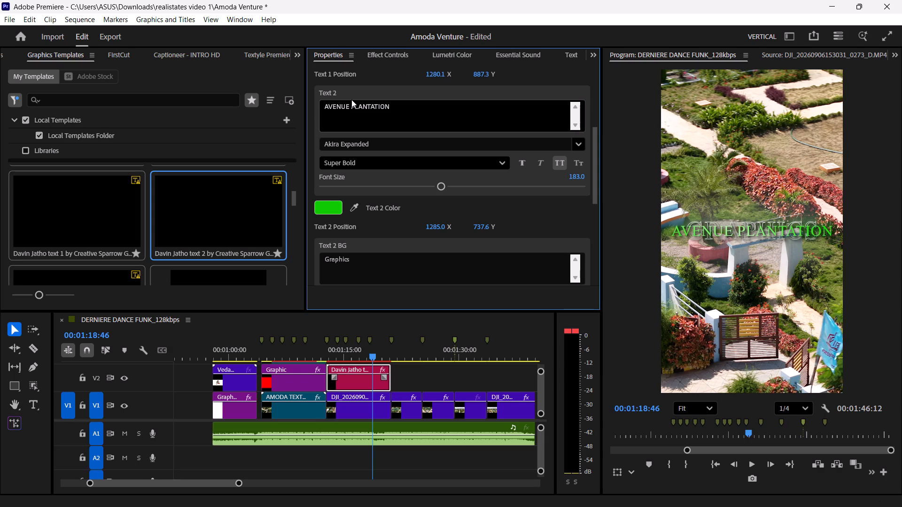
left_click(351, 107)
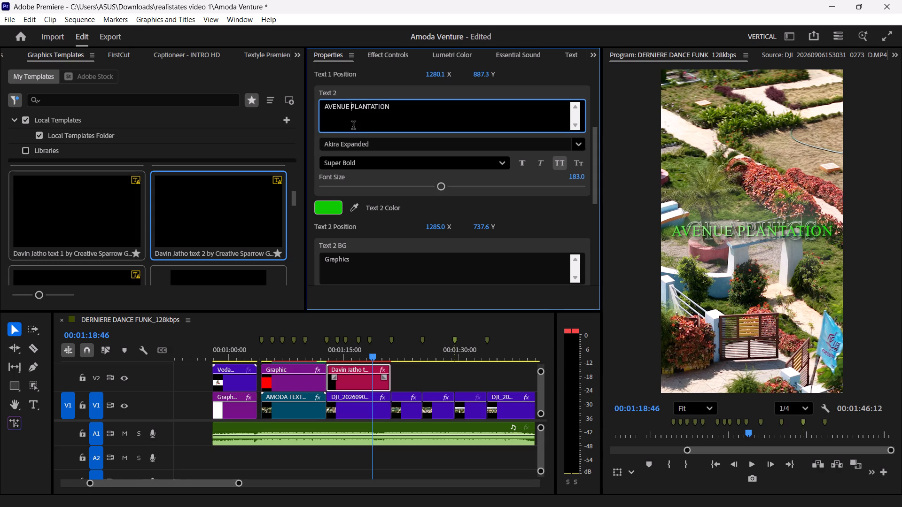
key("shift+Return")
left_click(375, 90)
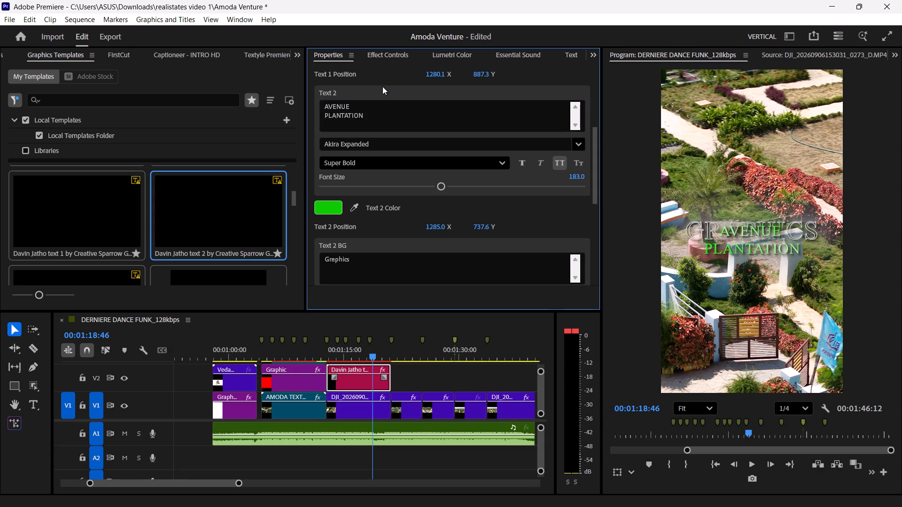
Clear the Graphics wording from the title's Text 2 BG.
left_click_drag(378, 267, 258, 263)
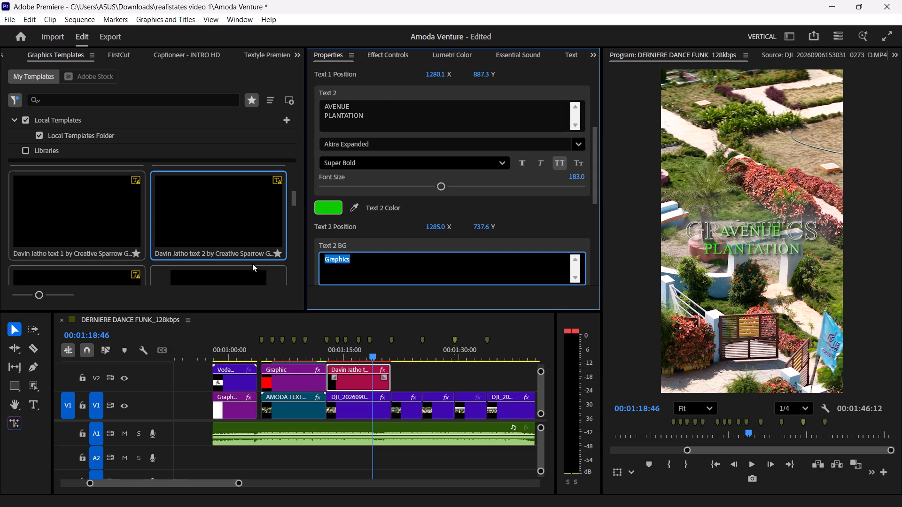
key("BackSpace")
left_click(338, 247)
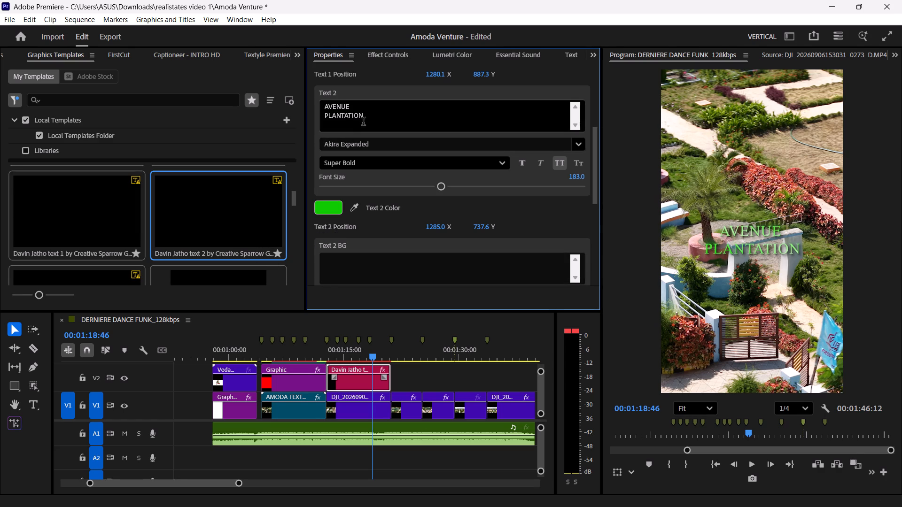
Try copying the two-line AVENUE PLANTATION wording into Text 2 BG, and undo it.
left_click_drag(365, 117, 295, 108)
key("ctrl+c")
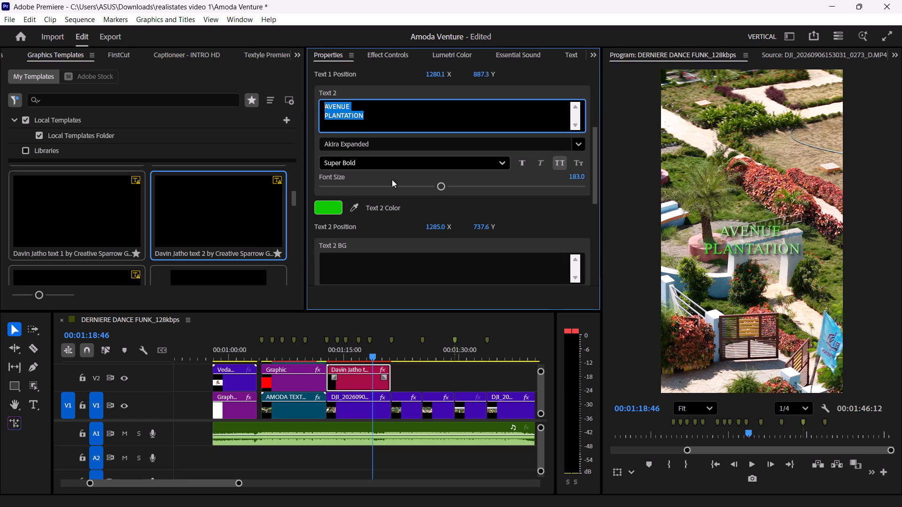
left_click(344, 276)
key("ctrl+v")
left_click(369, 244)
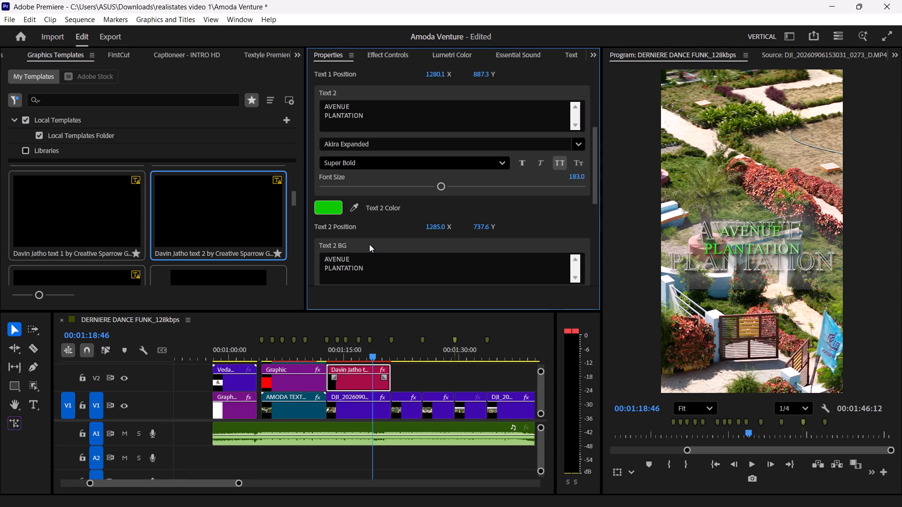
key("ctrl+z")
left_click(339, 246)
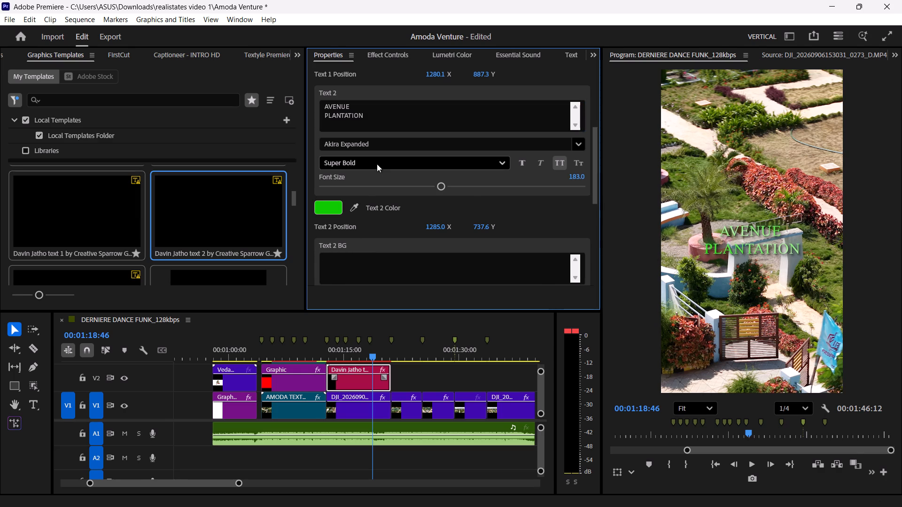
Change the Text 2 font to Anton SC after previewing the neighbouring fonts.
left_click(394, 137)
key("Down")
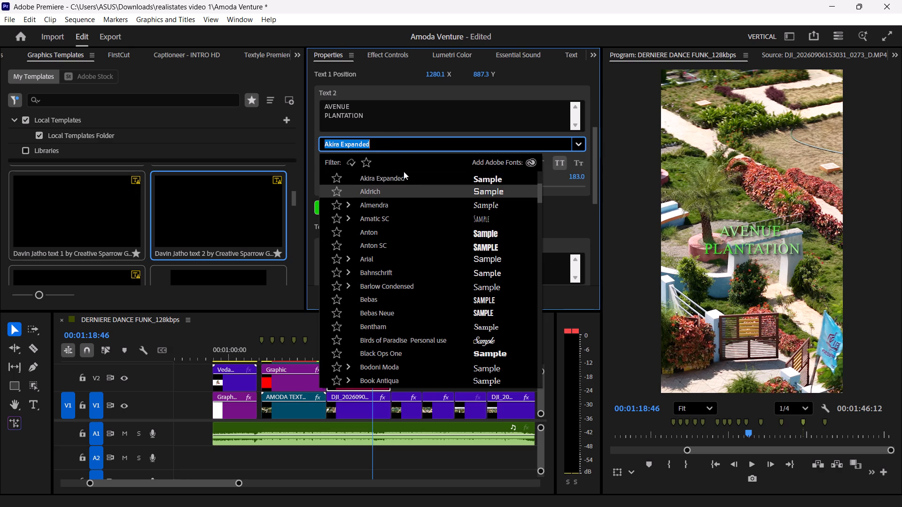
key("Down")
key("Down")
key("Down")
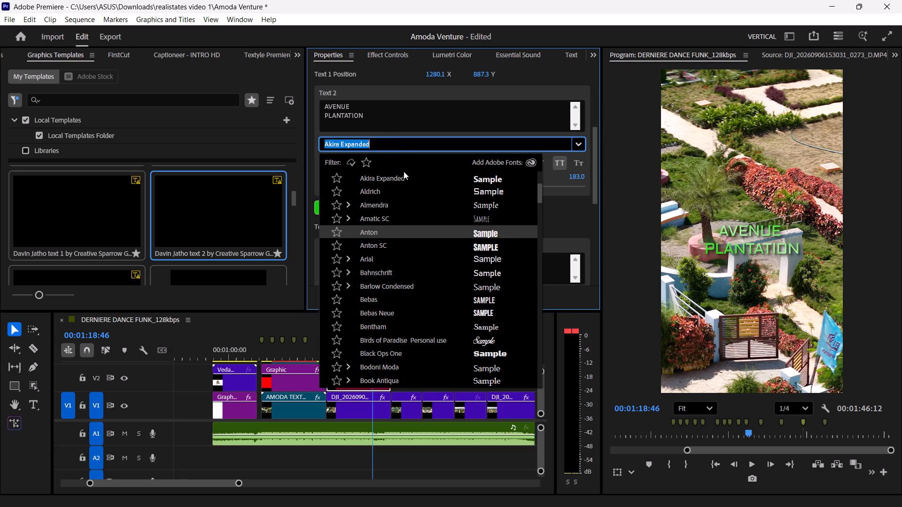
key("Down")
key("Up")
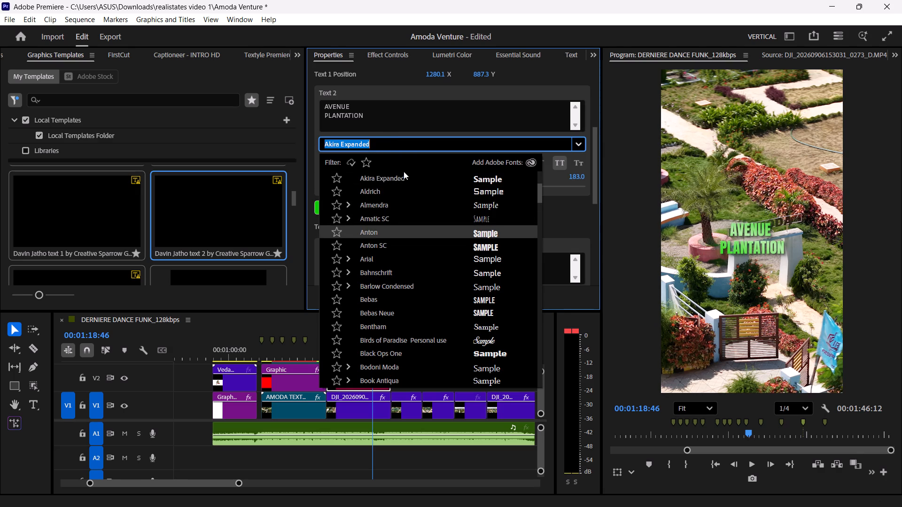
key("Down")
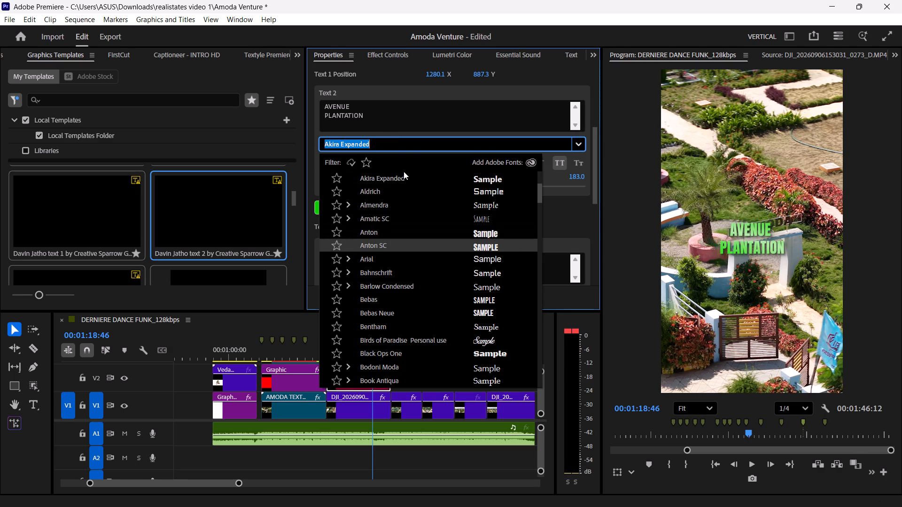
left_click(488, 244)
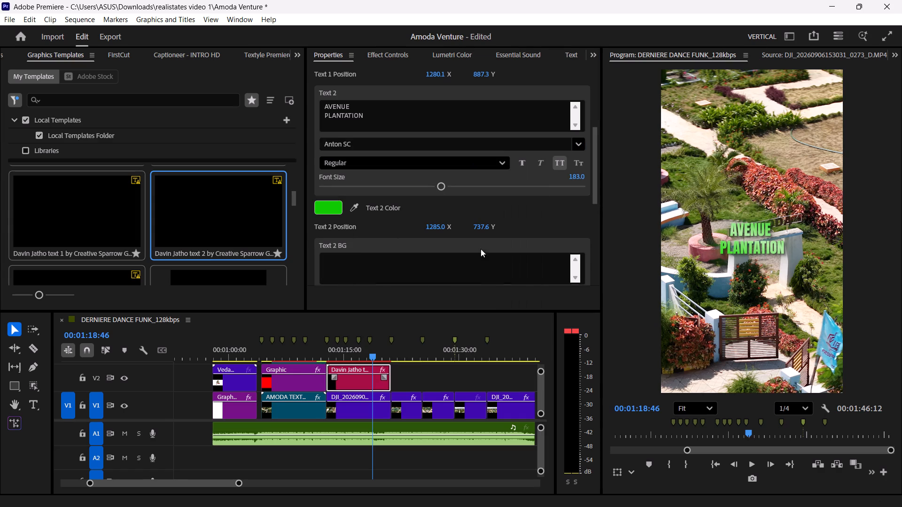
Increase the Text 2 font size to about 347.
left_click_drag(433, 185, 463, 184)
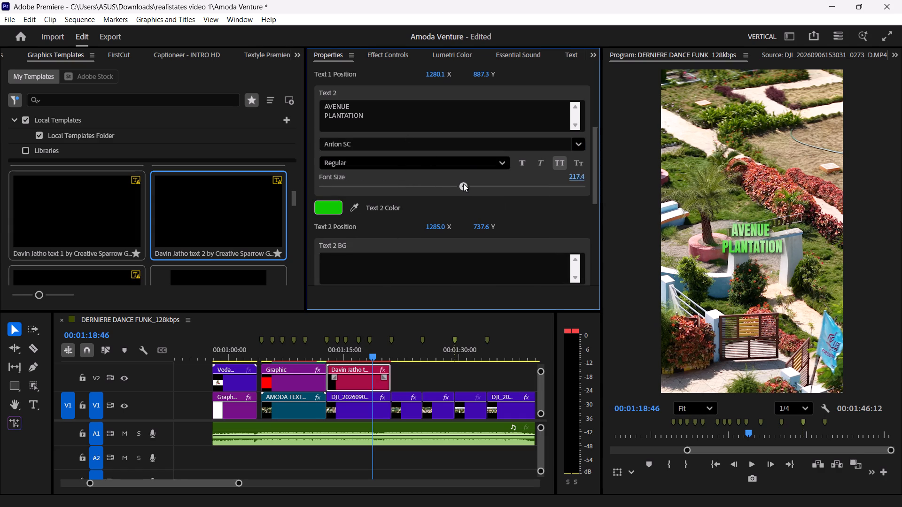
left_click_drag(463, 184, 493, 182)
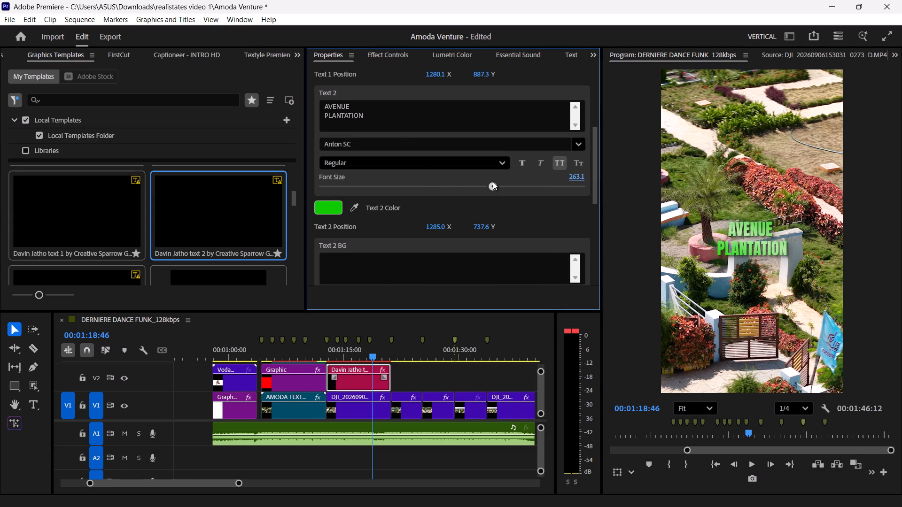
left_click_drag(493, 182, 547, 180)
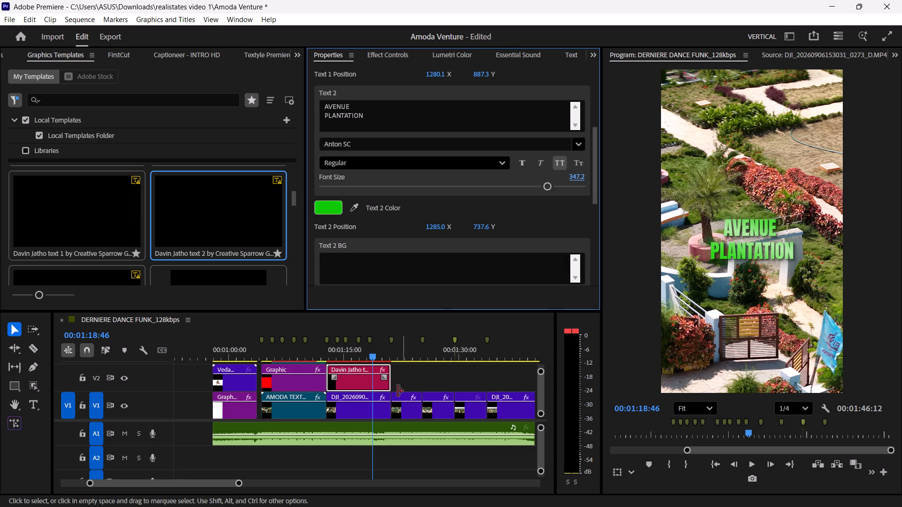
Play back the AVENUE PLANTATION title along with the clips before and after it to review the section.
left_click(415, 377)
key("space")
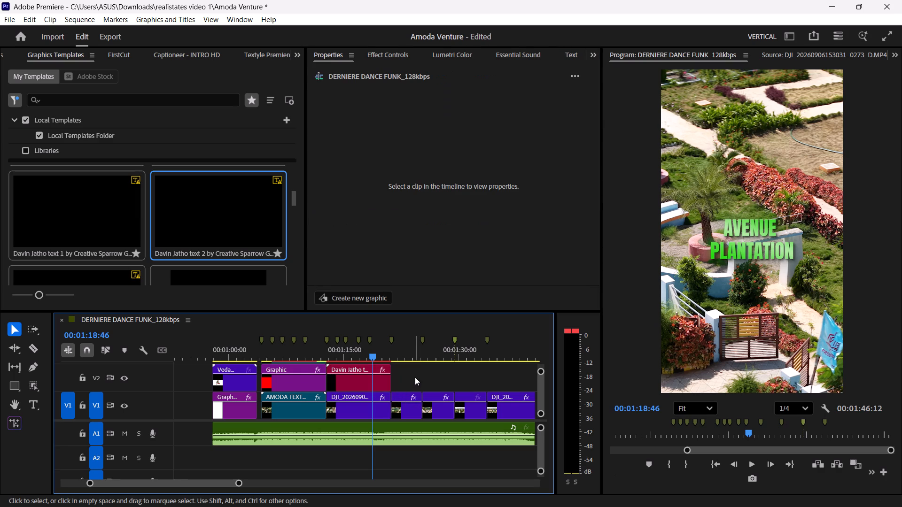
scroll(358, 405, "down", 6, "alt")
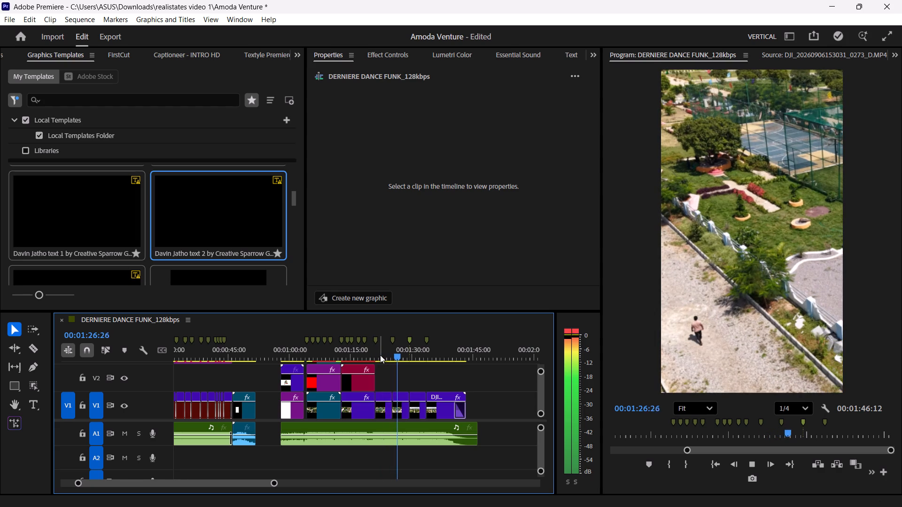
left_click_drag(380, 355, 329, 358)
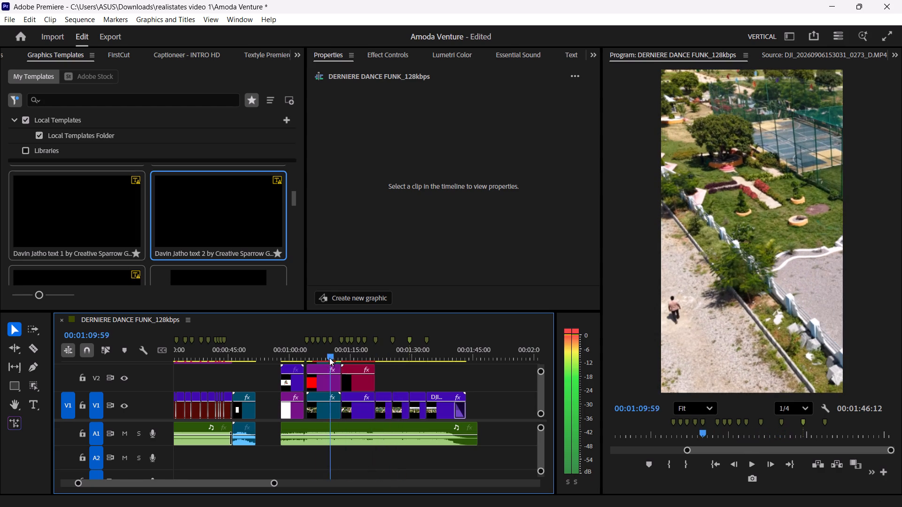
left_click_drag(329, 358, 307, 358)
key("space")
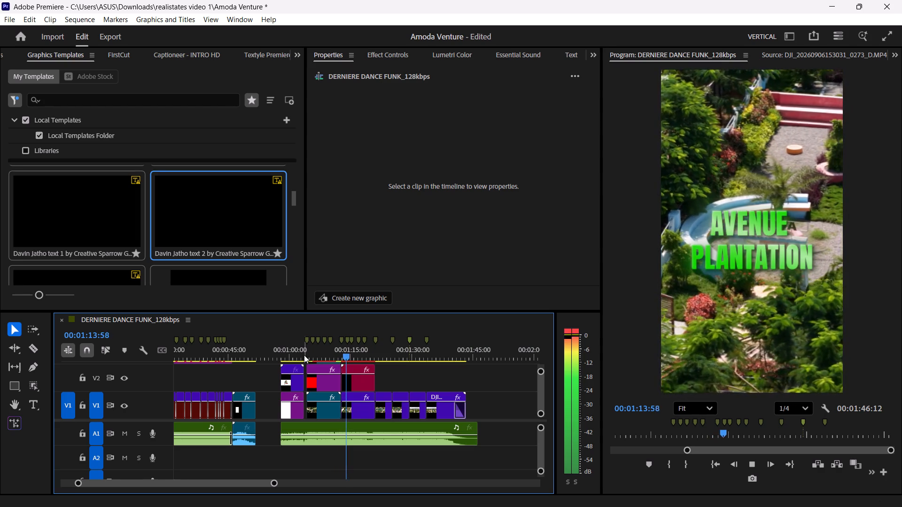
key("space")
Lower the AVENUE PLANTATION title by setting its vertical motion position to 1380, and play back the result.
left_click(361, 378)
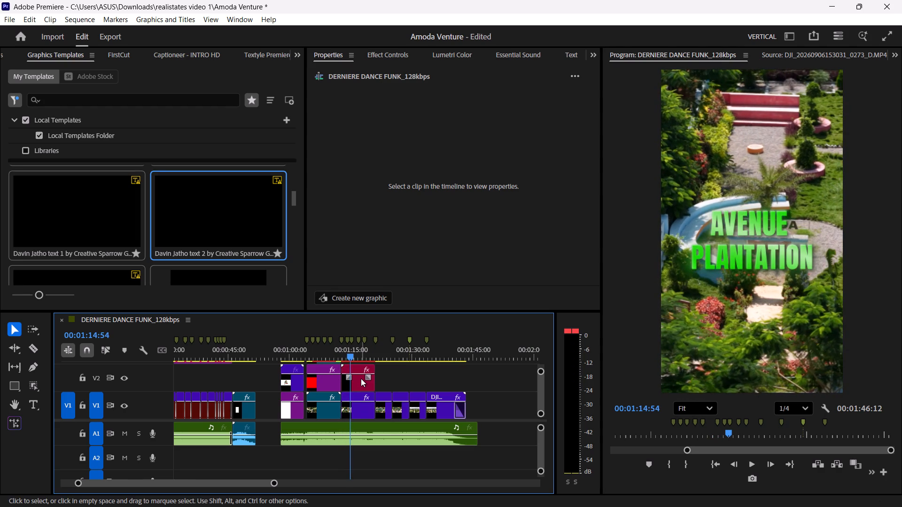
left_click(388, 54)
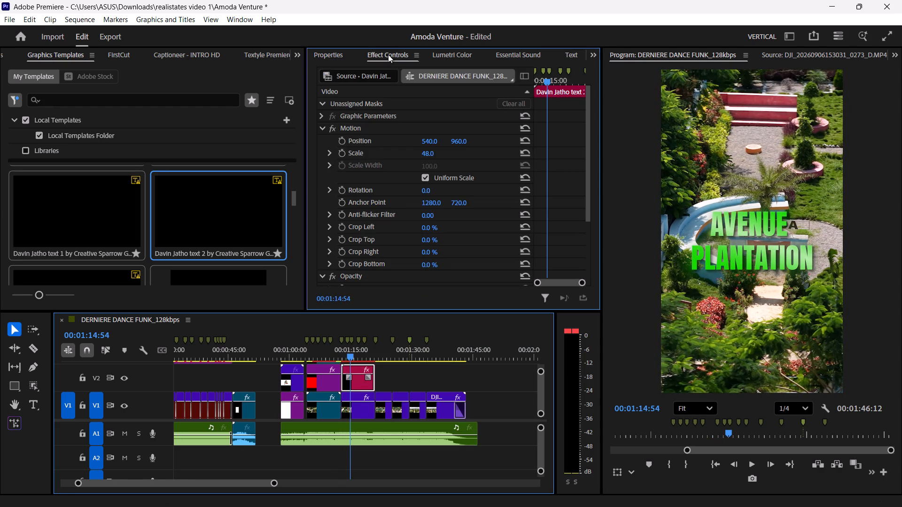
left_click_drag(458, 137, 699, 116)
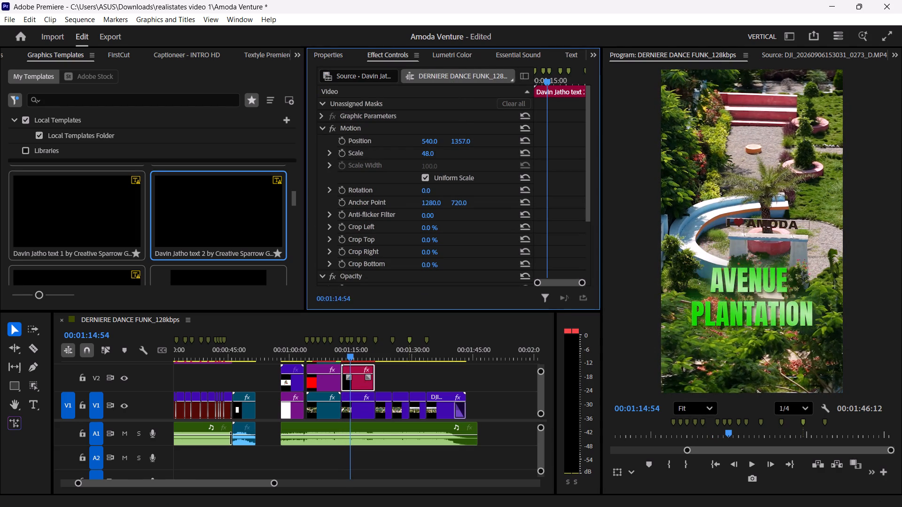
left_click_drag(699, 116, 689, 119)
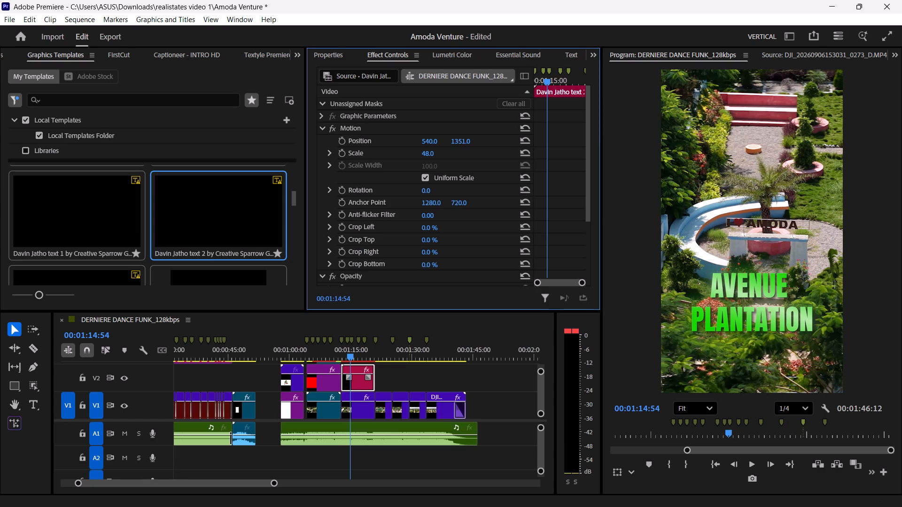
left_click_drag(689, 119, 704, 117)
key("space")
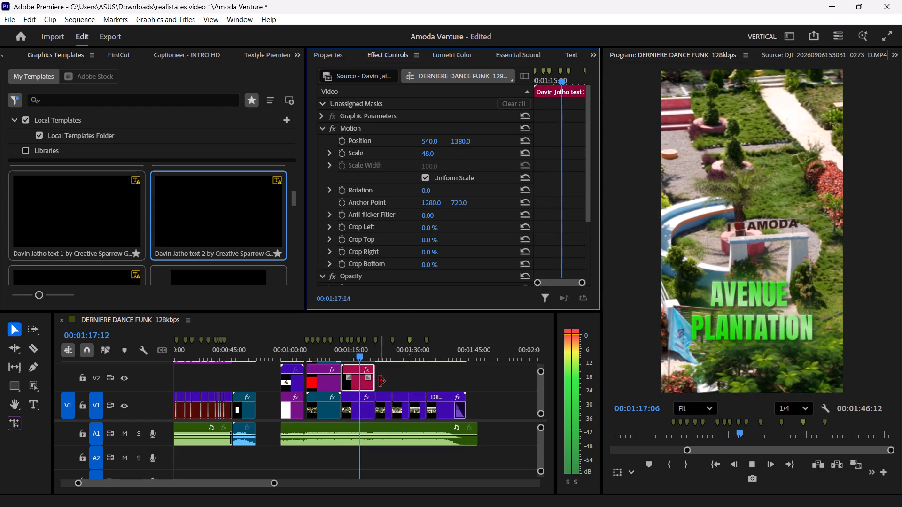
left_click(397, 384)
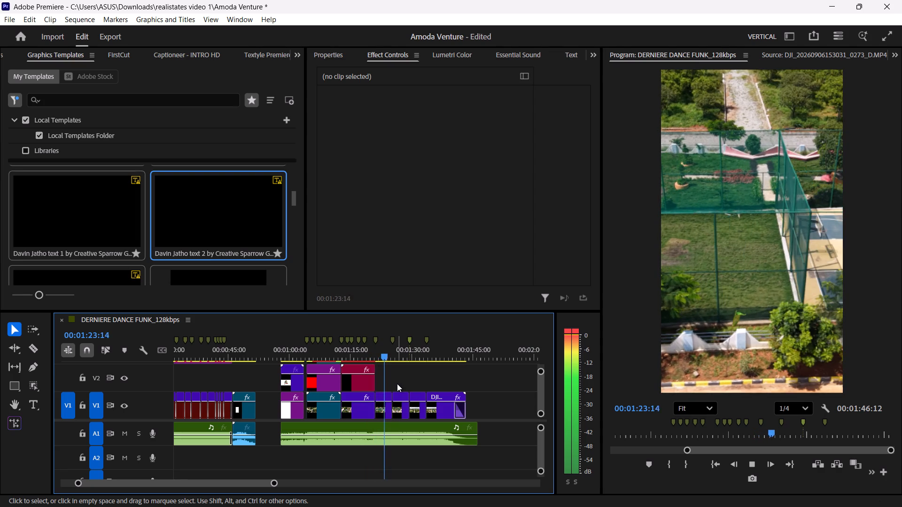
key("space")
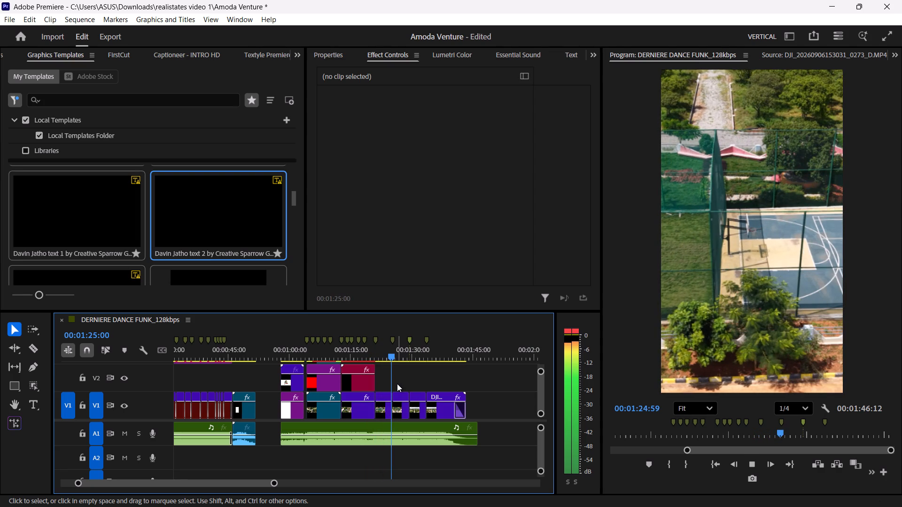
Browse the graphics templates and place the Smooth Fade template on V2 directly after the AVENUE PLANTATION title.
scroll(365, 391, "up", 13, "alt")
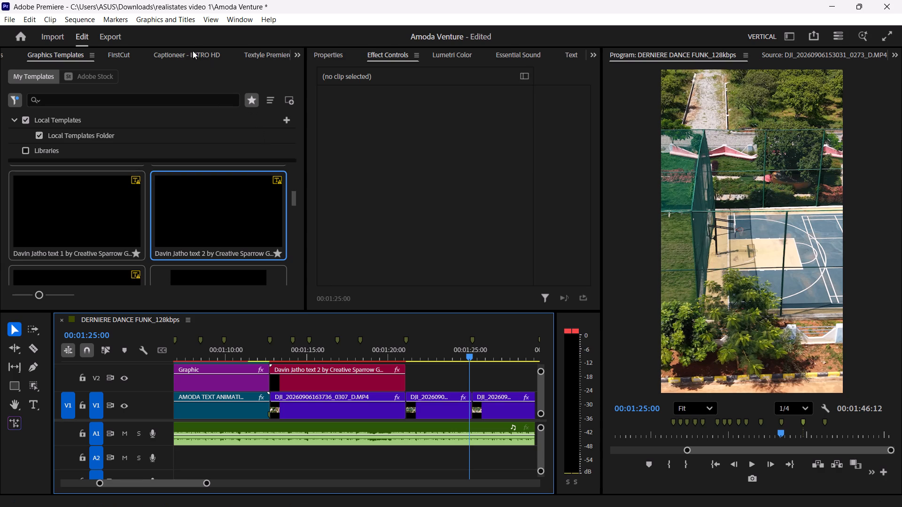
scroll(148, 223, "down", 8)
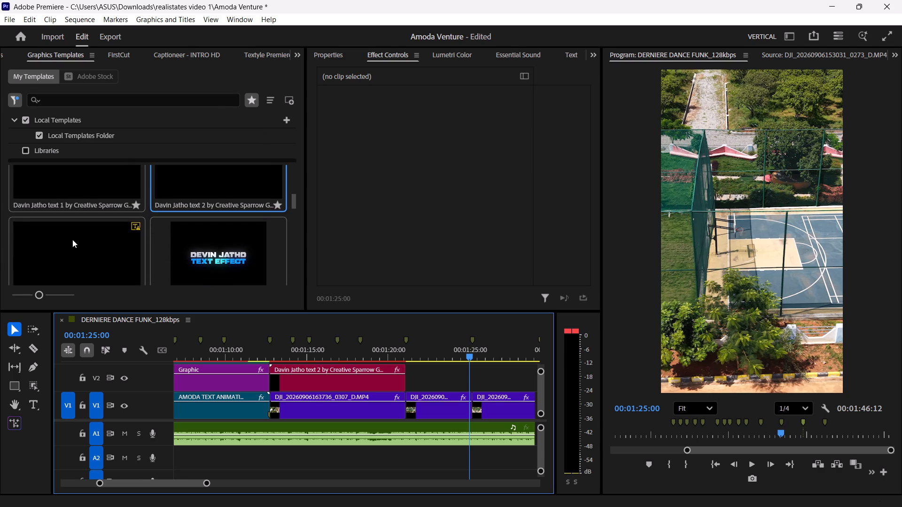
scroll(96, 243, "up", 20)
scroll(96, 243, "up", 5)
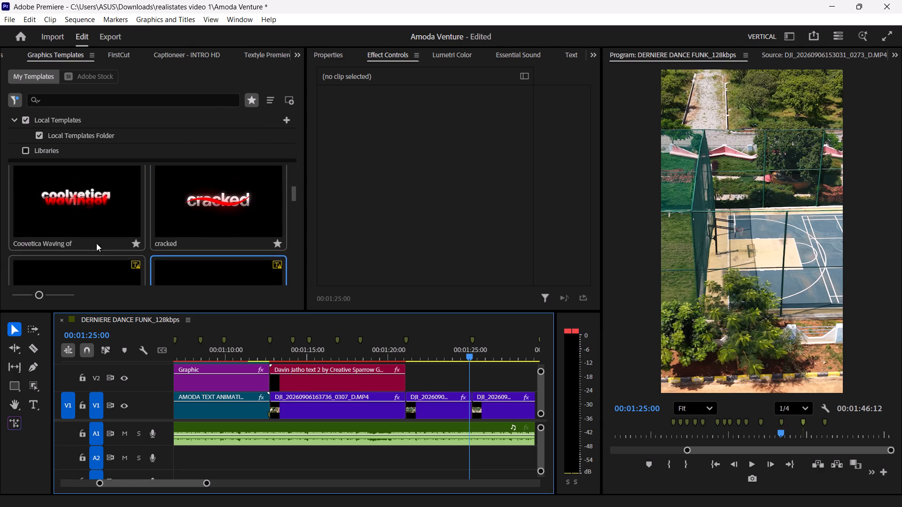
scroll(96, 243, "up", 20)
scroll(96, 243, "up", 20)
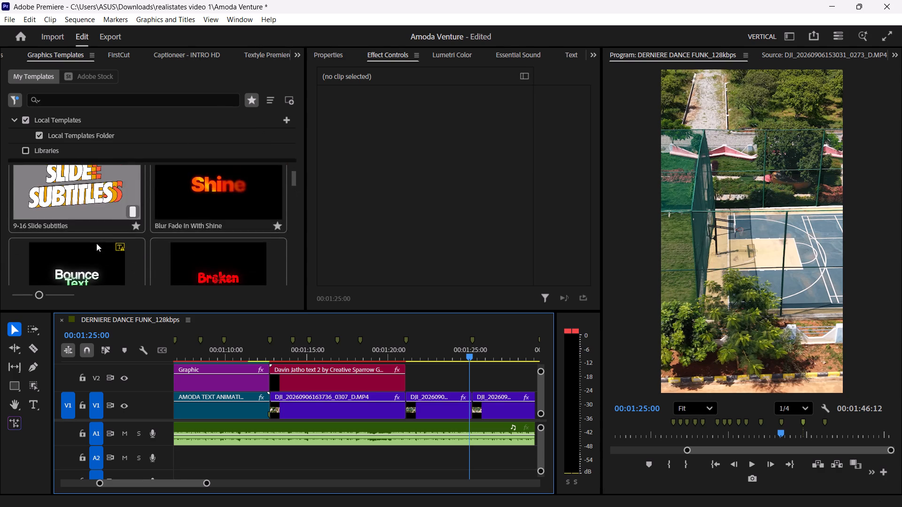
scroll(96, 243, "up", 20)
scroll(96, 243, "up", 11)
scroll(96, 243, "down", 6)
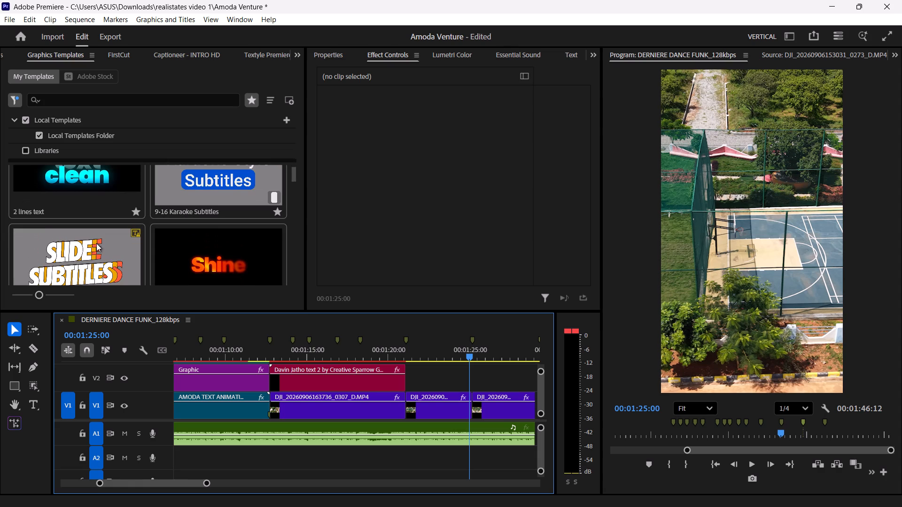
scroll(96, 243, "down", 16)
left_click_drag(292, 179, 296, 250)
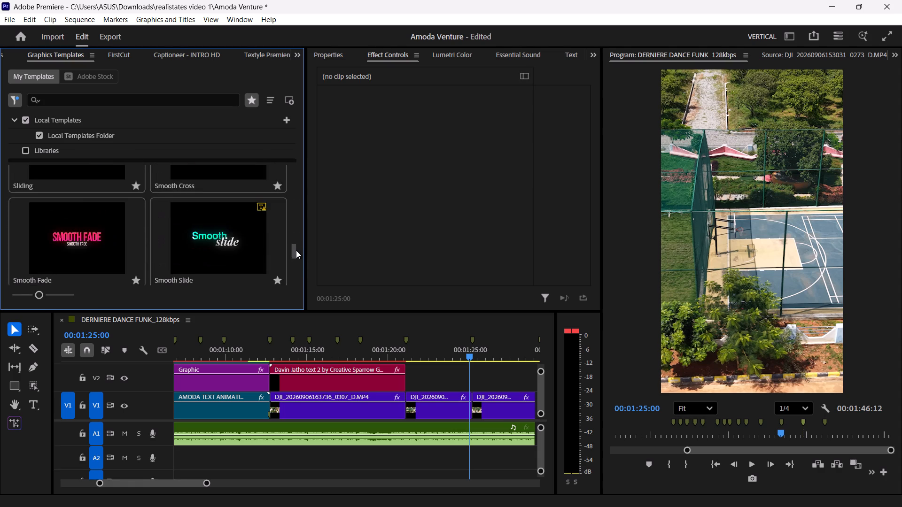
left_click_drag(296, 250, 296, 247)
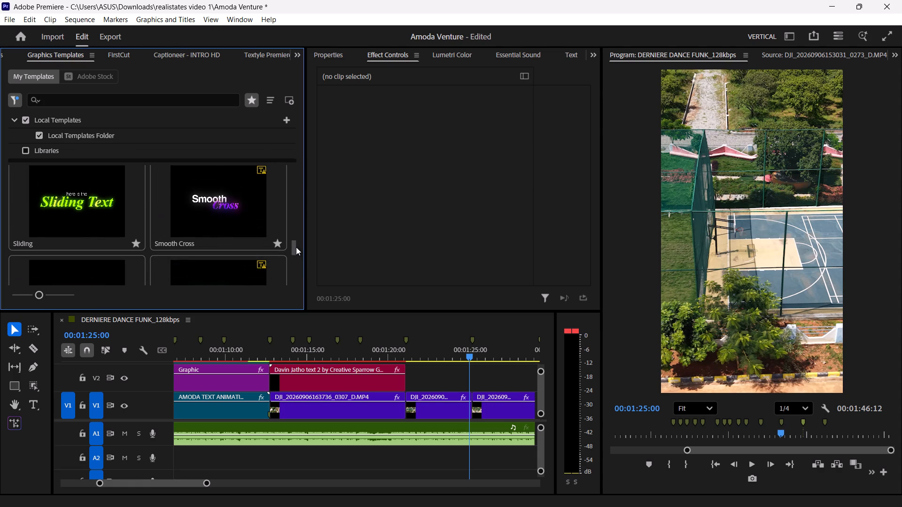
left_click_drag(296, 247, 296, 242)
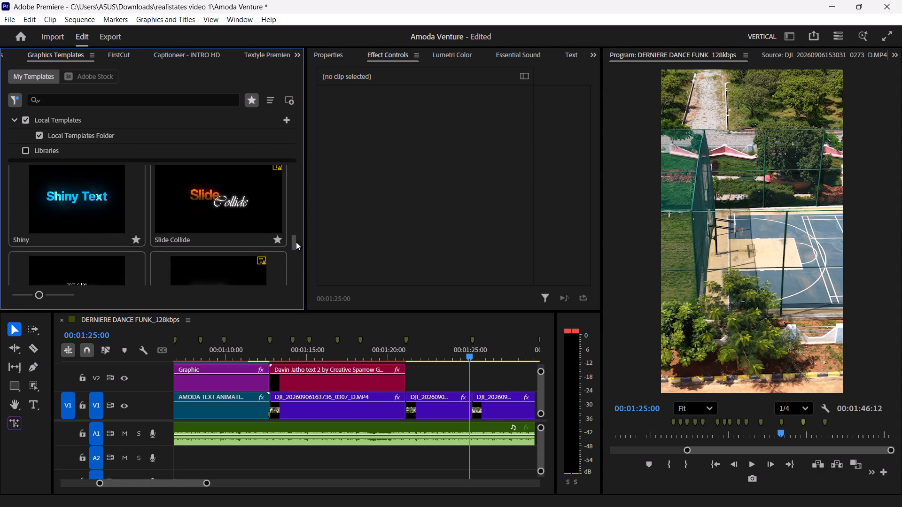
left_click_drag(296, 242, 299, 255)
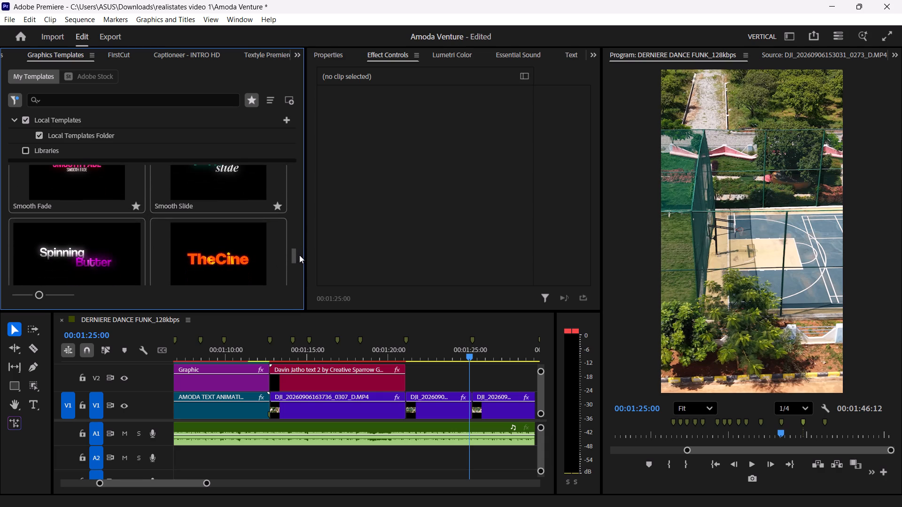
left_click_drag(299, 255, 296, 252)
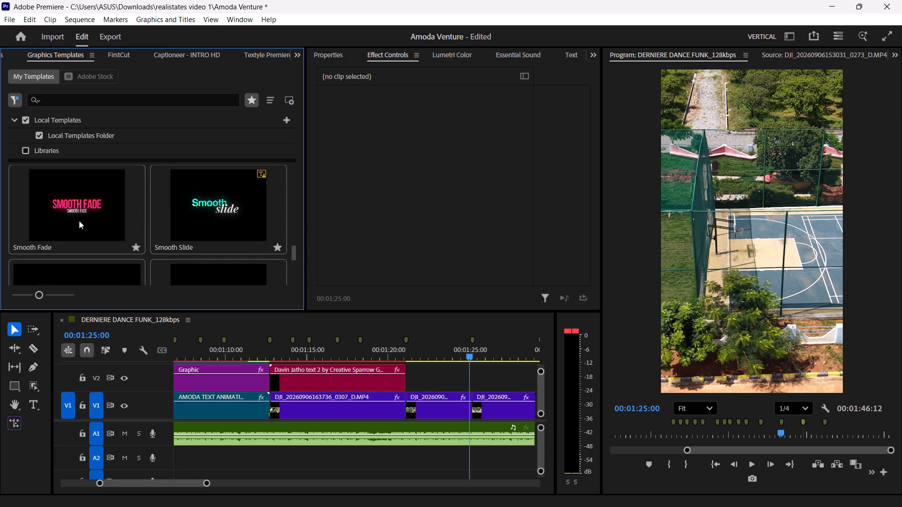
left_click_drag(79, 221, 412, 379)
scroll(301, 407, "down", 5, "alt")
scroll(412, 352, "up", 5, "alt")
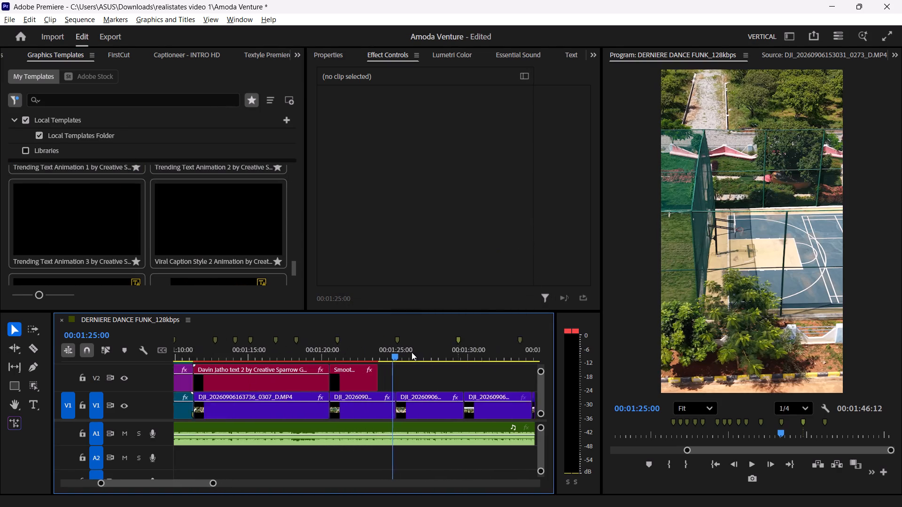
scroll(412, 352, "up", 7, "alt")
left_click_drag(343, 347, 263, 350)
left_click(273, 367)
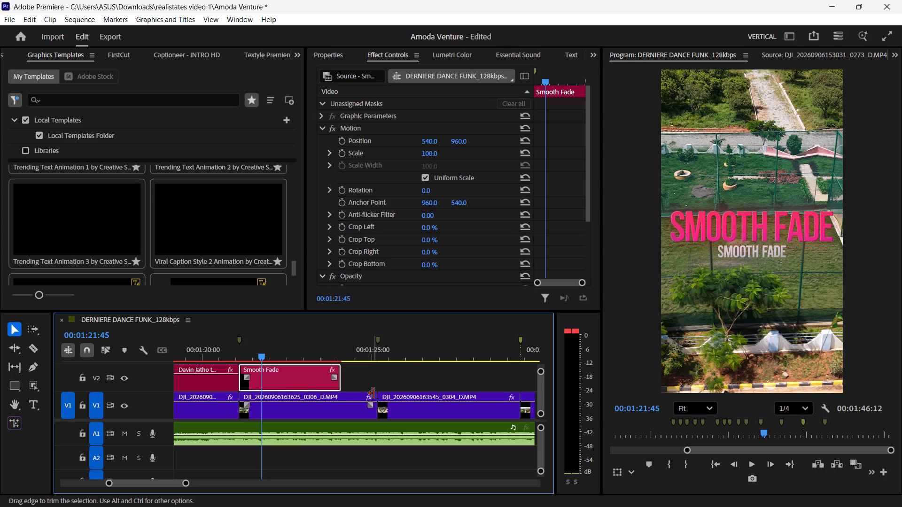
left_click_drag(373, 393, 337, 397)
left_click_drag(292, 398, 306, 396)
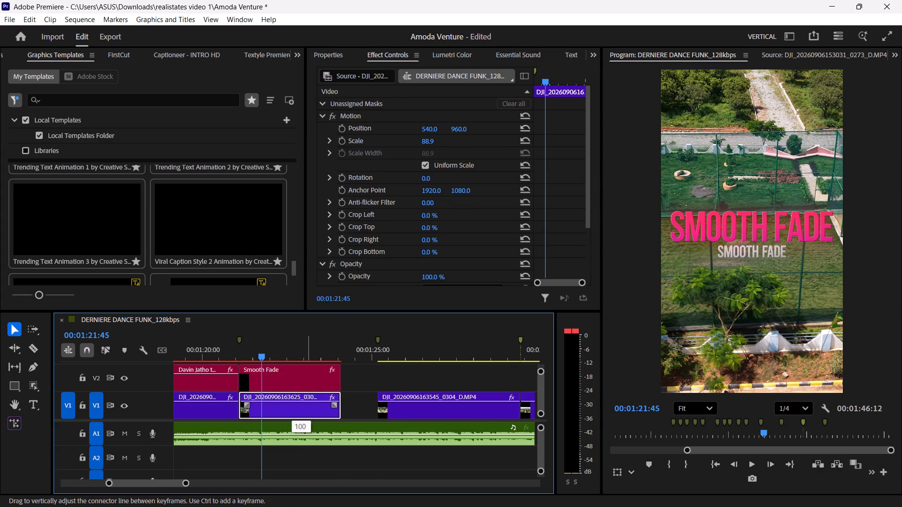
left_click_drag(306, 396, 325, 389)
left_click_drag(284, 395, 285, 395)
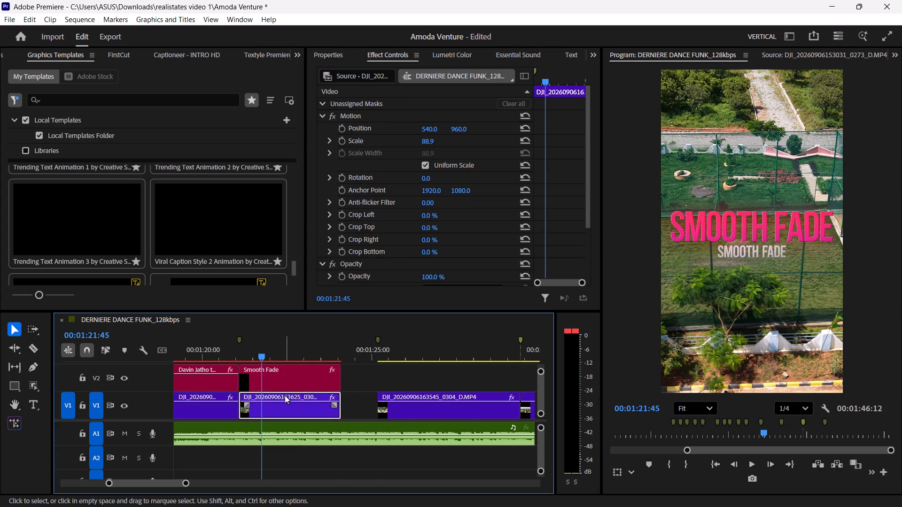
left_click_drag(285, 395, 319, 397)
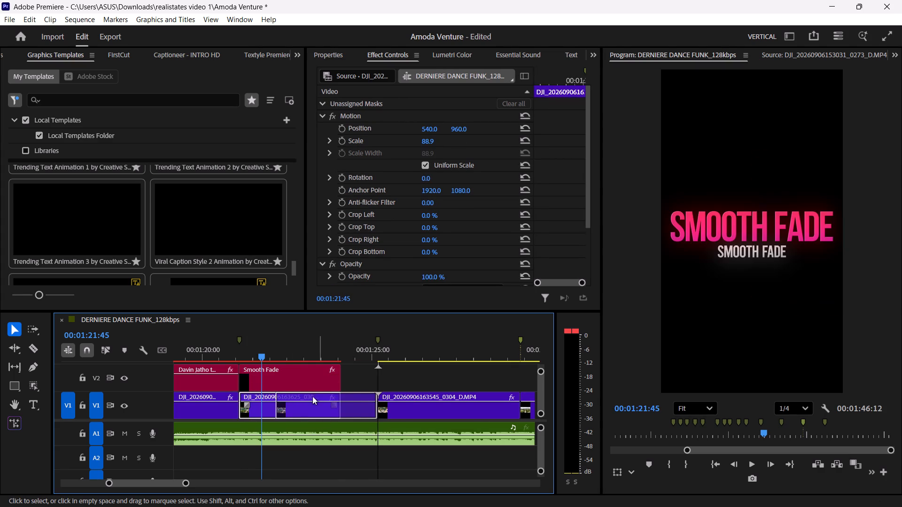
left_click_drag(281, 396, 241, 398)
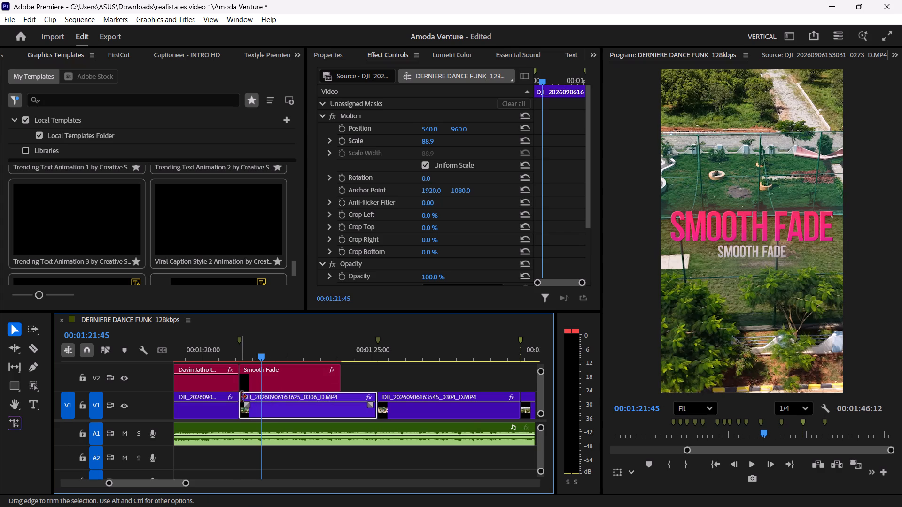
left_click_drag(261, 345, 242, 345)
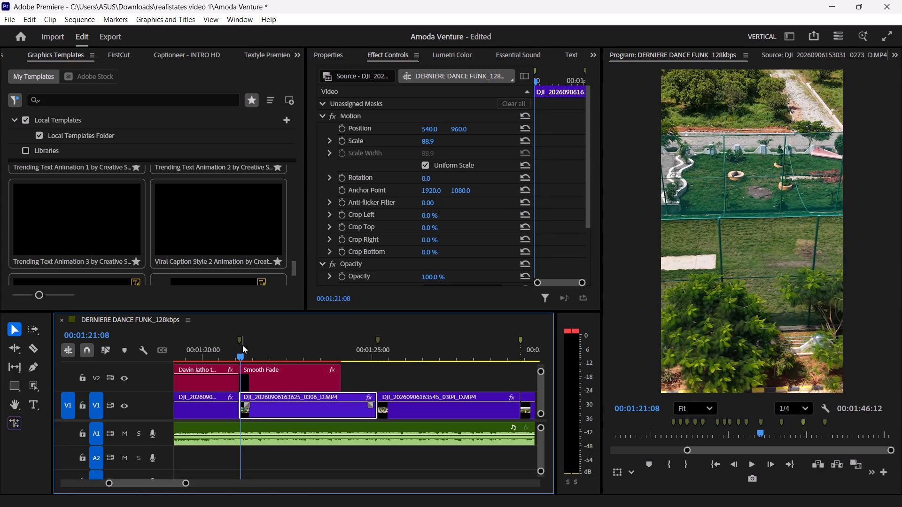
key("space")
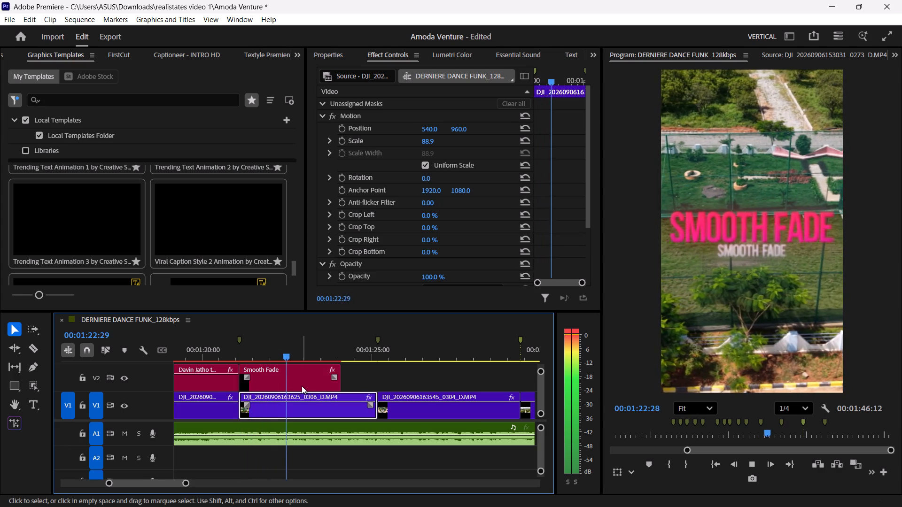
left_click(302, 386)
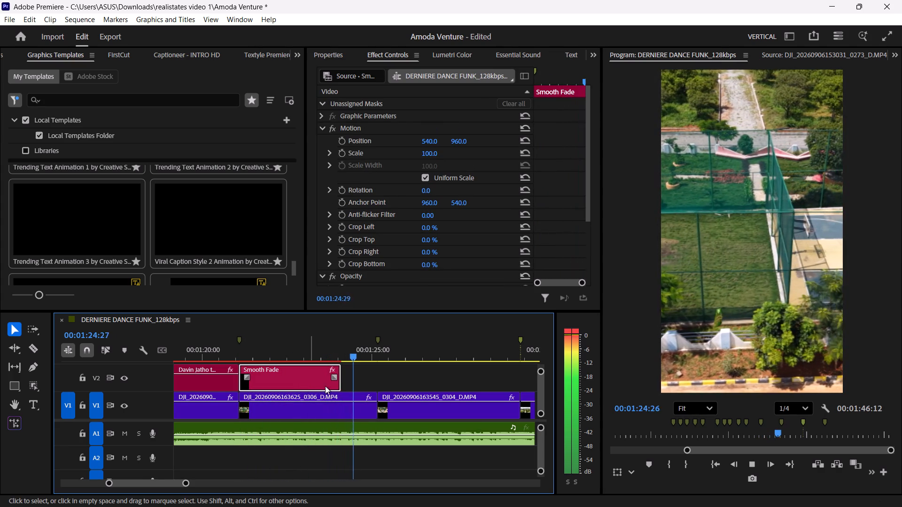
key("space")
Shift clip 0306 to still earlier footage by trimming its end, moving it against clip 0304 and extending its start back to Smooth Fade's start.
left_click_drag(374, 395, 366, 396)
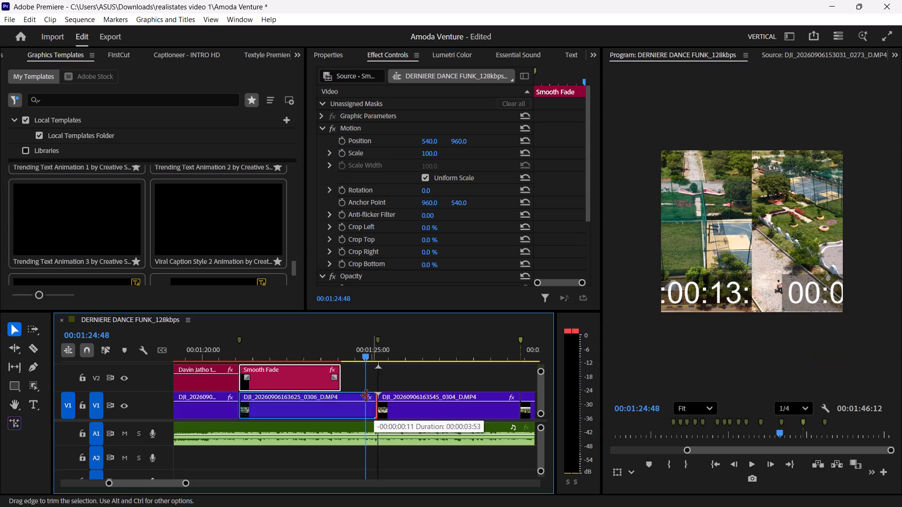
left_click_drag(366, 396, 336, 397)
left_click_drag(274, 399, 276, 399)
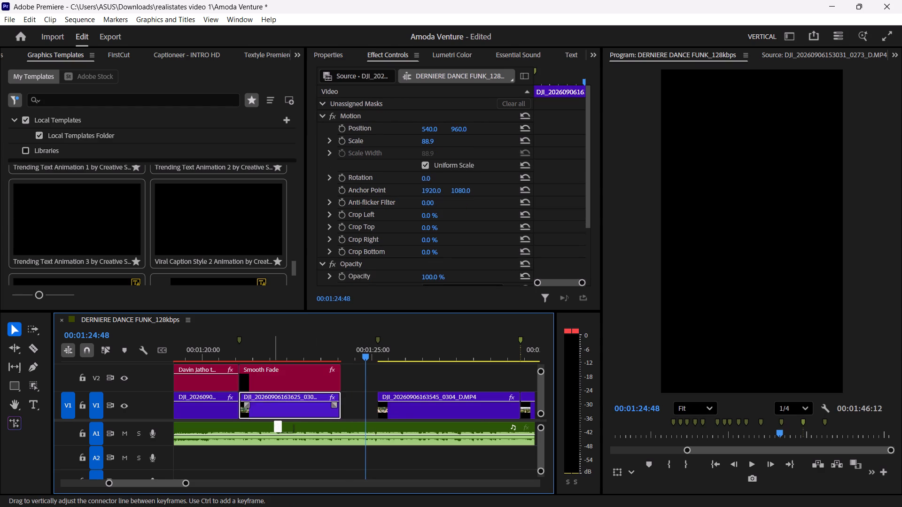
left_click_drag(276, 399, 294, 385)
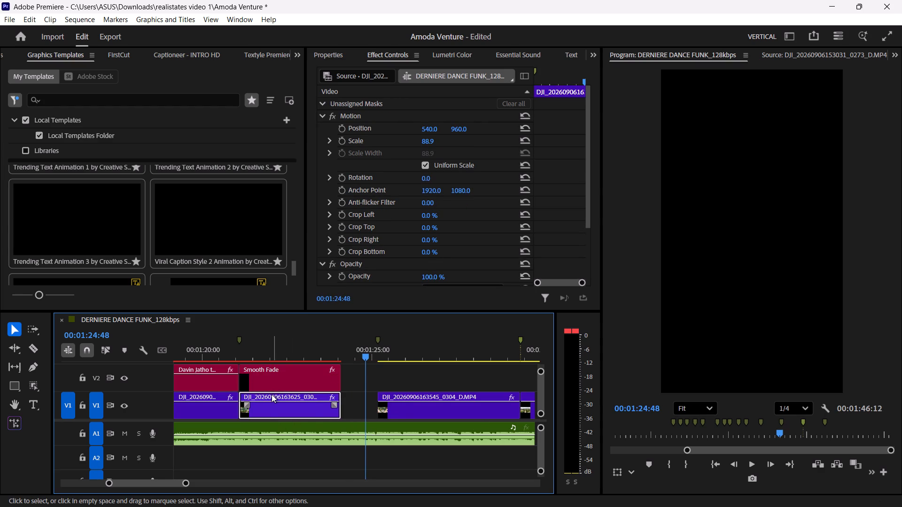
left_click_drag(272, 394, 311, 394)
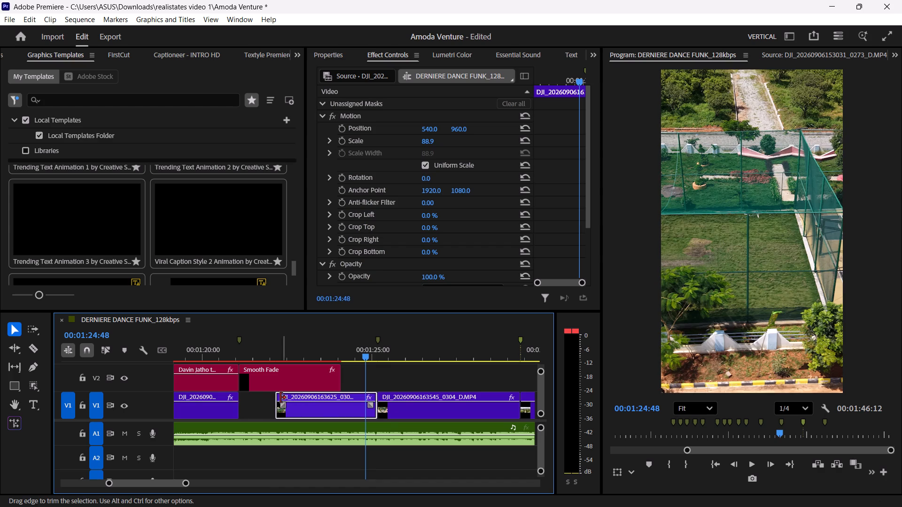
left_click_drag(280, 398, 246, 398)
left_click_drag(267, 349, 235, 347)
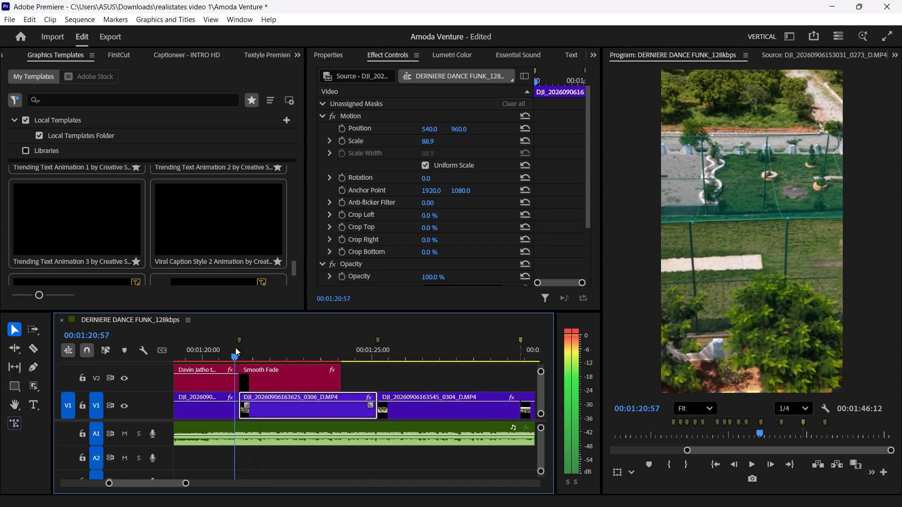
left_click_drag(235, 347, 235, 347)
key("space")
left_click(263, 370)
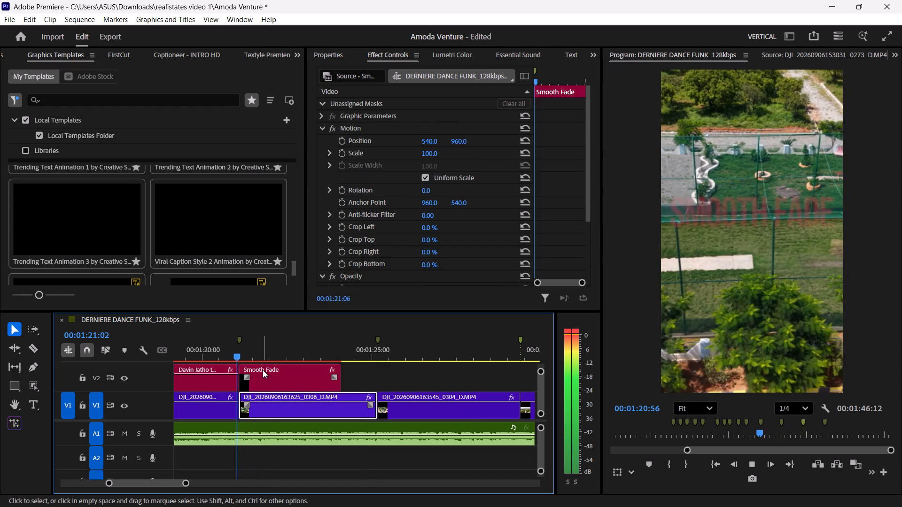
left_click_drag(345, 374, 380, 371)
key("space")
key("space")
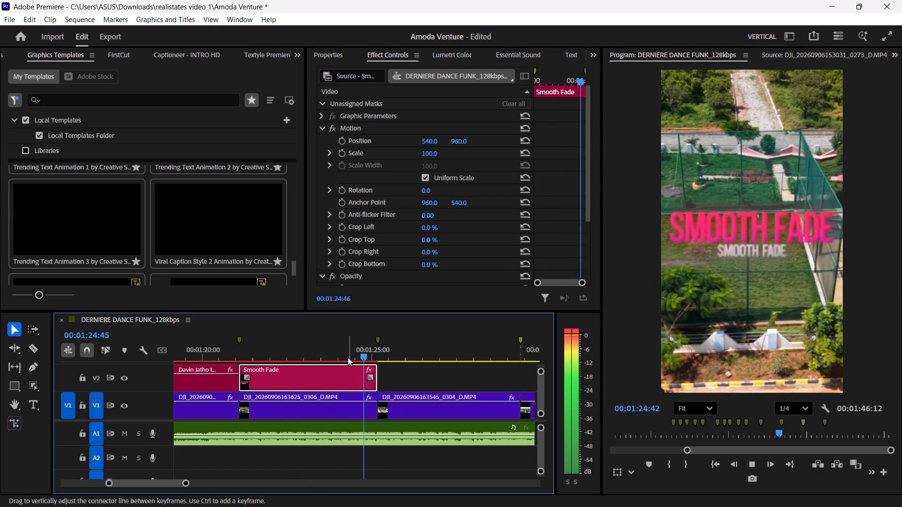
key("space")
left_click_drag(344, 354, 239, 354)
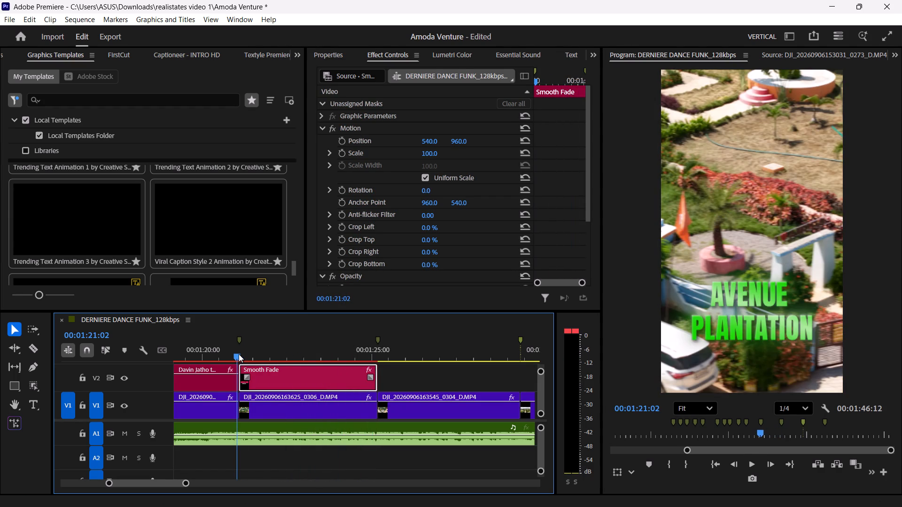
key("space")
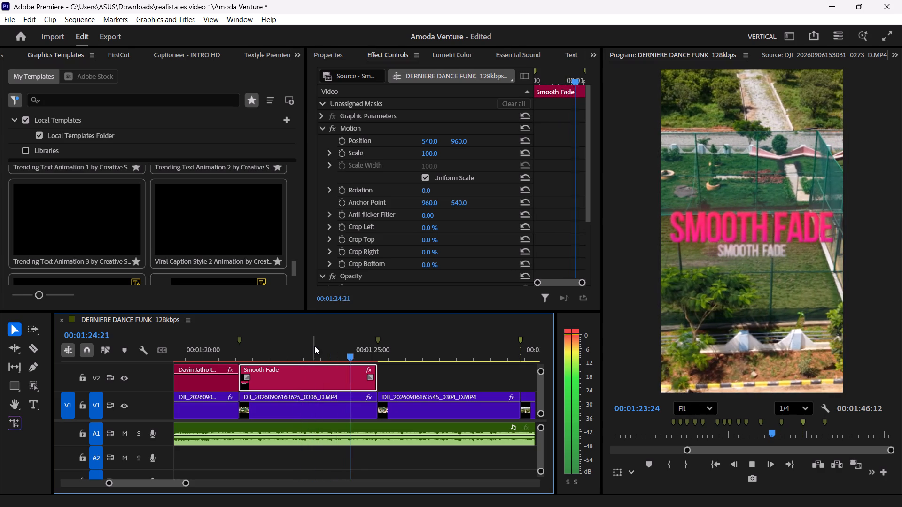
key("space")
key("space")
Set the Smooth Fade title's main text to "Box Cricket" and play it back from the title's start.
left_click_drag(330, 348, 314, 349)
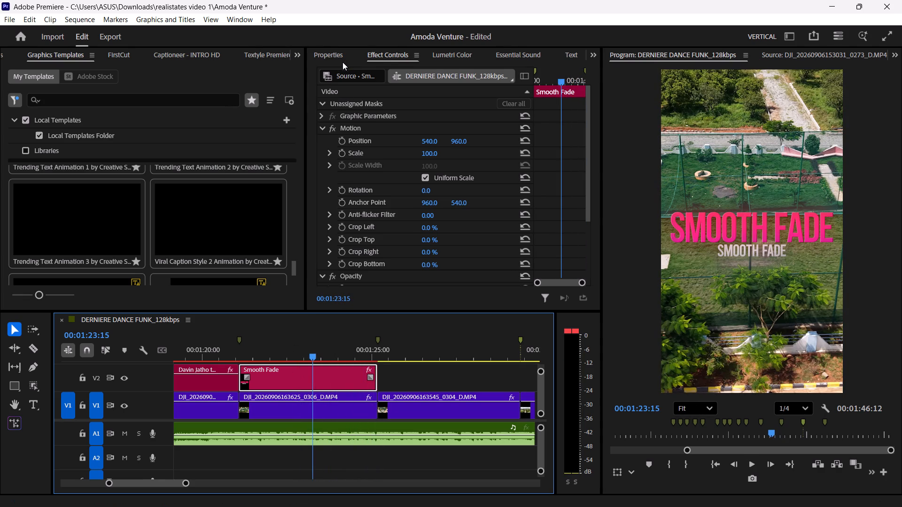
left_click(340, 61)
left_click(316, 109)
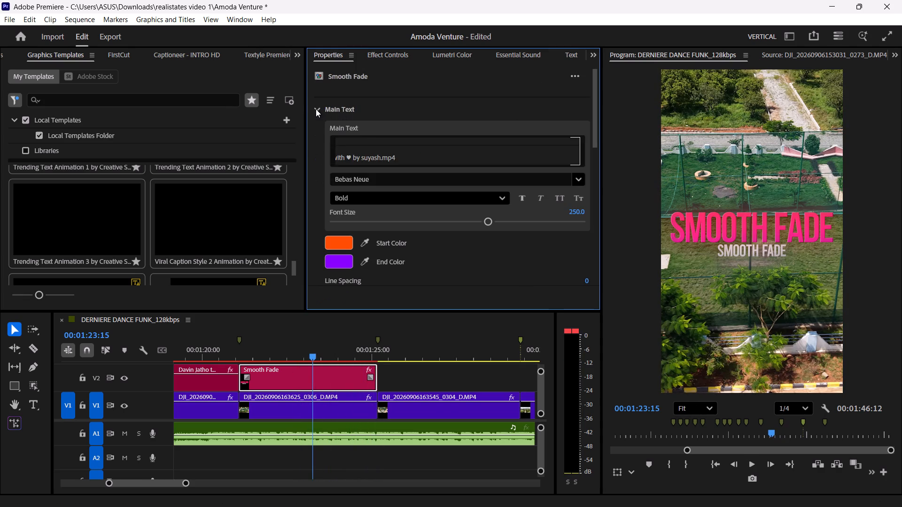
left_click_drag(403, 142, 304, 139)
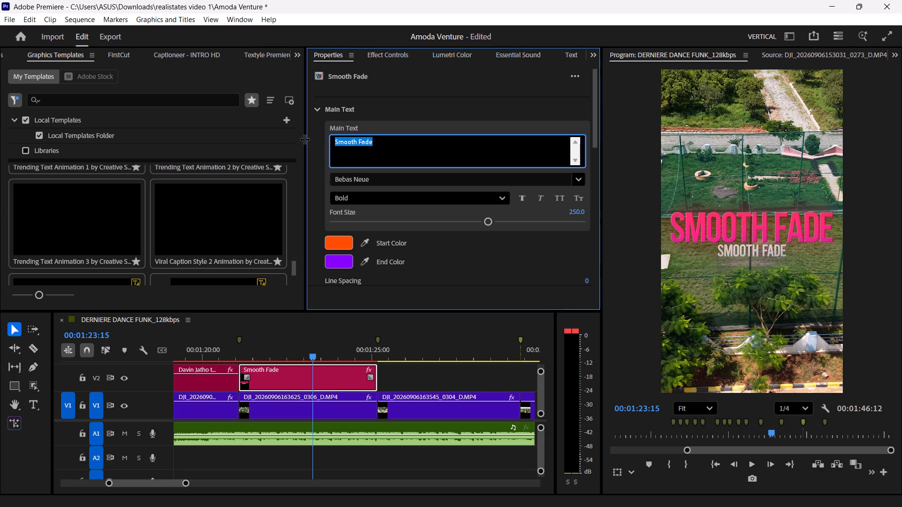
key("shift+b")
key("o")
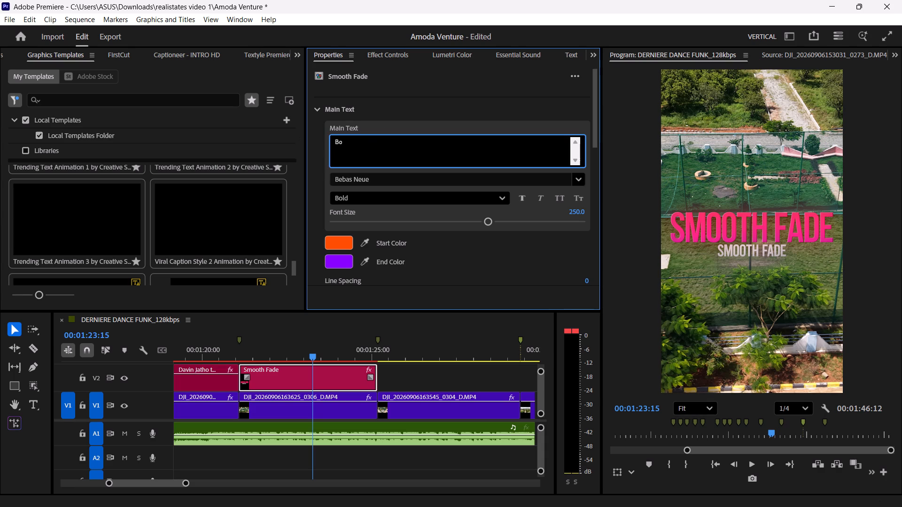
type("x C")
type("ricket")
left_click(239, 348)
scroll(176, 451, "down", 7, "alt")
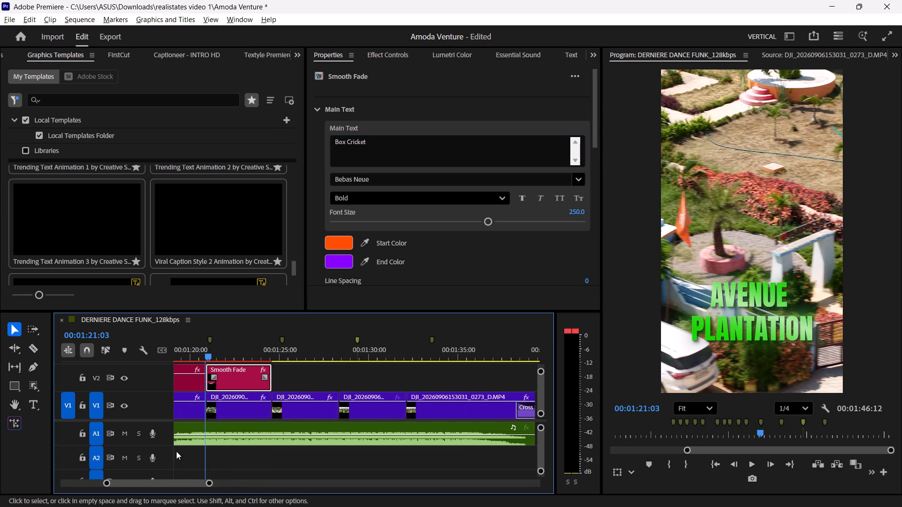
scroll(341, 393, "down", 8, "alt")
scroll(201, 390, "up", 6, "alt")
key("space")
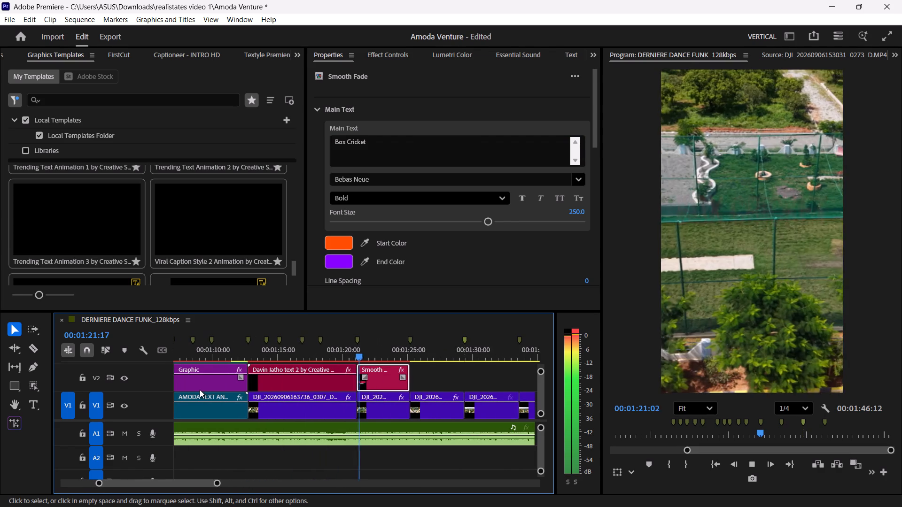
scroll(199, 389, "down", 5, "alt")
key("space")
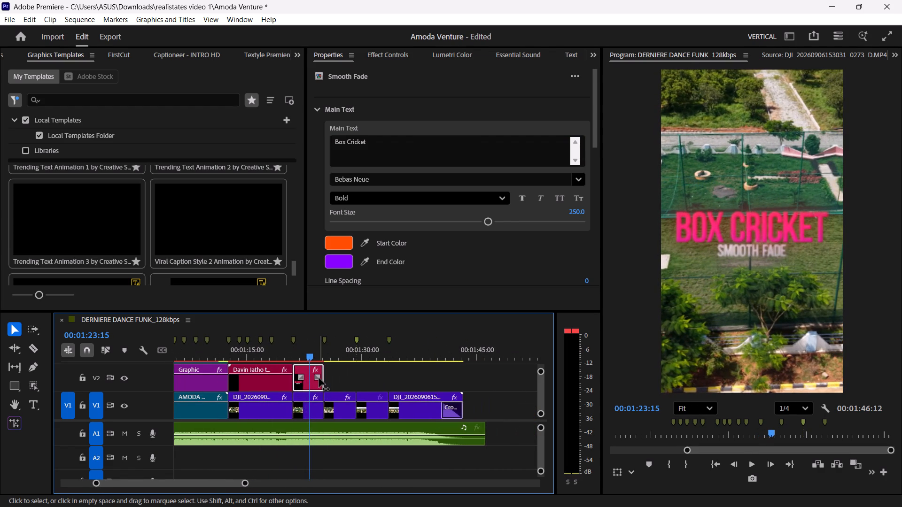
Delete the sub text of the Box Cricket title.
scroll(315, 171, "down", 9)
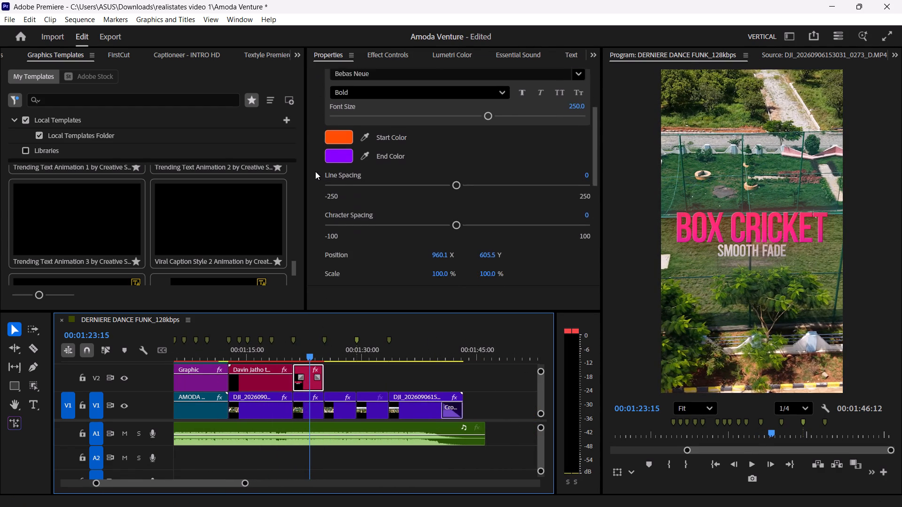
scroll(315, 171, "down", 10)
scroll(315, 171, "up", 9)
scroll(315, 171, "down", 3)
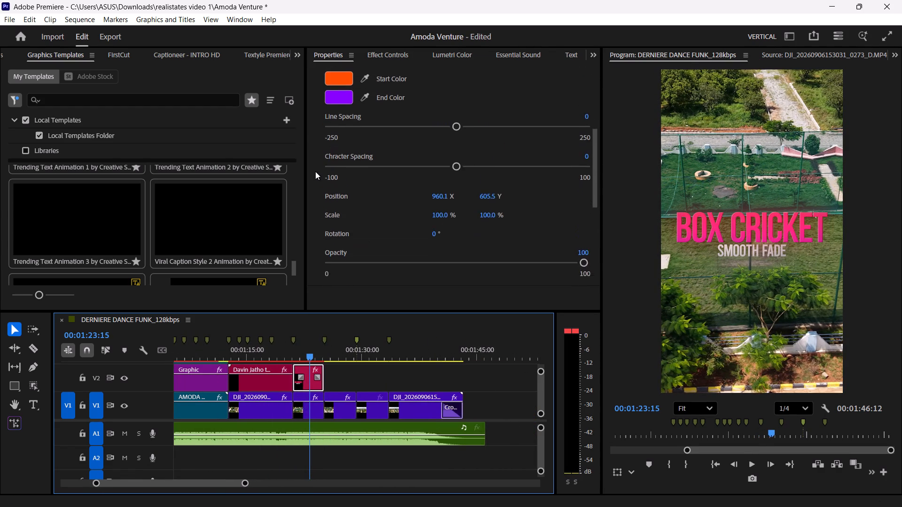
scroll(315, 171, "down", 2)
scroll(315, 171, "up", 18)
left_click(317, 110)
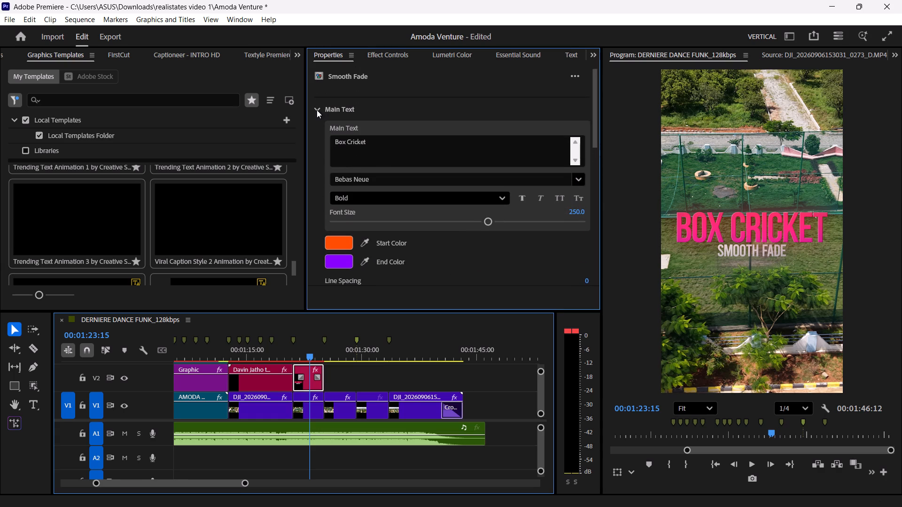
left_click(317, 135)
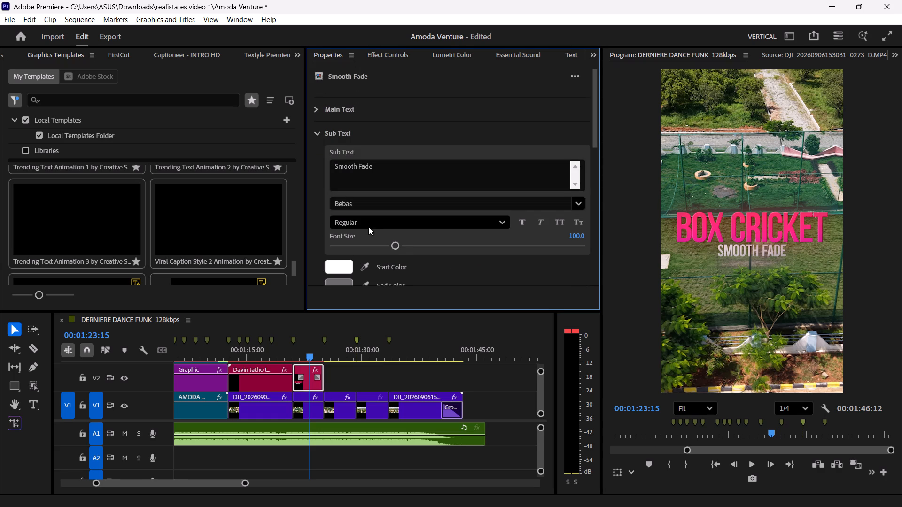
left_click_drag(402, 171, 239, 154)
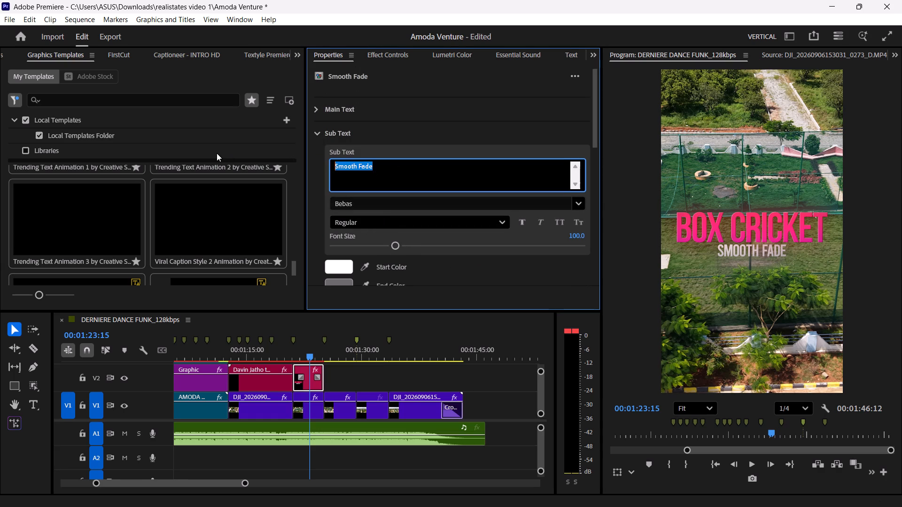
key("BackSpace")
left_click(327, 154)
left_click(315, 136)
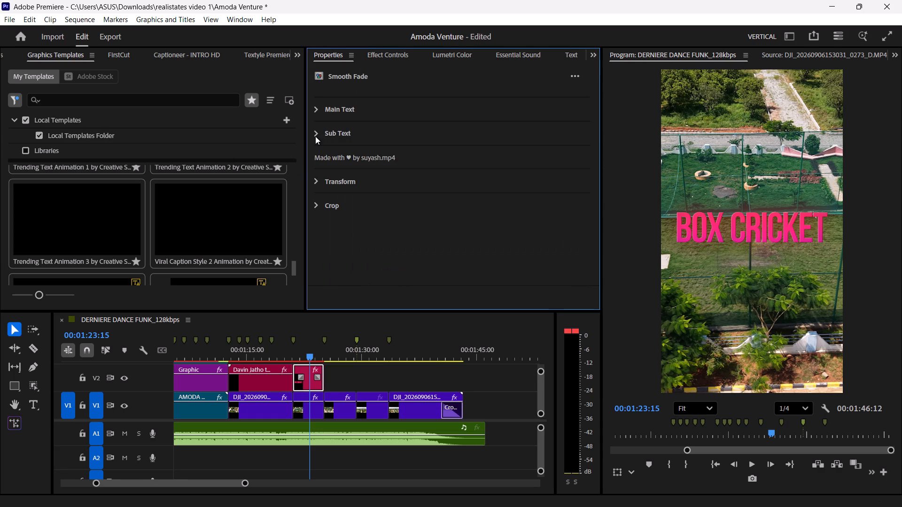
Play back the footage following the Box Cricket title, check it at the markers, and browse the graphics templates for another title.
key("space")
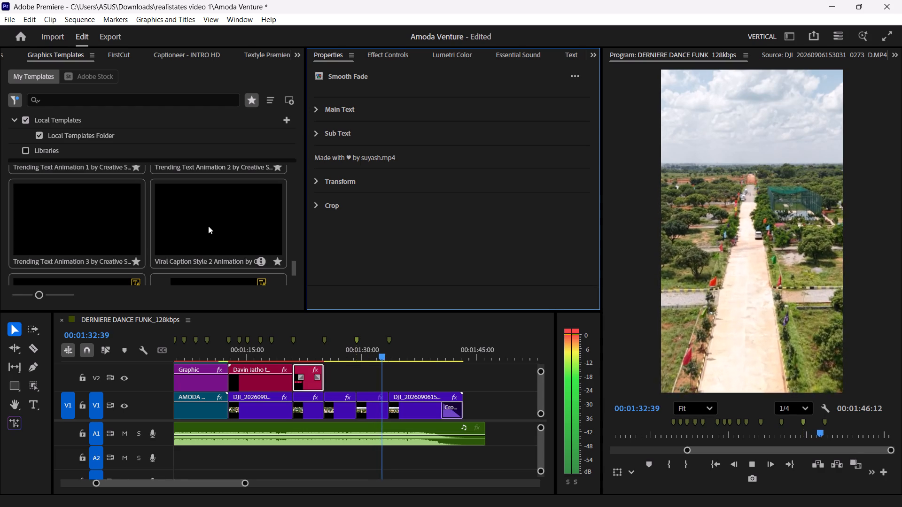
scroll(202, 224, "up", 18)
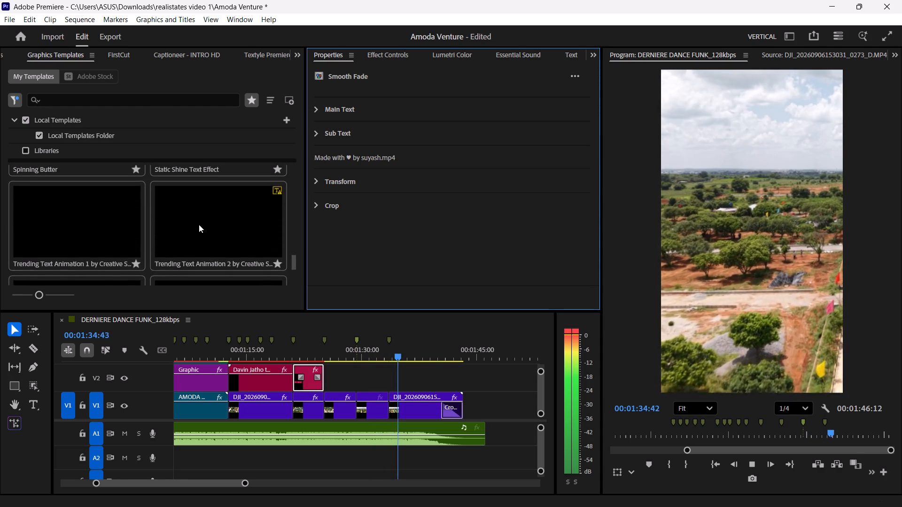
scroll(199, 224, "up", 20)
scroll(199, 224, "up", 4)
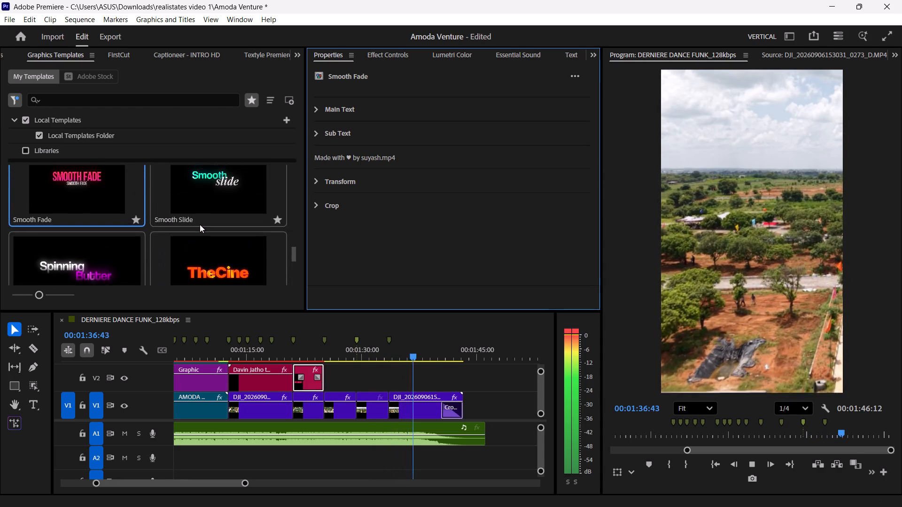
scroll(200, 224, "up", 8)
scroll(200, 224, "down", 3)
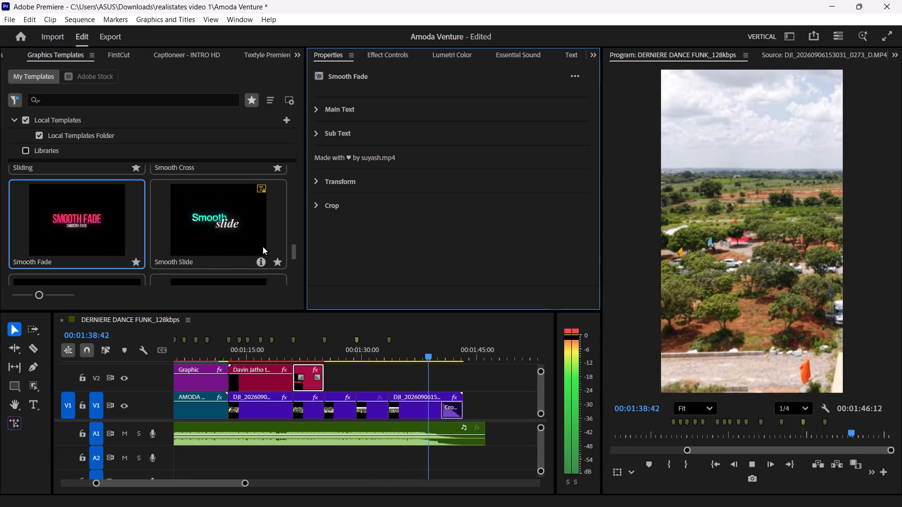
left_click(388, 343)
key("space")
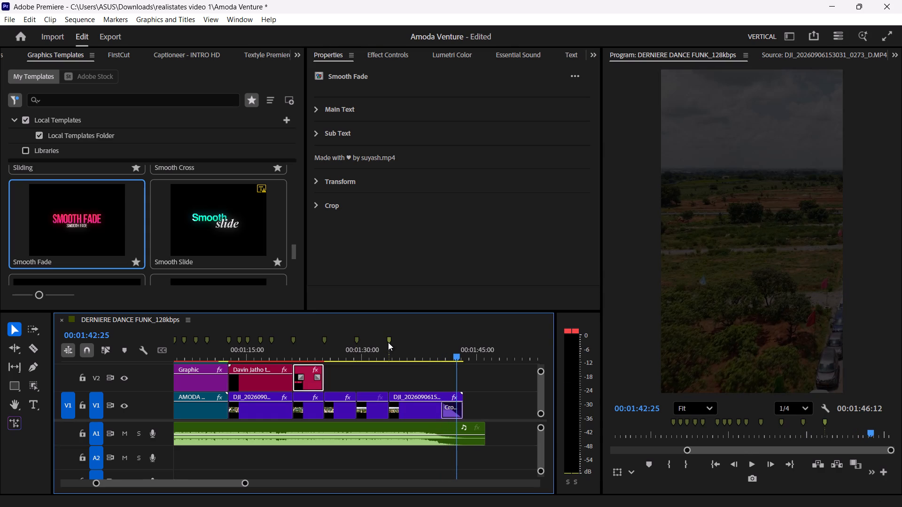
left_click(388, 342)
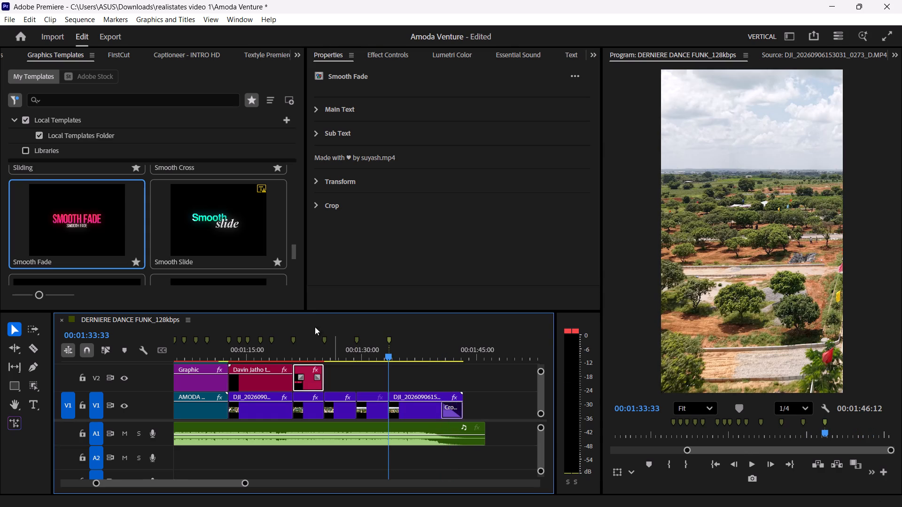
scroll(161, 203, "up", 20)
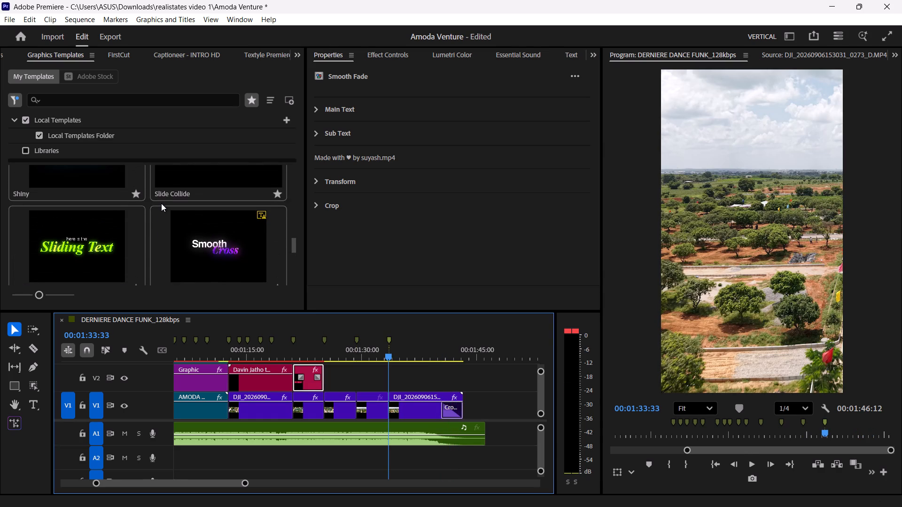
scroll(161, 203, "up", 2)
left_click(357, 338)
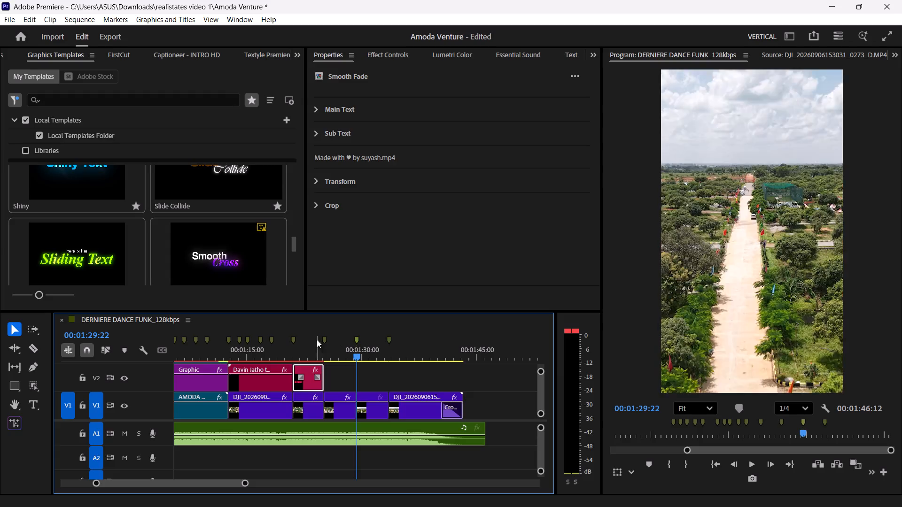
left_click(325, 340)
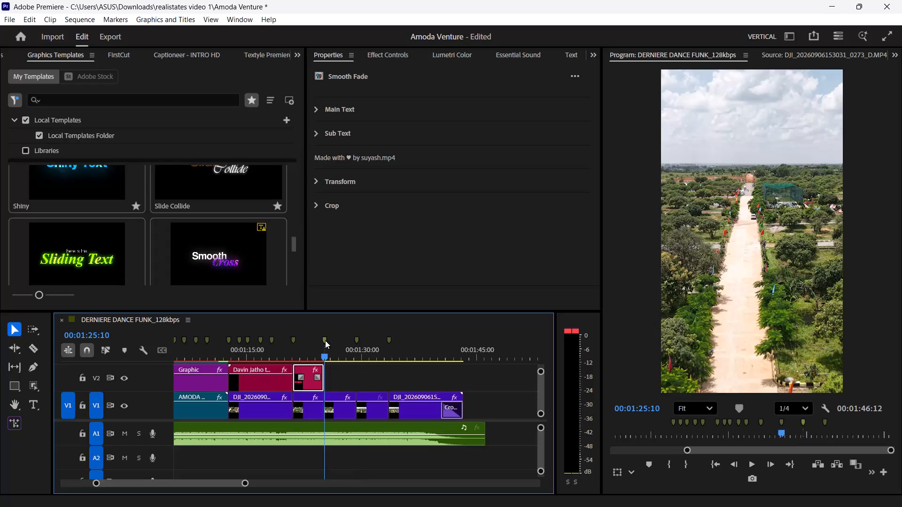
key("space")
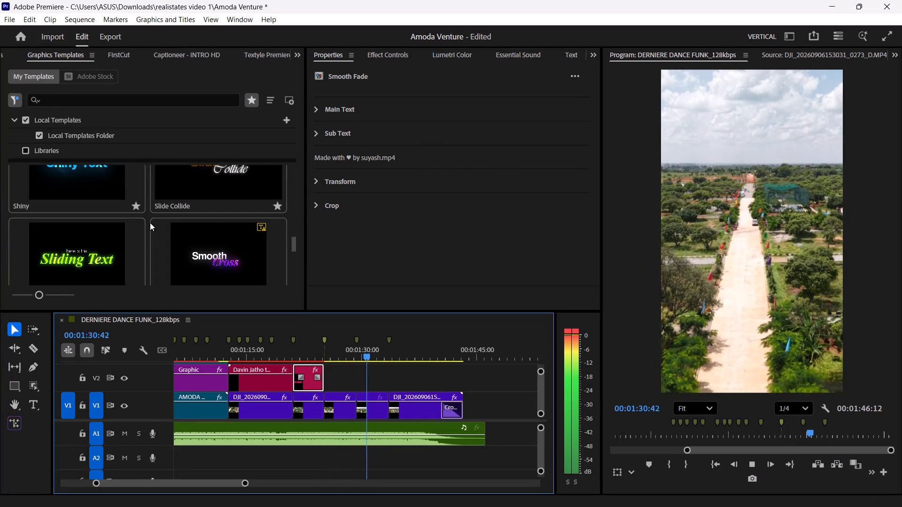
Place the Sliding template on V2 at the 00:01:29:22 marker and extend its end to the 00:01:33:33 marker.
key("space")
left_click(103, 234)
left_click_drag(83, 244, 361, 384)
left_click_drag(380, 369, 387, 368)
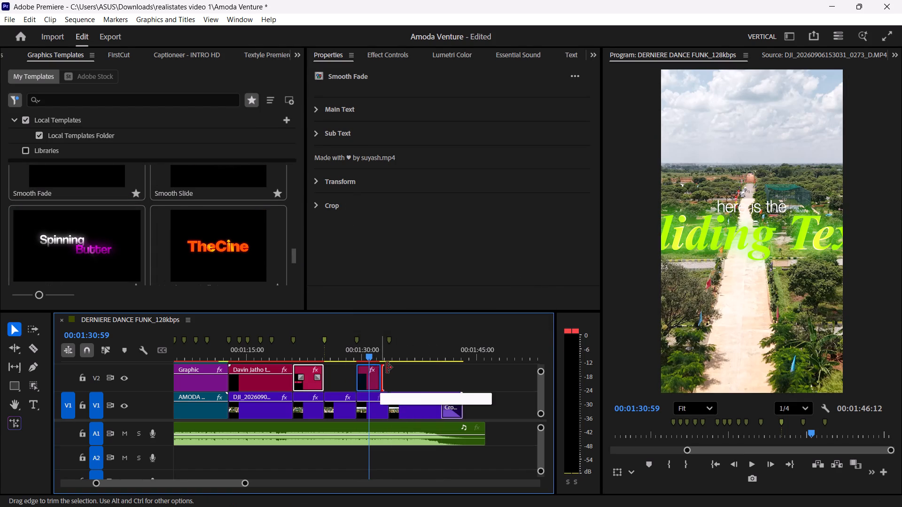
left_click_drag(387, 368, 388, 368)
left_click(373, 379)
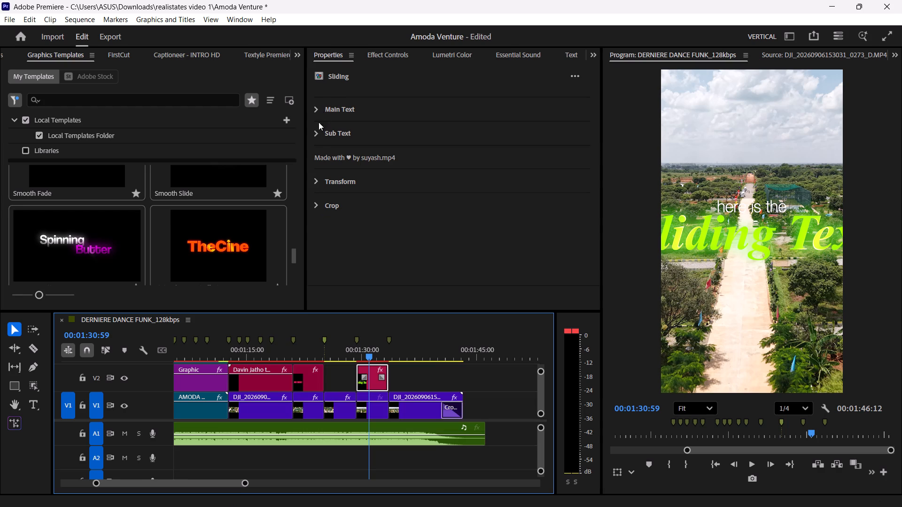
Replace the Sliding title's main text with "40 & 33 feet cc Roads".
left_click(317, 134)
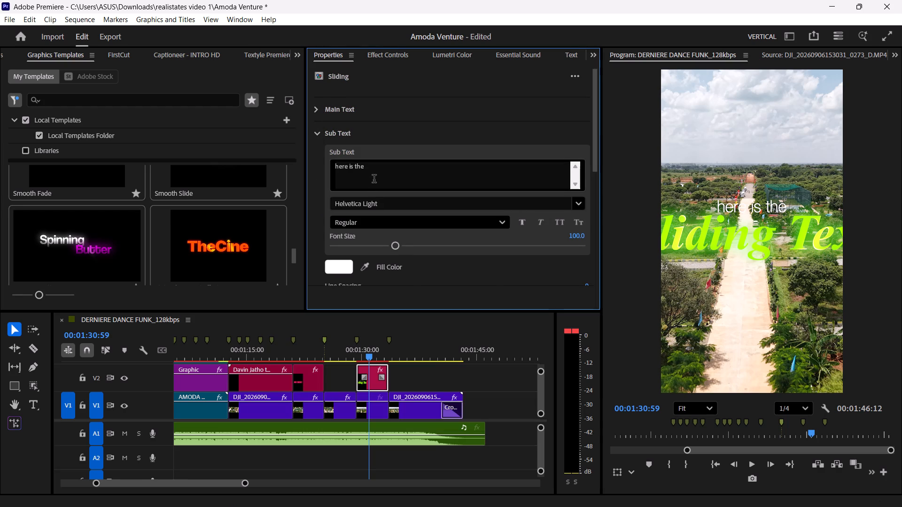
left_click(319, 133)
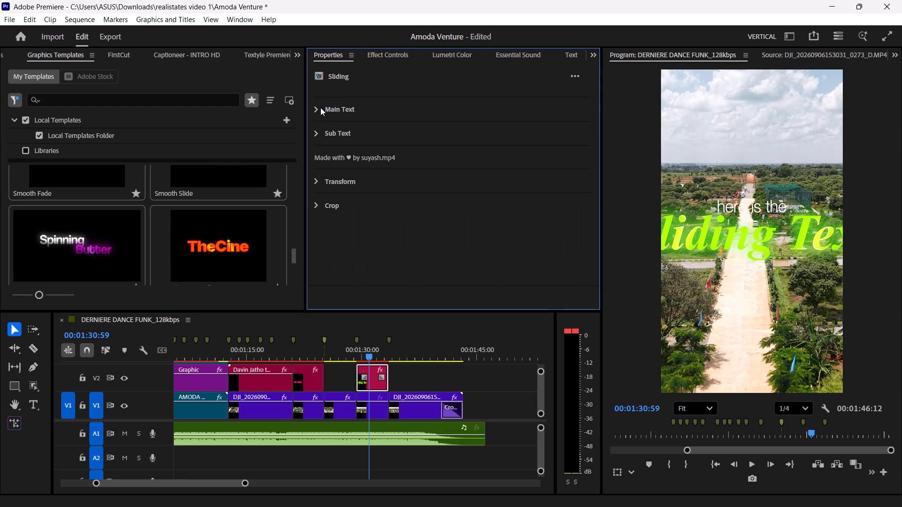
left_click(318, 105)
left_click(316, 110)
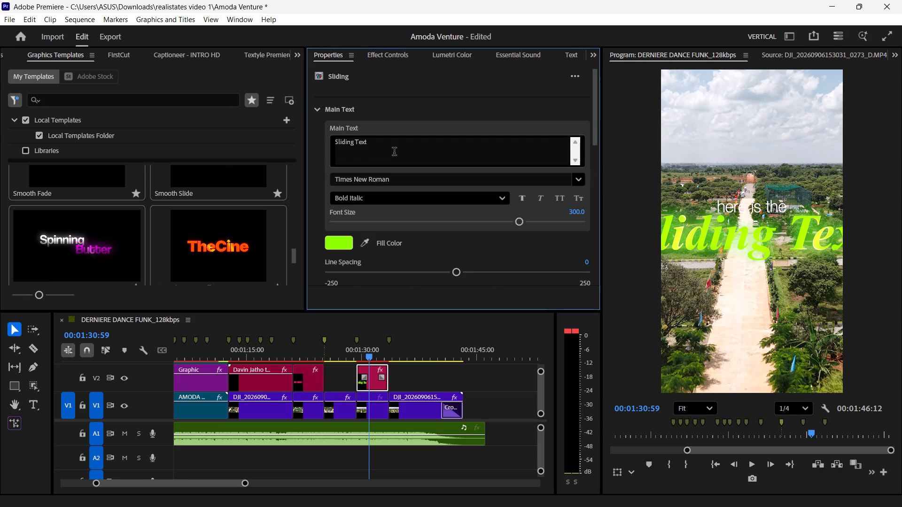
left_click_drag(394, 151, 299, 146)
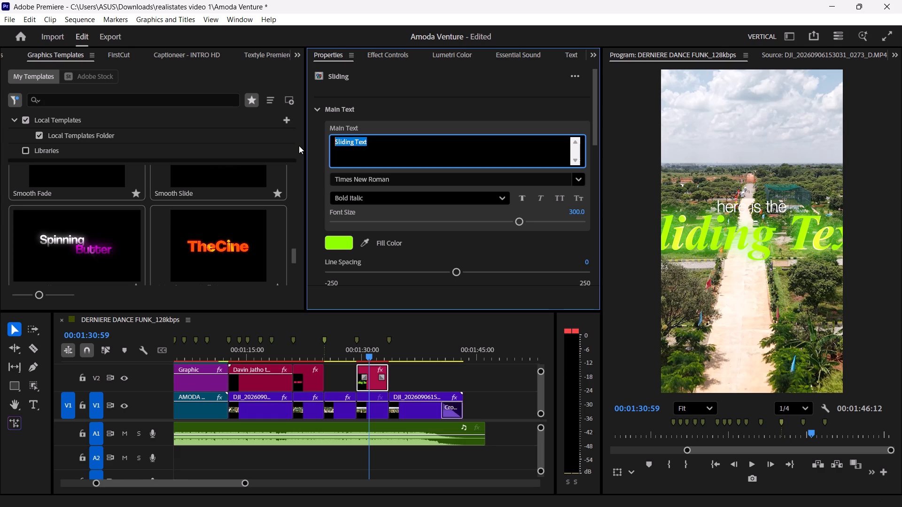
type("40")
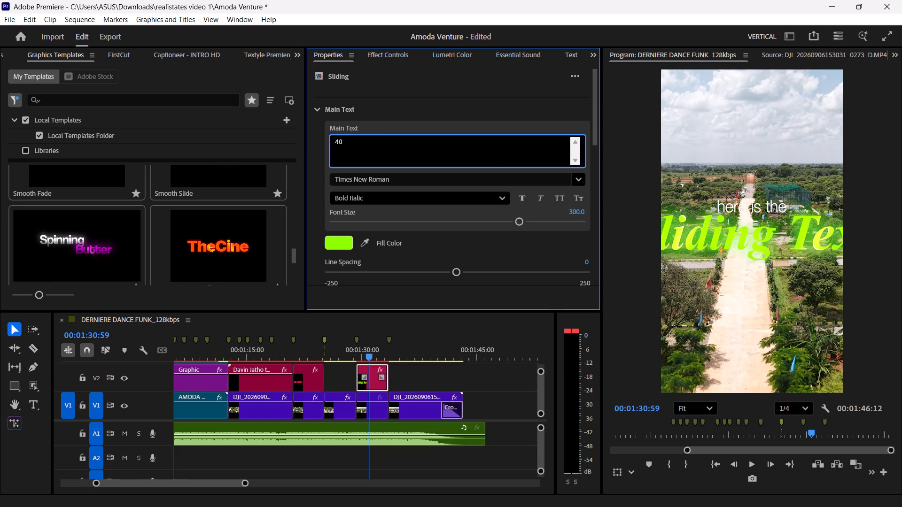
key("minus")
key("BackSpace")
key("space")
key("shift+ampersand")
key("space")
type("33")
key("space")
type("feet")
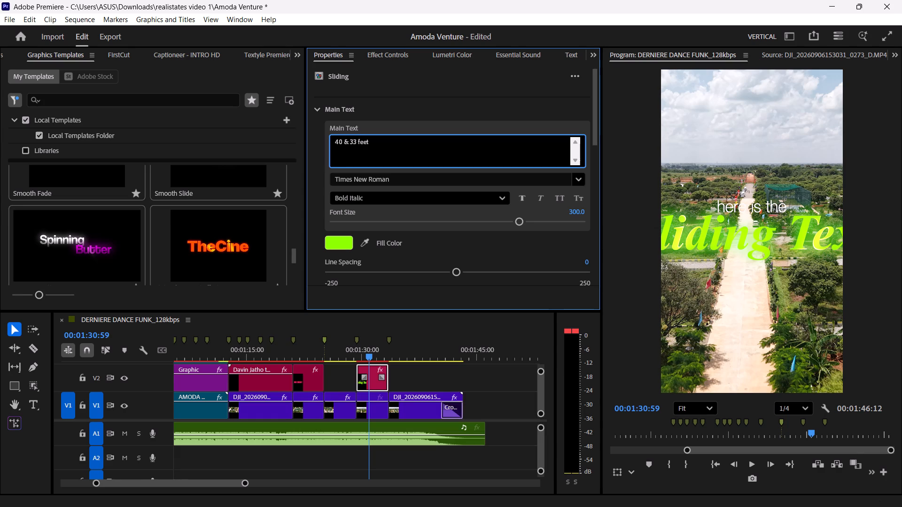
key("space")
key("shift+r")
key("BackSpace")
type("cc")
key("space")
key("shift+r")
type("oads")
Capitalize "feet" in the Sliding title's main text so it reads "40 & 33 Feet cc Roads".
key("Left")
key("Left")
key("Left")
key("Left")
key("Left")
key("Left")
key("Left")
key("Left")
key("Left")
key("Left")
key("Left")
key("Left")
key("BackSpace")
key("backslash")
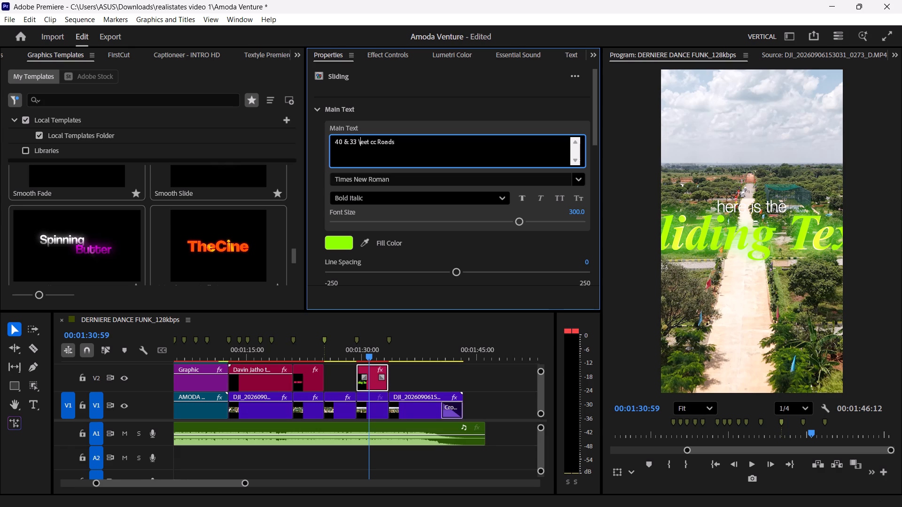
key("BackSpace")
key("shift+f")
left_click(342, 130)
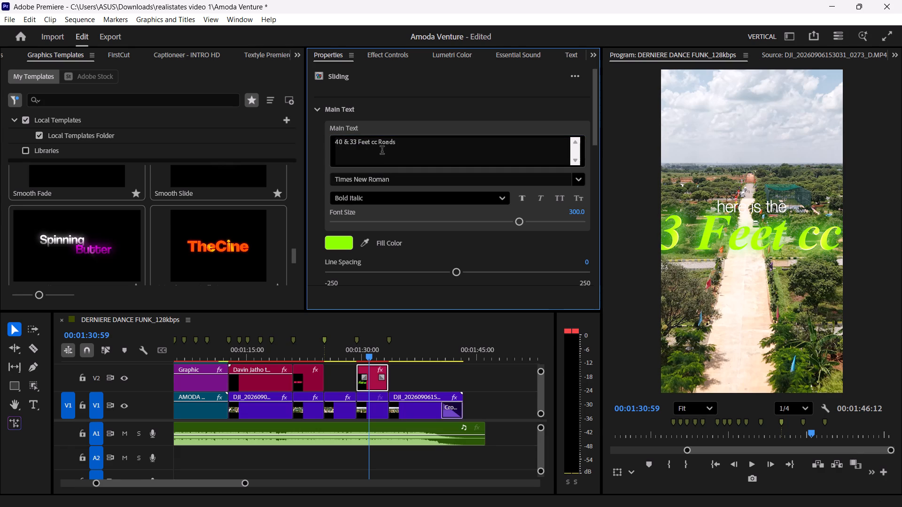
Change "cc" to "CC" in the Sliding title's main text.
left_click_drag(377, 146, 374, 153)
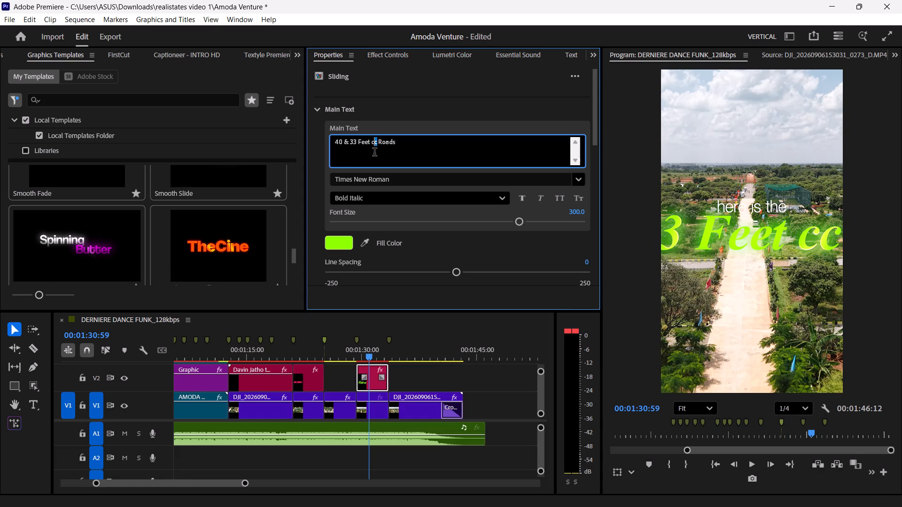
left_click_drag(374, 153, 372, 153)
type("CC")
left_click(389, 134)
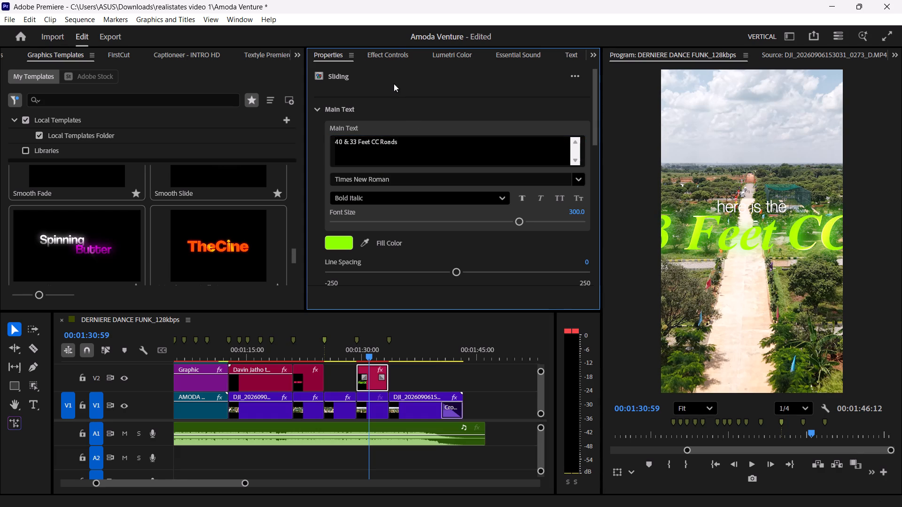
Open the effect controls of the Sliding title and select its Motion effect.
left_click(391, 47)
left_click(380, 58)
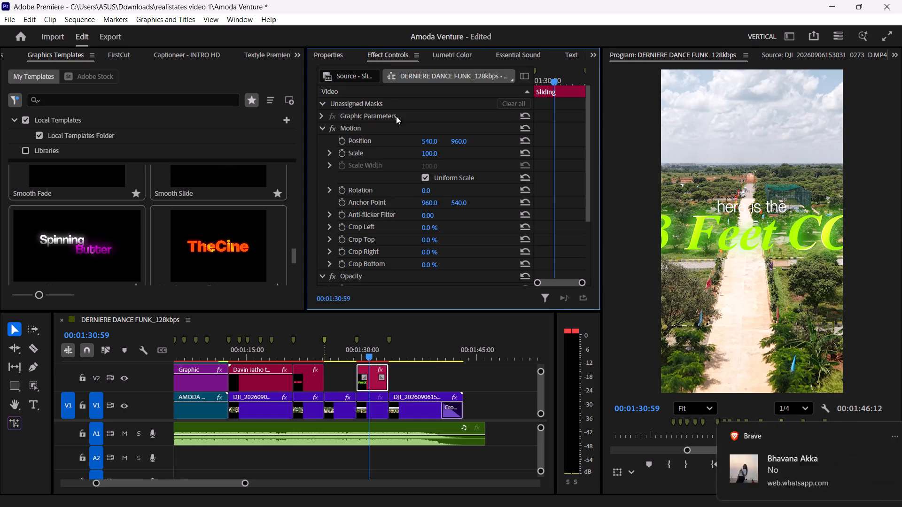
left_click(357, 132)
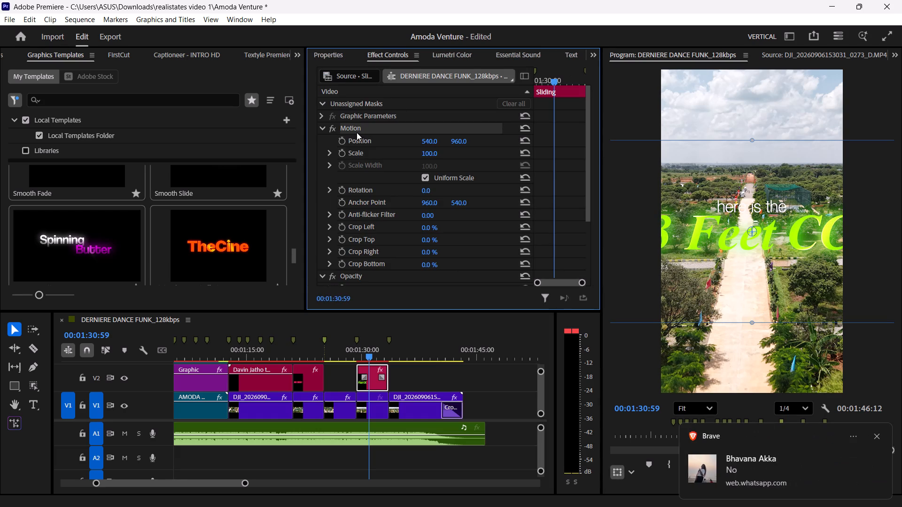
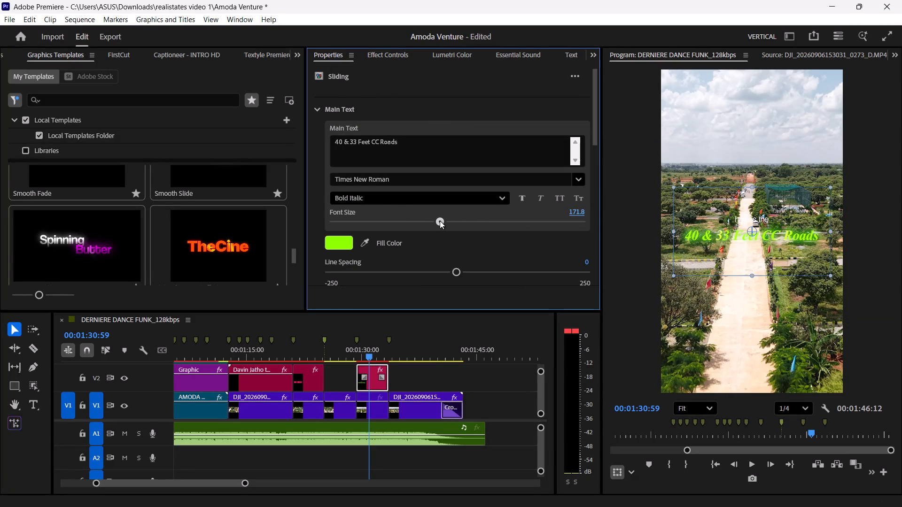
Enlarge the Sliding title's main text to a font size of 185.4.
left_click_drag(440, 221, 446, 221)
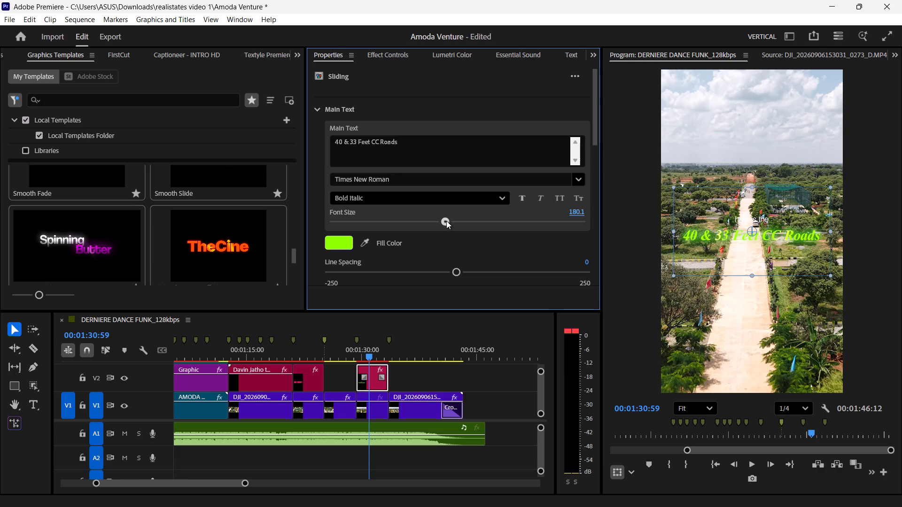
left_click_drag(446, 221, 448, 221)
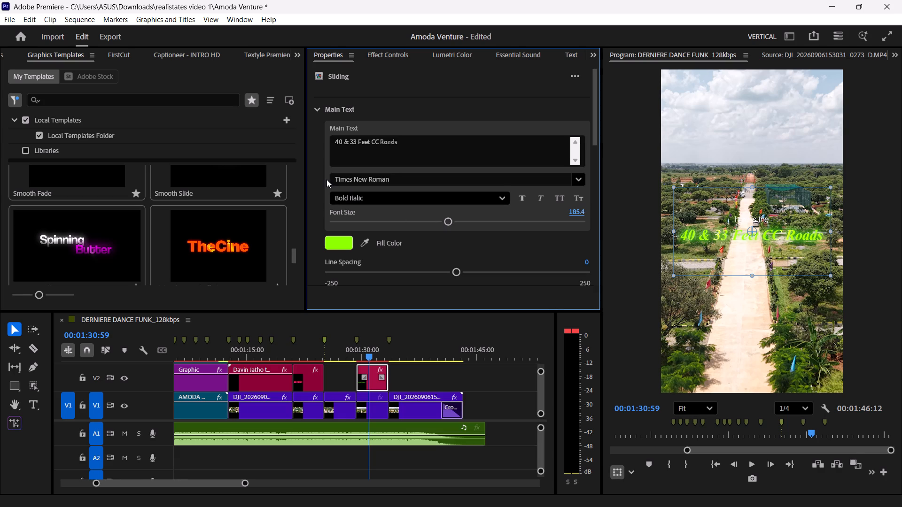
scroll(327, 179, "down", 7)
scroll(327, 179, "up", 11)
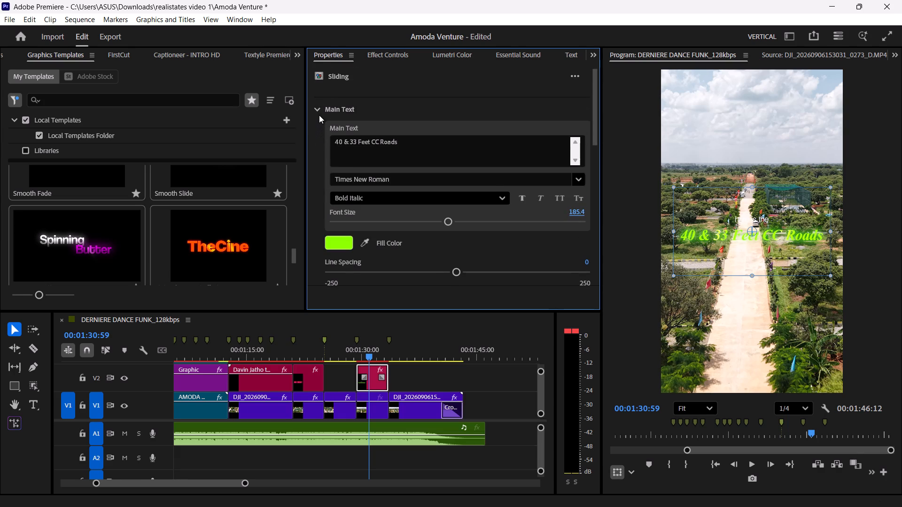
Delete the placeholder sub text "here is the" from the Sliding title.
left_click(317, 111)
left_click(320, 130)
left_click_drag(380, 169, 254, 167)
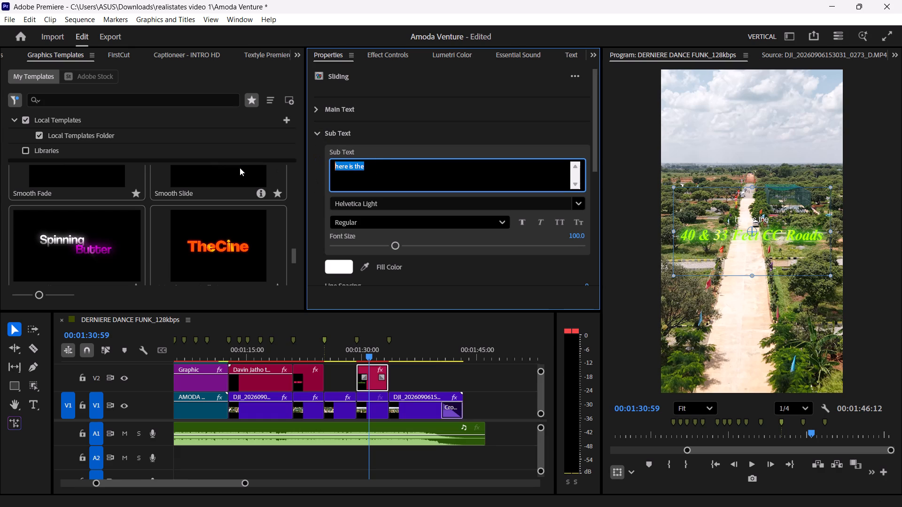
key("BackSpace")
left_click(314, 148)
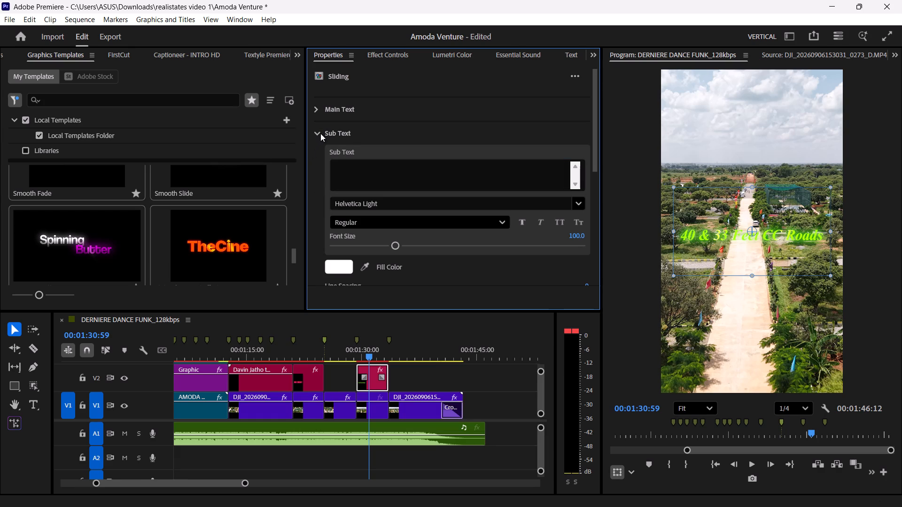
left_click(320, 133)
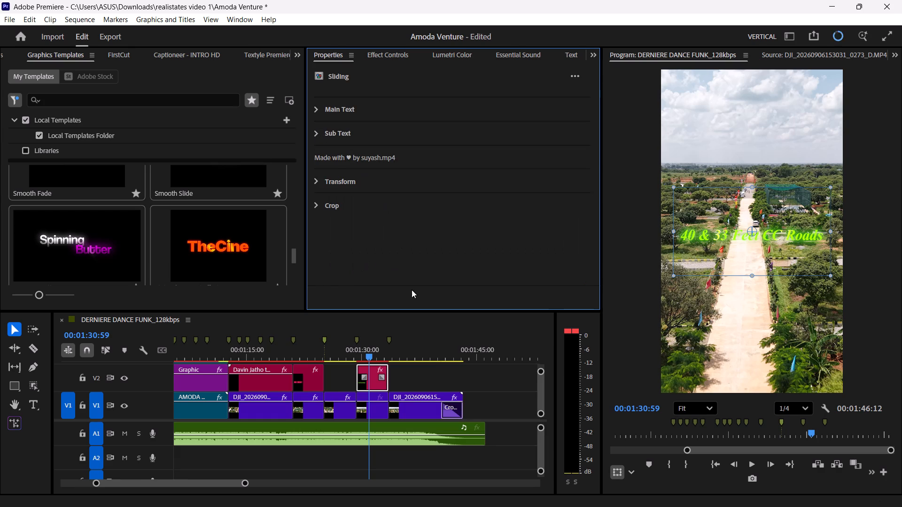
Play back the 40 & 33 Feet CC Roads title over the road footage to check its animation.
key("space")
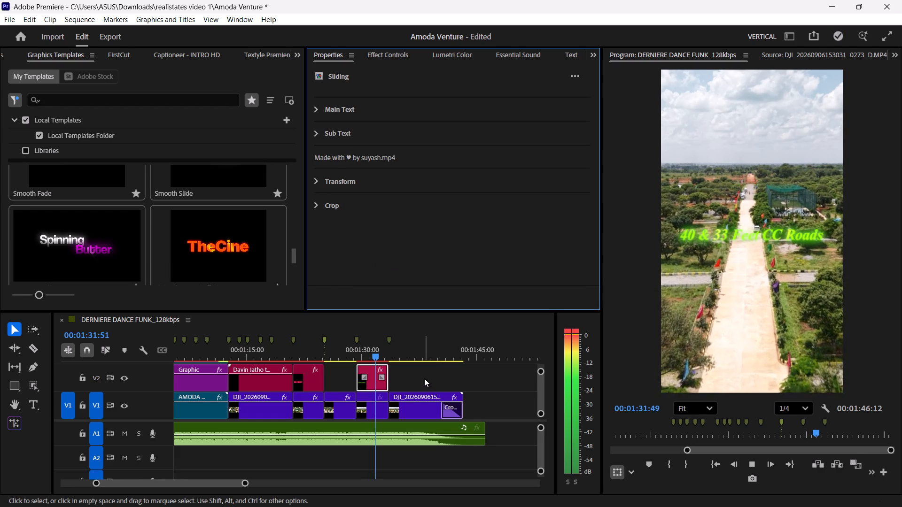
left_click(424, 378)
key("space")
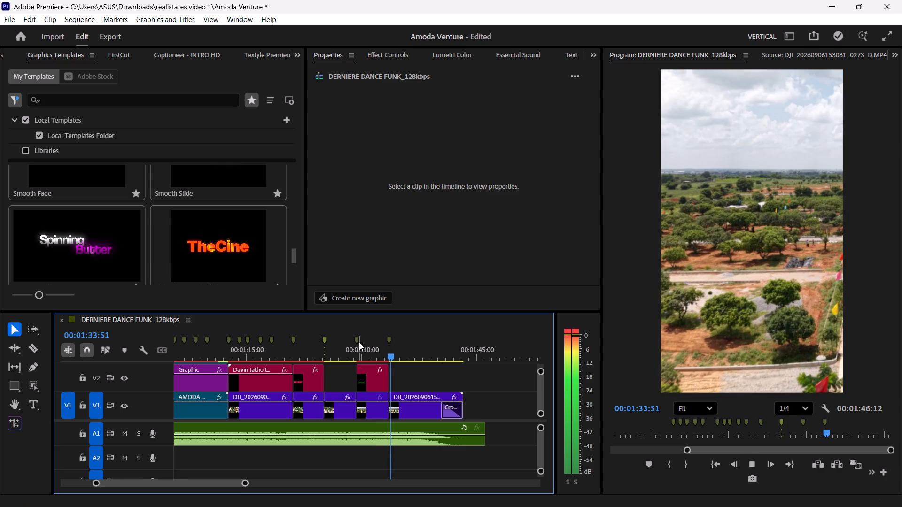
left_click(358, 342)
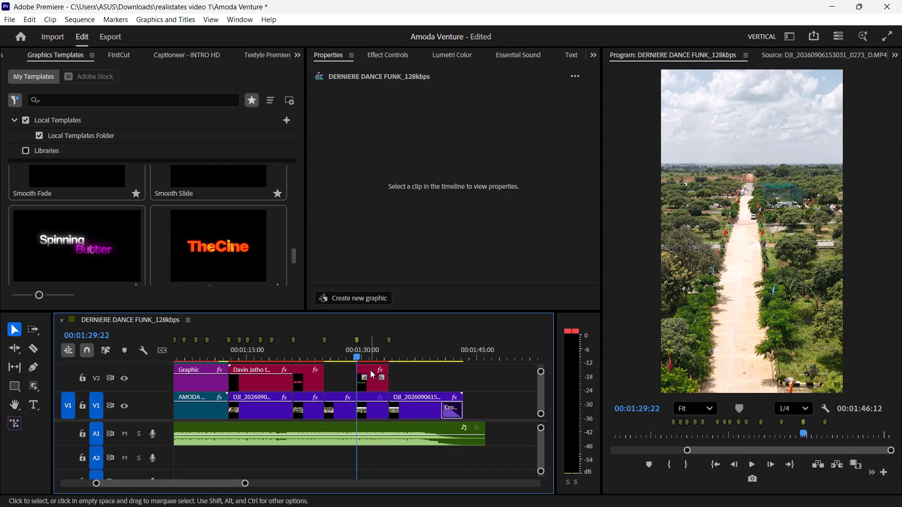
left_click(370, 370)
key("space")
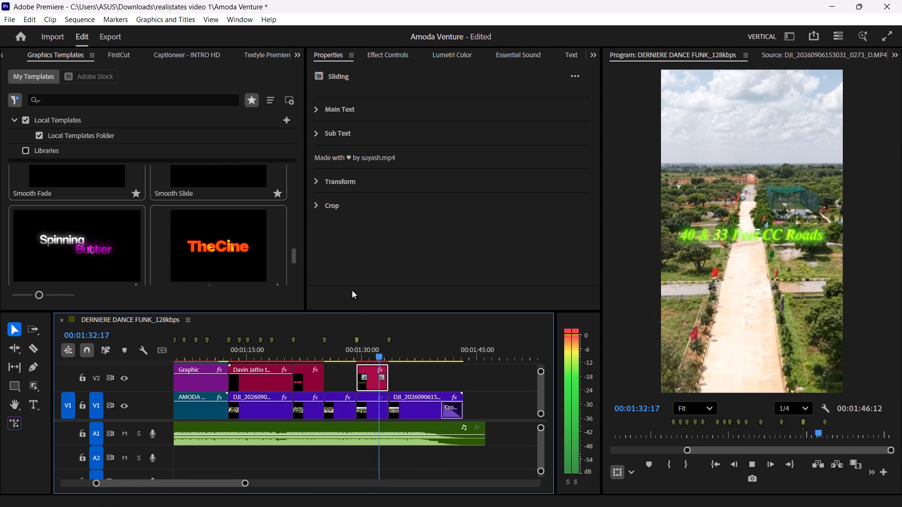
key("space")
Set the fill color of the Sliding title's main text to red.
left_click(318, 109)
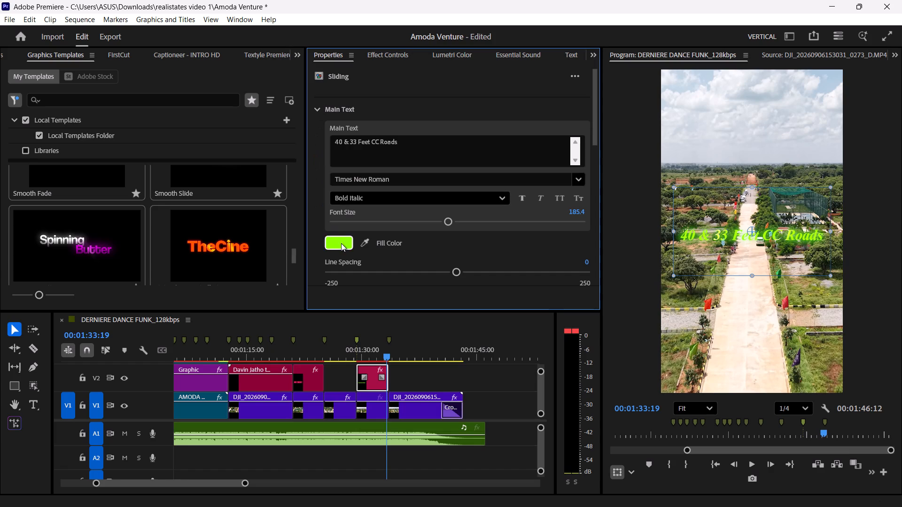
left_click(341, 243)
left_click_drag(469, 301, 469, 300)
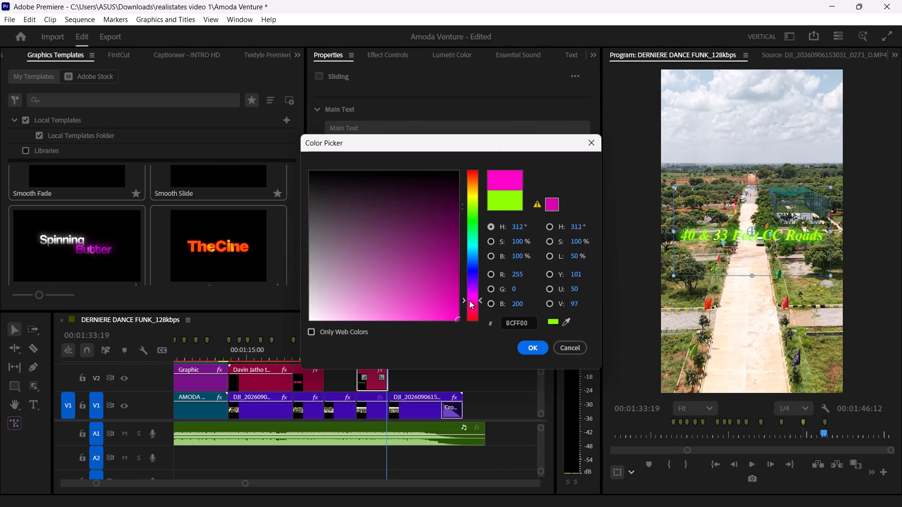
left_click_drag(469, 300, 490, 112)
key("space")
left_click(544, 349)
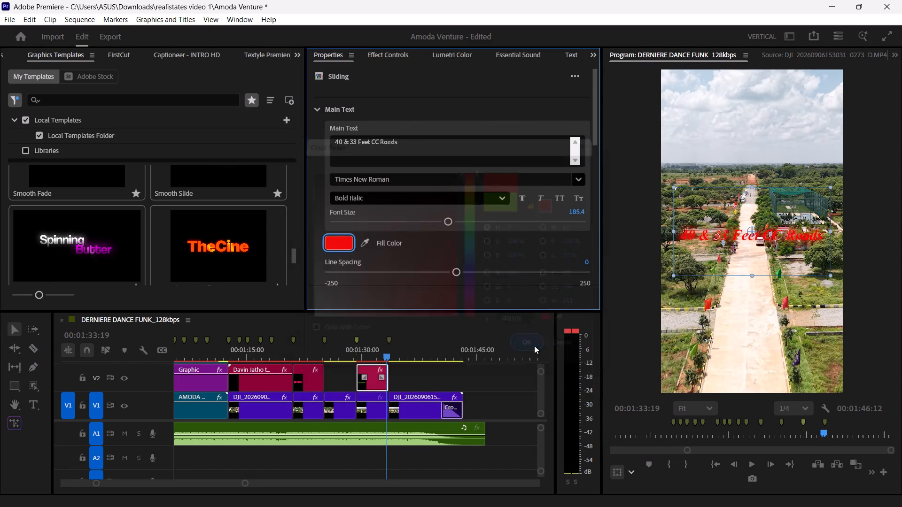
Inspect the red title up close, play it from its start, and set the preview zoom to Fit.
scroll(696, 278, "up", 9)
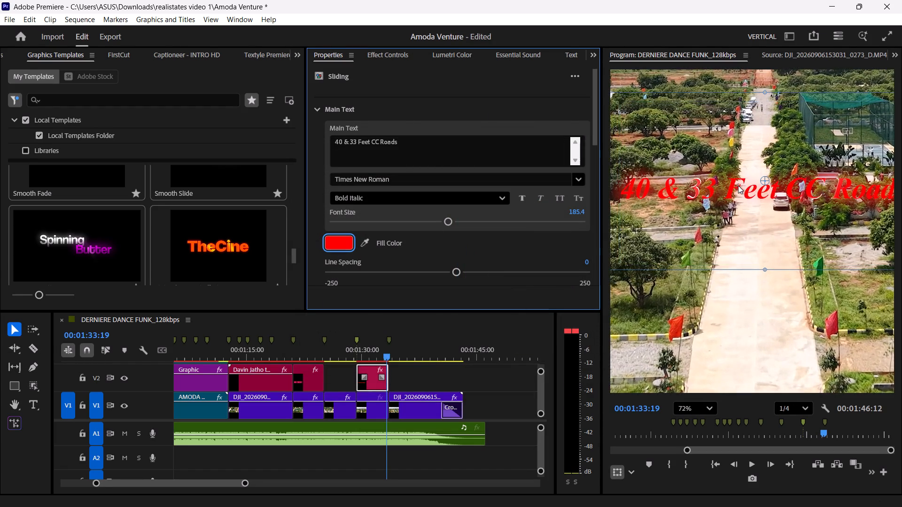
key("space")
key("space")
left_click(531, 348)
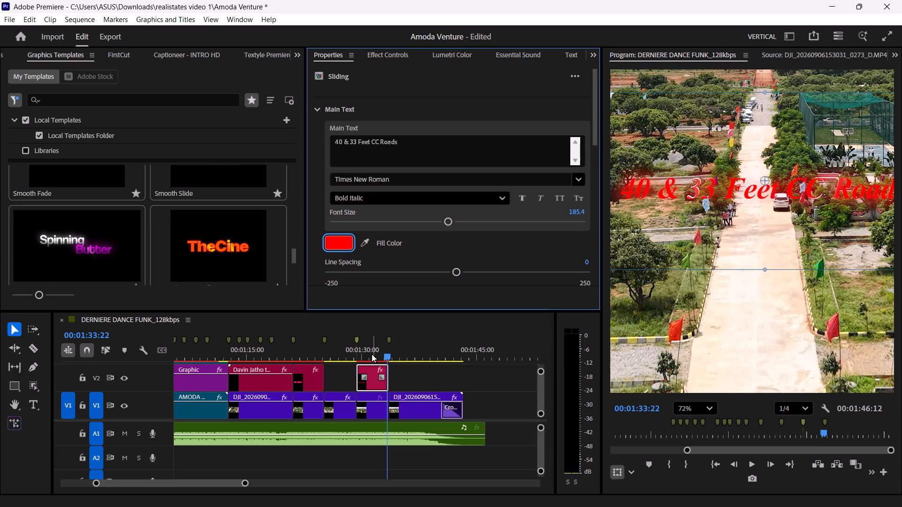
left_click_drag(372, 354, 356, 353)
scroll(661, 290, "down", 5)
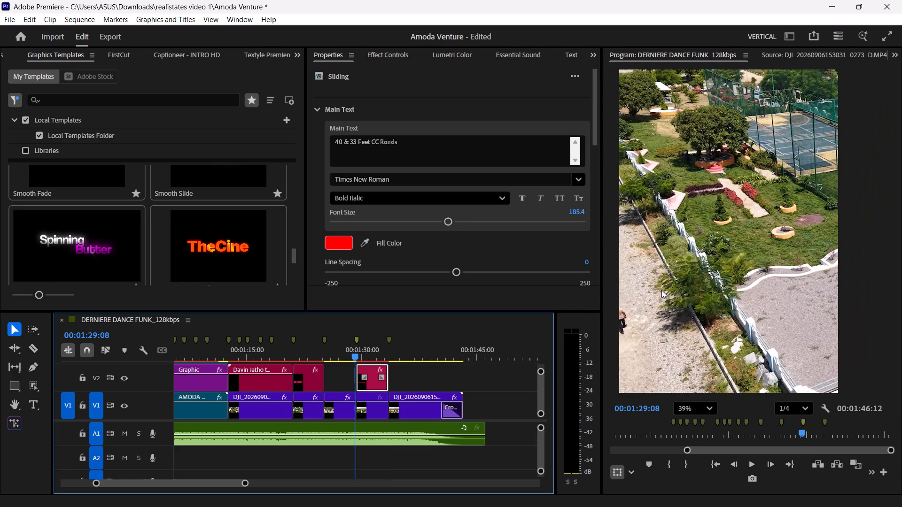
scroll(661, 290, "down", 3)
key("space")
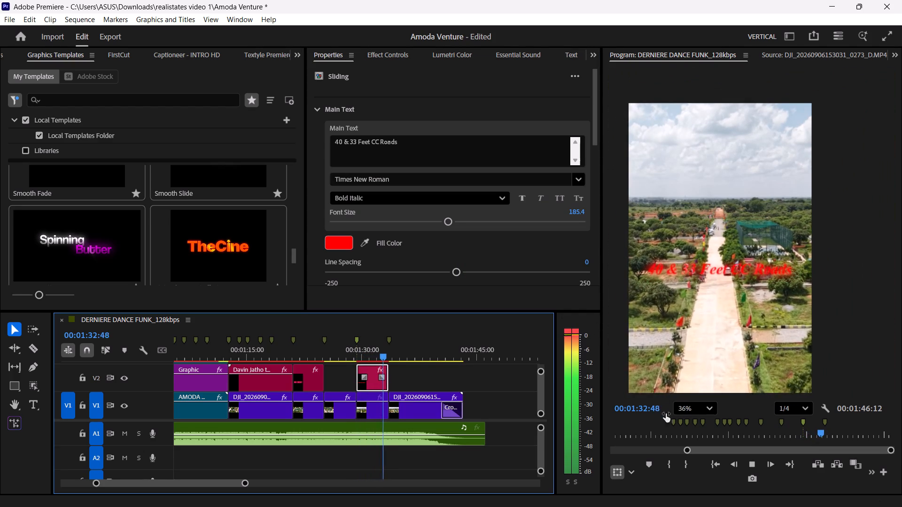
key("space")
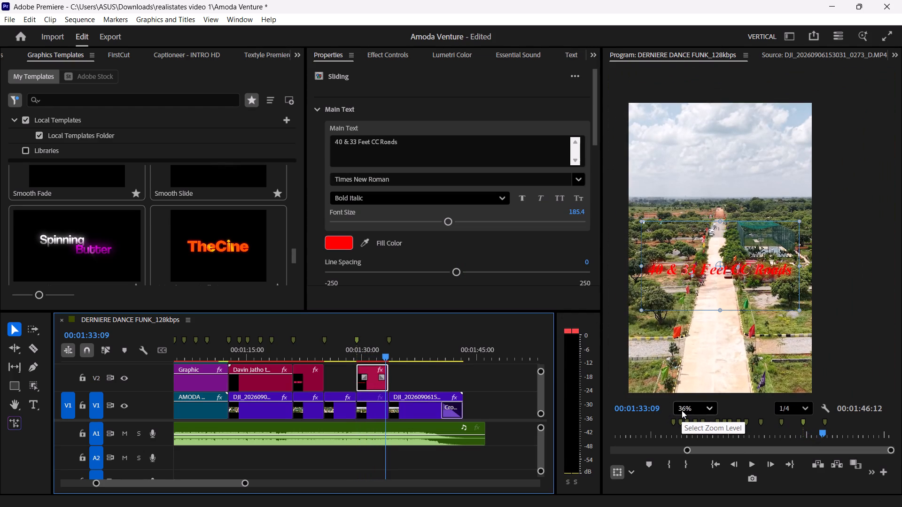
left_click(682, 410)
left_click(692, 243)
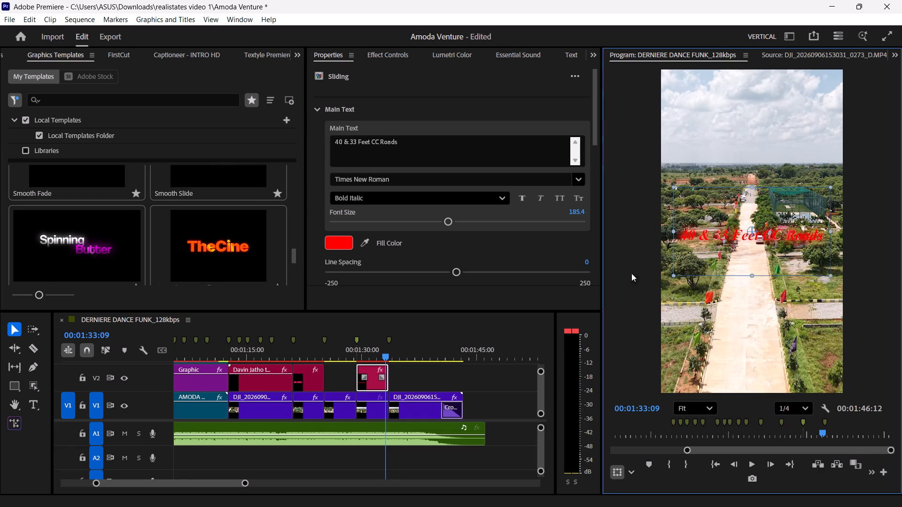
Deselect the Sliding title and replay its section from the start to judge the red text over the road.
left_click(418, 376)
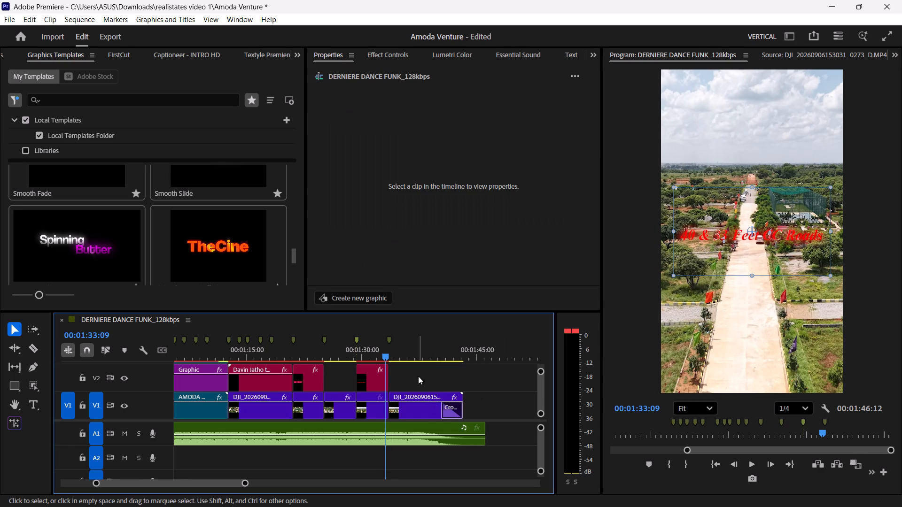
left_click_drag(377, 354, 365, 352)
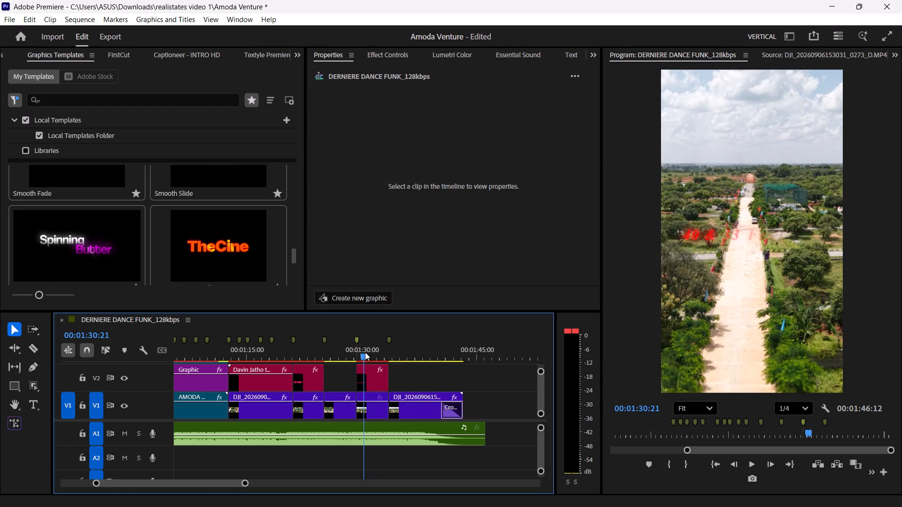
left_click_drag(365, 352, 359, 351)
key("space")
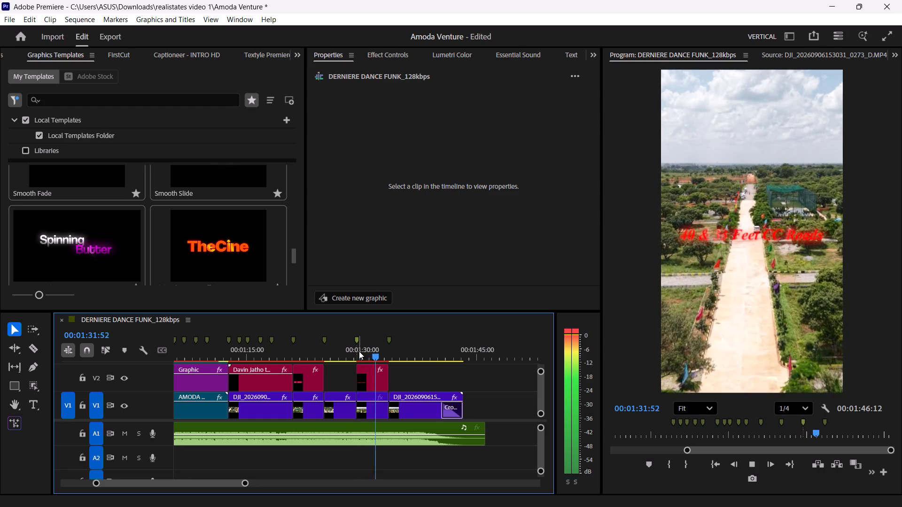
key("space")
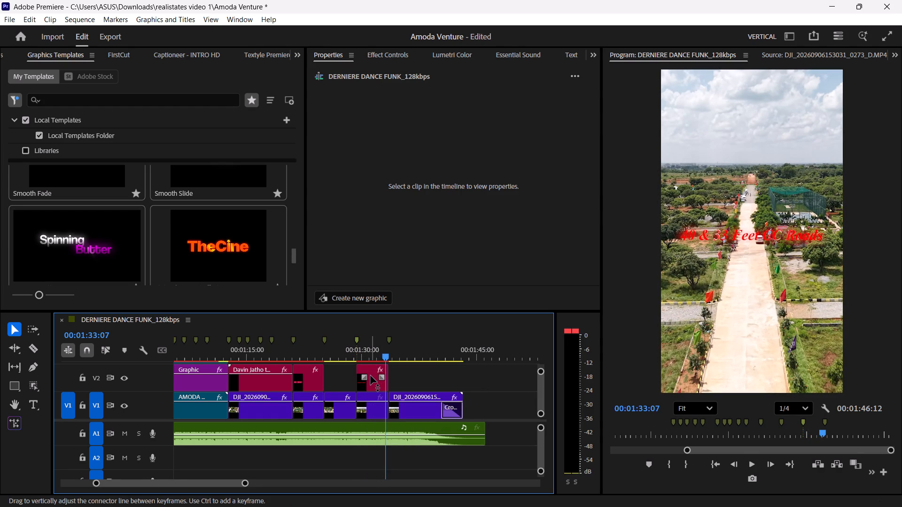
Split the Sliding title's main text into two lines, "40 & 33" above "Feet CC Roads".
left_click(371, 376)
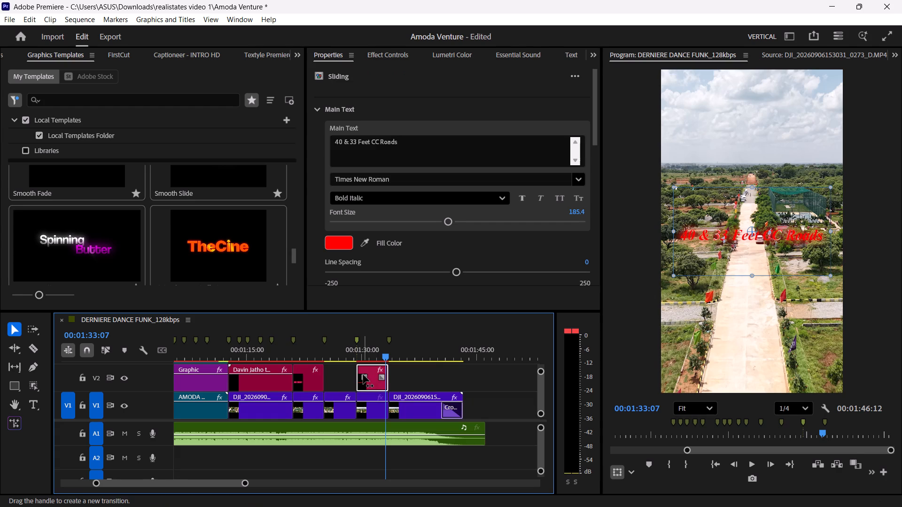
left_click(358, 140)
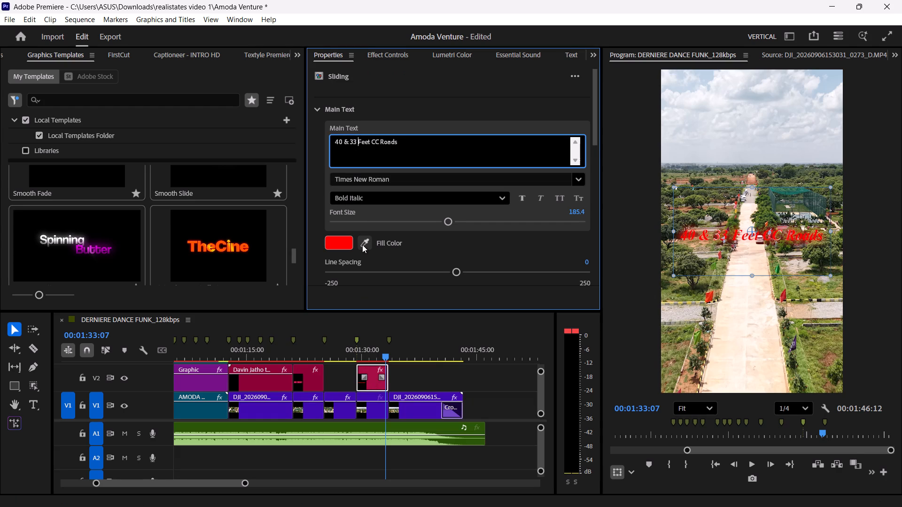
key("shift+Return")
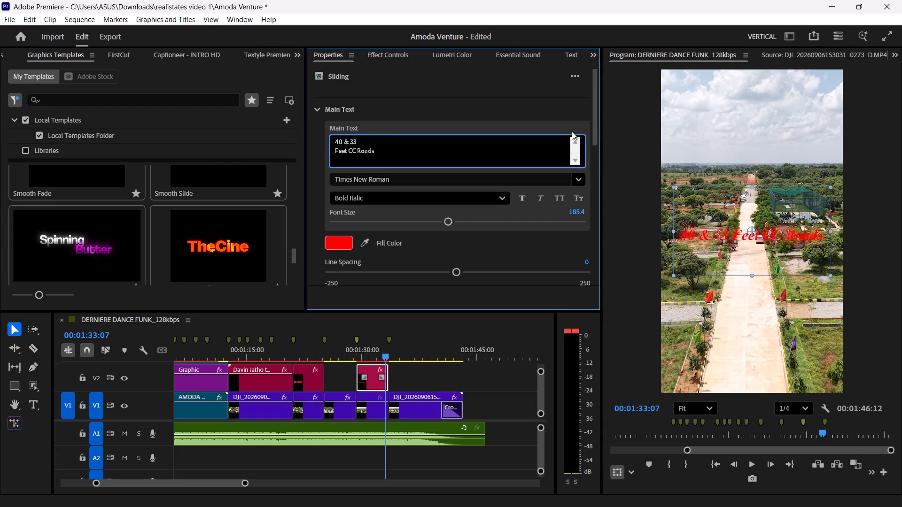
left_click(563, 132)
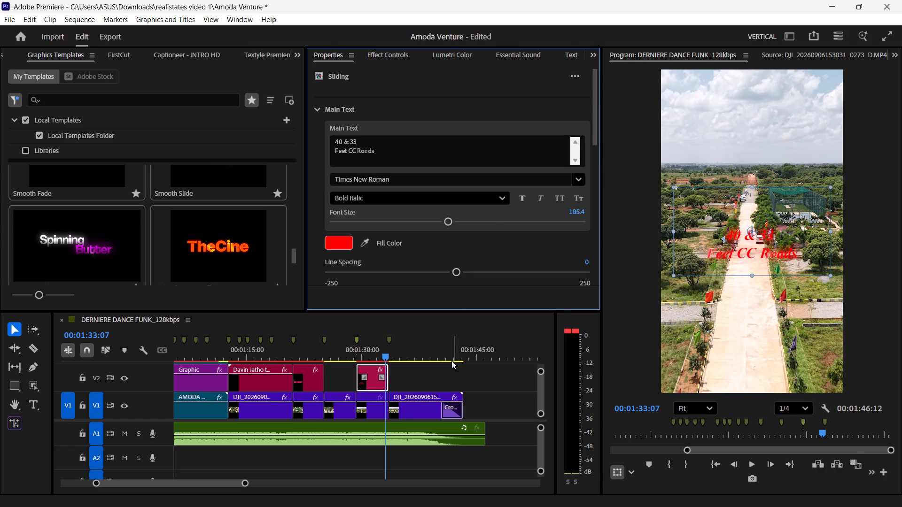
Play back the two-line title from near its start in an enlarged preview.
scroll(703, 253, "up", 6)
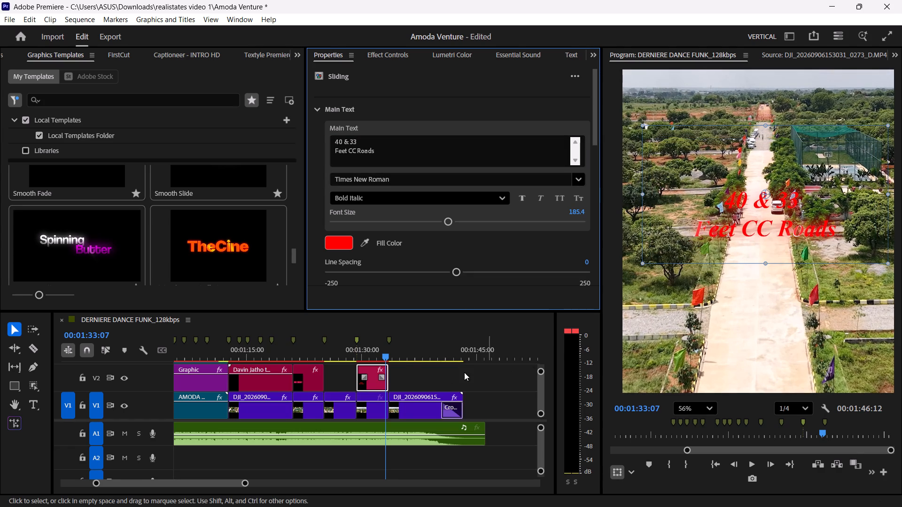
left_click_drag(386, 353, 361, 350)
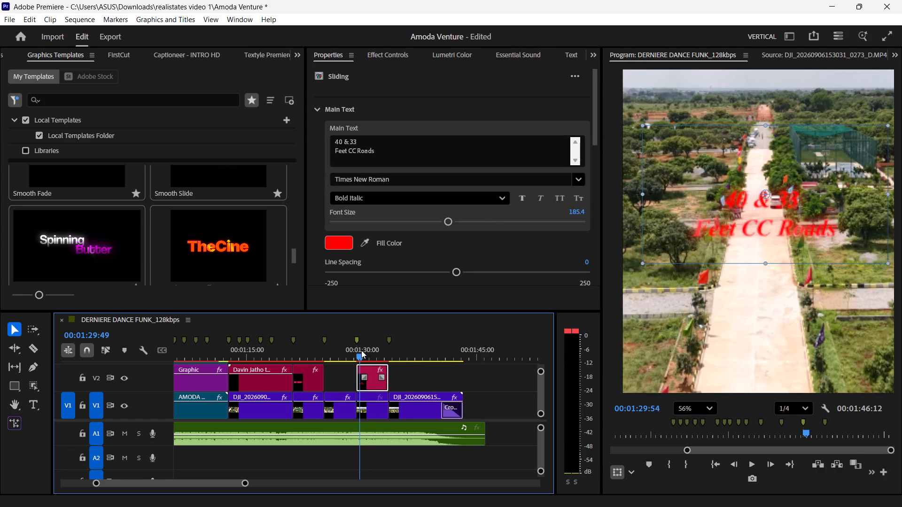
left_click_drag(361, 350, 359, 350)
key("space")
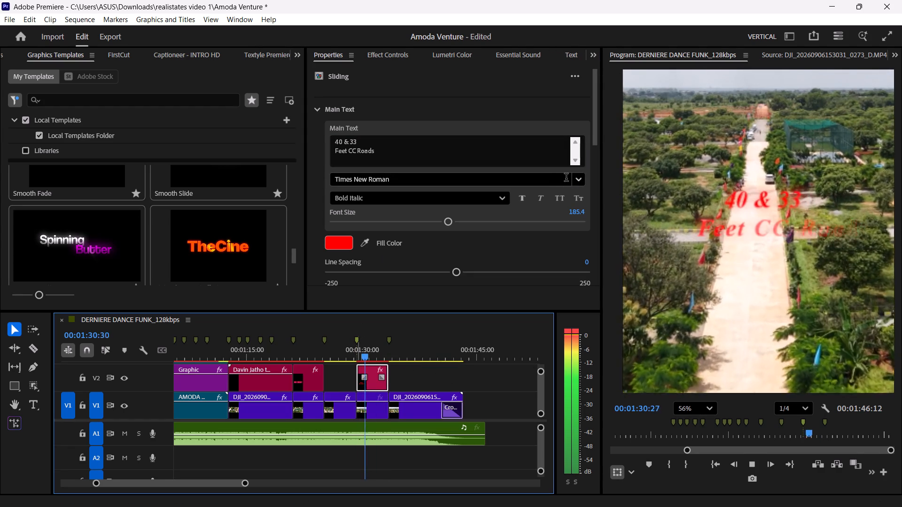
key("space")
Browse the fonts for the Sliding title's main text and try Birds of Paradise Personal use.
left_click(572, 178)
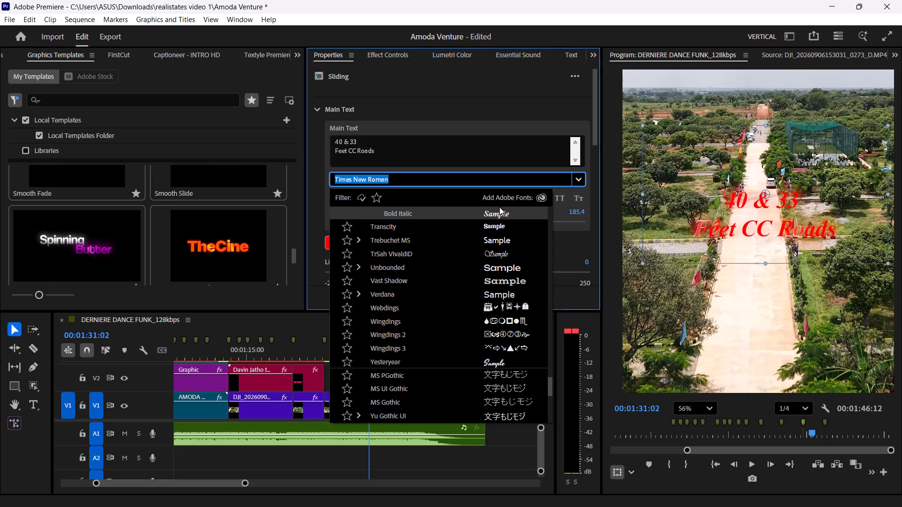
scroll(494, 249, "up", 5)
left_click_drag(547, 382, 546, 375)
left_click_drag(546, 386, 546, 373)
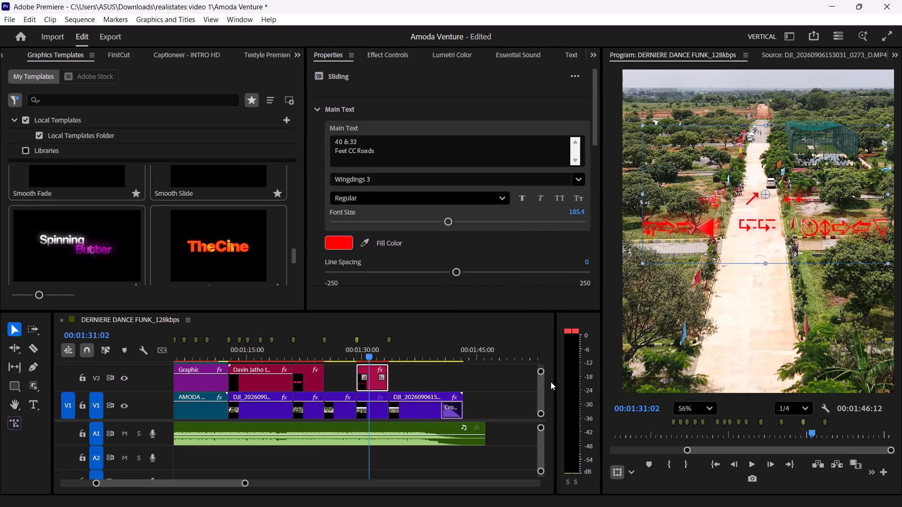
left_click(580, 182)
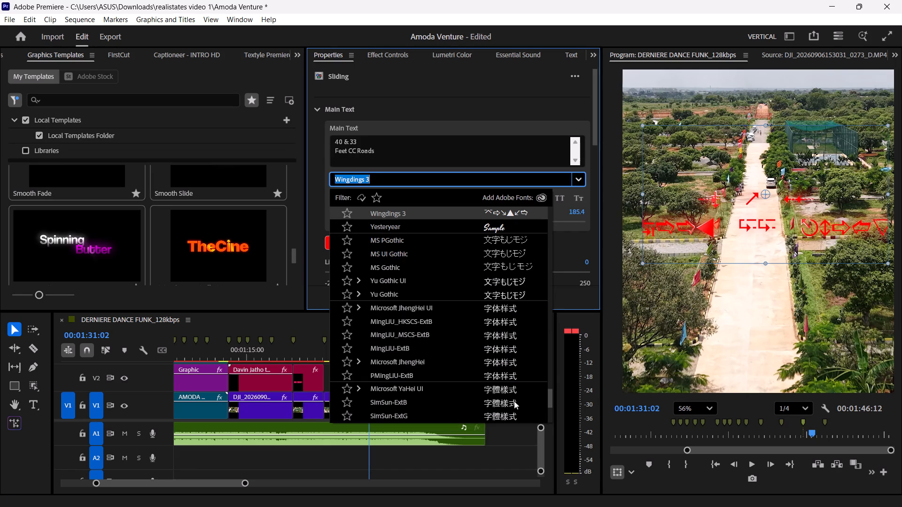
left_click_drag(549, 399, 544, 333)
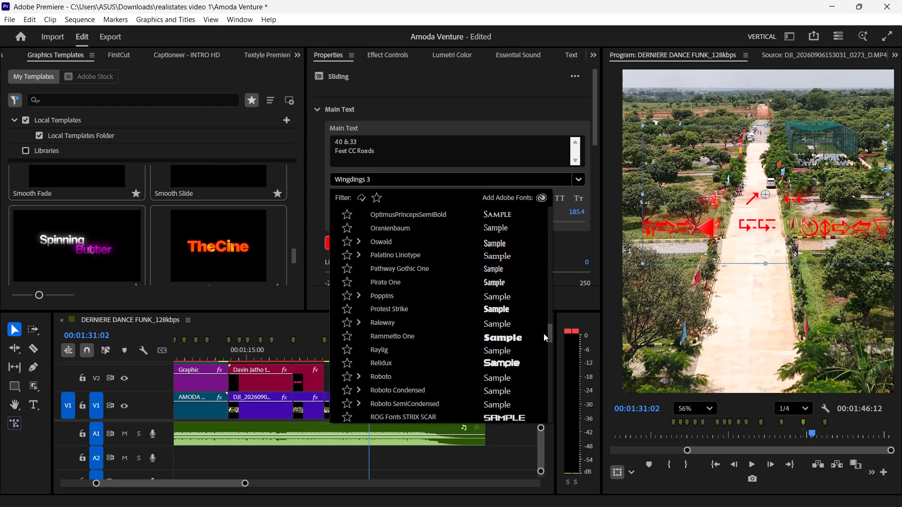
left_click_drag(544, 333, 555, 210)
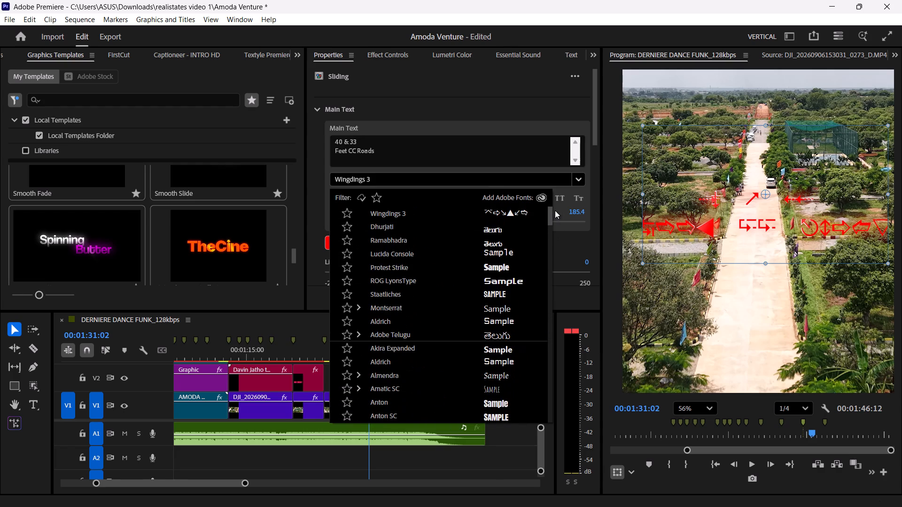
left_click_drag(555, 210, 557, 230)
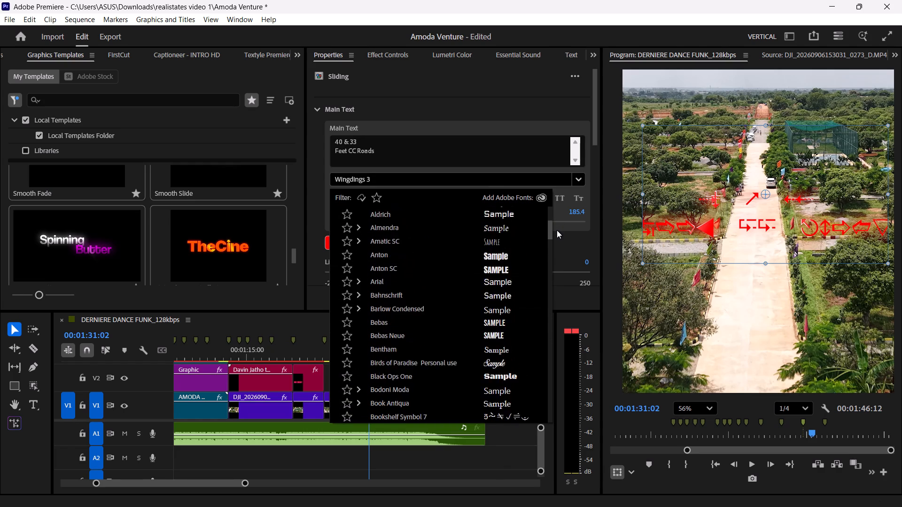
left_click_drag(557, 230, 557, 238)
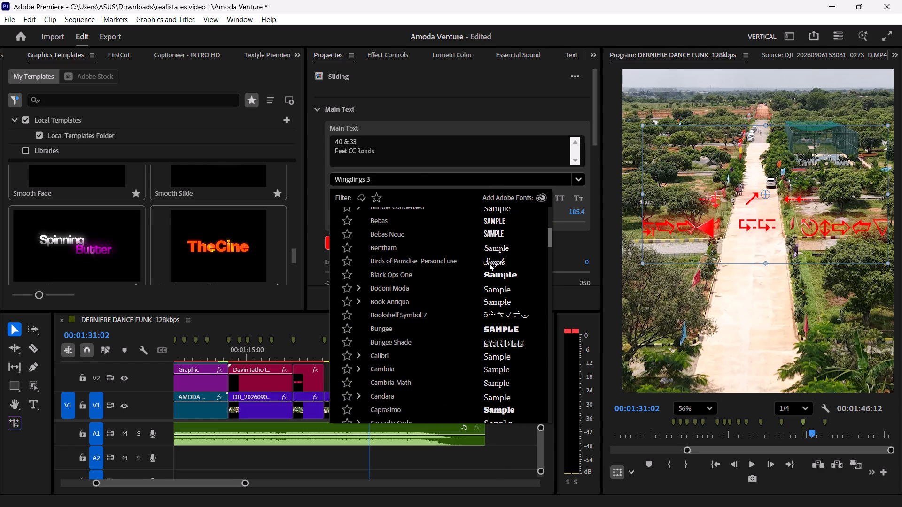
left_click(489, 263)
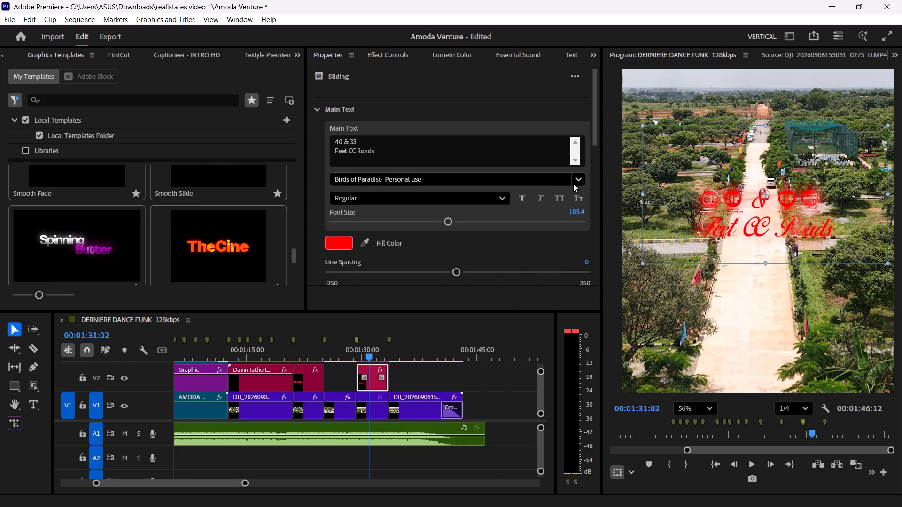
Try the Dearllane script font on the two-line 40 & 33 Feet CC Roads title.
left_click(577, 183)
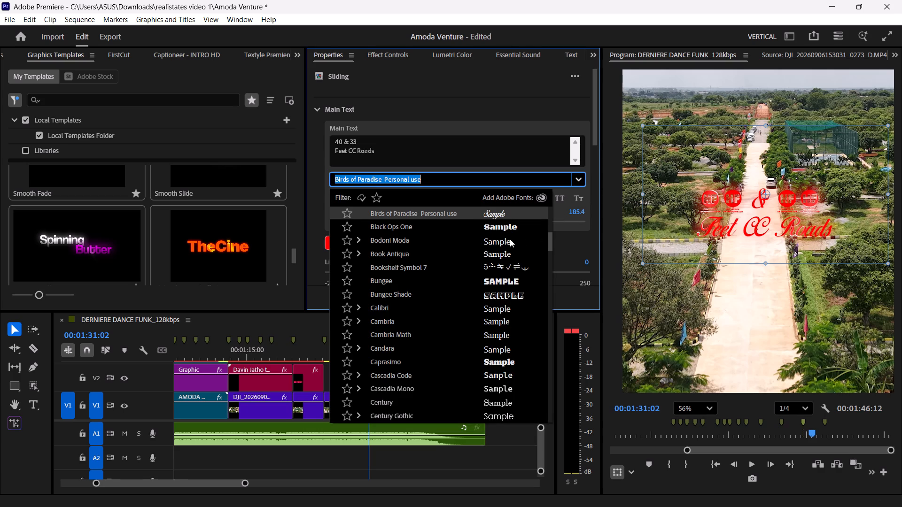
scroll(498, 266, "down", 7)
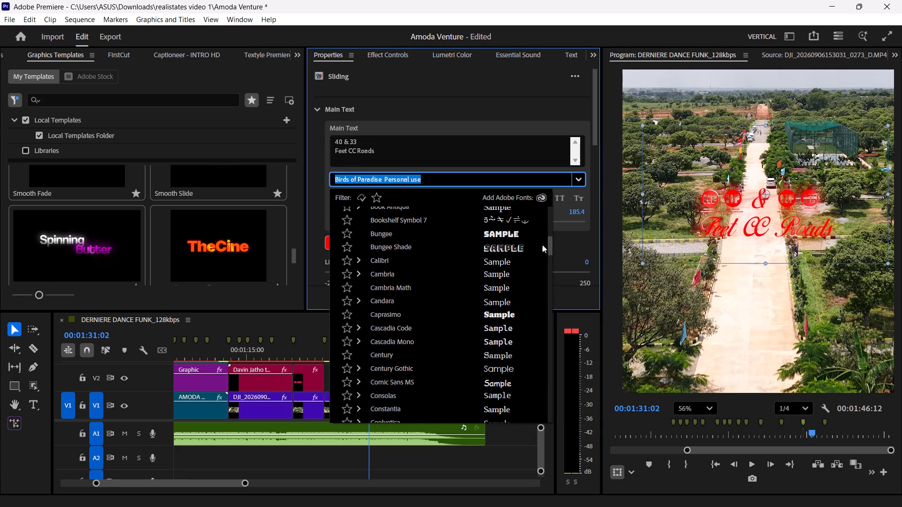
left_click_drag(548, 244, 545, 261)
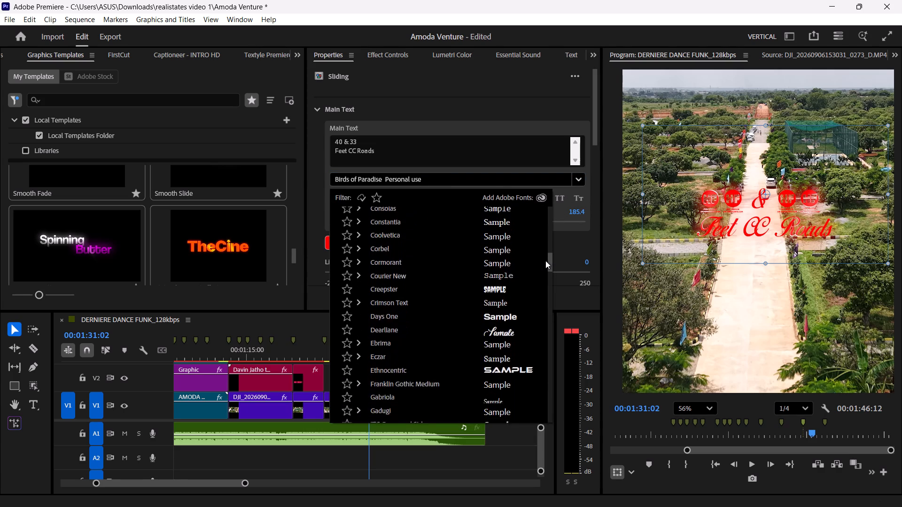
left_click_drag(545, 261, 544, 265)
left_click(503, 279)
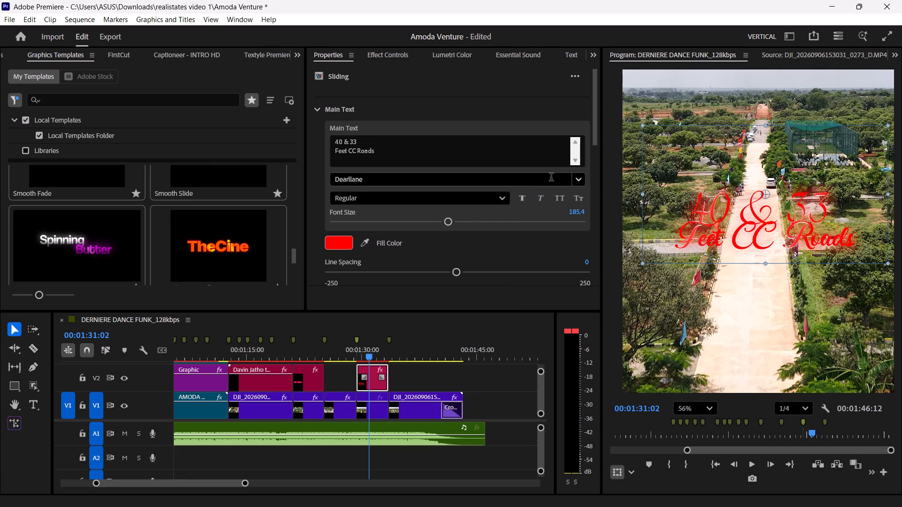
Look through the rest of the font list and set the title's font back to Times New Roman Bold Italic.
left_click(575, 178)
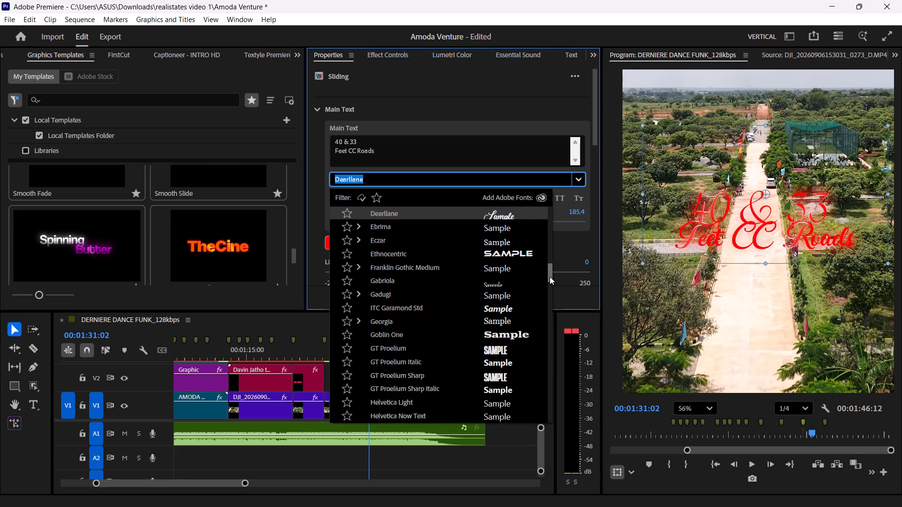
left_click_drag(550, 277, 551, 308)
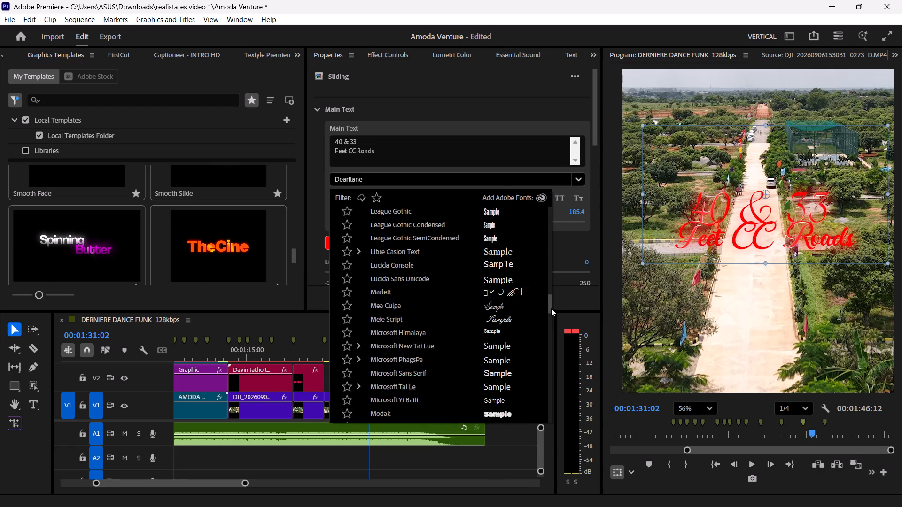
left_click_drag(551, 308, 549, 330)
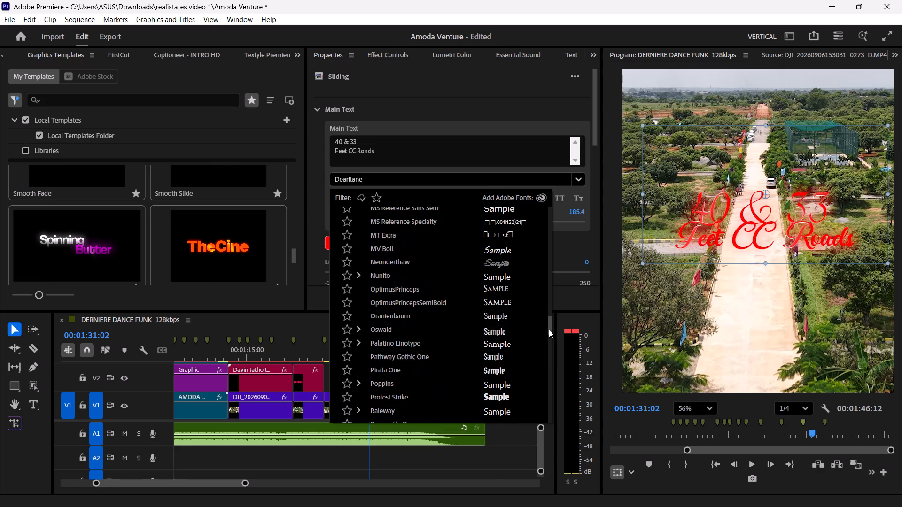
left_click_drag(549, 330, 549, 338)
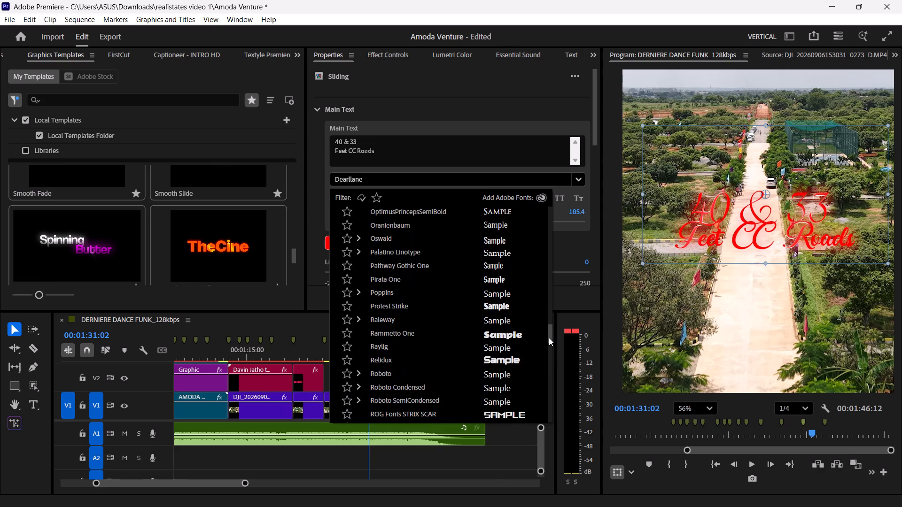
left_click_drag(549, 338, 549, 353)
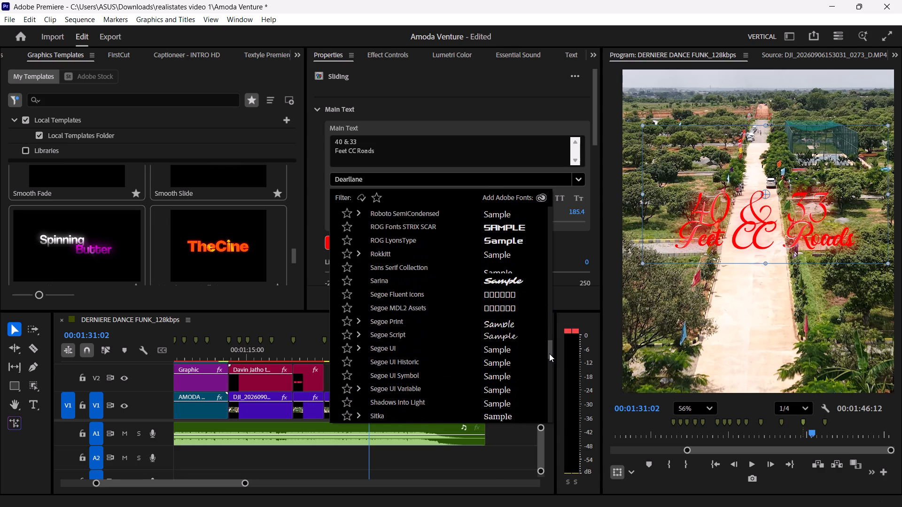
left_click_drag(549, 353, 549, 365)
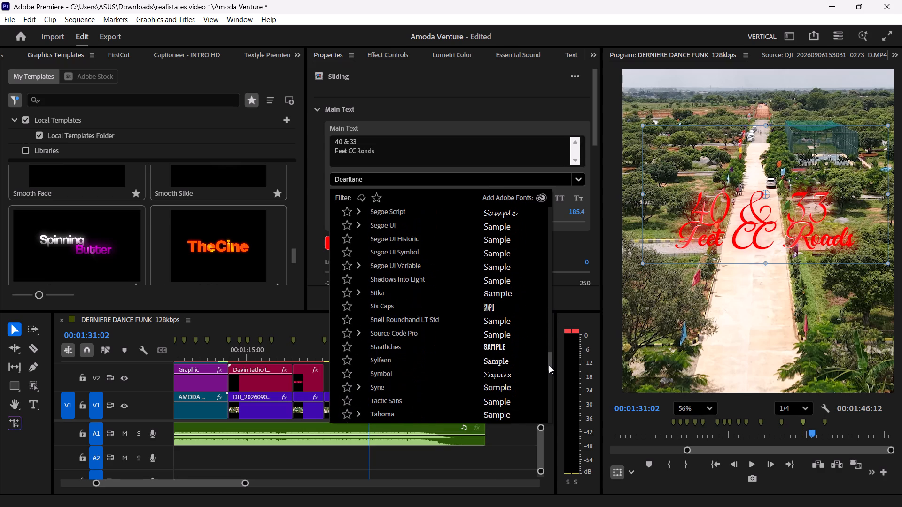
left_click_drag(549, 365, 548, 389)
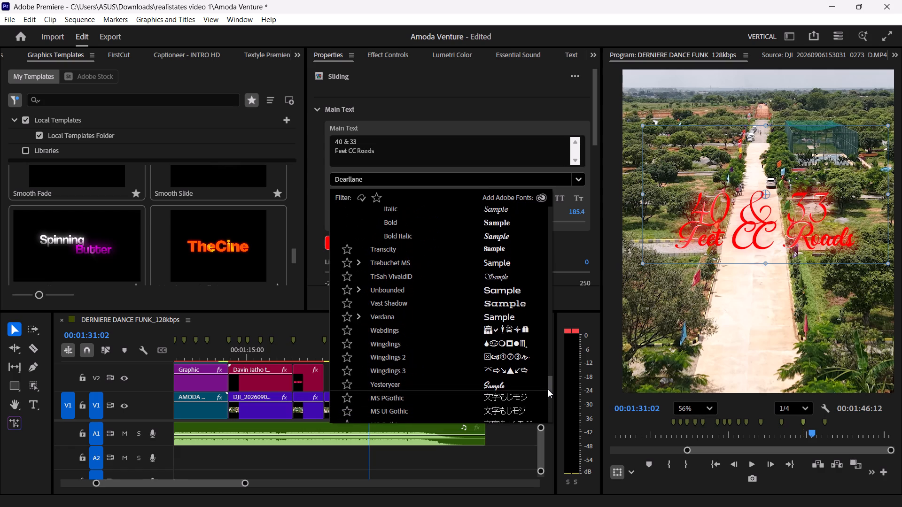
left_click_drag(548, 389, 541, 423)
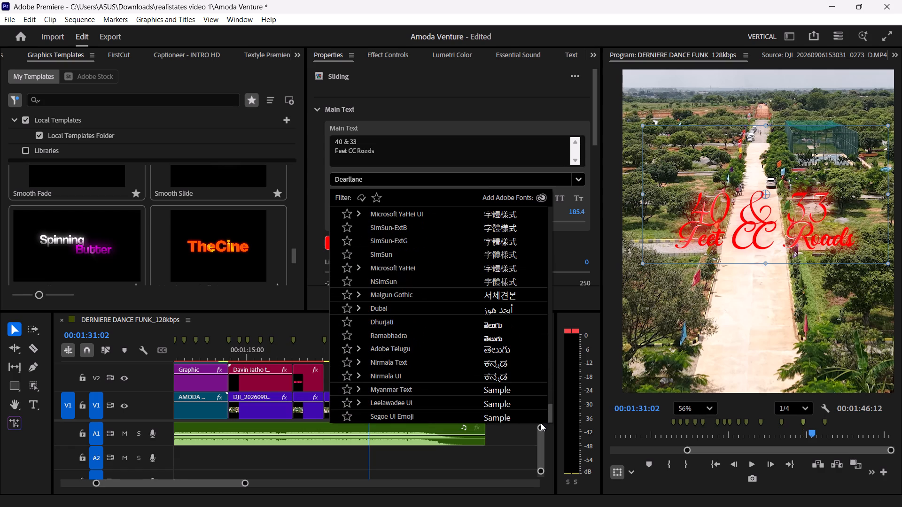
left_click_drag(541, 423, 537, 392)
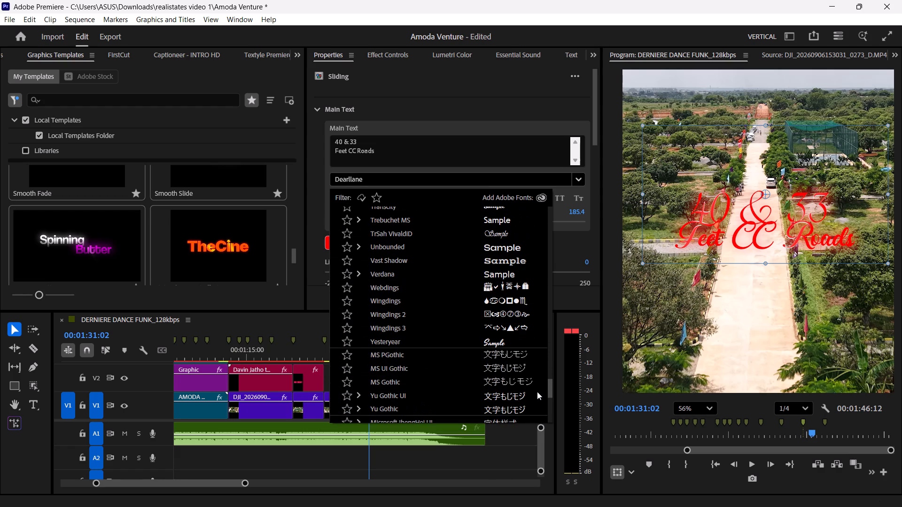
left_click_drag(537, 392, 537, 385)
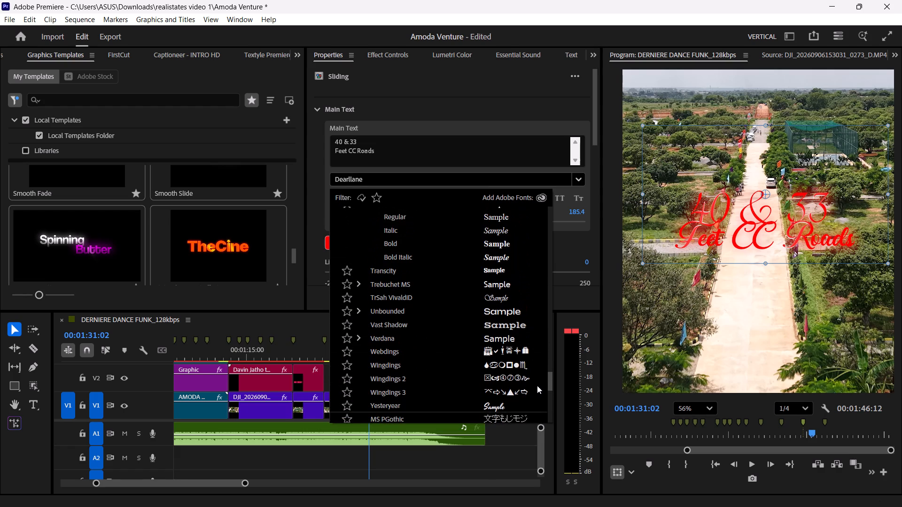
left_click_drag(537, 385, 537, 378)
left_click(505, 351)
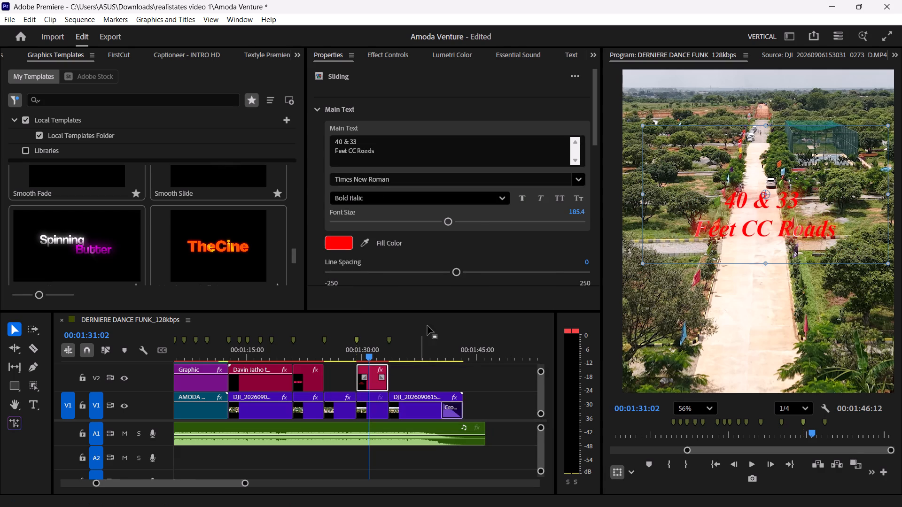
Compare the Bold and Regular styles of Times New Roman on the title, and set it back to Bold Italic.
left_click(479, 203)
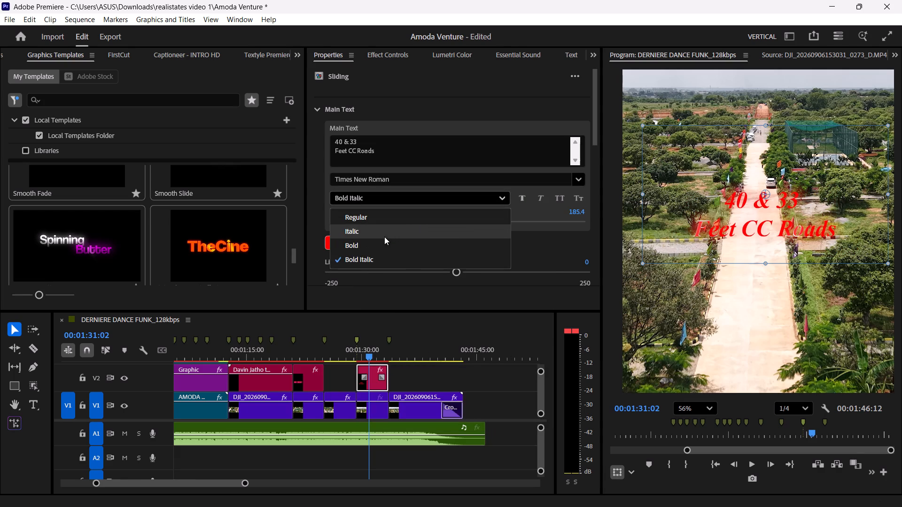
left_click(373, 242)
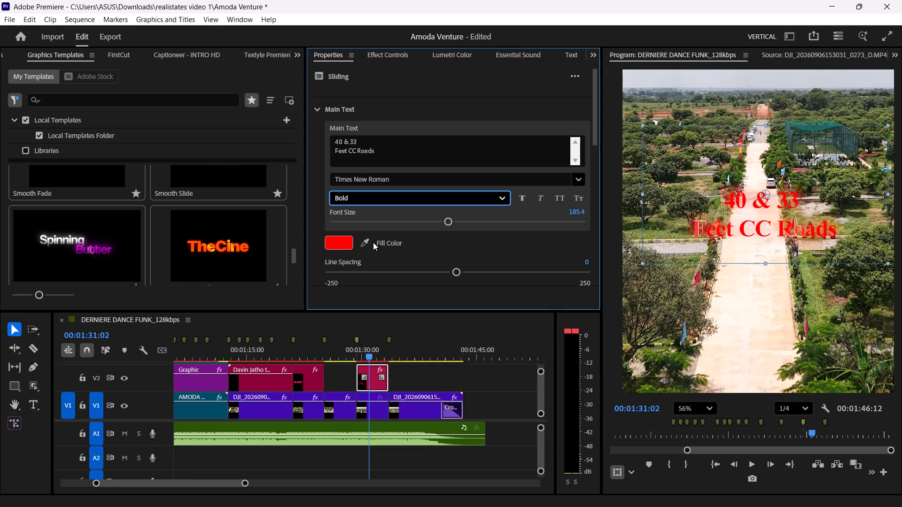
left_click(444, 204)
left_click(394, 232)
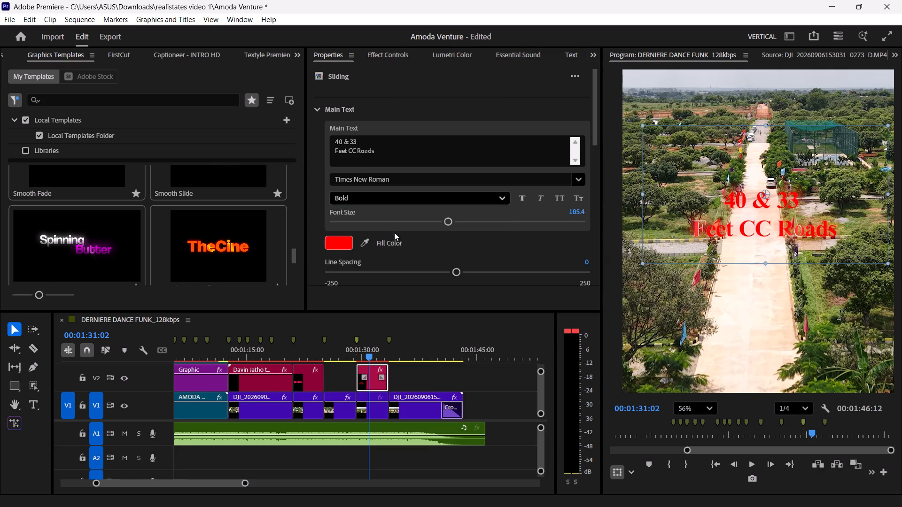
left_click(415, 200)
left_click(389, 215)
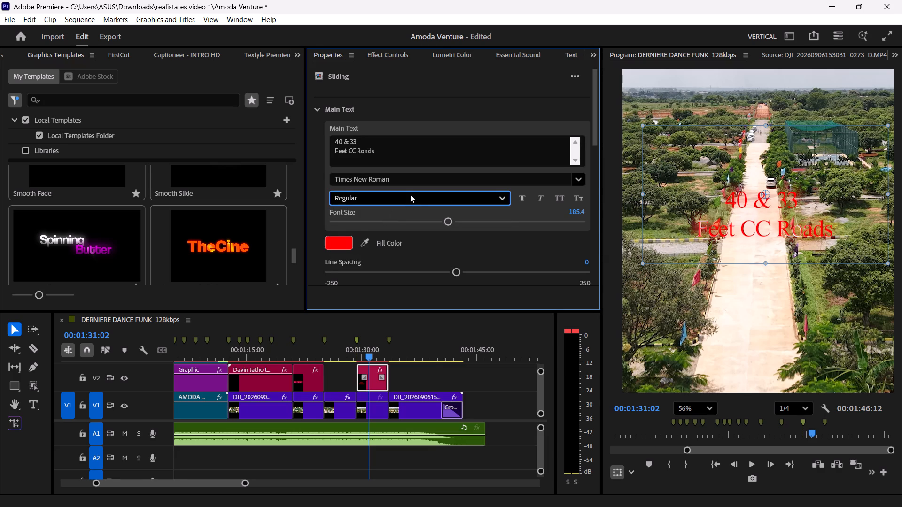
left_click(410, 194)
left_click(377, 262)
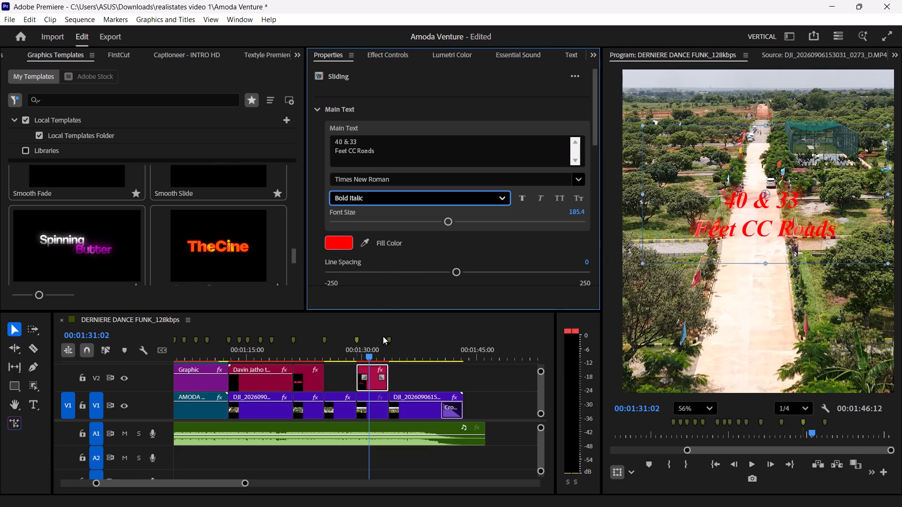
Deselect and reselect the Sliding title clip, and look through its spacing, position, scale and remaining properties.
left_click(399, 383)
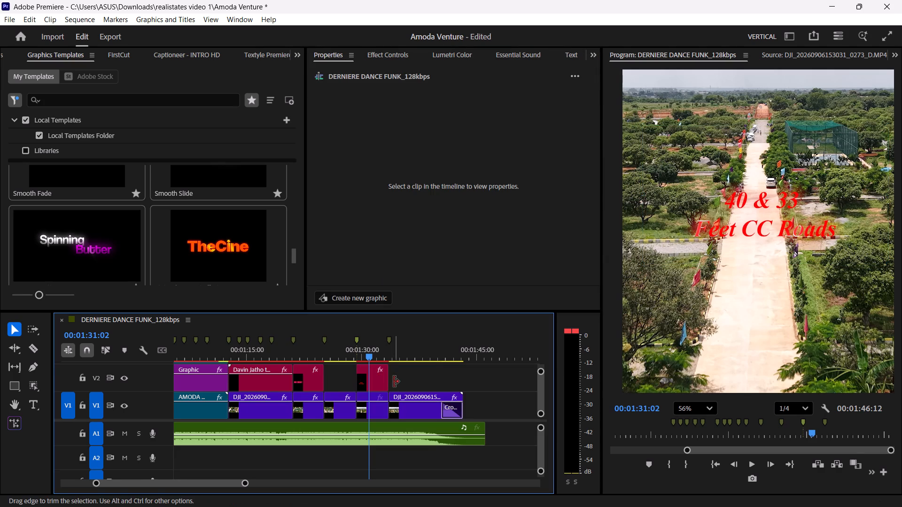
left_click(381, 383)
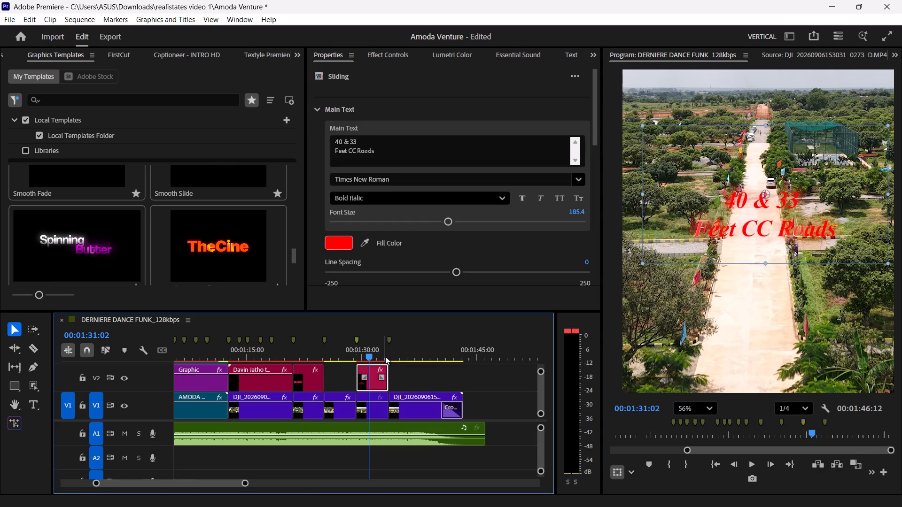
scroll(320, 249, "down", 10)
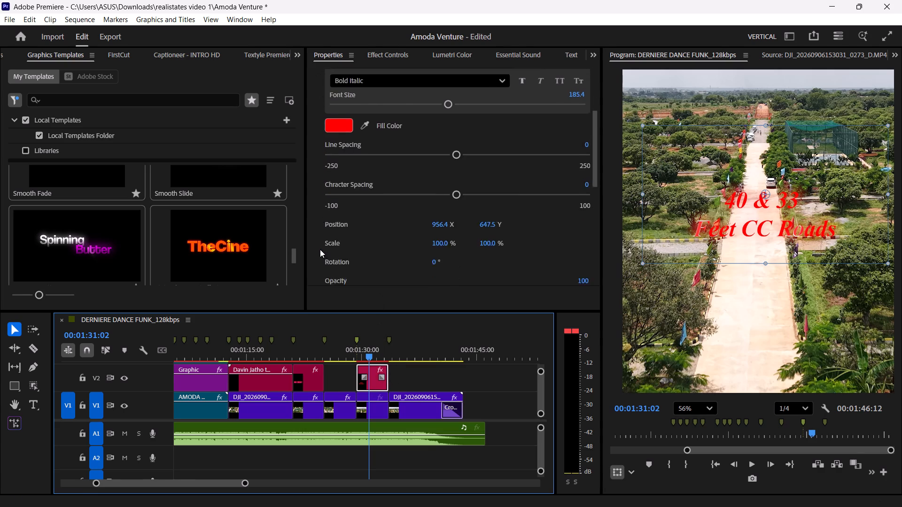
scroll(320, 249, "down", 9)
Deselect the title, play on into the following aerial shot, and return the playhead to about 00:01:22:48.
left_click(412, 363)
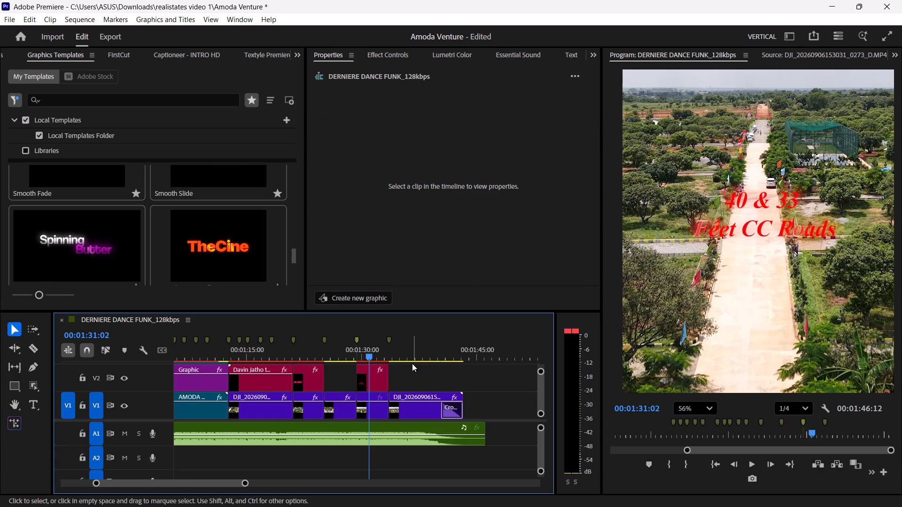
key("space")
scroll(404, 366, "down", 9, "alt")
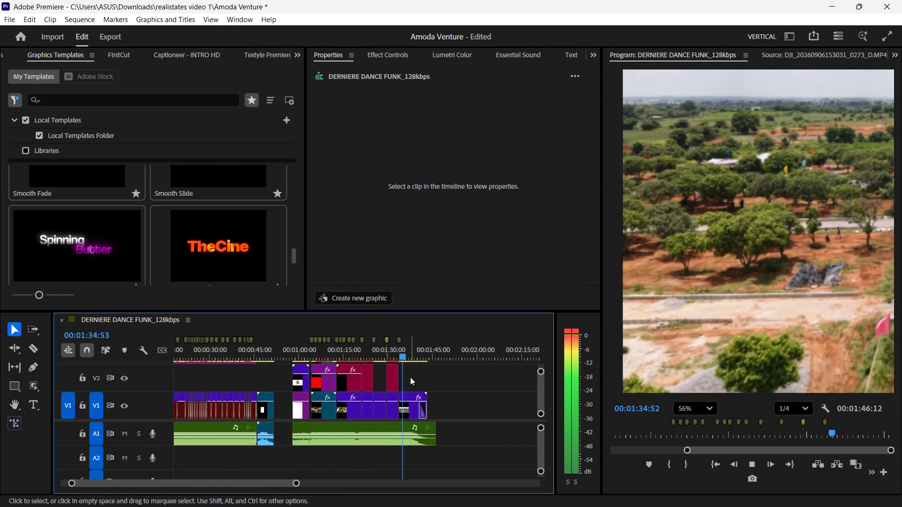
scroll(411, 377, "up", 4, "ctrl")
scroll(411, 377, "down", 7, "ctrl")
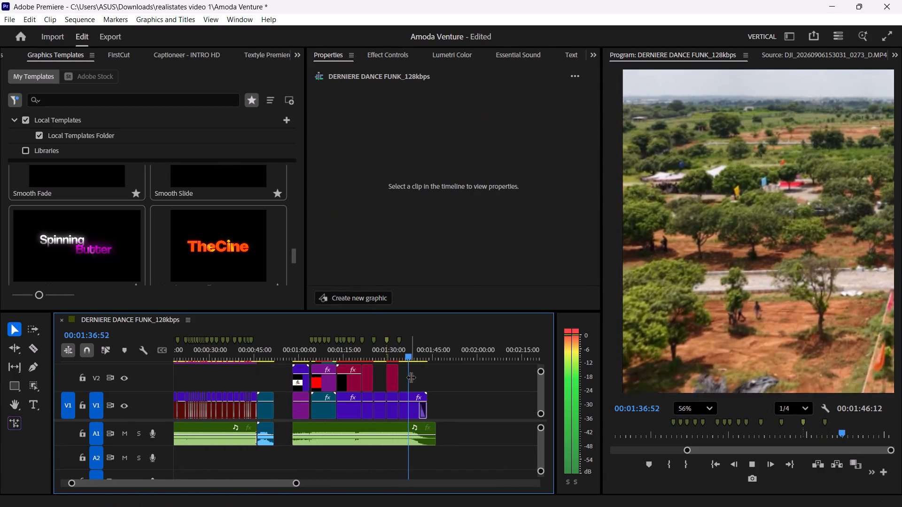
left_click_drag(406, 347, 368, 347)
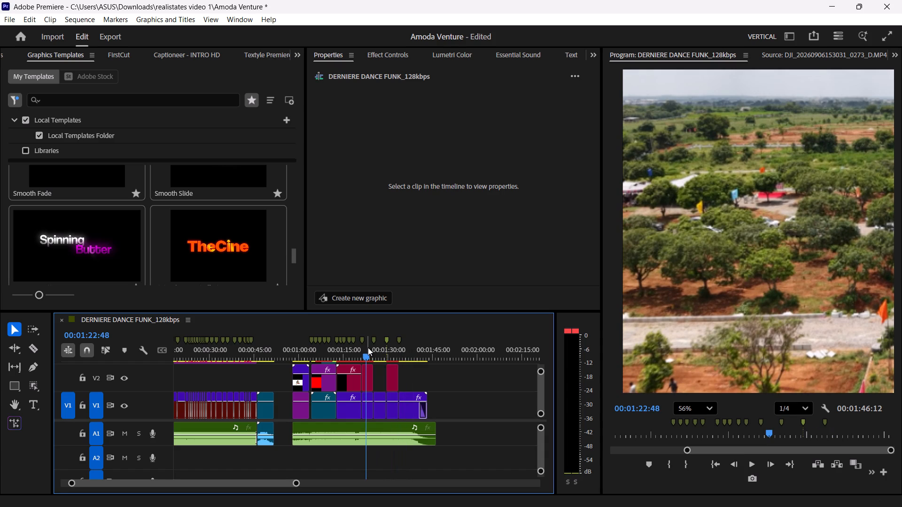
Play on from 00:01:22:48 through the park shot into the road shot, with the preview zoom set to Fit.
key("space")
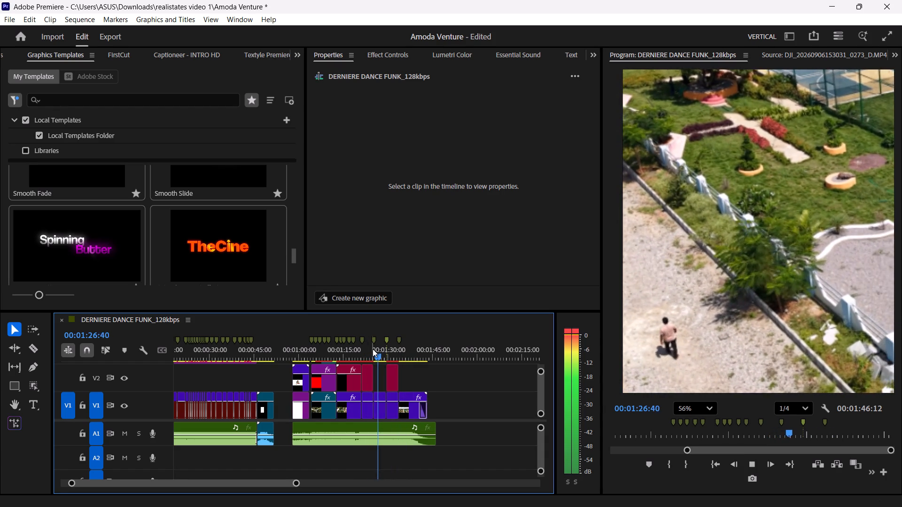
key("space")
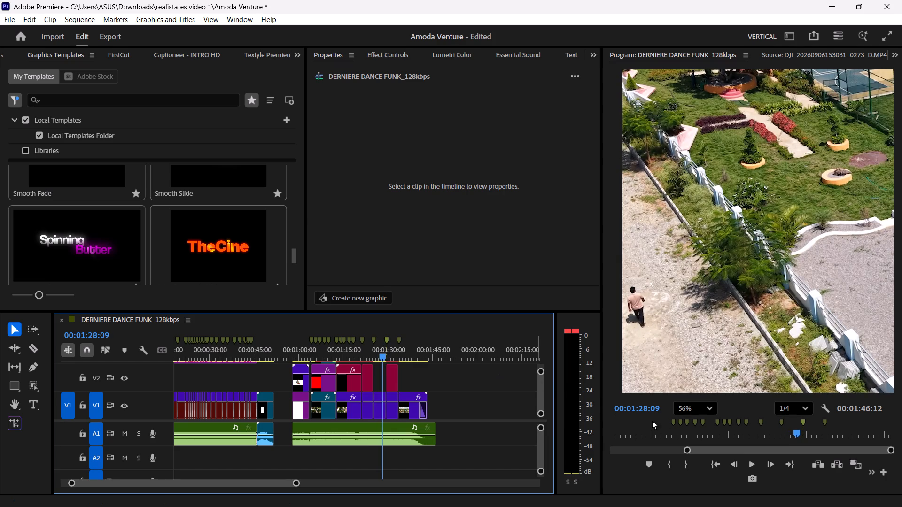
left_click(700, 399)
left_click(690, 405)
left_click(695, 246)
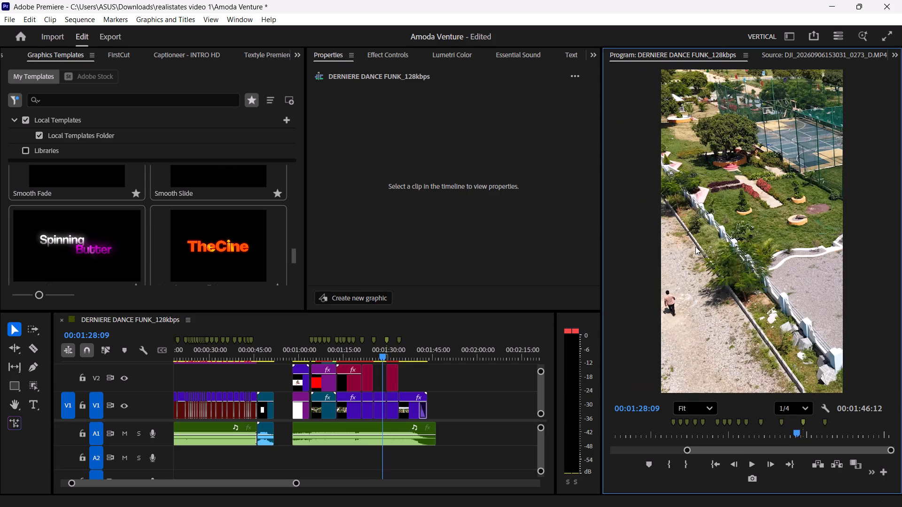
key("space")
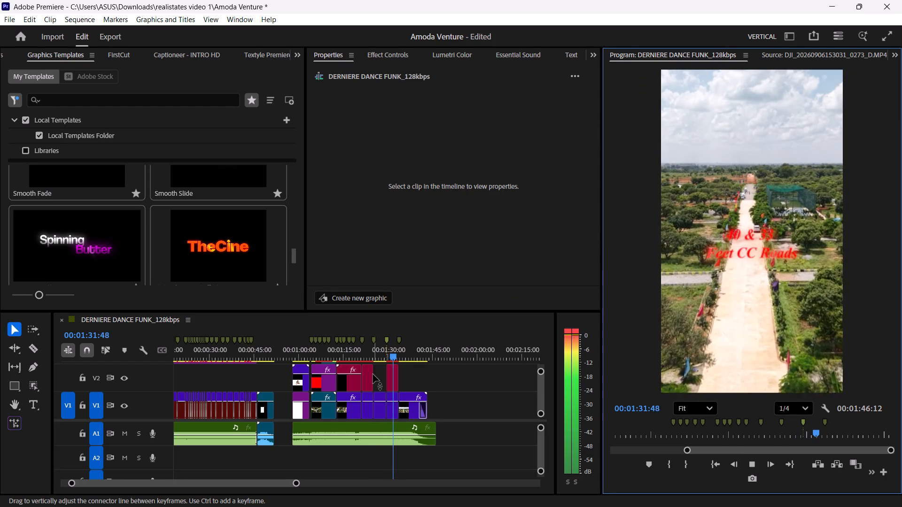
key("space")
Duplicate the Smooth Cross title clip from V4 onto V3, starting at the 00:01:25:10 marker.
left_click(373, 336)
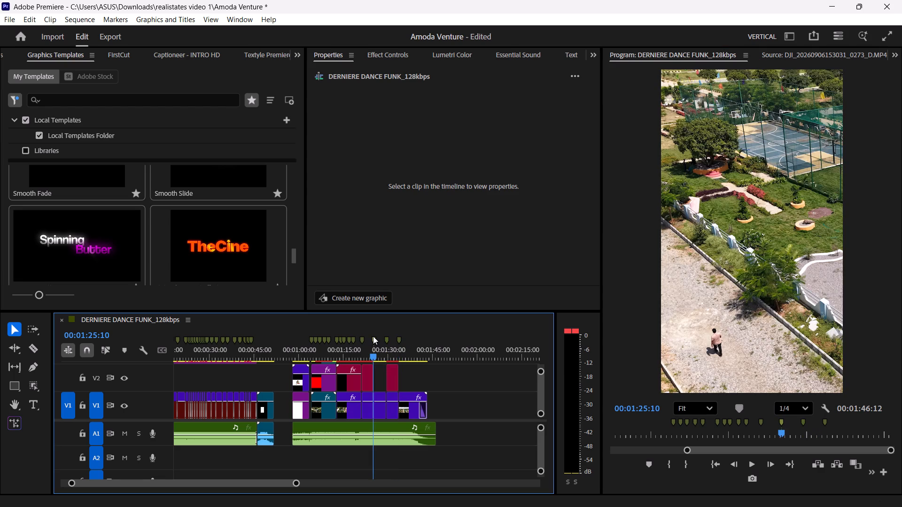
scroll(376, 384, "up", 2, "ctrl")
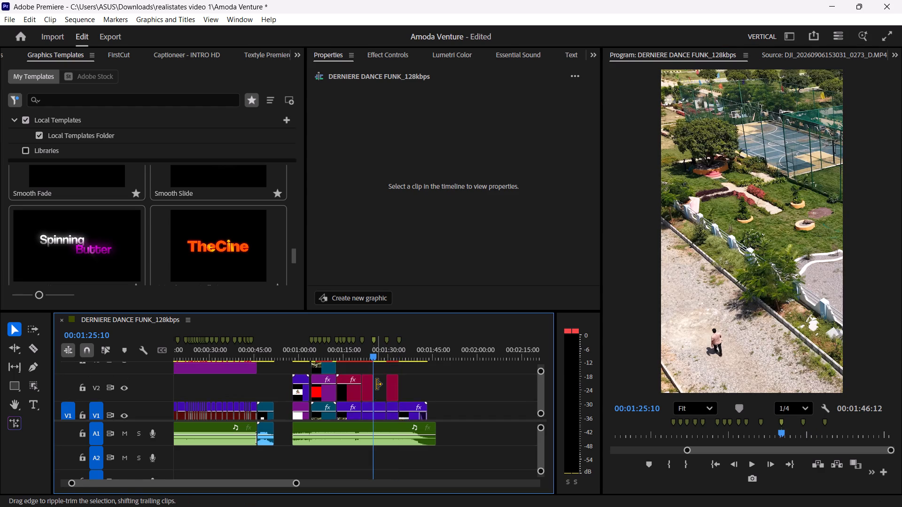
scroll(376, 384, "up", 4, "ctrl")
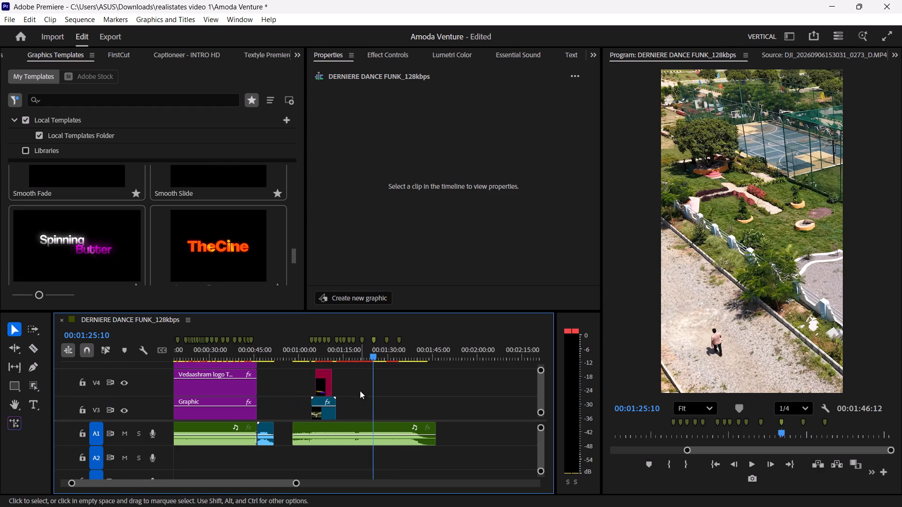
scroll(294, 391, "down", 5, "ctrl")
scroll(296, 391, "up", 2, "ctrl")
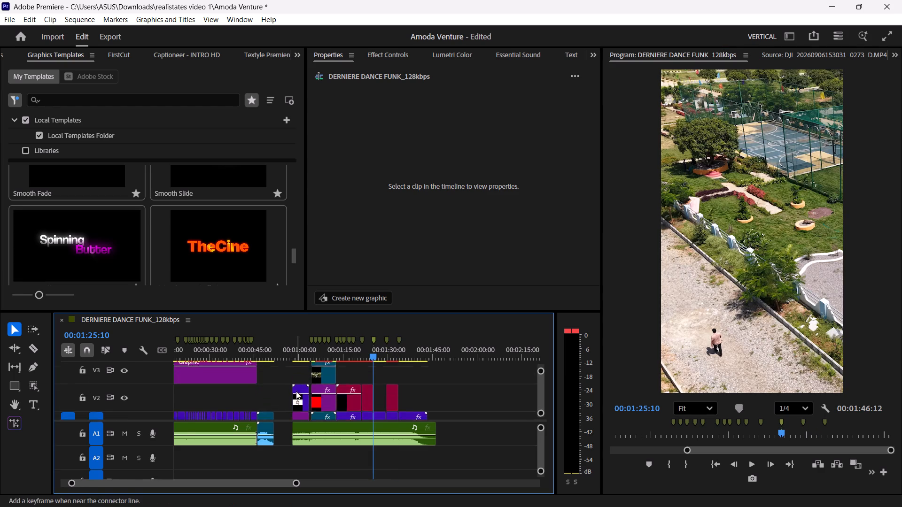
scroll(296, 391, "up", 2, "ctrl")
left_click(323, 370)
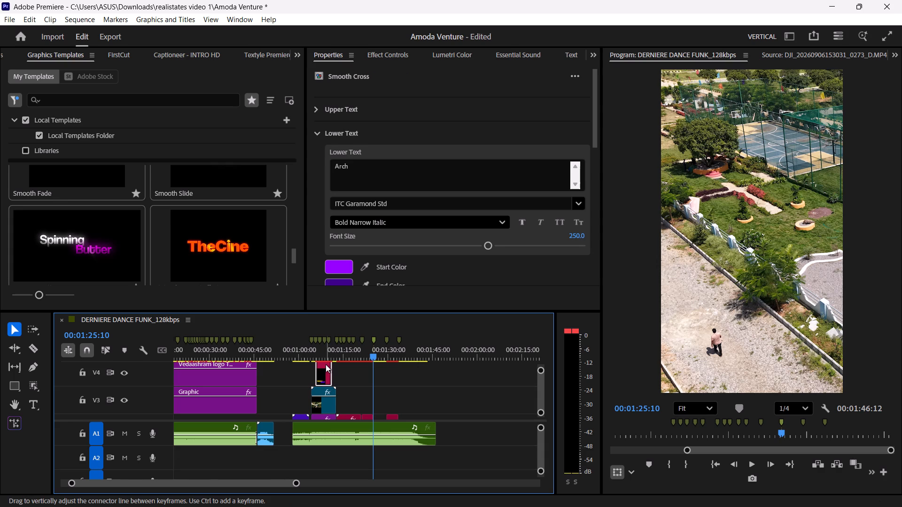
left_click_drag(324, 364, 379, 366, "alt")
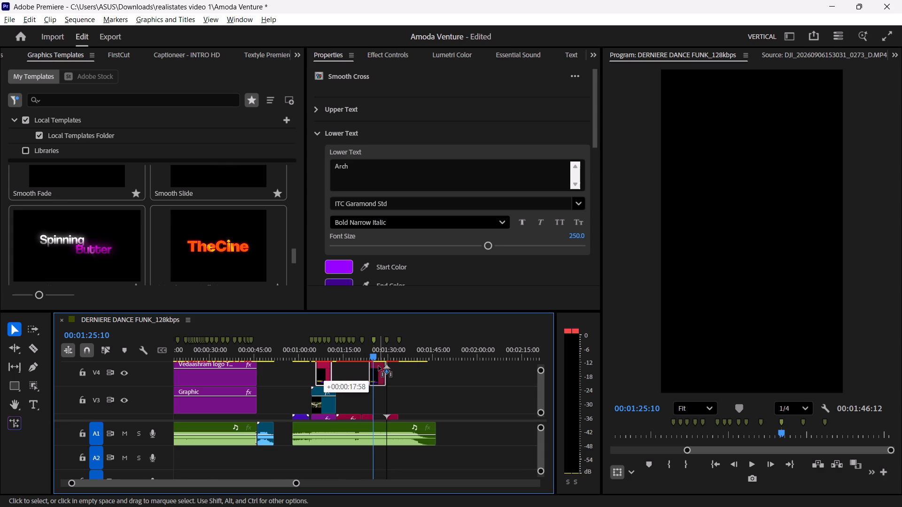
left_click_drag(379, 366, 383, 392, "alt")
Set the upper text of the duplicated Smooth Cross title to Childrens.
scroll(366, 397, "up", 11, "alt")
key("space")
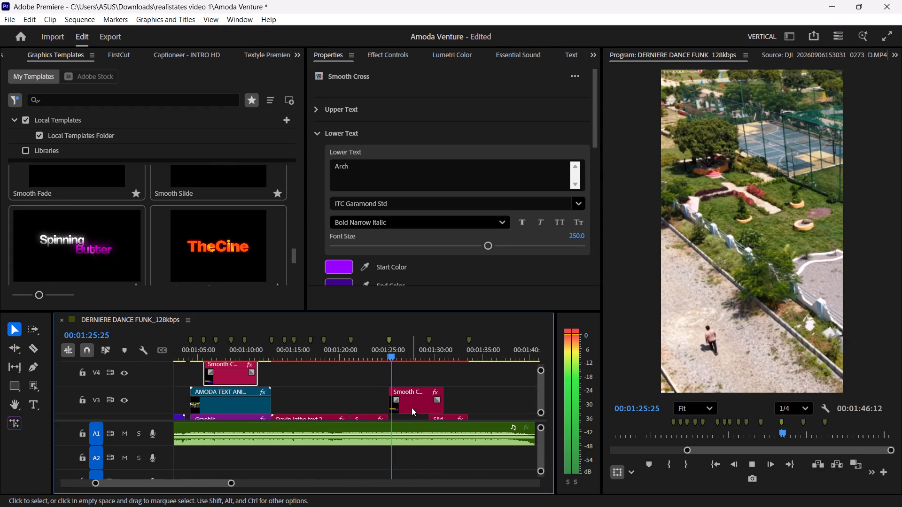
left_click(412, 407)
key("space")
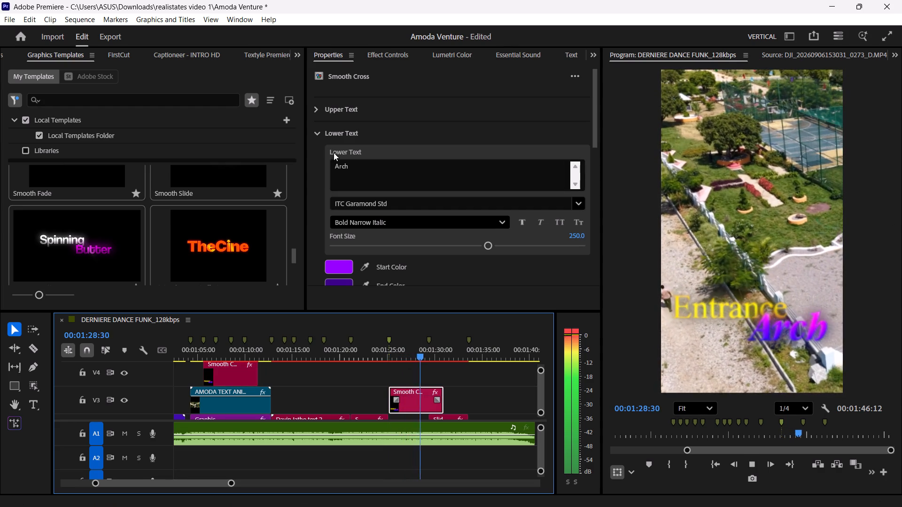
key("space")
left_click(319, 111)
left_click_drag(377, 139, 229, 145)
key("shift+c")
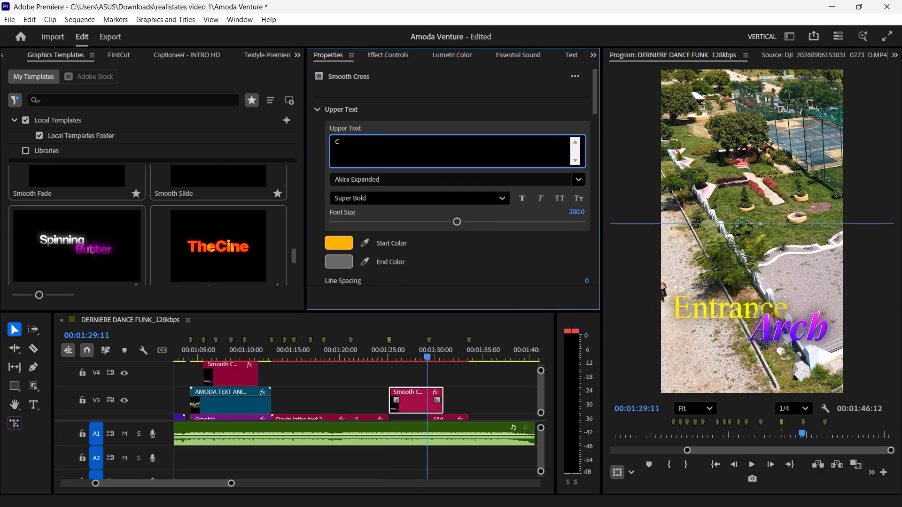
type("hildrens")
left_click(315, 155)
Set the duplicated title's lower text to PLAY AREA.
scroll(315, 155, "down", 9)
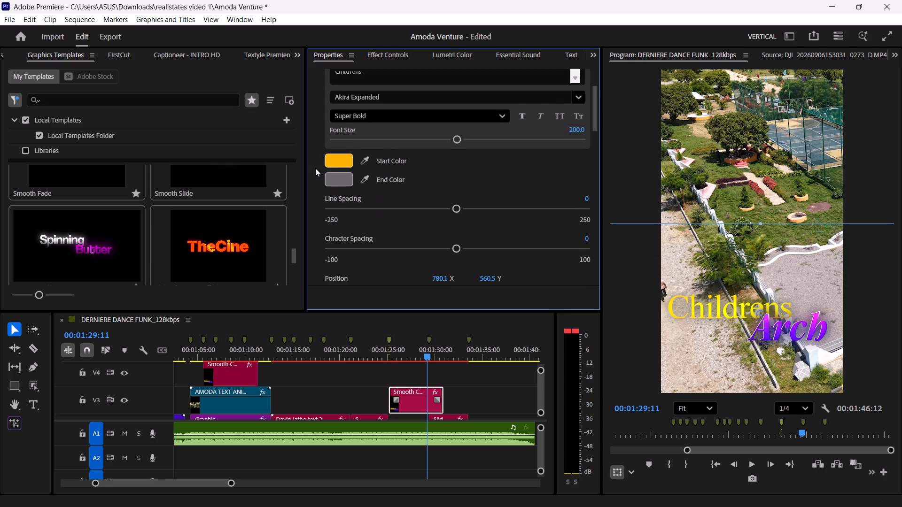
scroll(315, 168, "down", 2)
scroll(315, 169, "up", 13)
left_click(317, 109)
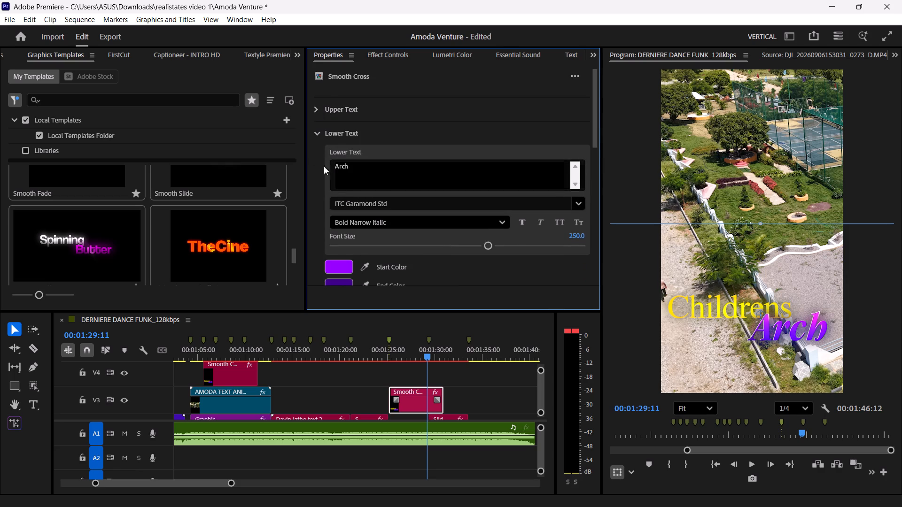
left_click_drag(363, 173, 295, 167)
type("PLAY")
key("space")
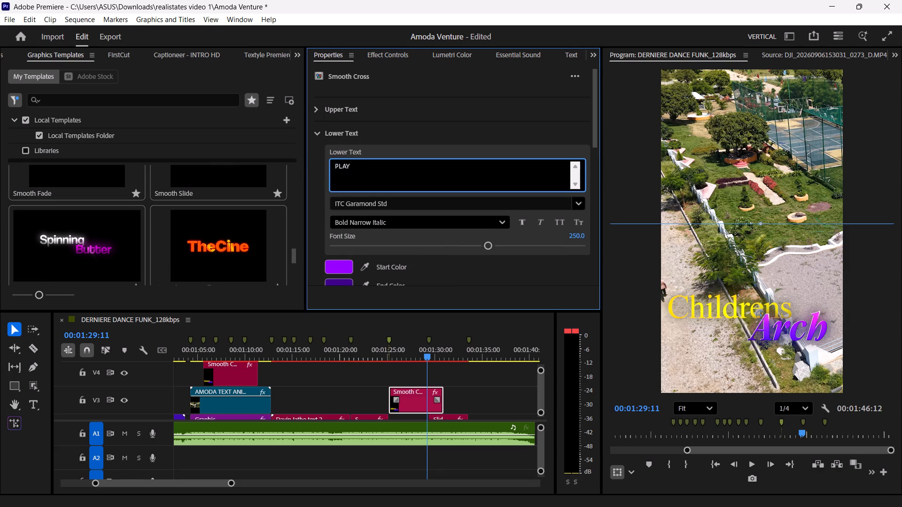
type("AREA")
left_click(363, 154)
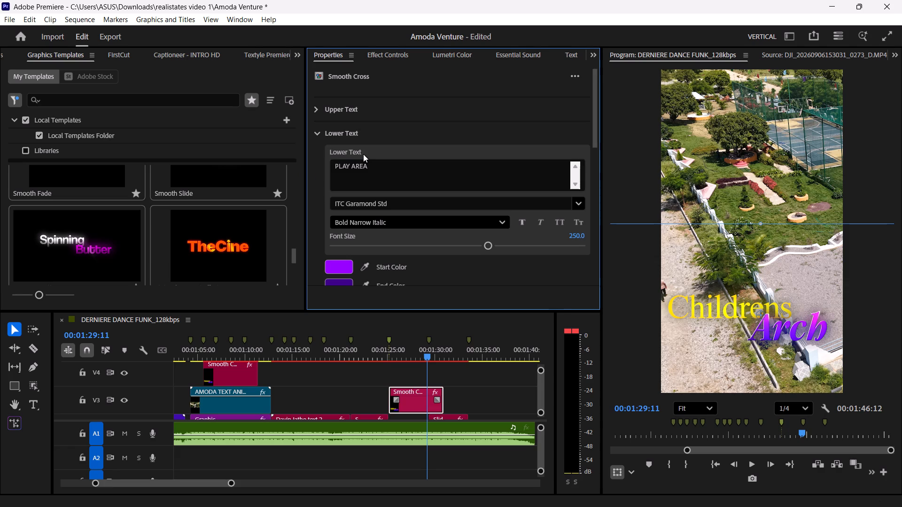
Change the lower text's capitalisation to read Play Area.
left_click_drag(383, 167, 368, 179)
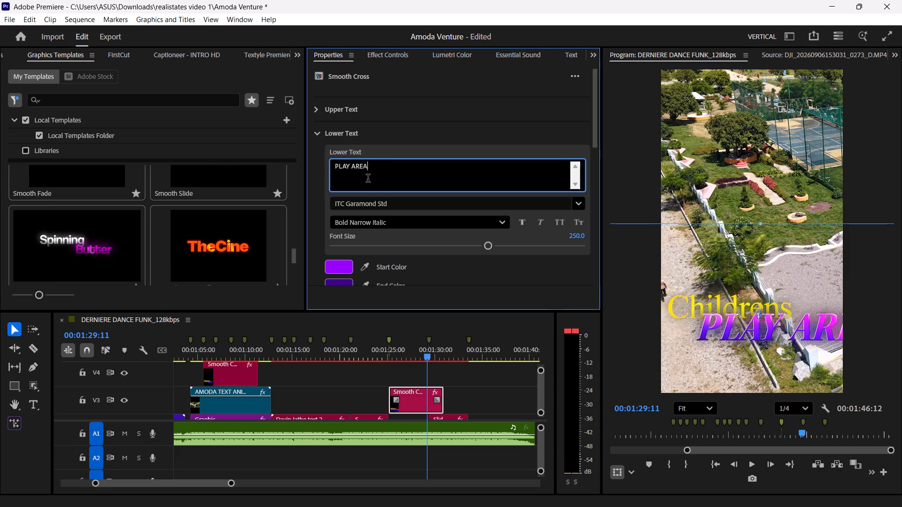
left_click_drag(368, 179, 357, 179)
key("BackSpace")
type("re")
key("a")
left_click_drag(338, 168, 343, 175)
left_click_drag(343, 175, 349, 185)
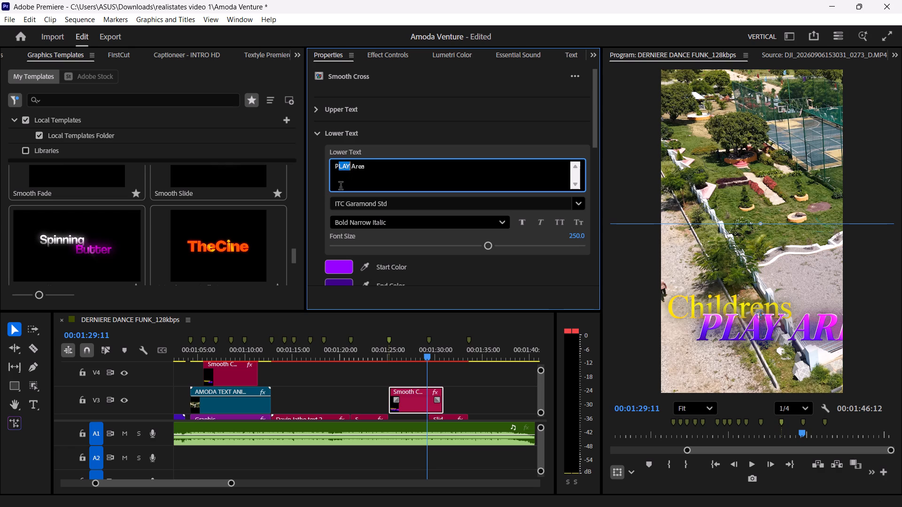
type("lay")
left_click(375, 147)
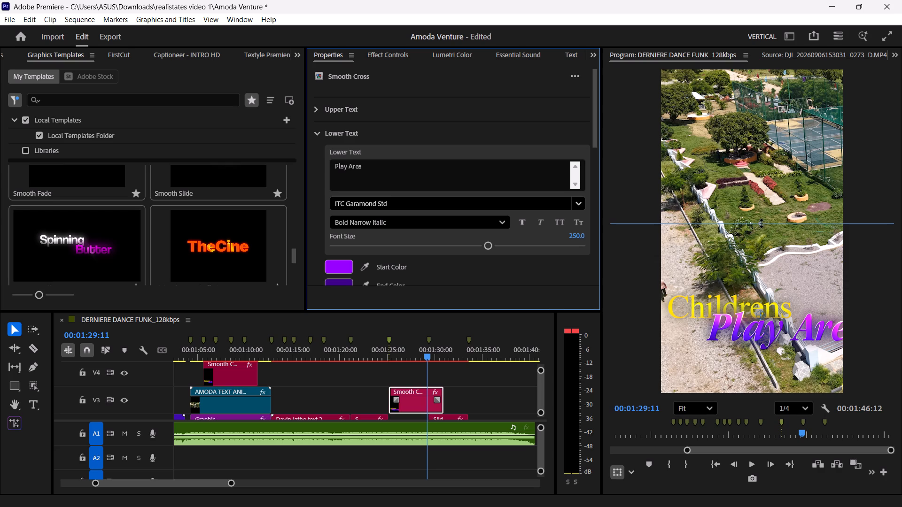
Scale down the Childrens Play Area title to fit the frame width and shift it slightly left.
left_click_drag(762, 223, 760, 238)
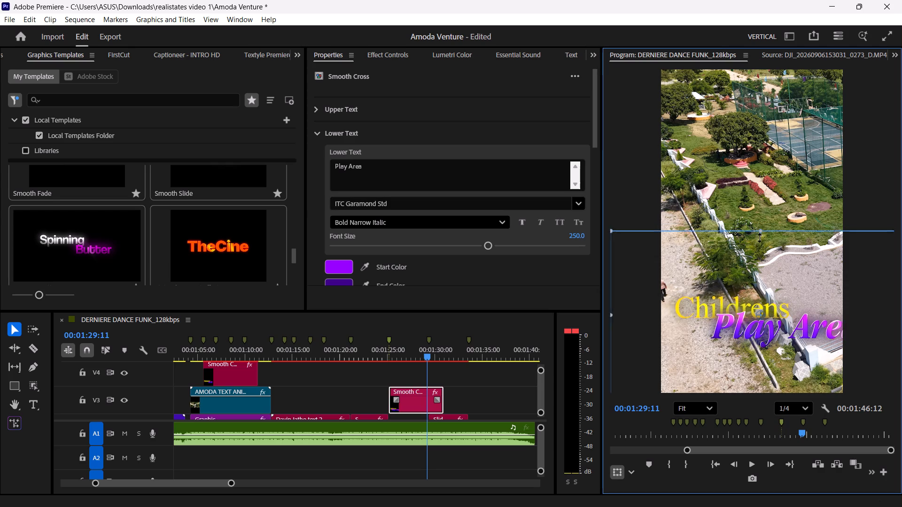
left_click_drag(760, 238, 756, 246)
left_click_drag(817, 275, 815, 275)
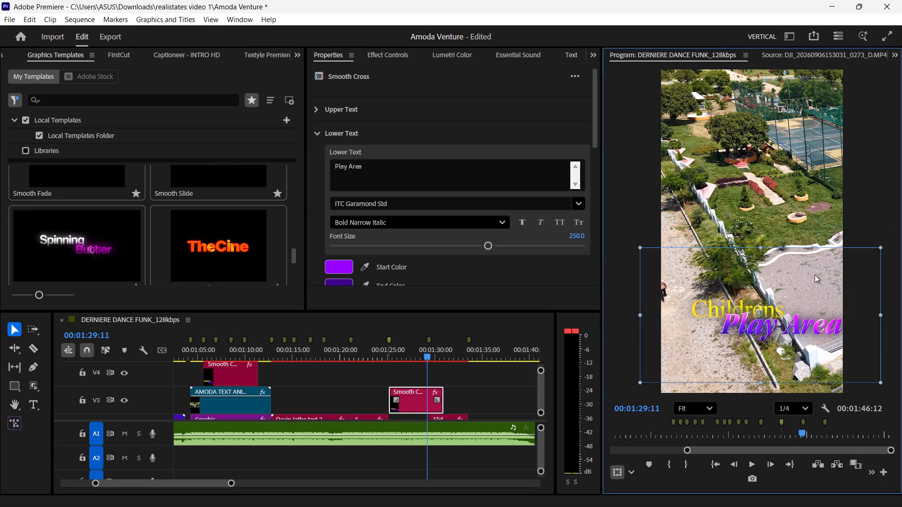
left_click_drag(815, 275, 804, 273)
Trim the end of the Childrens Play Area clip on V3 back to the start of the Sliding title clip.
key("space")
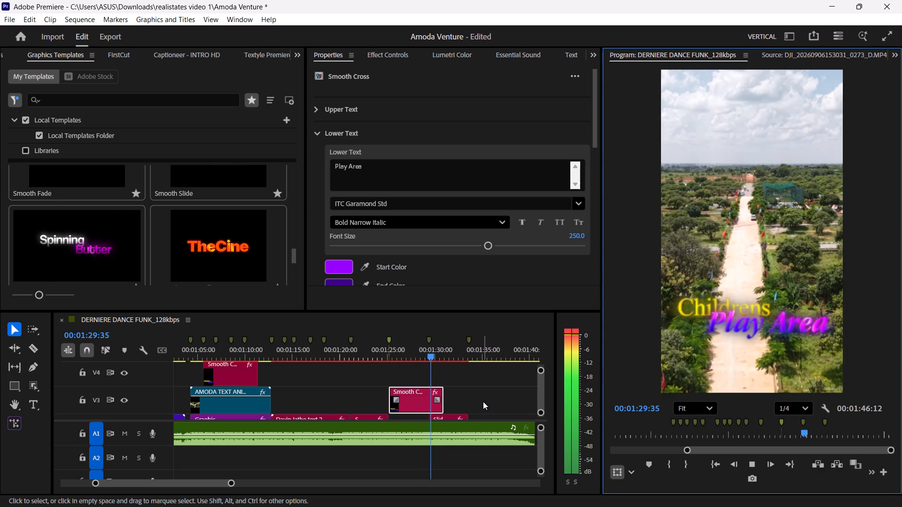
key("space")
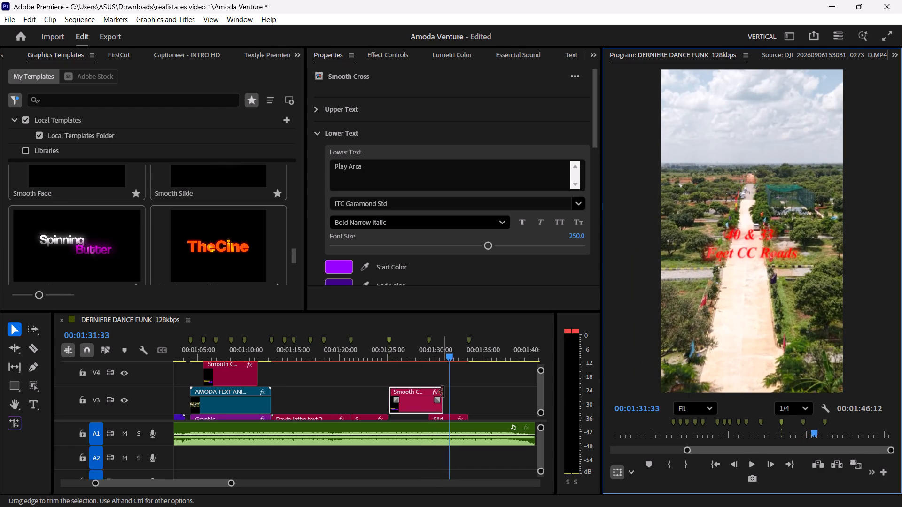
left_click_drag(443, 392, 430, 391)
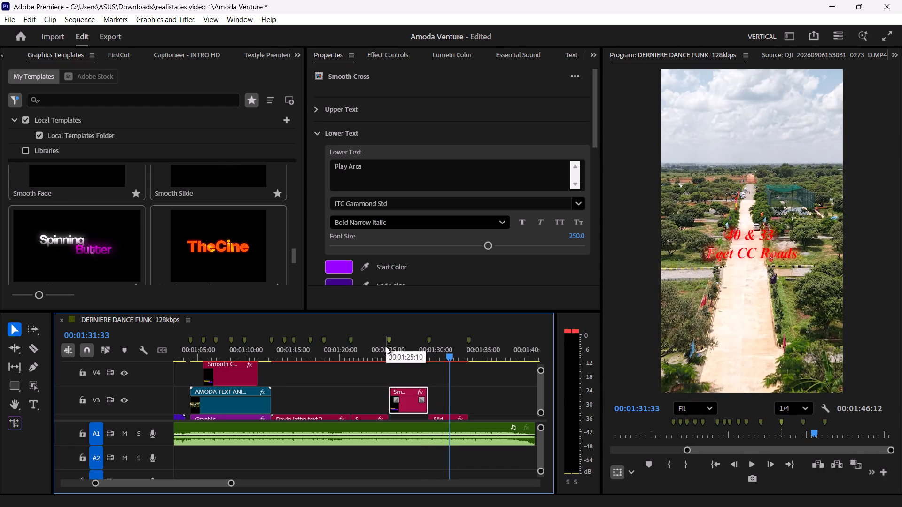
Review the Childrens Play Area and CC Roads titles from 00:01:25:10, and return the playhead to about 00:01:31:56.
left_click(388, 342)
key("space")
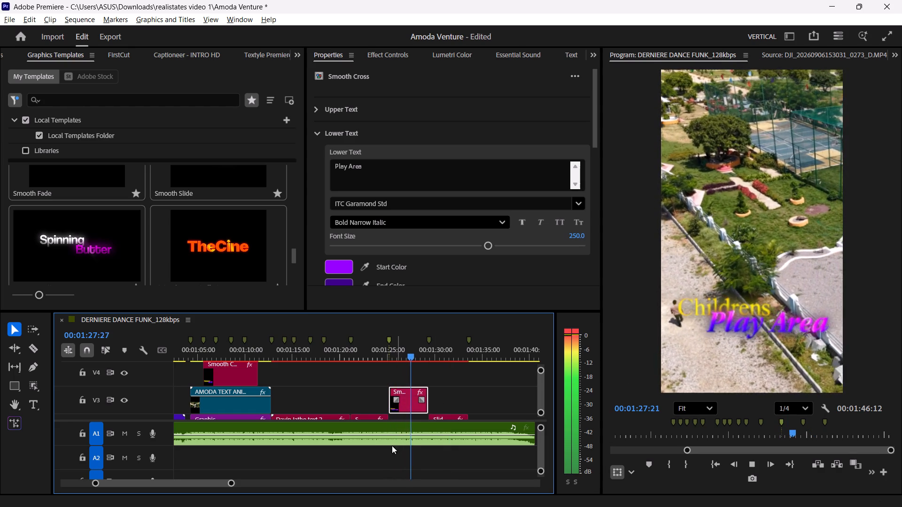
scroll(363, 408, "down", 6, "alt")
scroll(314, 420, "down", 2, "alt")
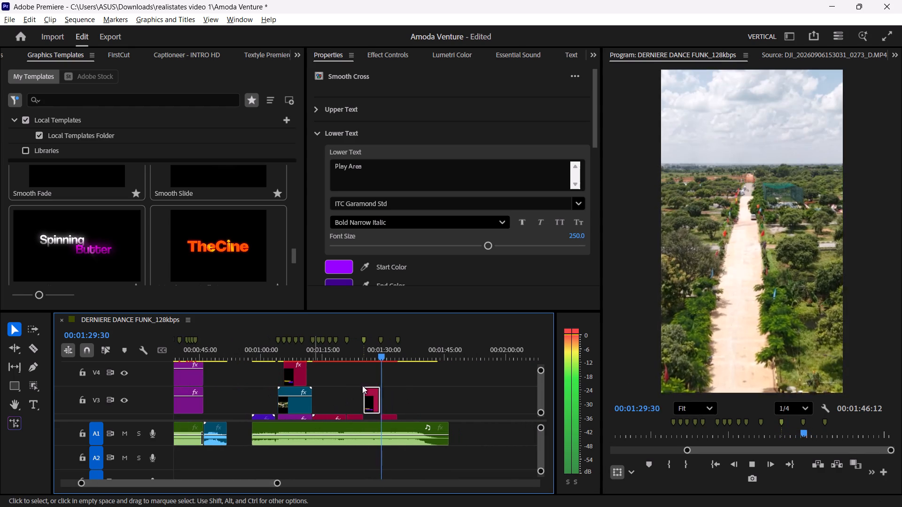
scroll(409, 372, "up", 9, "alt")
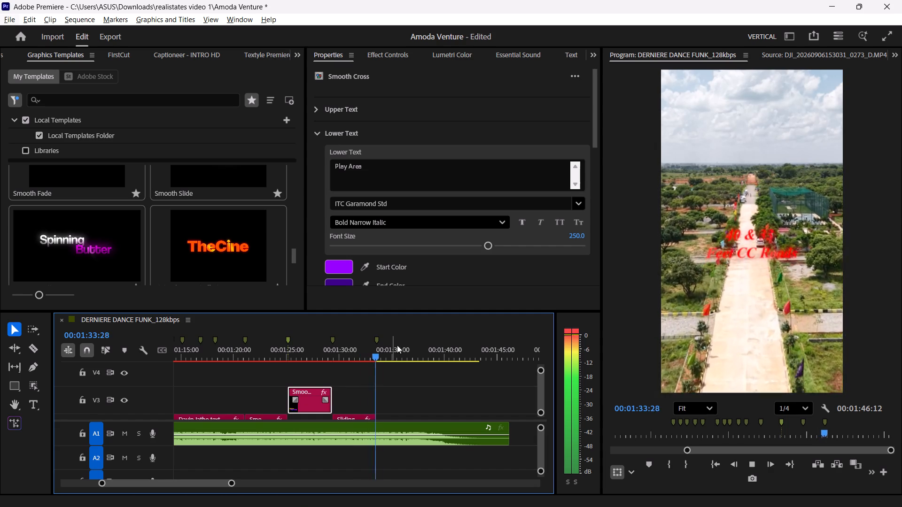
left_click(359, 353)
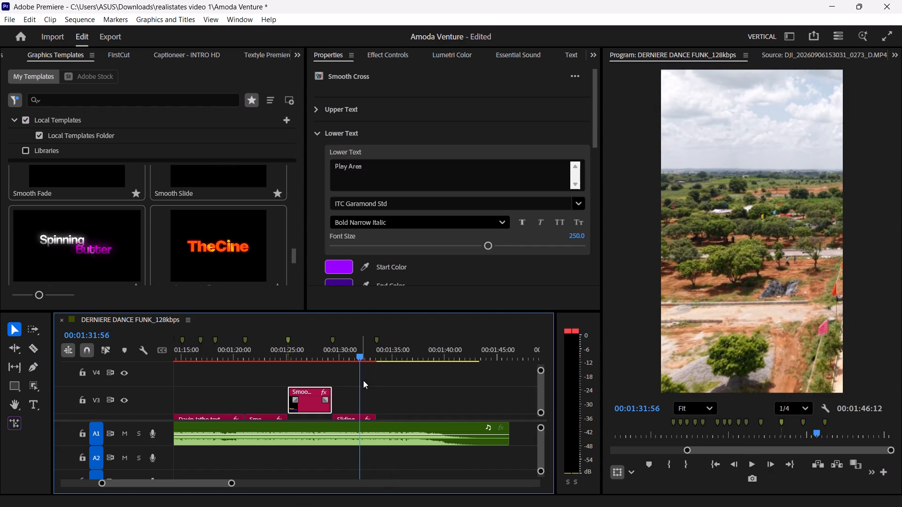
Scale up the 40 & 33 Feet CC Roads title clip to 91.4.
left_click(357, 419)
left_click(352, 415)
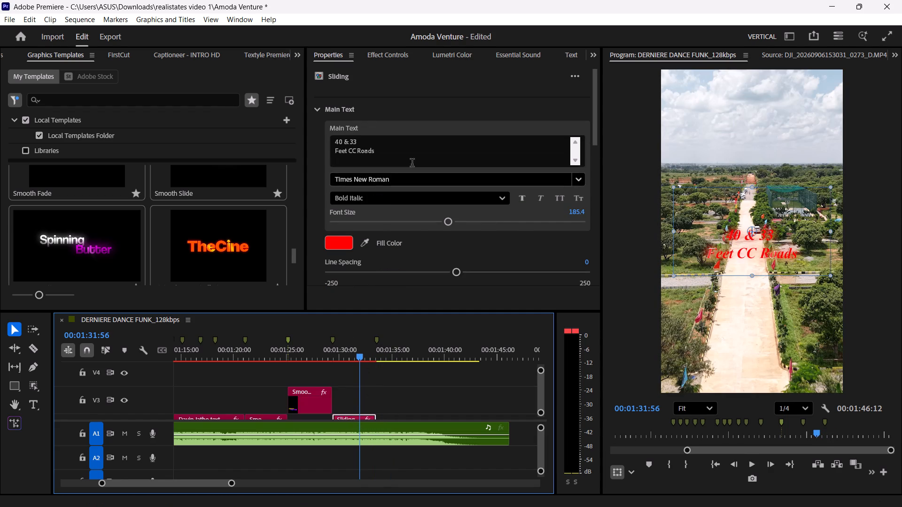
left_click(406, 57)
left_click_drag(429, 157, 451, 156)
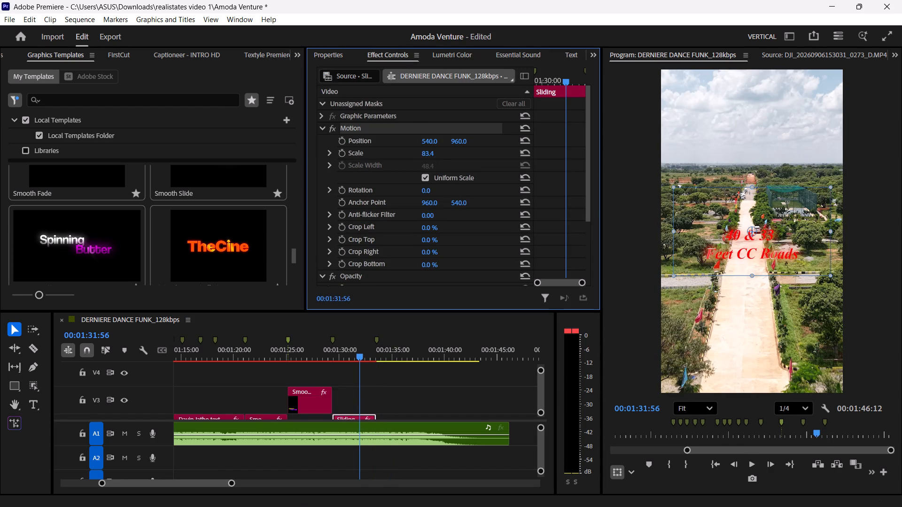
left_click_drag(451, 156, 455, 159)
Play back the footage following the CC Roads title, and return the playhead to the marker at 00:01:33:33.
key("space")
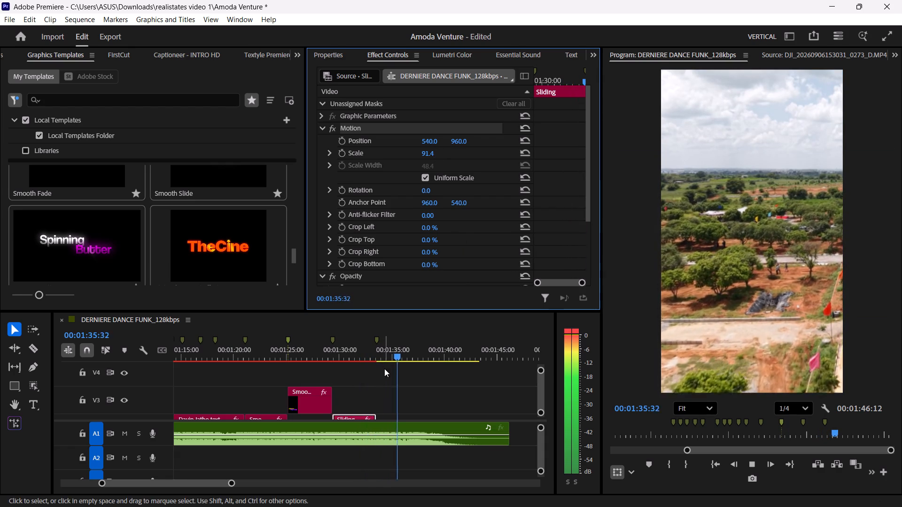
left_click(377, 339)
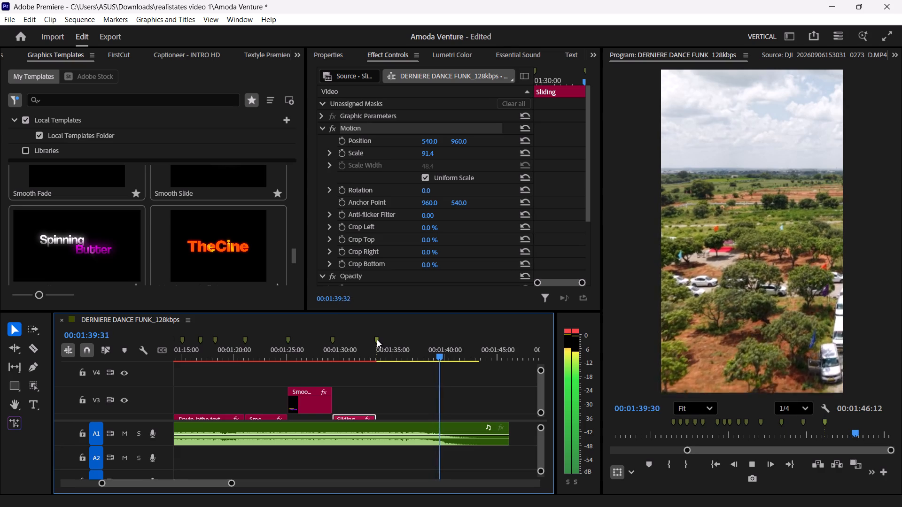
key("space")
left_click(377, 339)
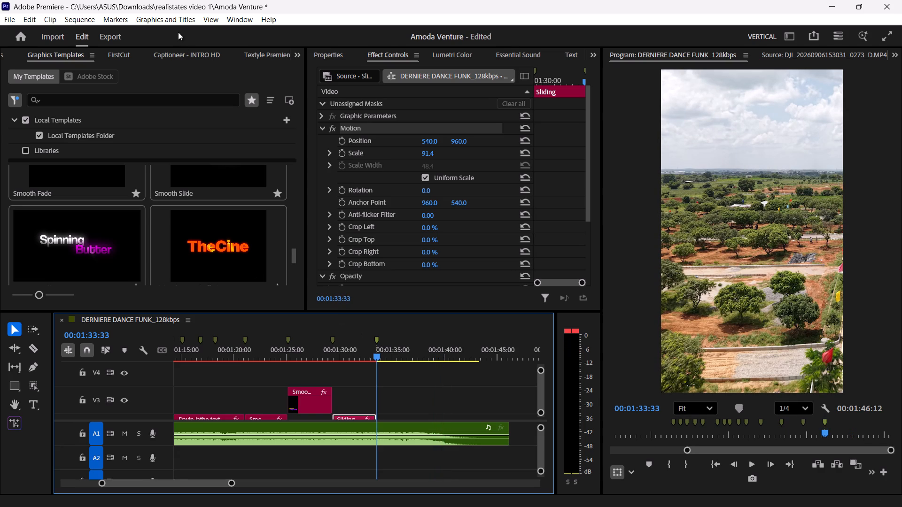
Browse the Only Drone bin, the AMODA folder in File Explorer and the project's root bin for media to use.
left_click(0, 53)
left_click(26, 61)
left_click(15, 58)
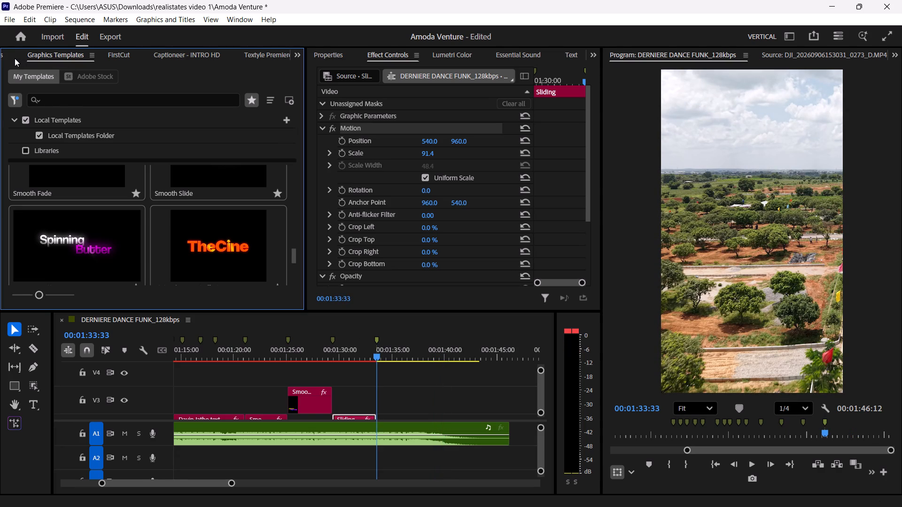
left_click(294, 49)
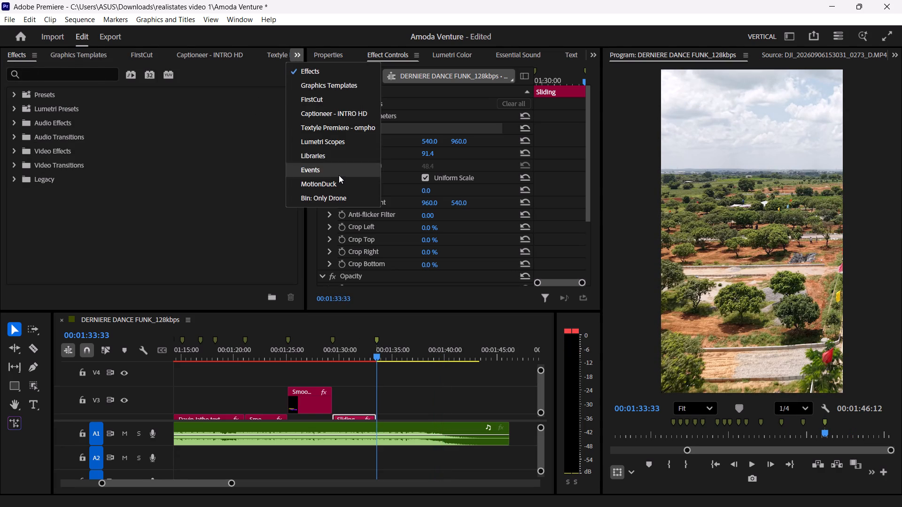
left_click(333, 197)
scroll(236, 196, "down", 7)
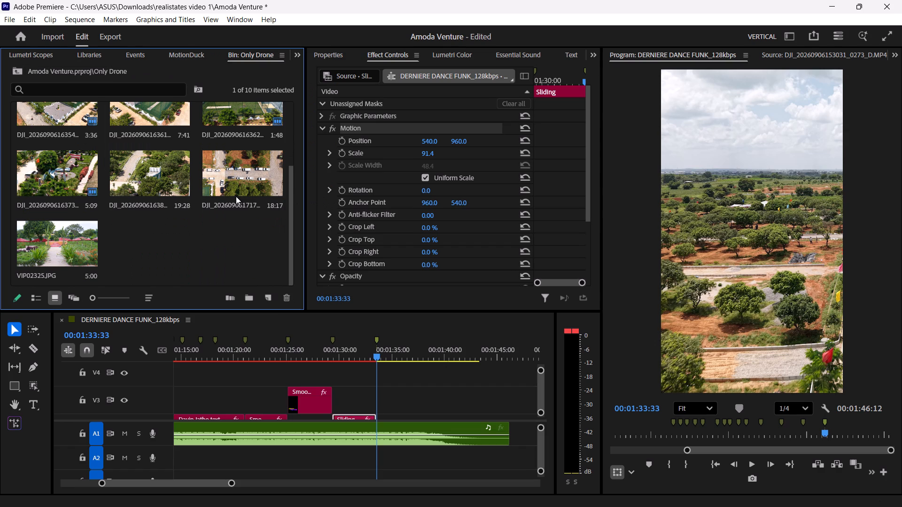
scroll(236, 196, "down", 5)
left_click(198, 245)
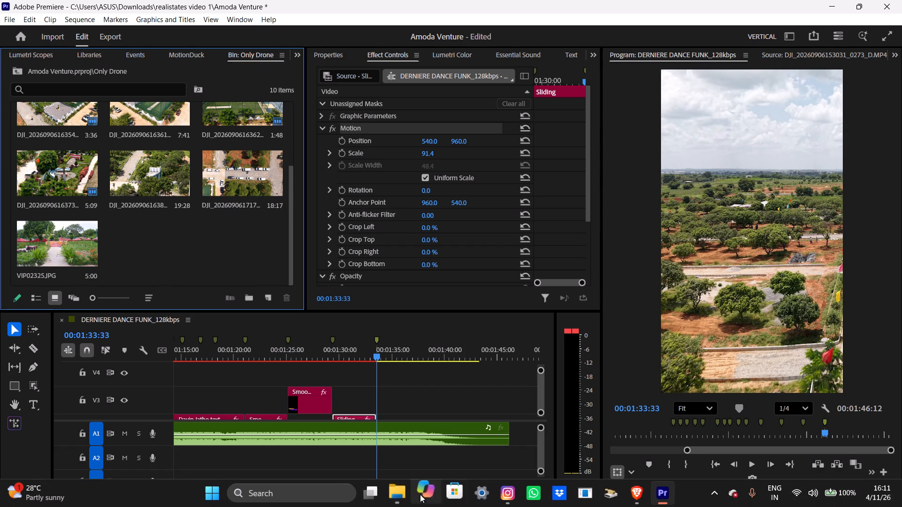
left_click(397, 495)
left_click(438, 336)
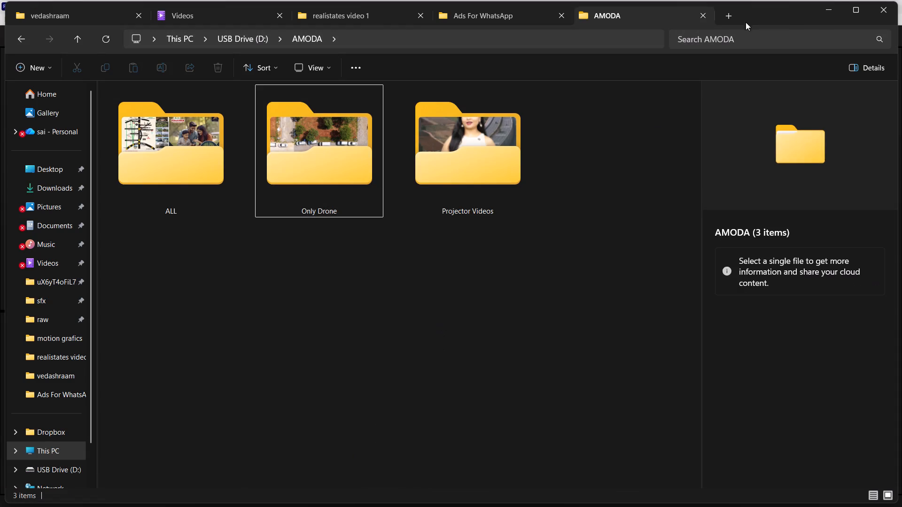
left_click(828, 10)
scroll(198, 229, "up", 6)
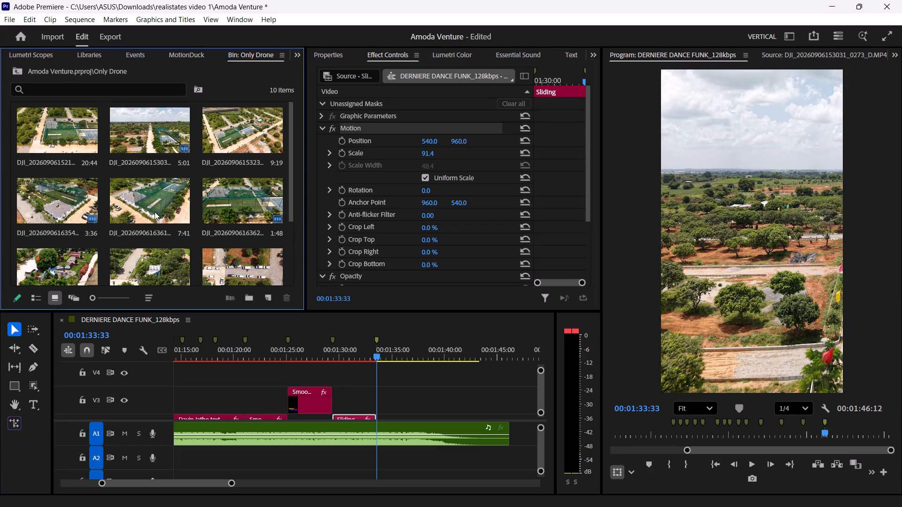
left_click(20, 68)
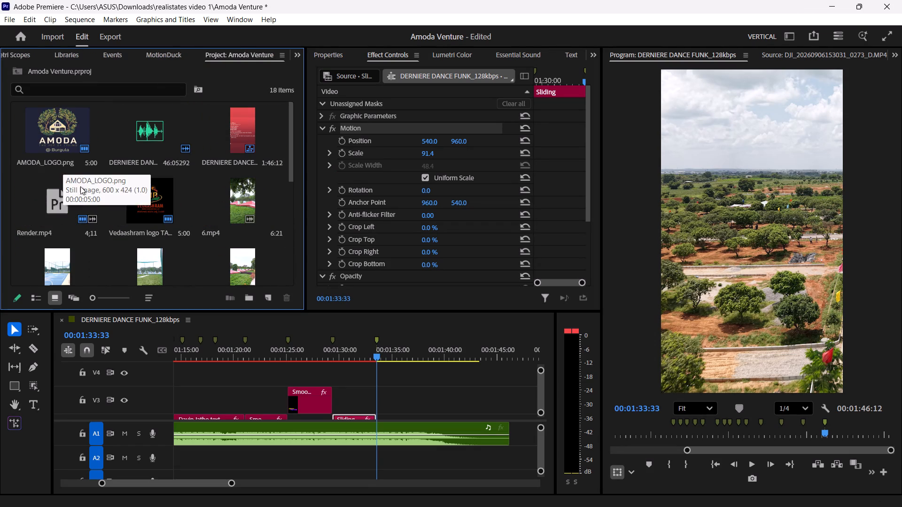
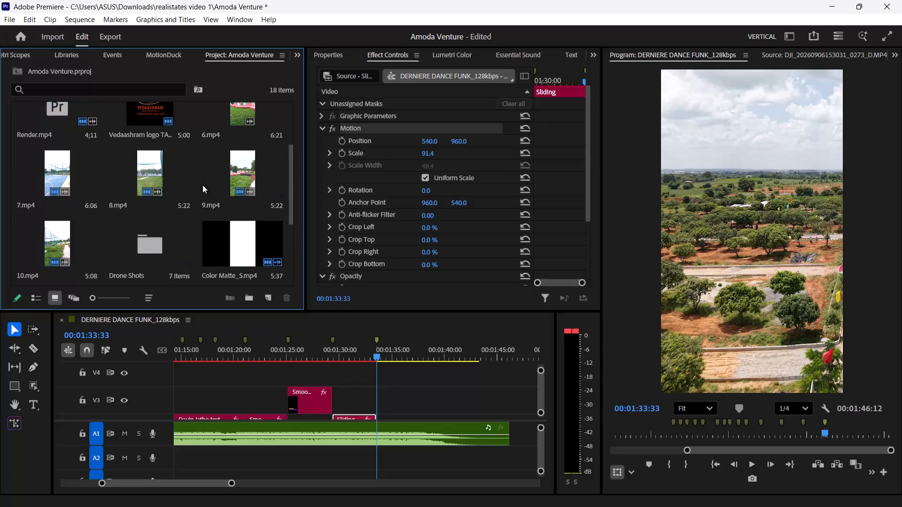
Browse the Only Drone bin, and in File Explorer the USB drive's Only Drone, Projector Videos and Sfx folders, for usable media.
scroll(202, 185, "up", 2)
scroll(202, 185, "down", 9)
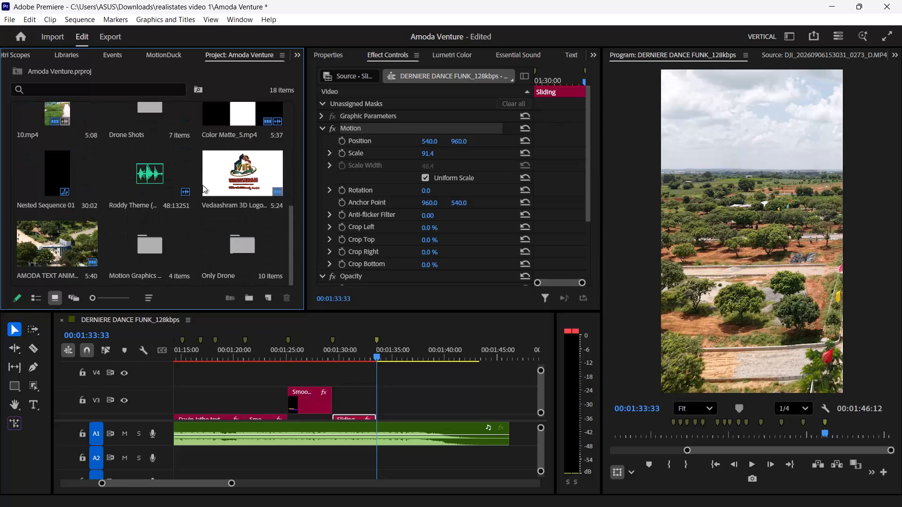
double_click(231, 253)
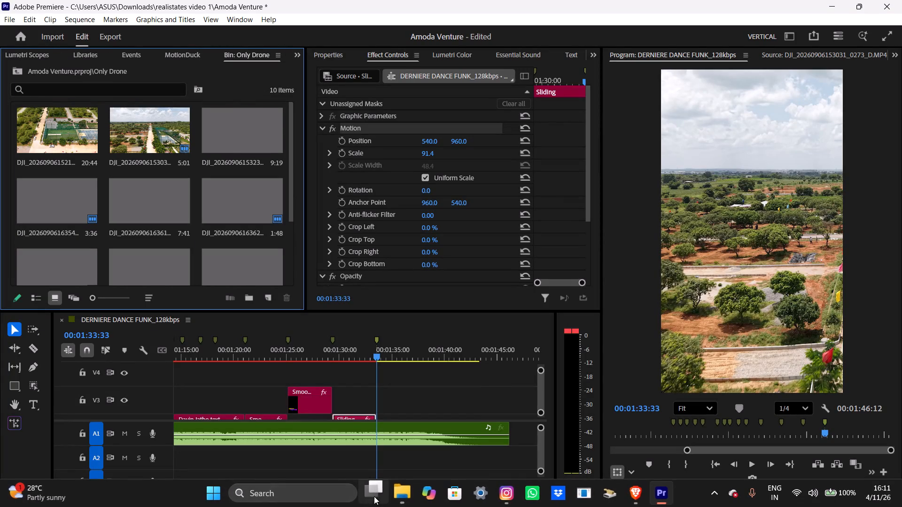
scroll(178, 235, "down", 8)
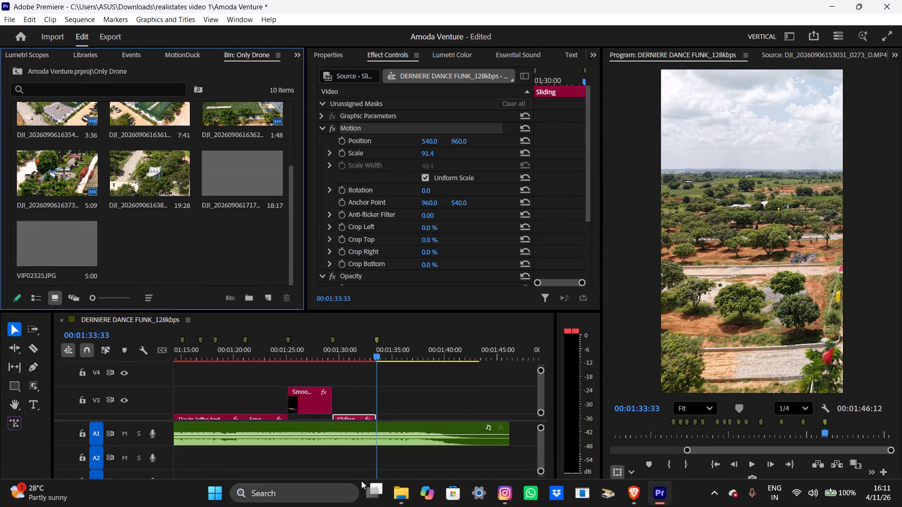
left_click(394, 499)
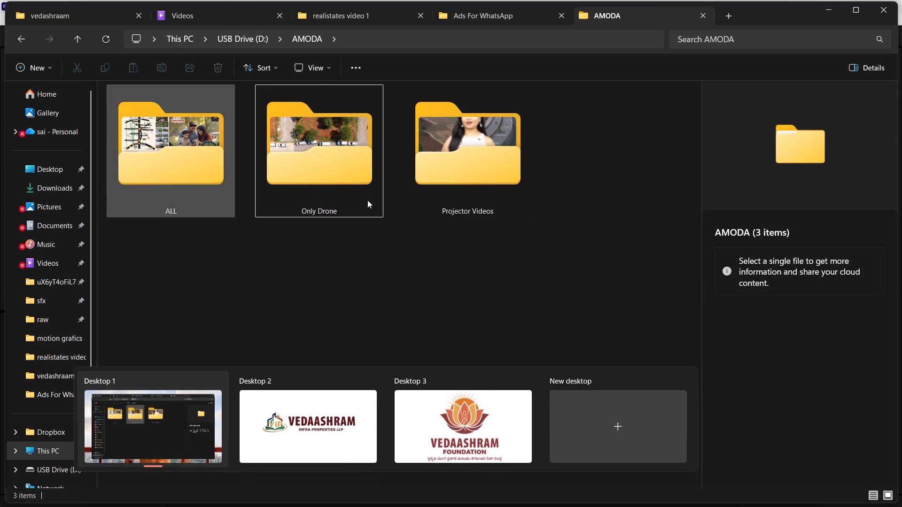
left_click(610, 132)
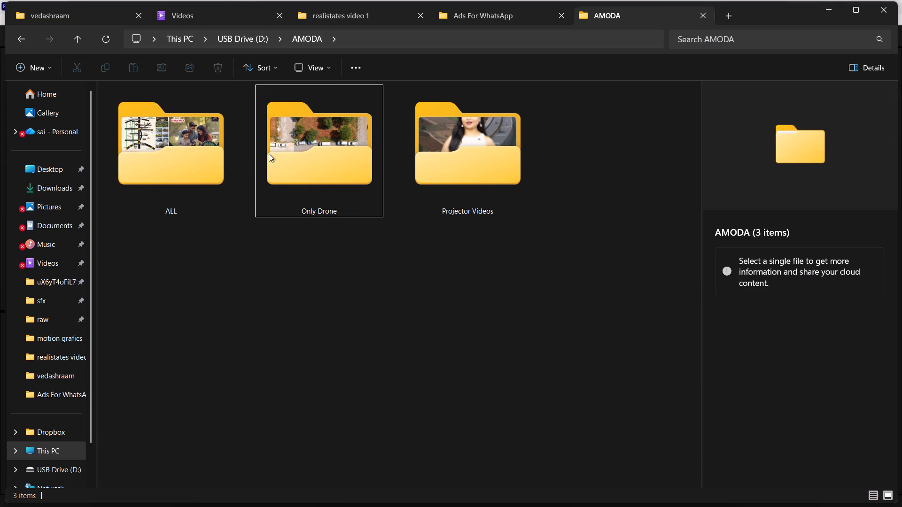
double_click(325, 153)
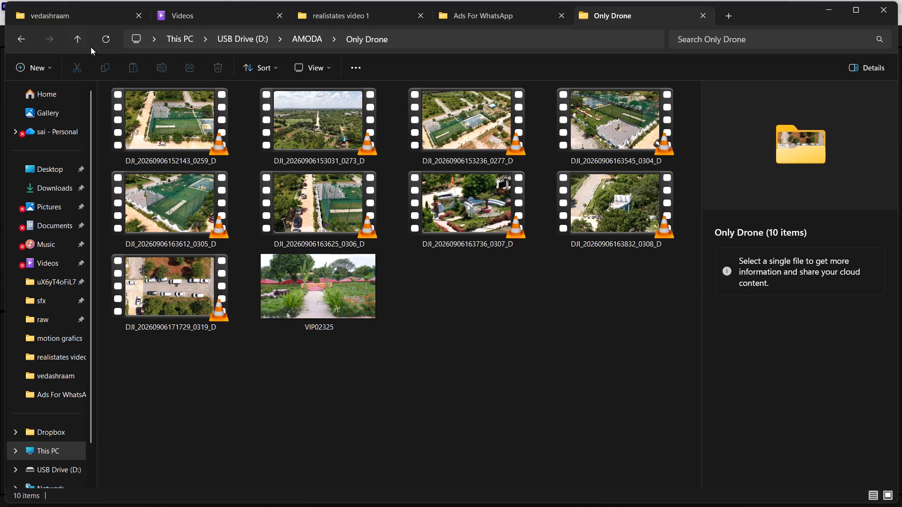
left_click(76, 41)
double_click(441, 135)
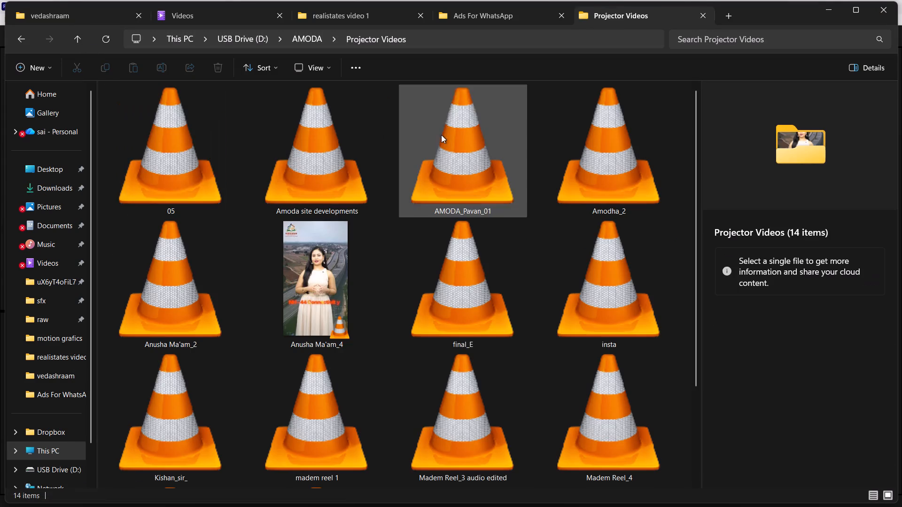
scroll(127, 215, "down", 7)
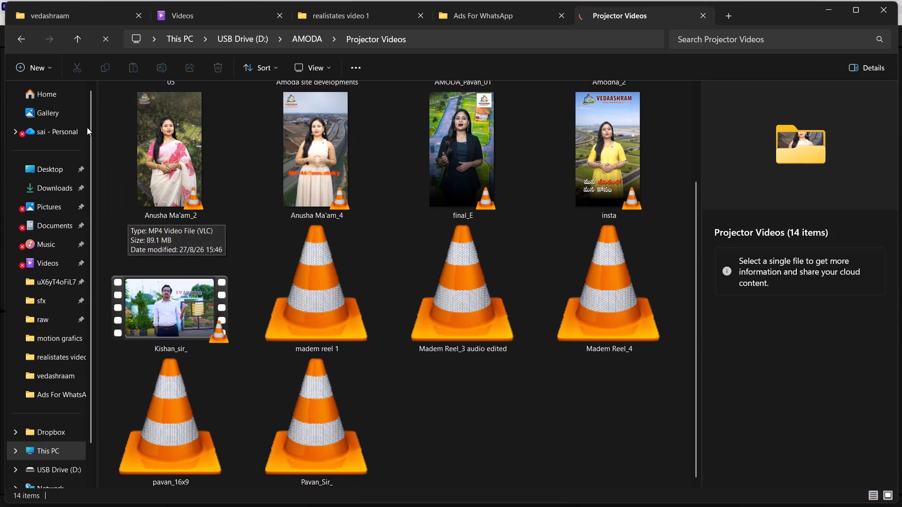
double_click(78, 46)
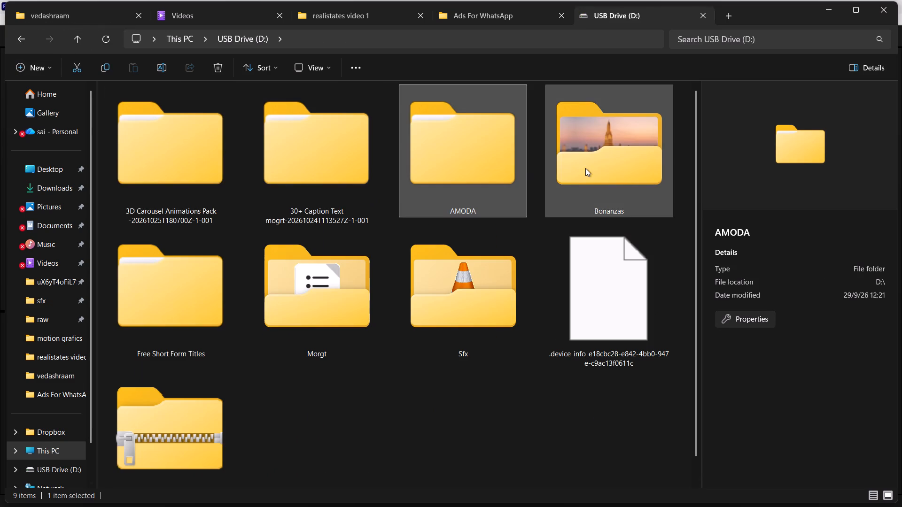
left_click(461, 272)
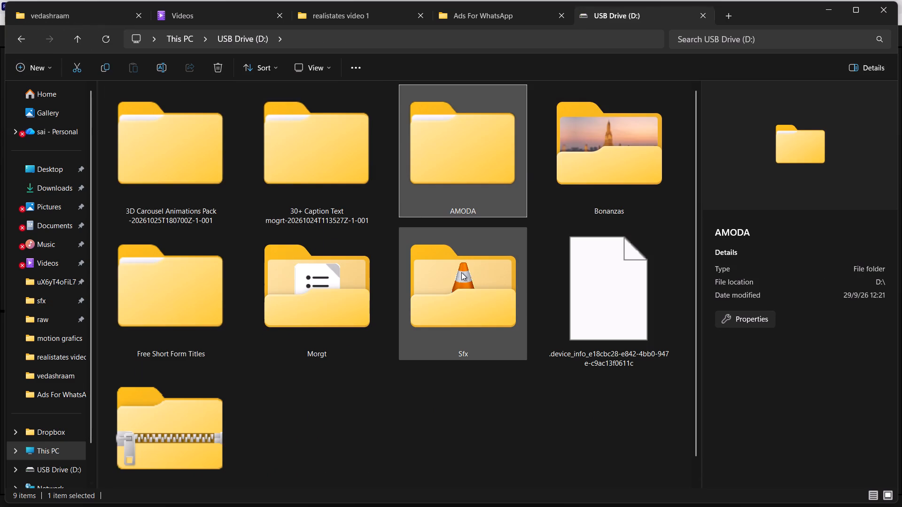
double_click(458, 272)
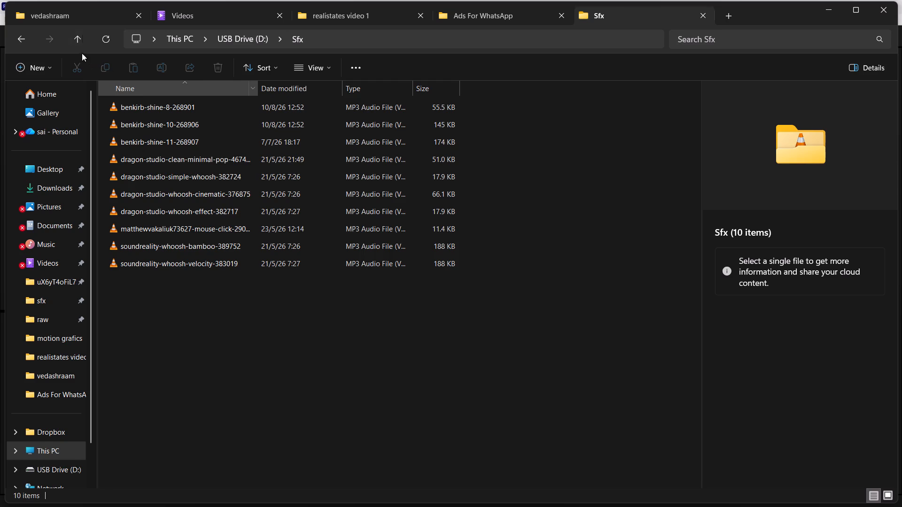
left_click(82, 35)
Look through the vedashraam folder in Downloads for site images or footage to use in the video.
left_click(55, 183)
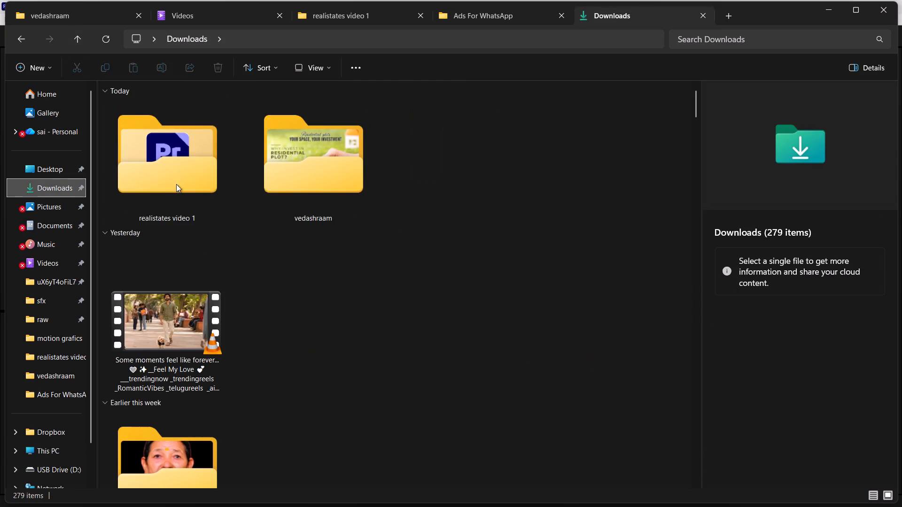
scroll(376, 176, "up", 5)
left_click(376, 176)
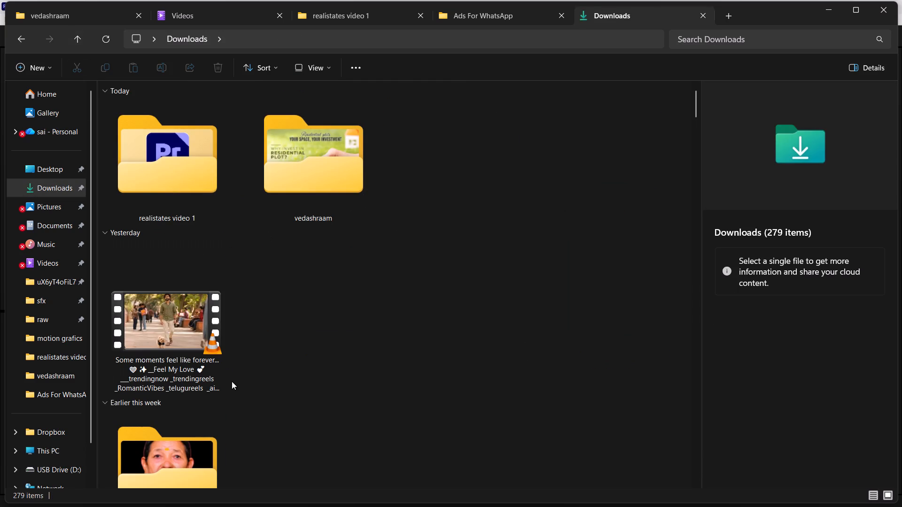
double_click(342, 176)
scroll(309, 200, "down", 2)
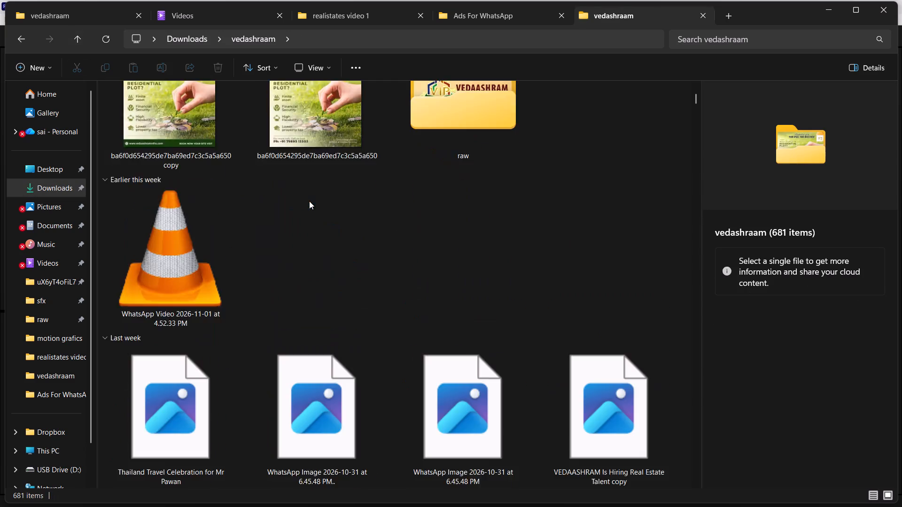
scroll(309, 201, "down", 11)
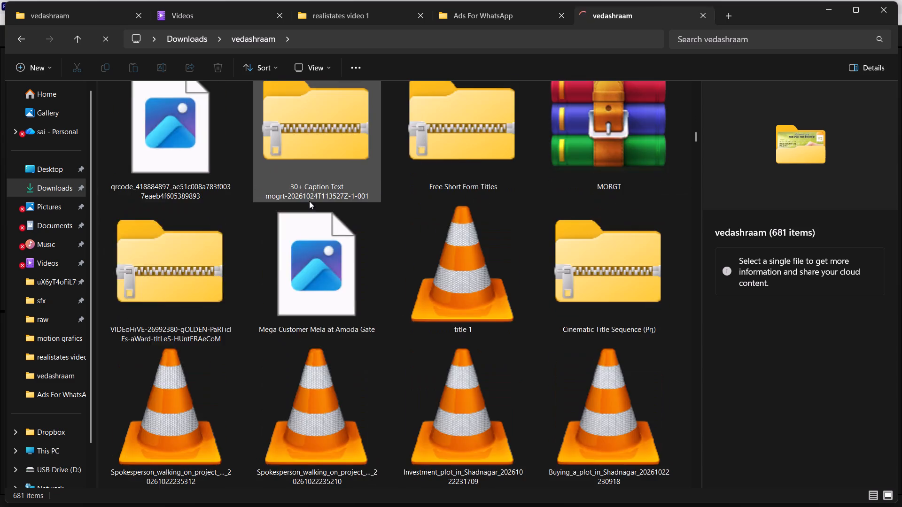
scroll(309, 201, "down", 11)
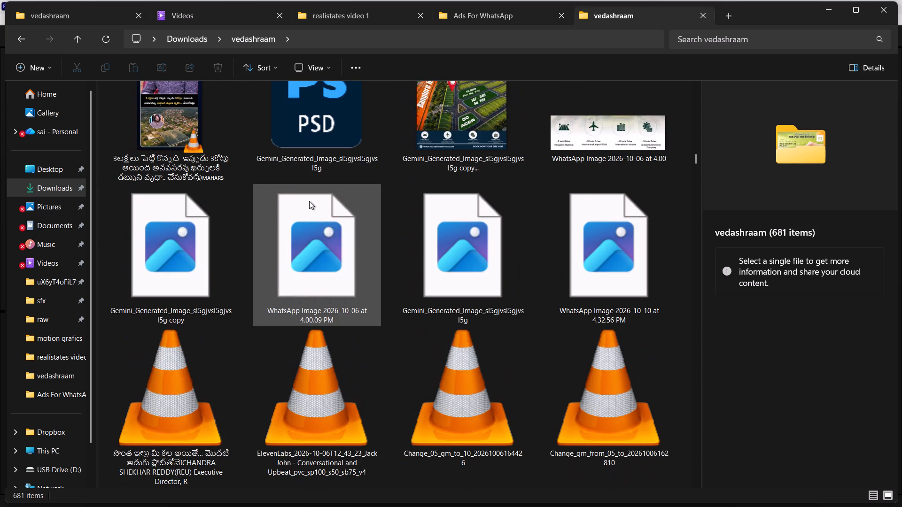
scroll(309, 201, "down", 7)
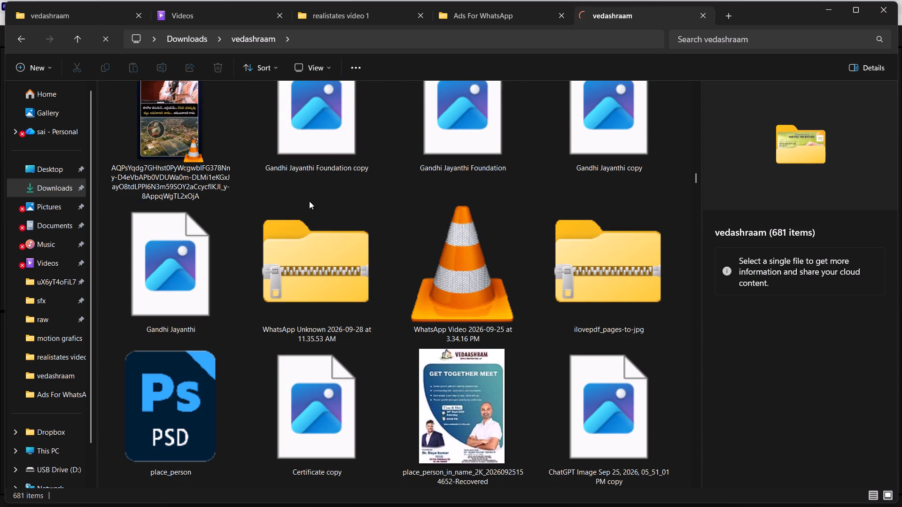
scroll(309, 201, "down", 2)
scroll(309, 201, "up", 4)
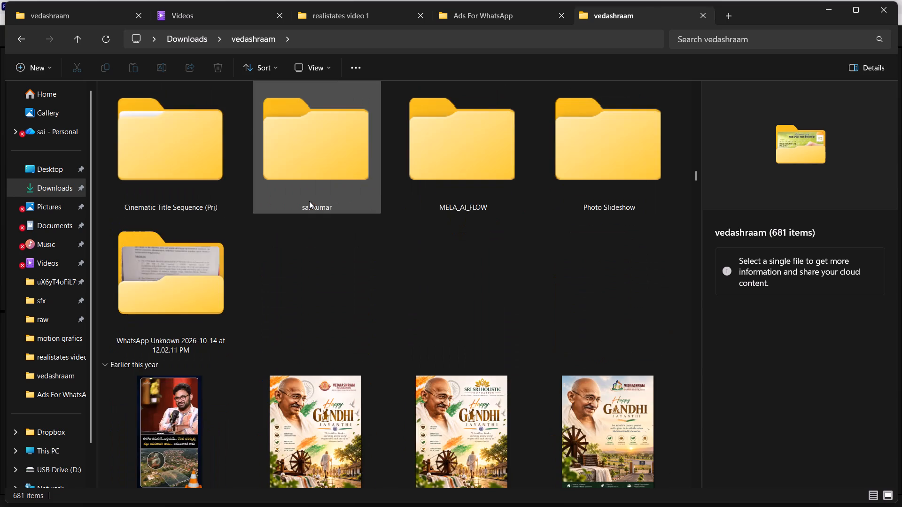
scroll(309, 201, "down", 10)
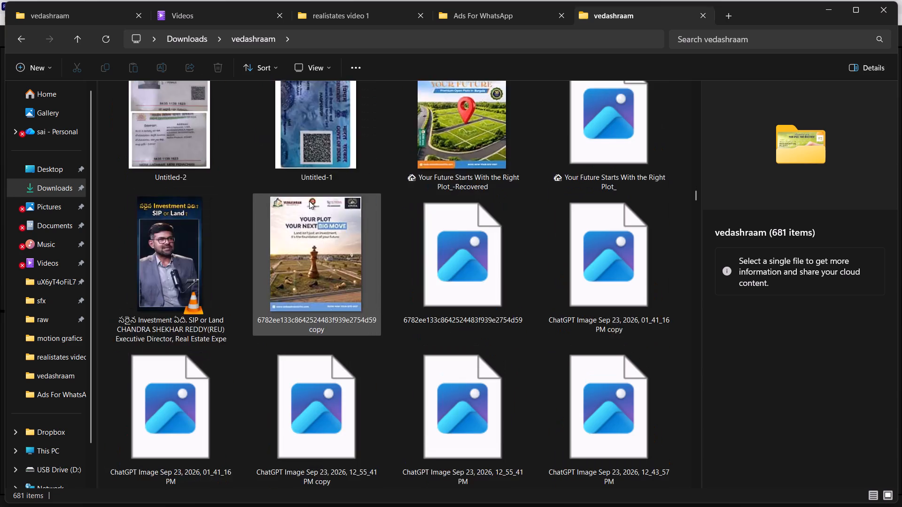
scroll(309, 201, "down", 5)
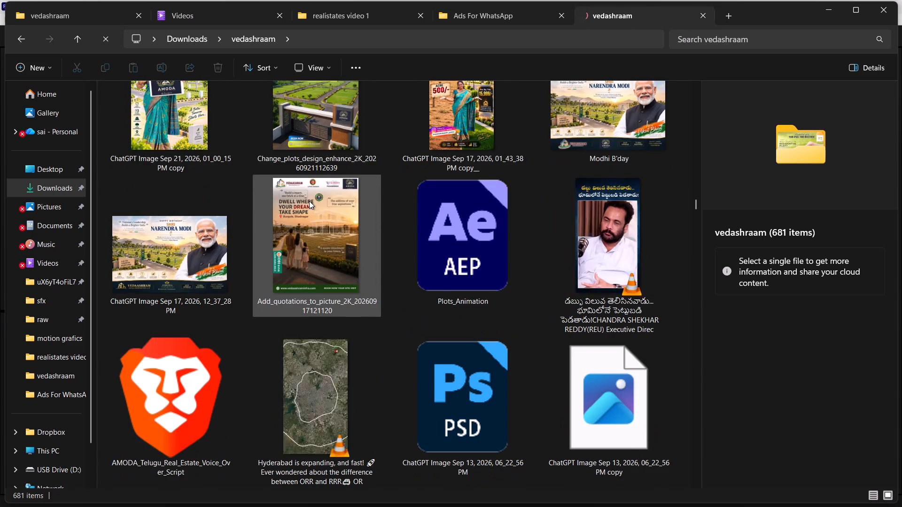
scroll(309, 201, "down", 7)
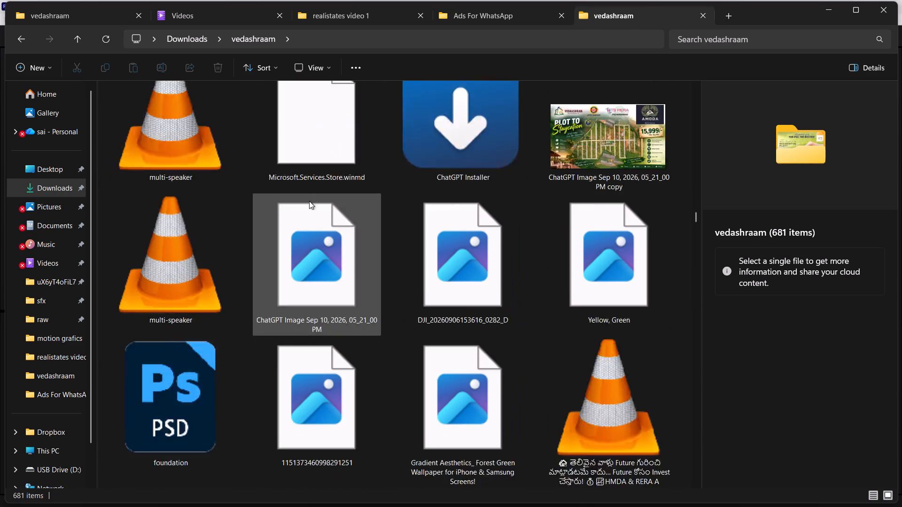
scroll(309, 201, "down", 12)
scroll(309, 201, "down", 12)
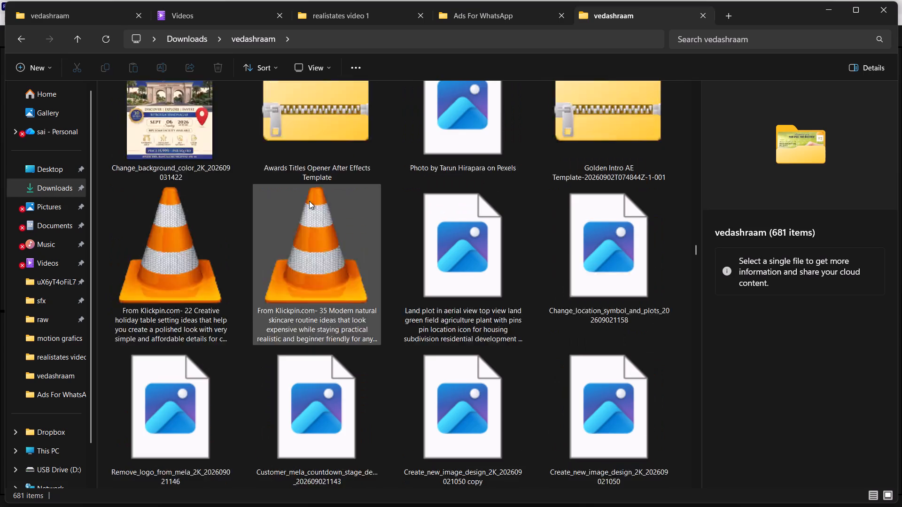
scroll(309, 201, "down", 18)
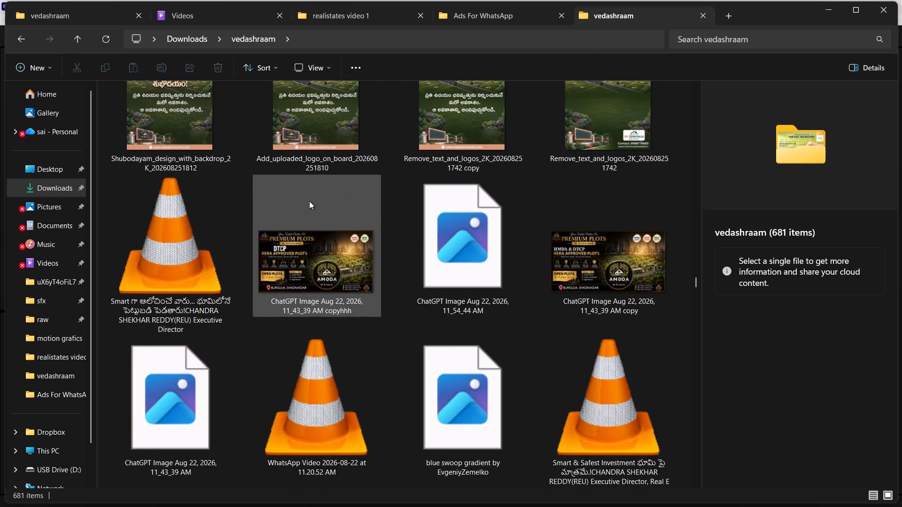
scroll(309, 201, "down", 18)
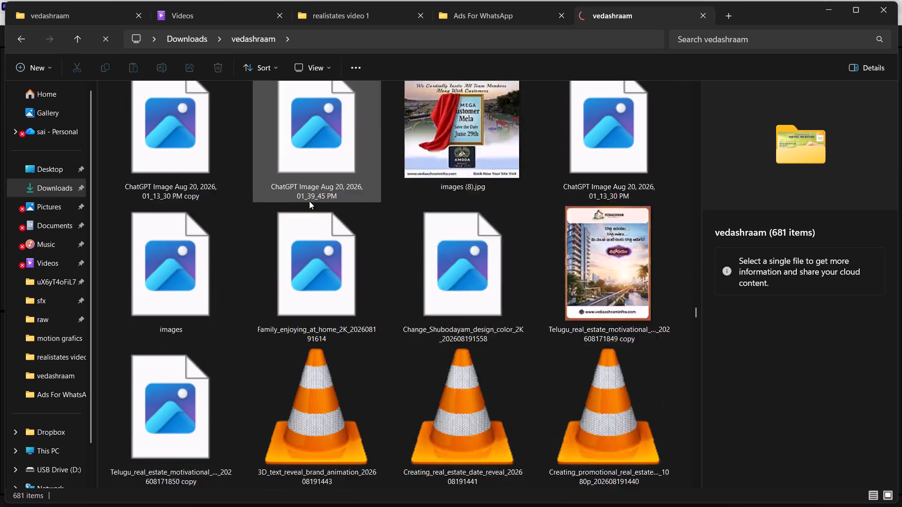
scroll(309, 201, "down", 15)
scroll(309, 201, "down", 18)
scroll(309, 201, "up", 1)
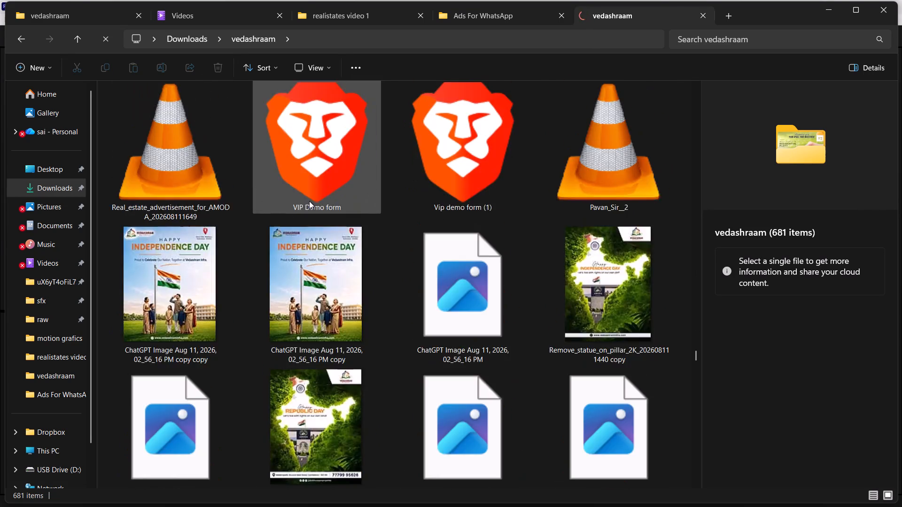
scroll(309, 201, "down", 16)
scroll(309, 201, "up", 1)
scroll(309, 201, "down", 20)
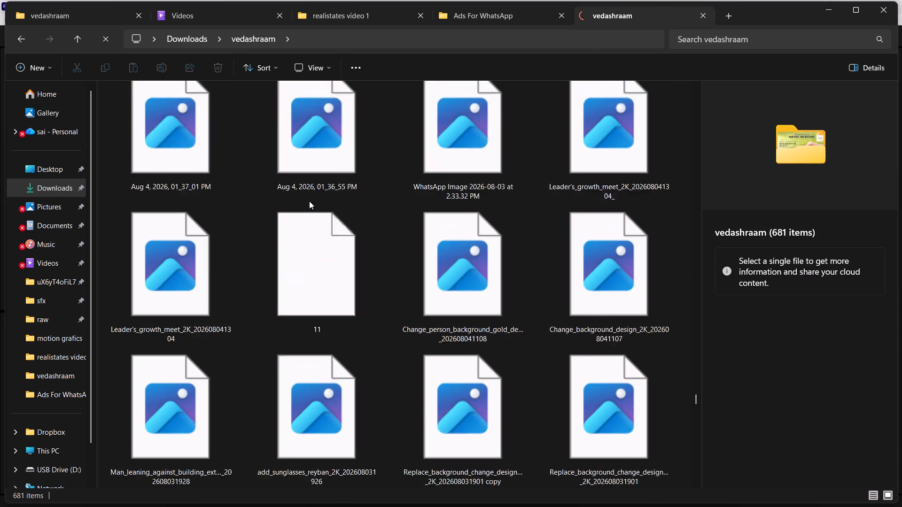
scroll(309, 201, "down", 20)
scroll(309, 201, "down", 20)
scroll(309, 201, "down", 2)
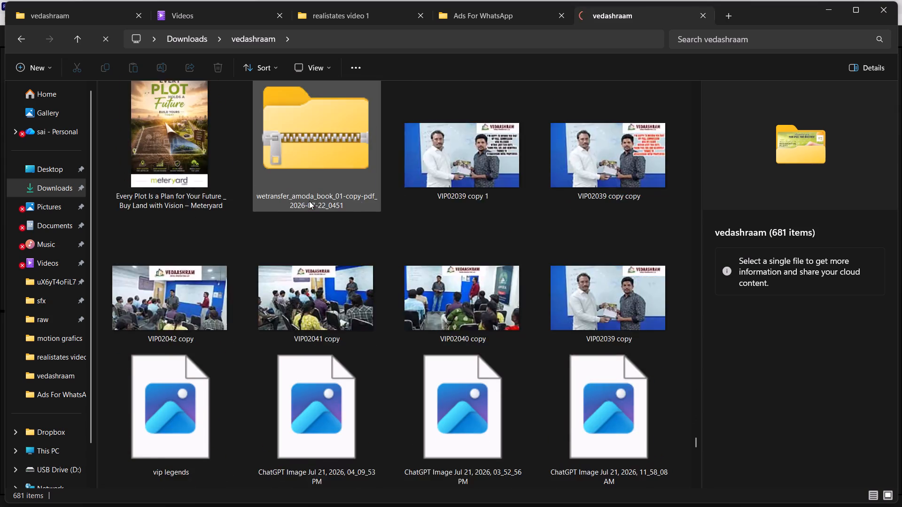
scroll(309, 201, "down", 20)
scroll(309, 201, "down", 8)
scroll(309, 201, "up", 4)
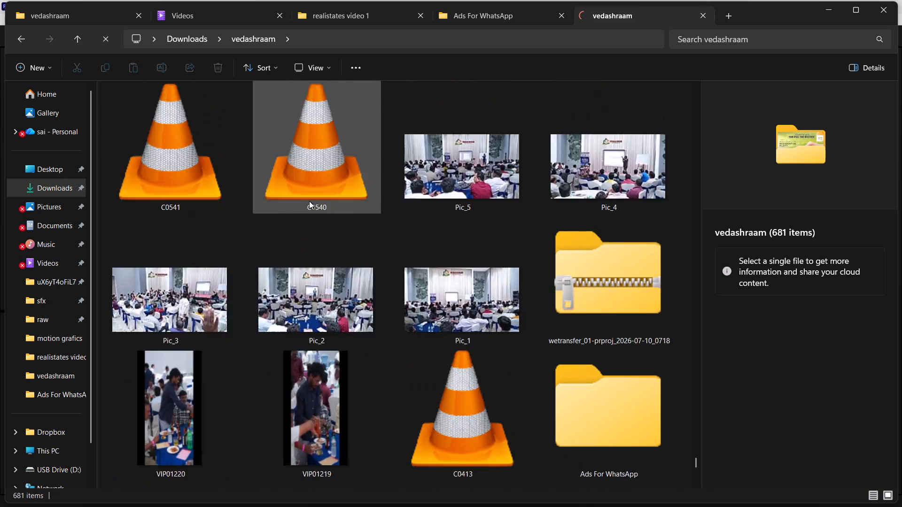
scroll(309, 201, "up", 2)
scroll(309, 201, "down", 6)
scroll(309, 201, "up", 4)
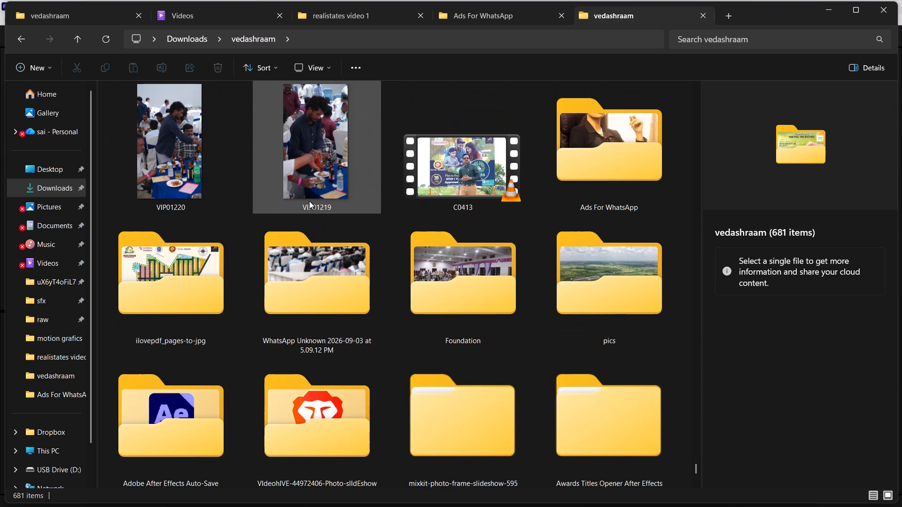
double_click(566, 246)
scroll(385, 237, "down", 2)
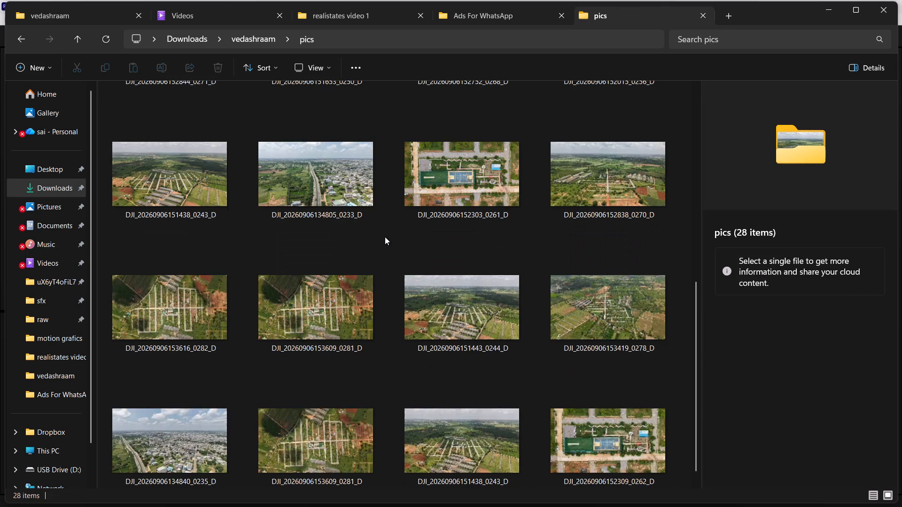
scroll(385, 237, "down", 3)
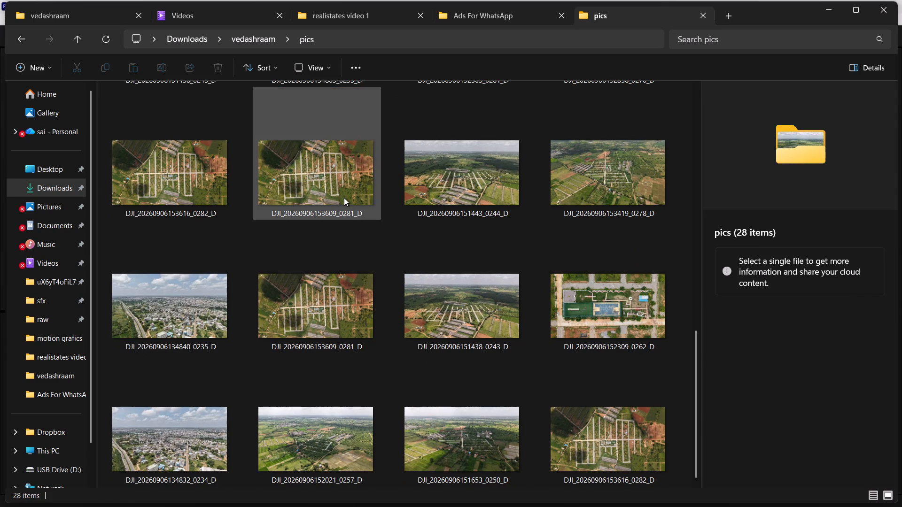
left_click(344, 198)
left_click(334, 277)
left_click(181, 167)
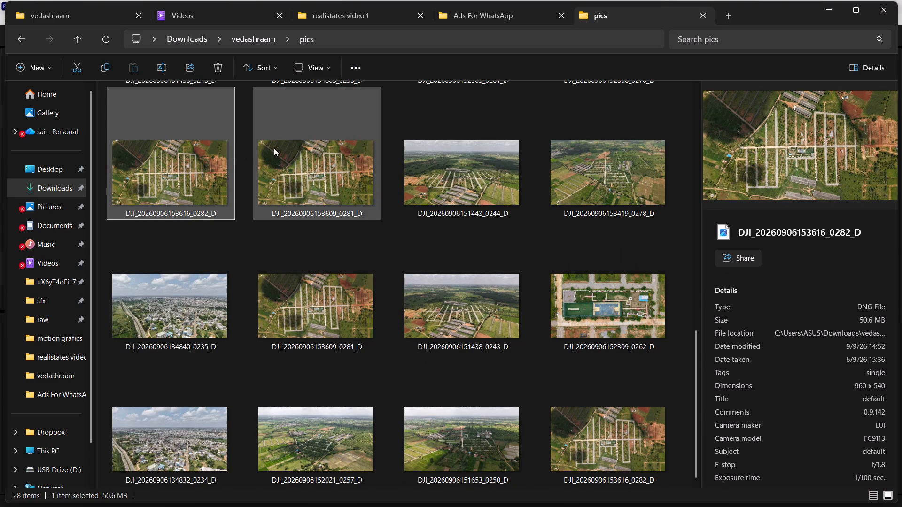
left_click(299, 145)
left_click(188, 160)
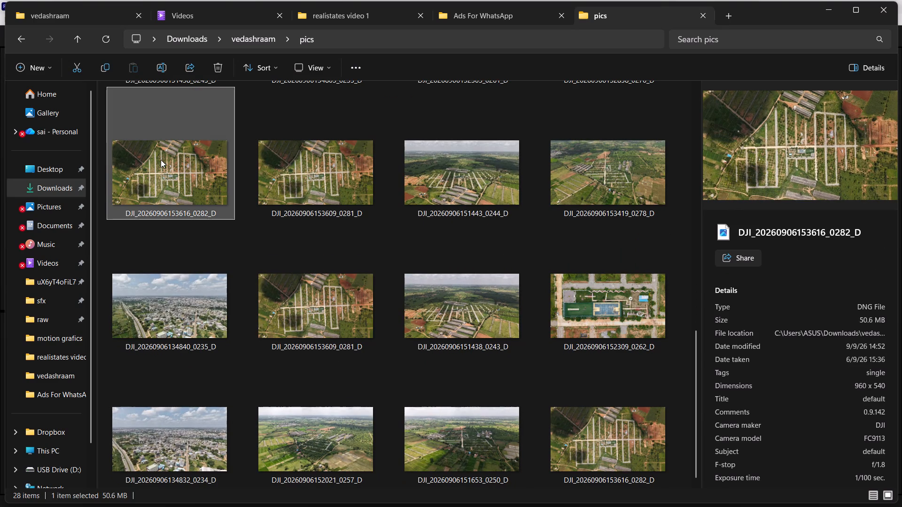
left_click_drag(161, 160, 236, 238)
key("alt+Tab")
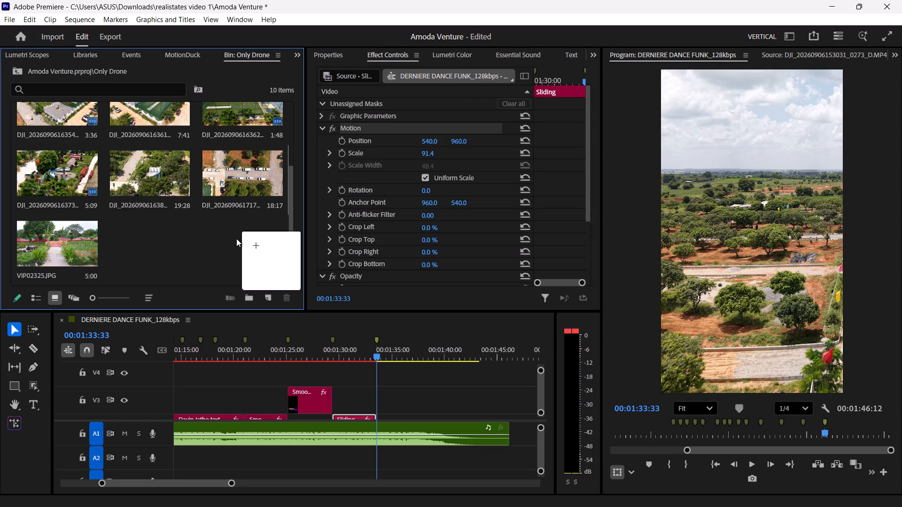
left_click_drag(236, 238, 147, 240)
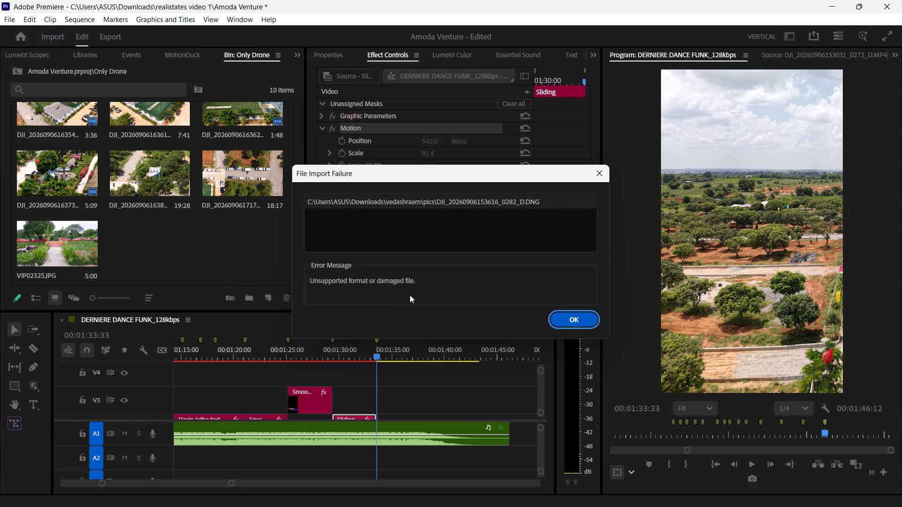
left_click(570, 319)
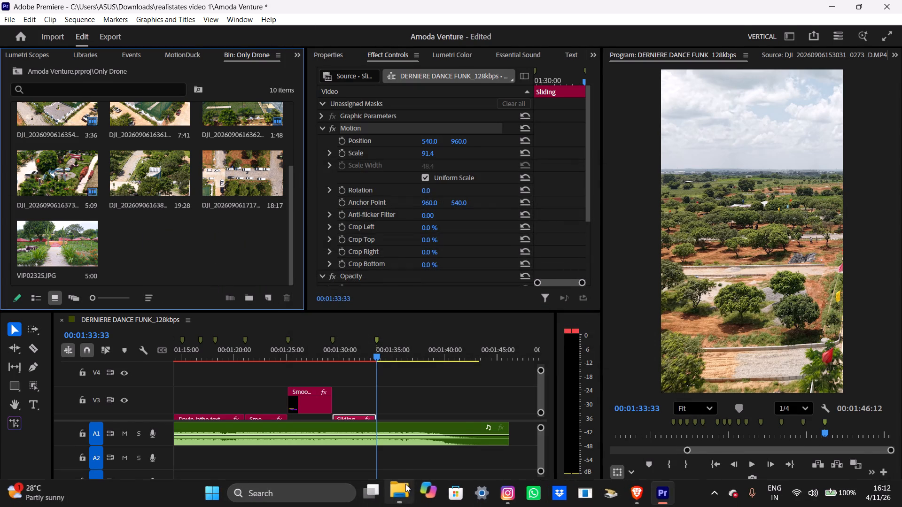
left_click(405, 484)
left_click(370, 293)
left_click_drag(311, 300, 366, 297)
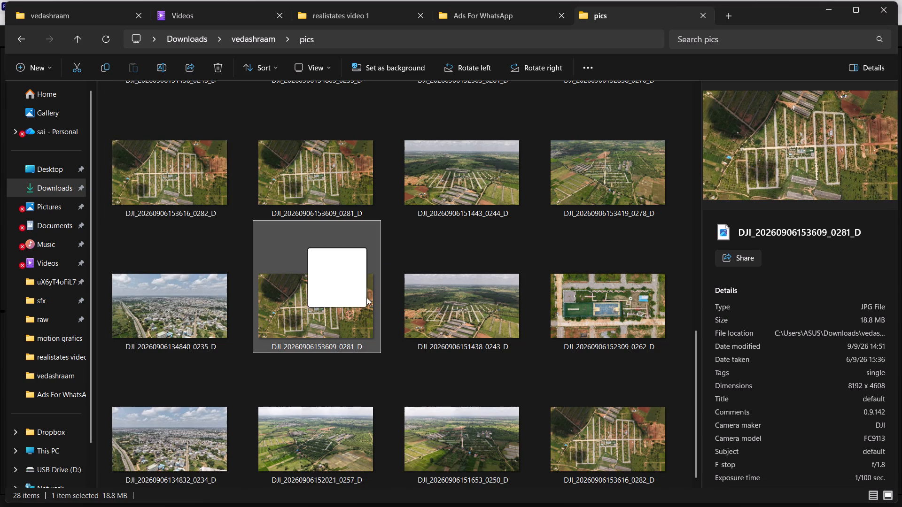
left_click_drag(366, 297, 198, 237)
key("alt+Tab")
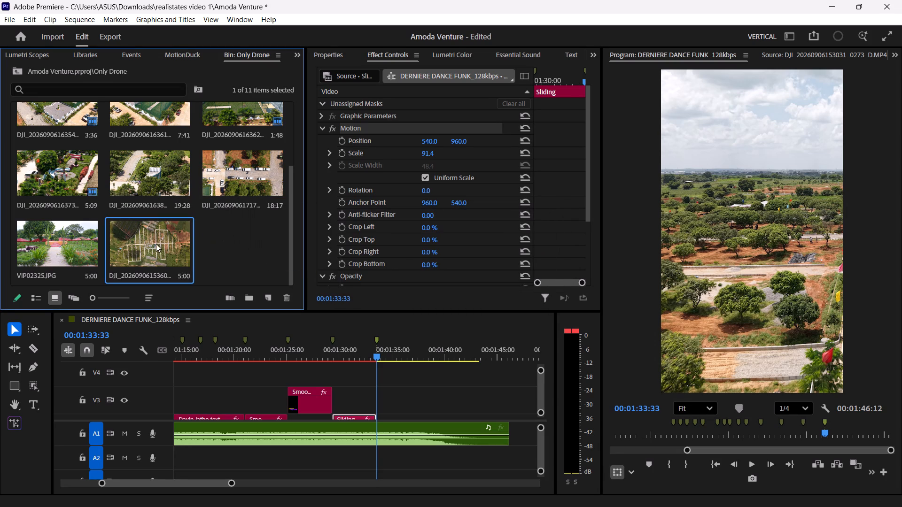
Play back the sequence from the marker at 00:01:33:33 to review the closing aerial footage after the last title.
key("space")
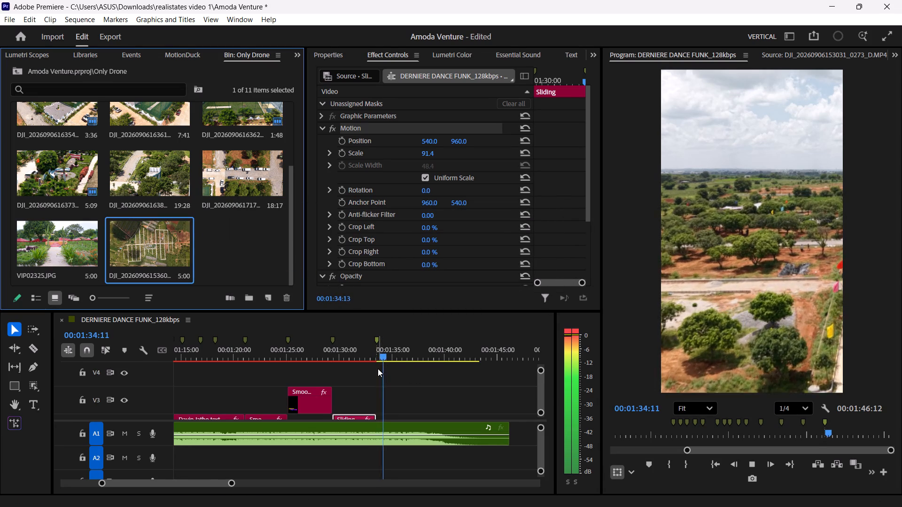
scroll(378, 369, "up", 8, "alt")
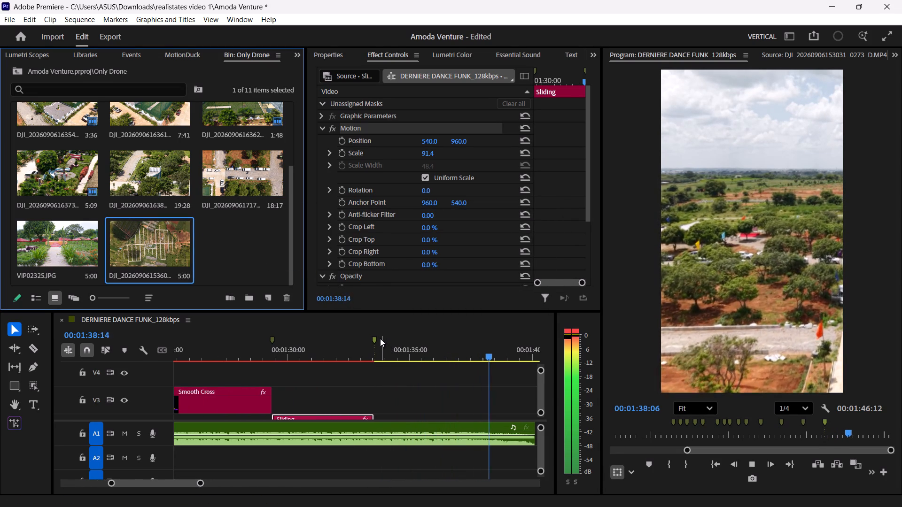
left_click(375, 338)
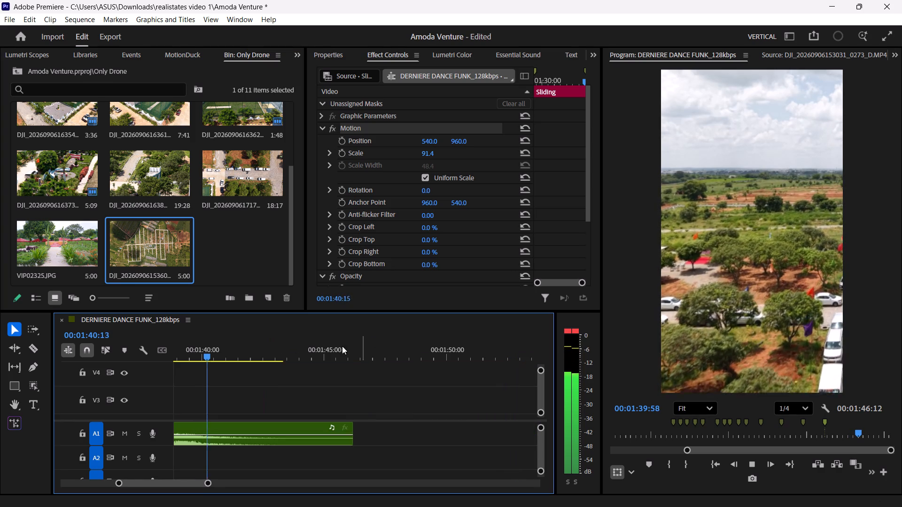
left_click_drag(282, 339, 137, 352)
left_click_drag(237, 361, 225, 361)
key("space")
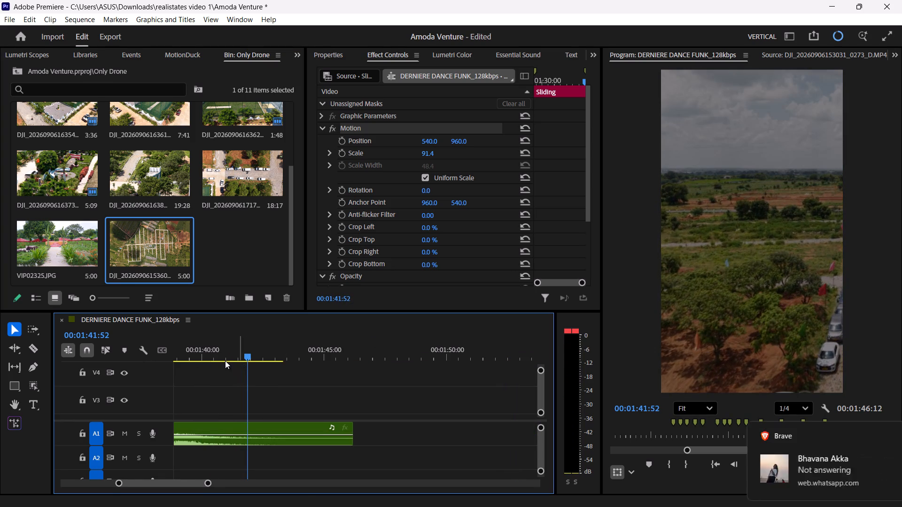
scroll(316, 361, "down", 8, "alt")
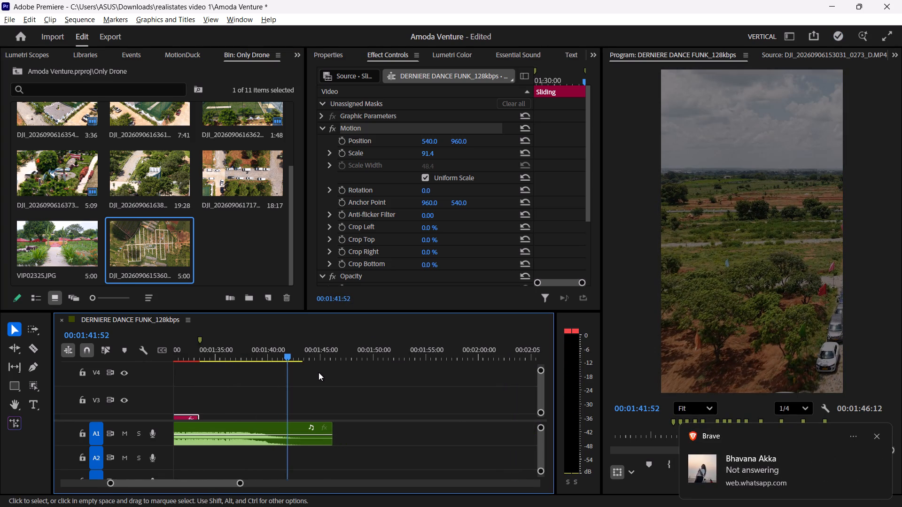
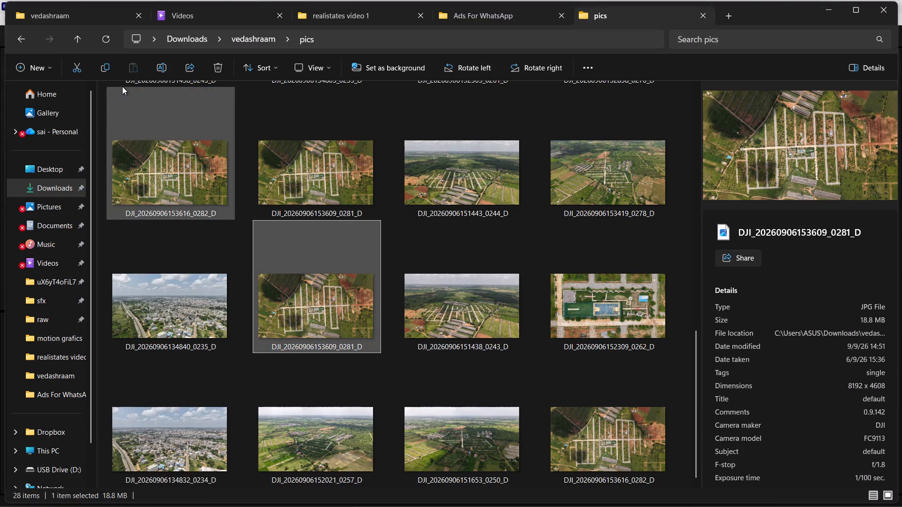
Look through the vedashraam folder in Downloads for an Amoda layout image to use in the video's closing section.
left_click(85, 35)
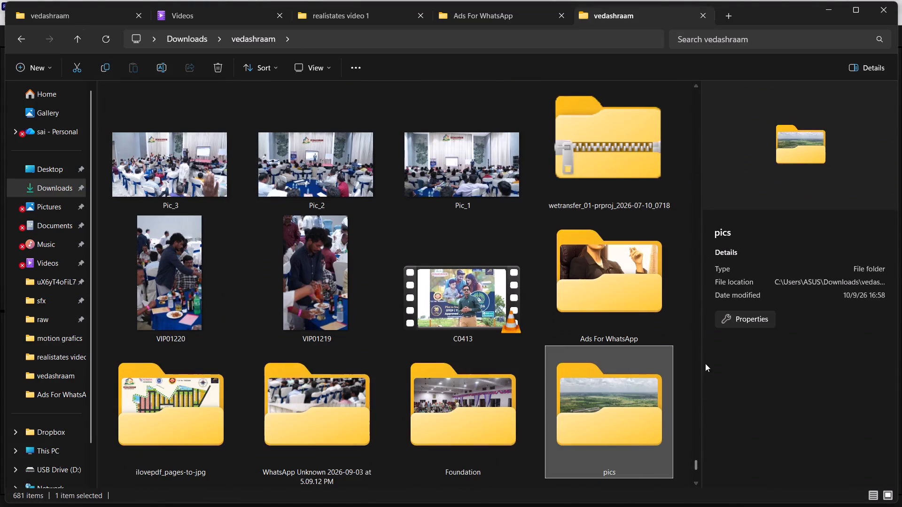
left_click_drag(696, 468, 661, 27)
scroll(415, 345, "down", 7)
scroll(417, 345, "up", 18)
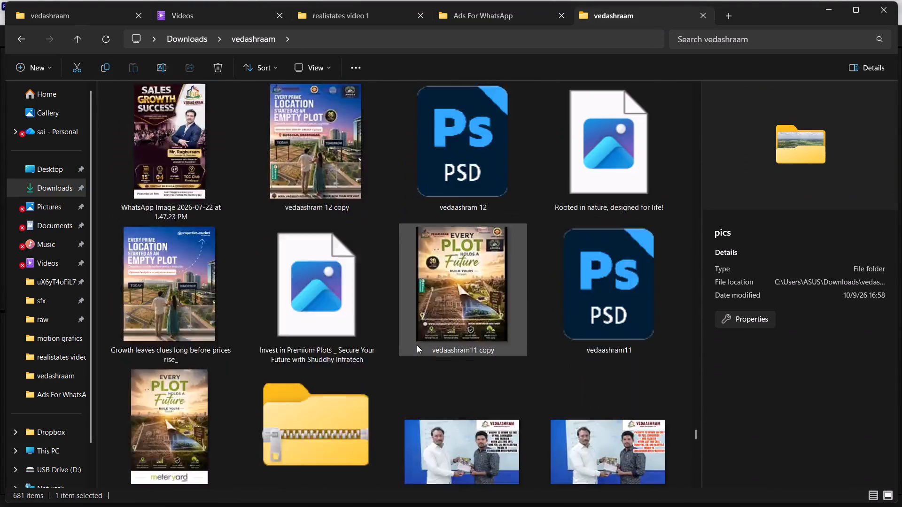
scroll(417, 345, "up", 9)
left_click_drag(694, 422, 694, 391)
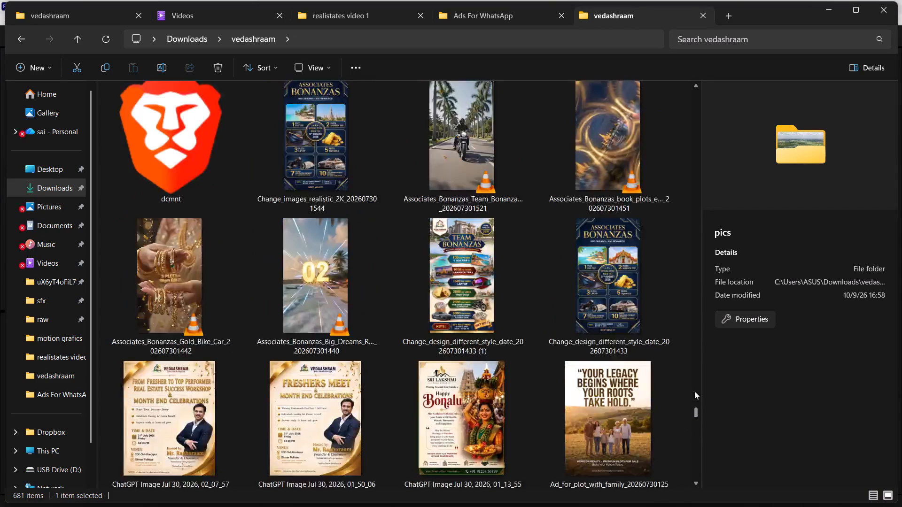
left_click_drag(694, 391, 715, 89)
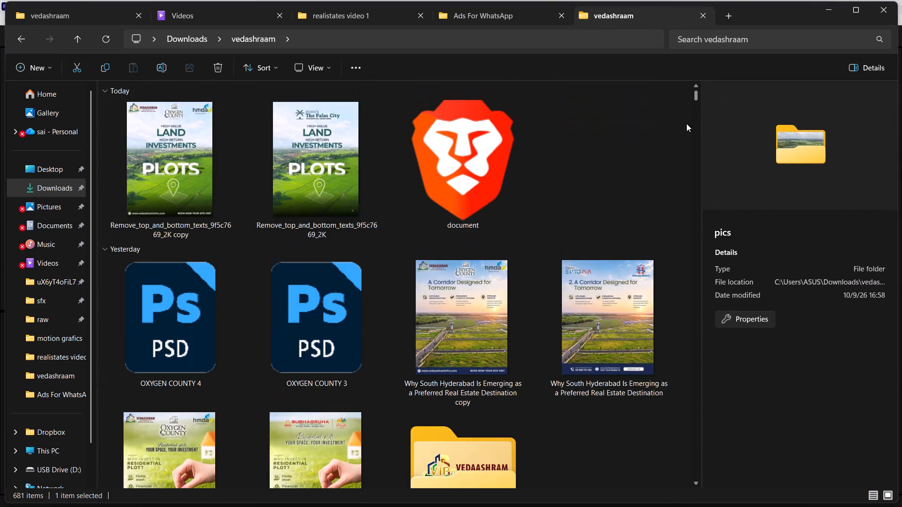
left_click(624, 138)
scroll(609, 148, "down", 3)
scroll(532, 202, "down", 3)
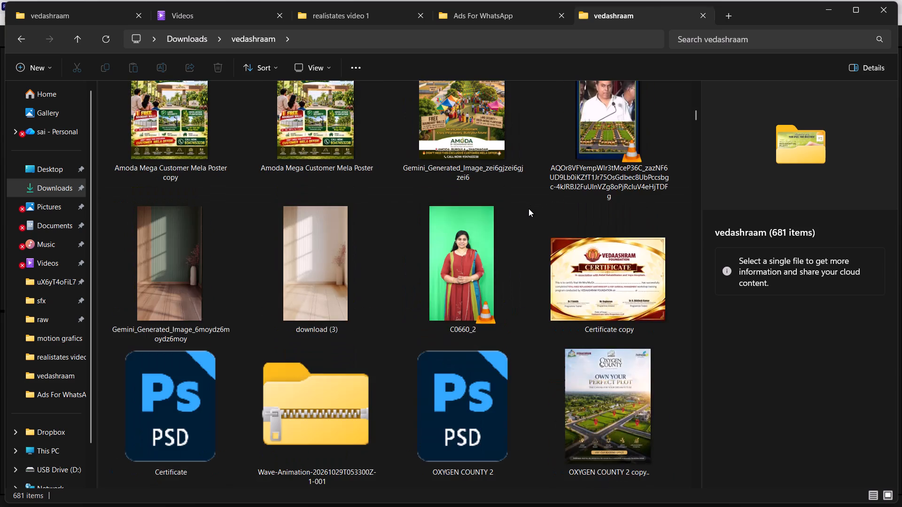
scroll(529, 208, "down", 4)
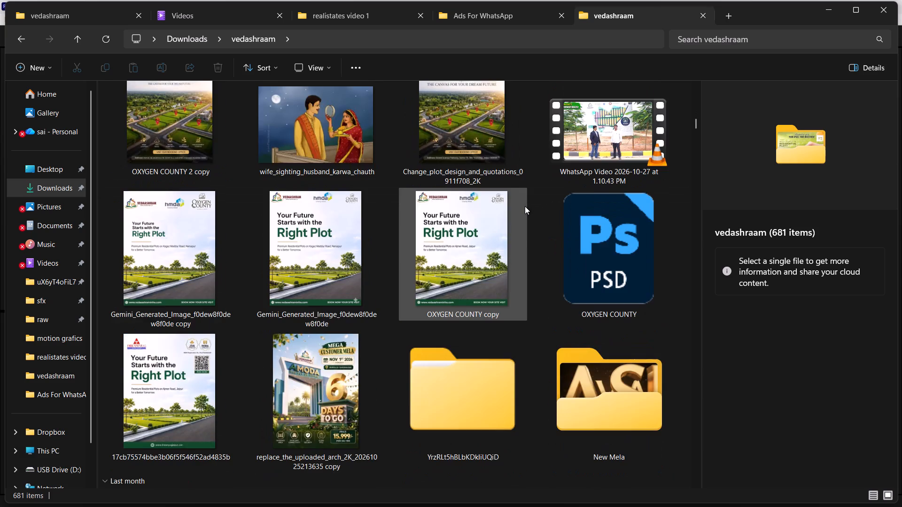
scroll(525, 206, "down", 4)
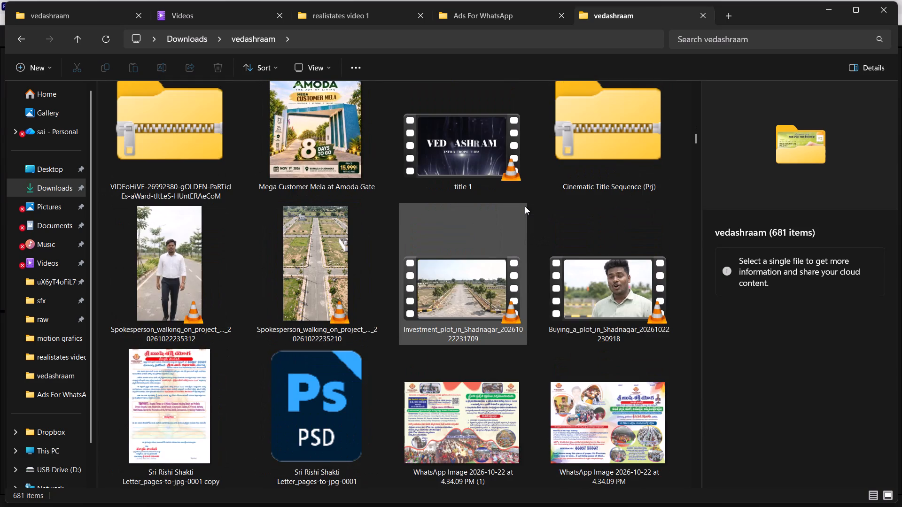
scroll(525, 206, "down", 5)
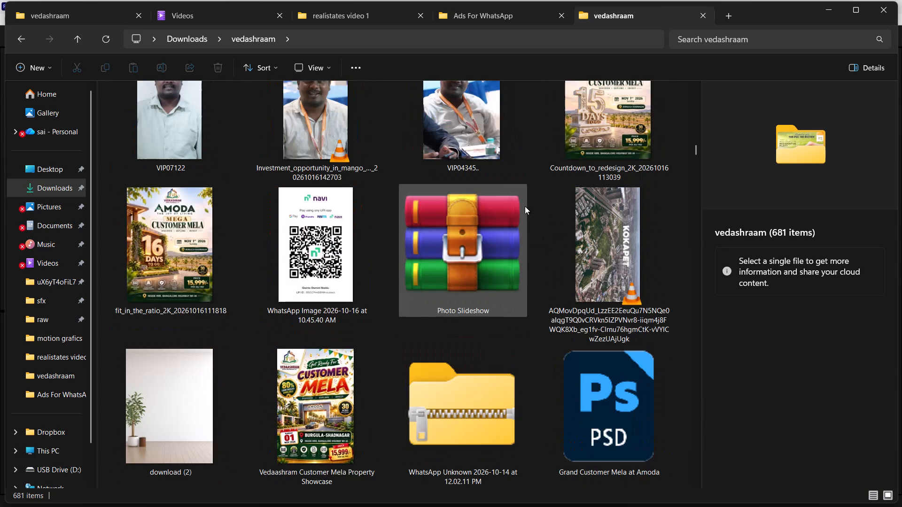
scroll(525, 206, "down", 6)
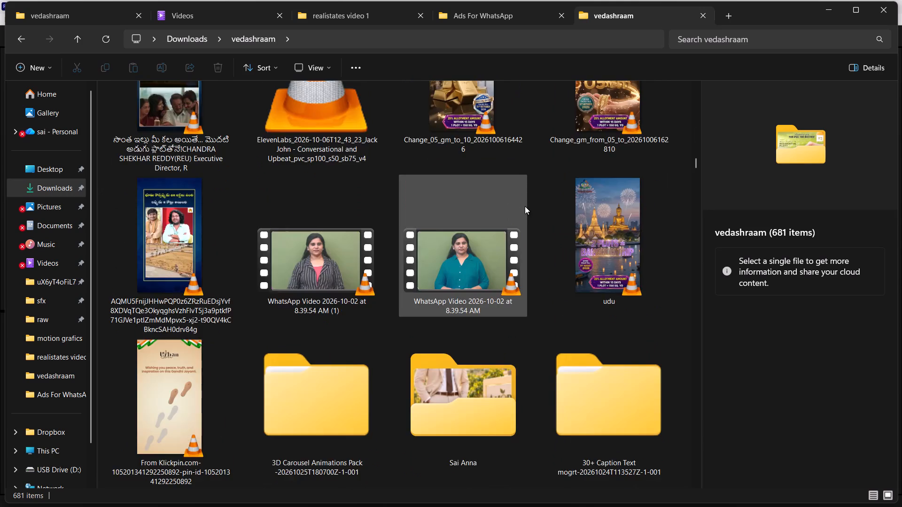
scroll(525, 206, "down", 5)
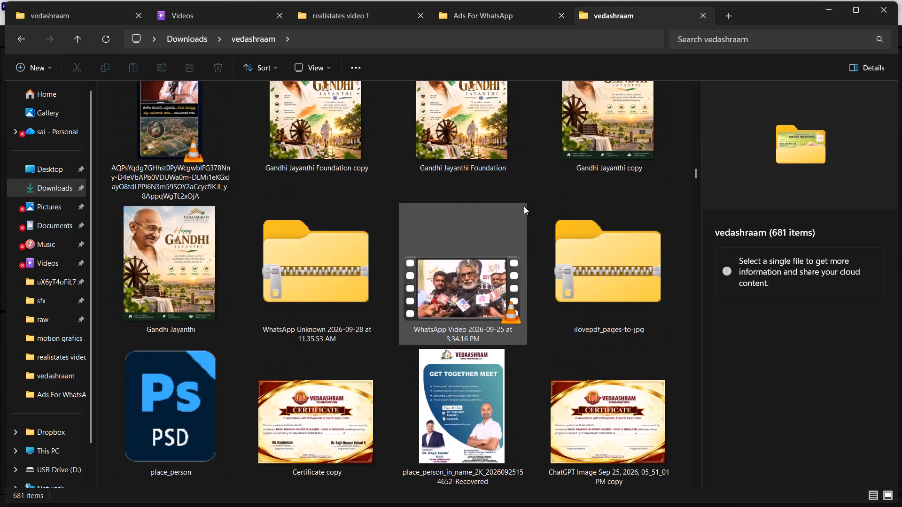
scroll(524, 206, "down", 4)
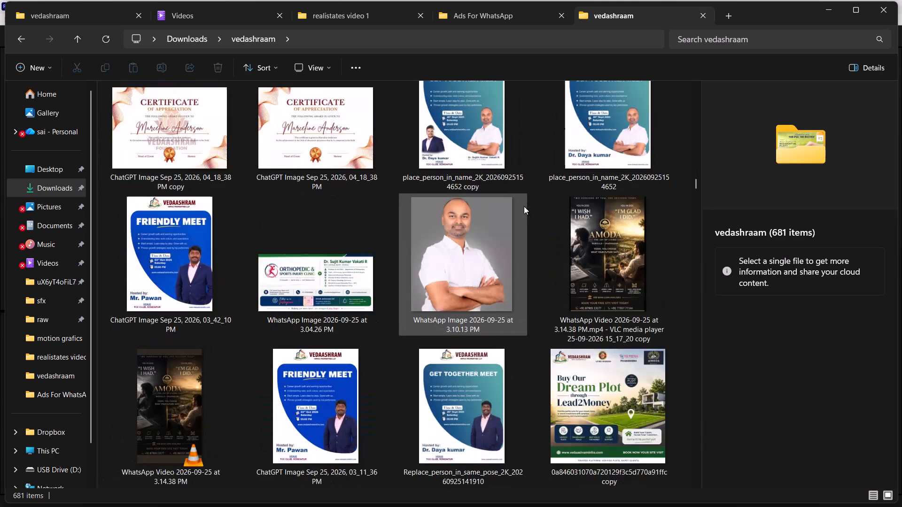
scroll(524, 206, "down", 4)
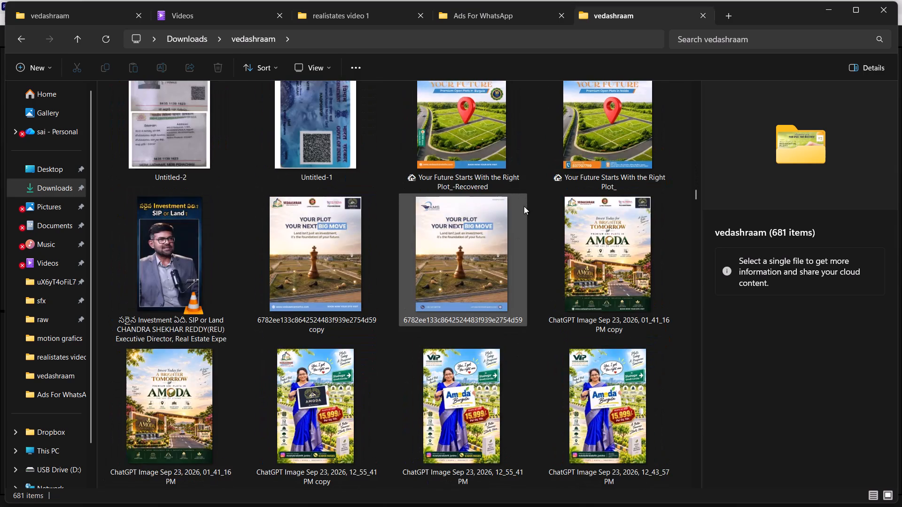
scroll(524, 206, "down", 2)
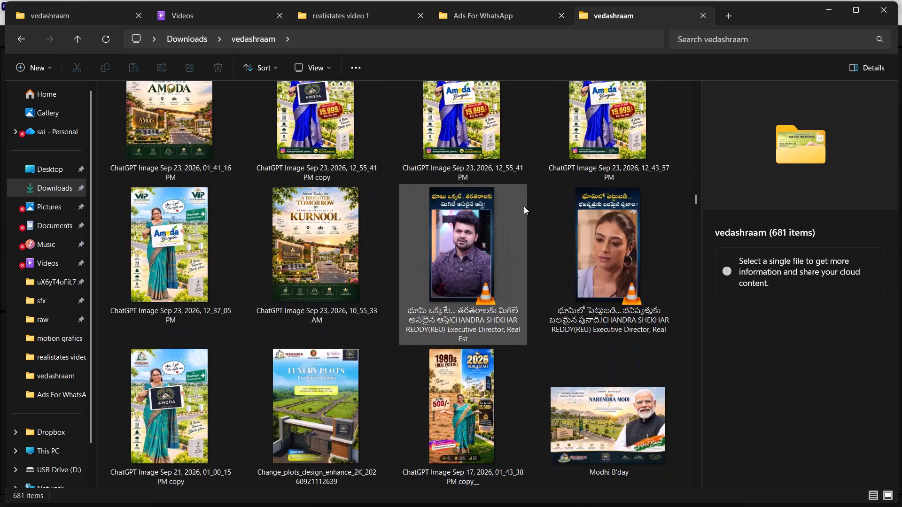
scroll(524, 206, "down", 1)
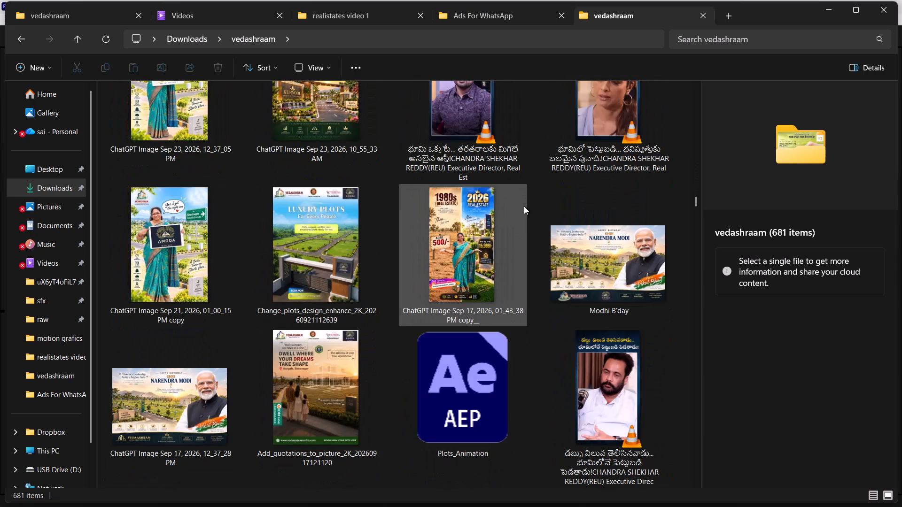
scroll(524, 206, "down", 1)
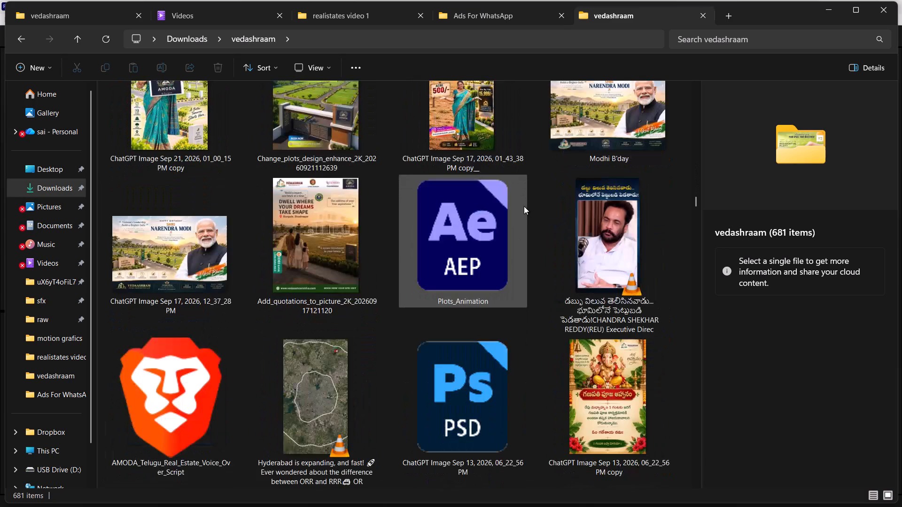
scroll(524, 206, "down", 2)
scroll(524, 206, "up", 4)
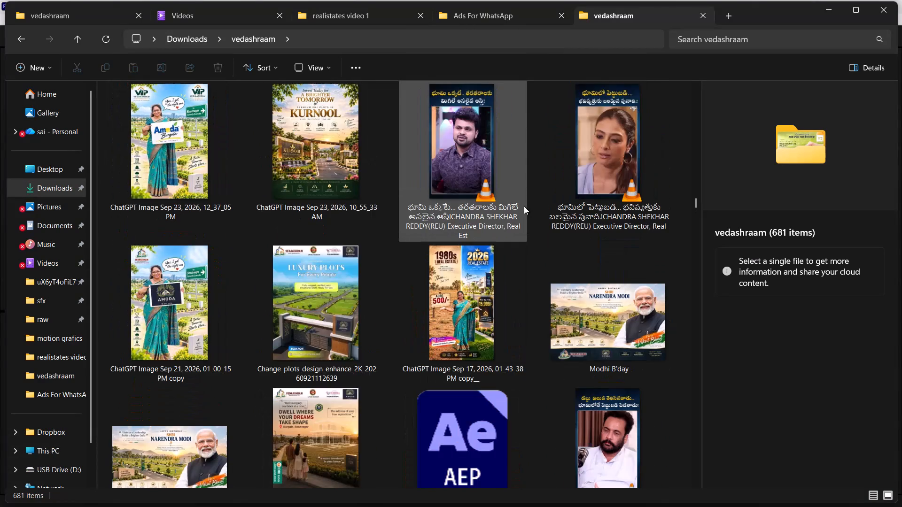
scroll(524, 206, "down", 7)
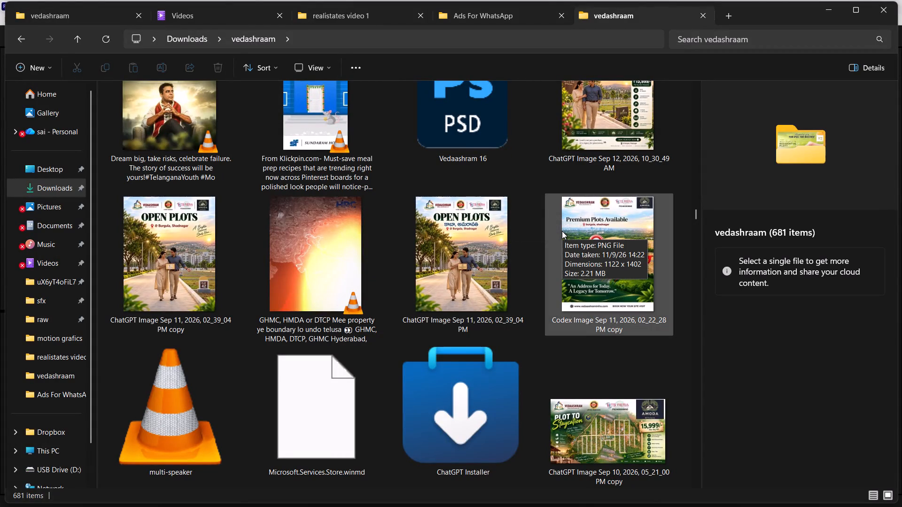
scroll(562, 230, "down", 1)
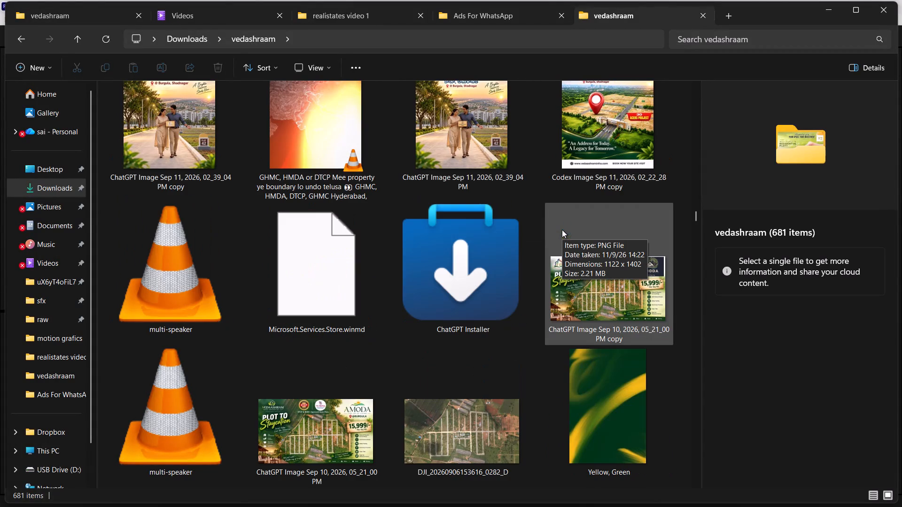
Import the poster "ChatGPT Image Sep 10, 2026, 05_21_00 PM copy" from the vedashraam folder into Premiere's Only Drone bin.
left_click(571, 257)
left_click_drag(600, 264, 503, 213)
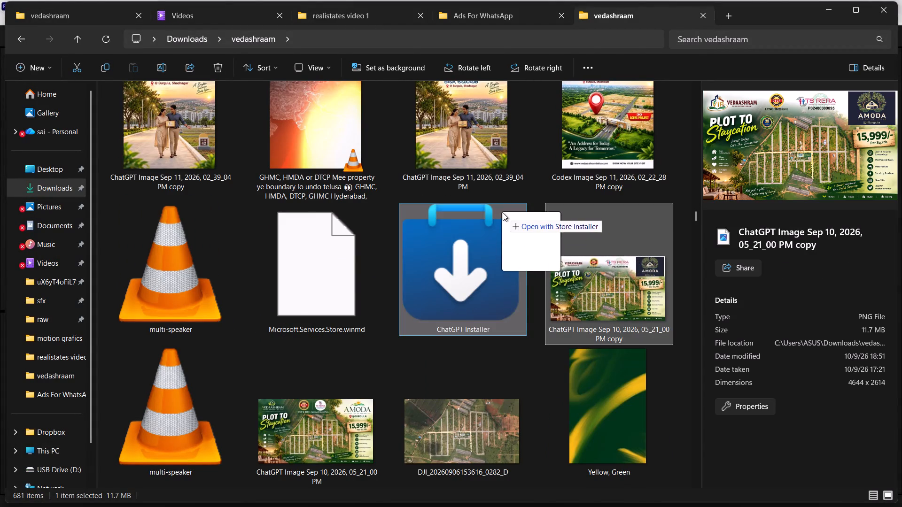
key("alt+Tab")
left_click_drag(503, 213, 187, 222)
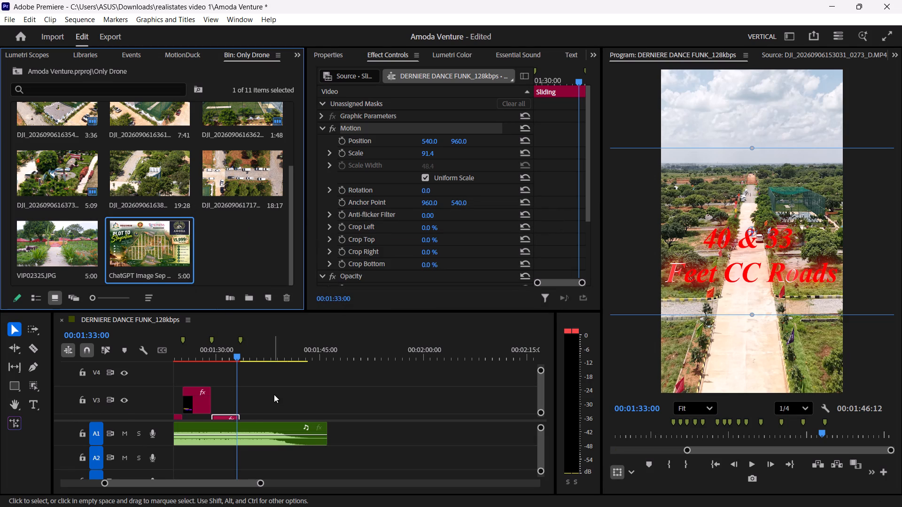
Play the sequence on to 00:01:37:33 and place the "Plot to Staycation" poster image there on track V2, above the drone footage.
scroll(274, 394, "down", 3, "ctrl")
key("space")
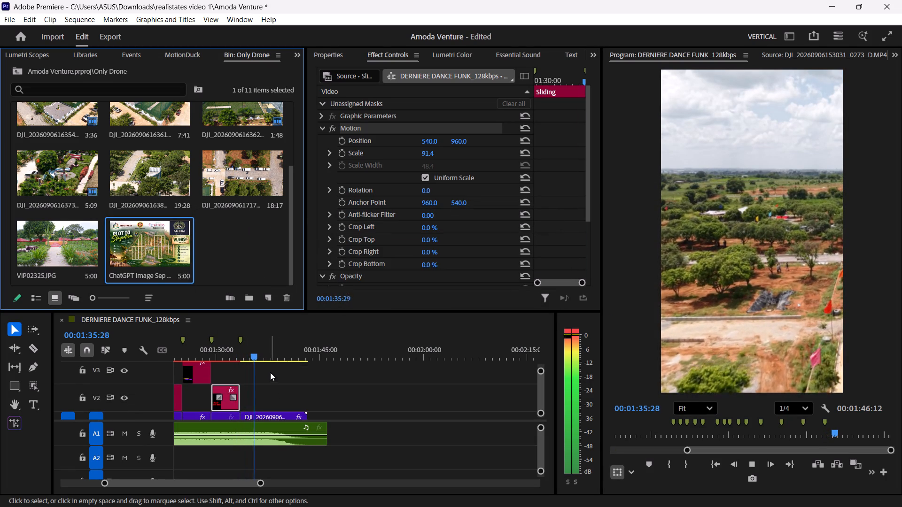
key("space")
left_click(166, 249)
left_click_drag(152, 246, 270, 397)
left_click(284, 398)
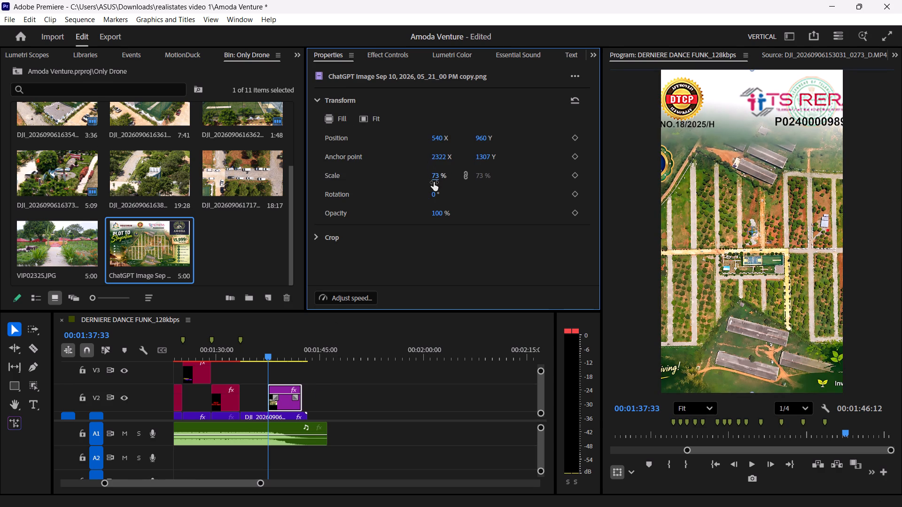
Reduce the poster clip's scale to 23% so the whole poster fits across the frame width.
left_click_drag(434, 182, 406, 184)
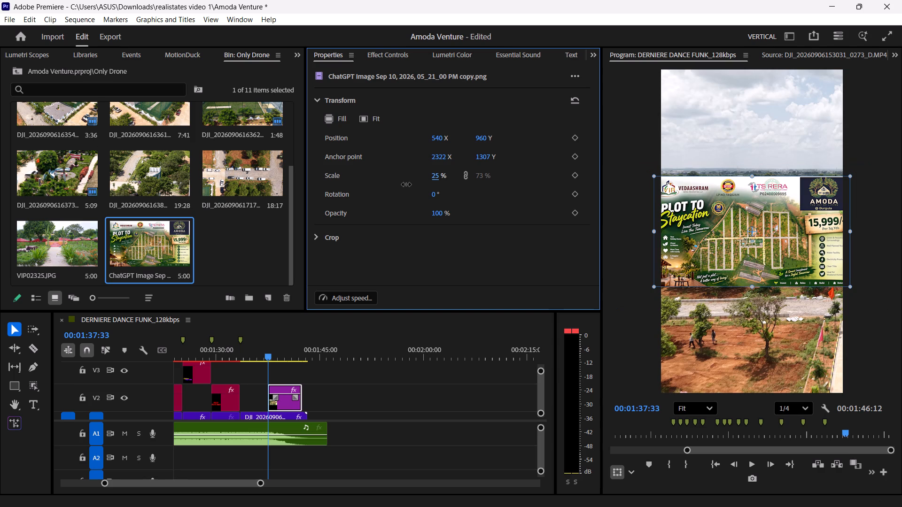
left_click_drag(406, 184, 403, 184)
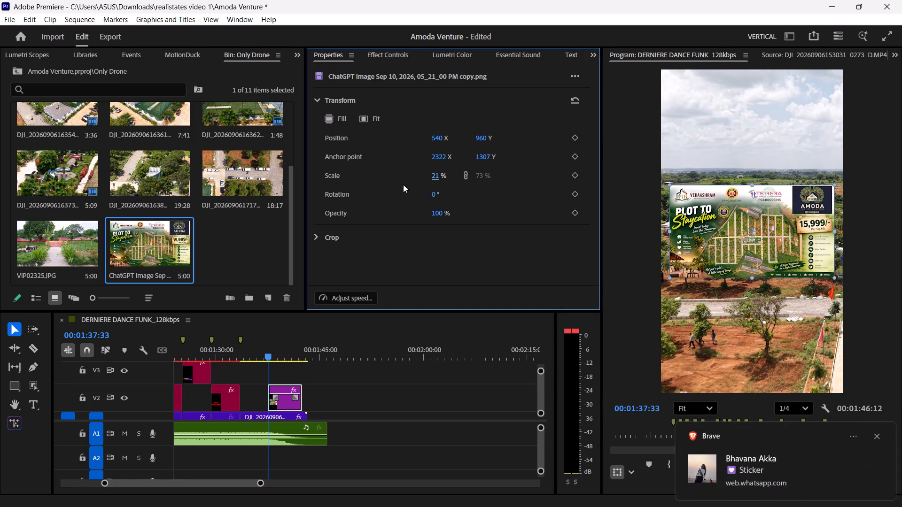
left_click(440, 181)
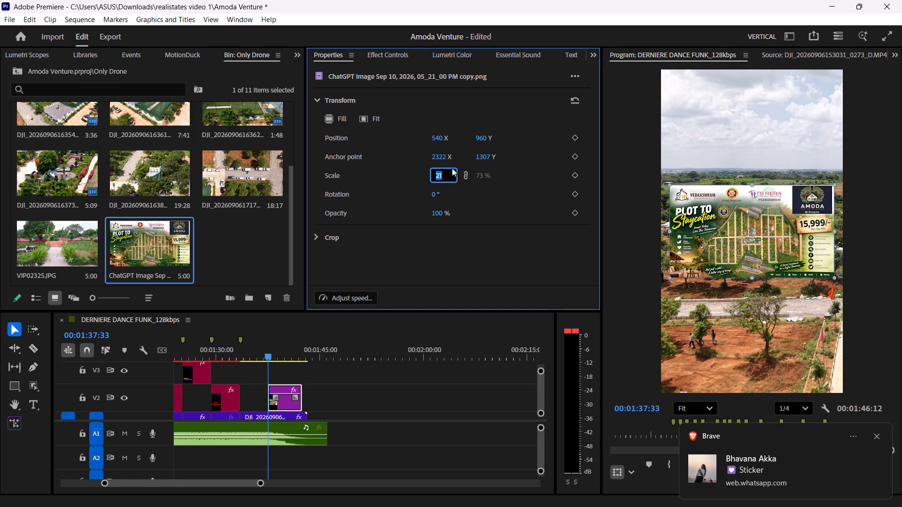
key("Up")
key("Up")
key("Up")
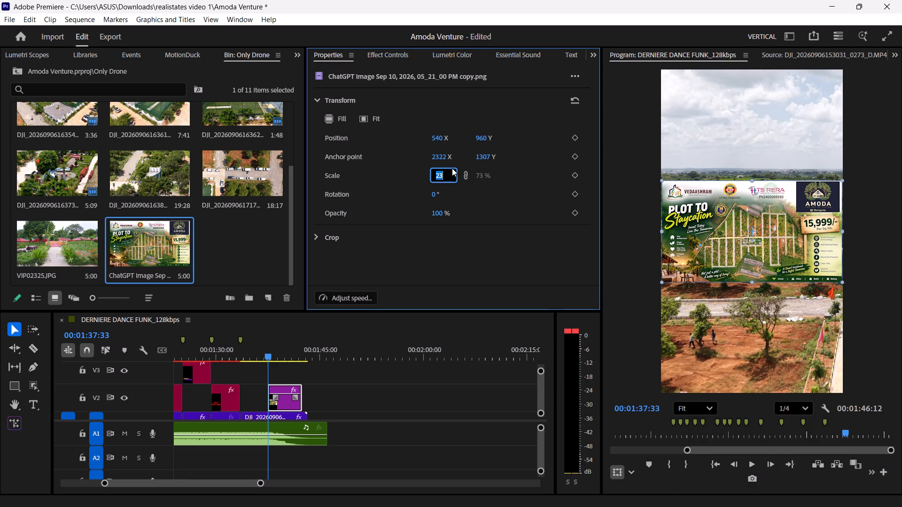
key("Up")
Fine-tune the poster clip's scale to 23.1%, inspect its edge up close, and raise the scale to 23.3%.
left_click(445, 173)
type(".1")
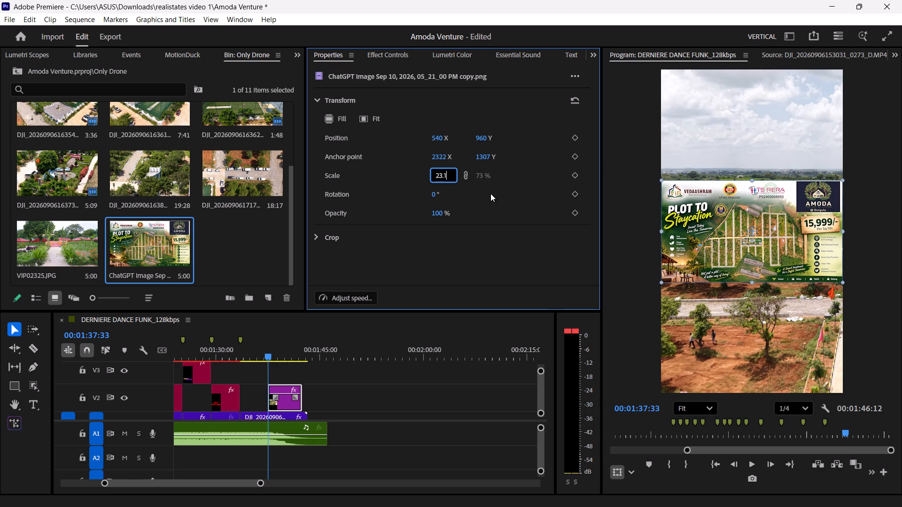
left_click(490, 193)
scroll(453, 161, "up", 1)
scroll(661, 193, "up", 10)
left_click(438, 175)
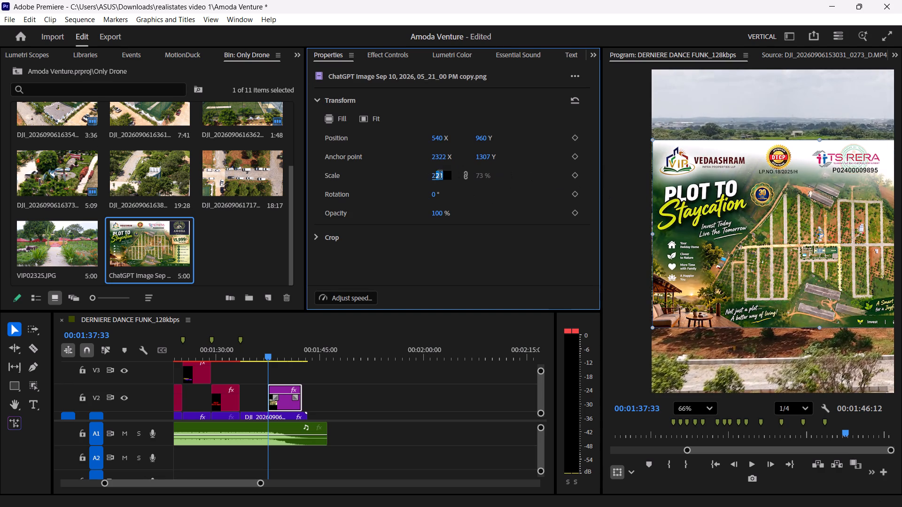
left_click(451, 175)
left_click(448, 175)
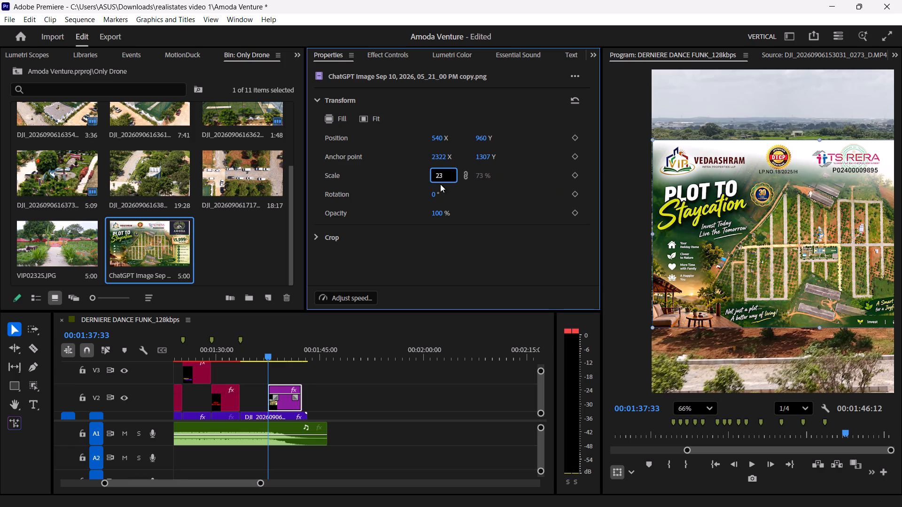
type(".3")
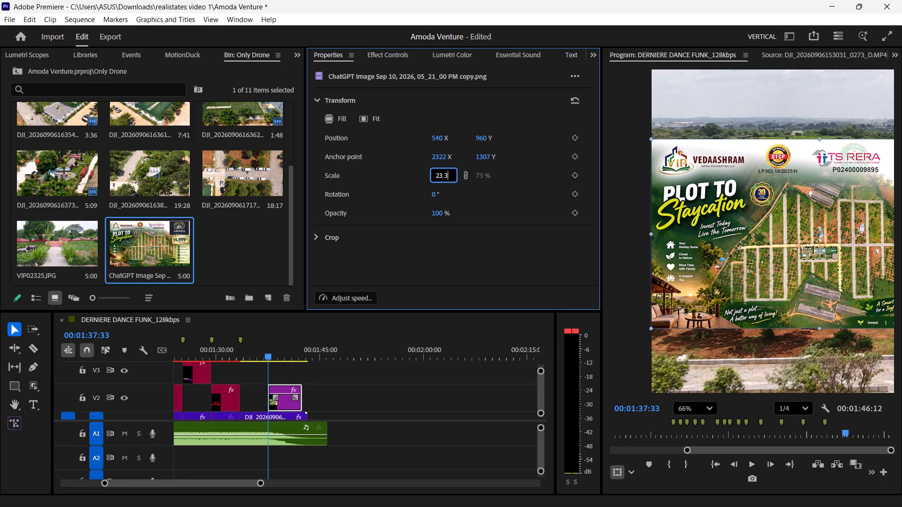
Apply the 23.3% scale to the poster clip and return the program preview's zoom to Fit.
left_click(527, 177)
scroll(688, 259, "down", 2)
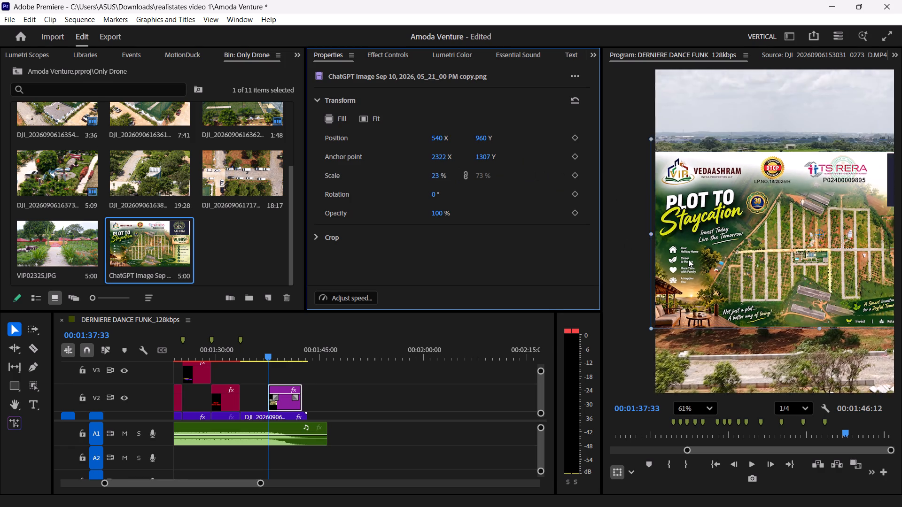
scroll(688, 259, "down", 4)
left_click(691, 400)
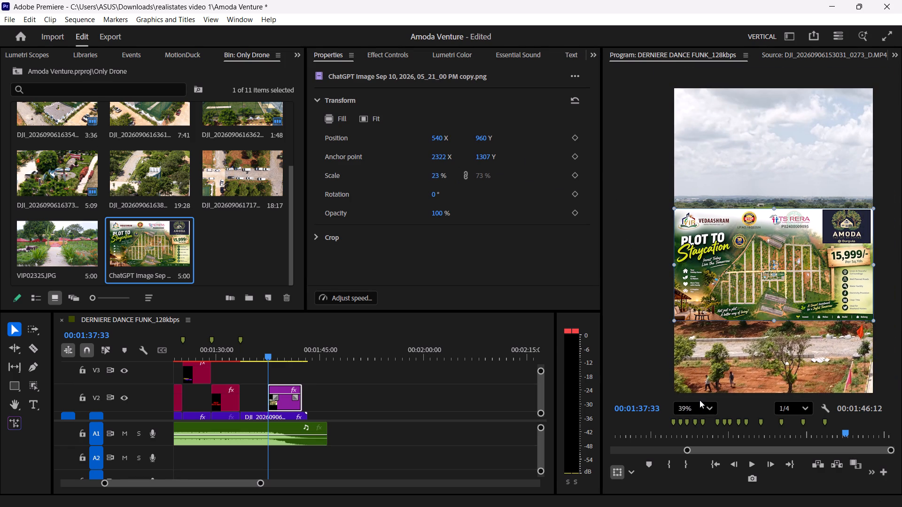
left_click(700, 400)
left_click(694, 413)
Play the poster section, and trim the end of the drone clip on V1 back to where the V2 poster starts.
left_click(692, 242)
key("space")
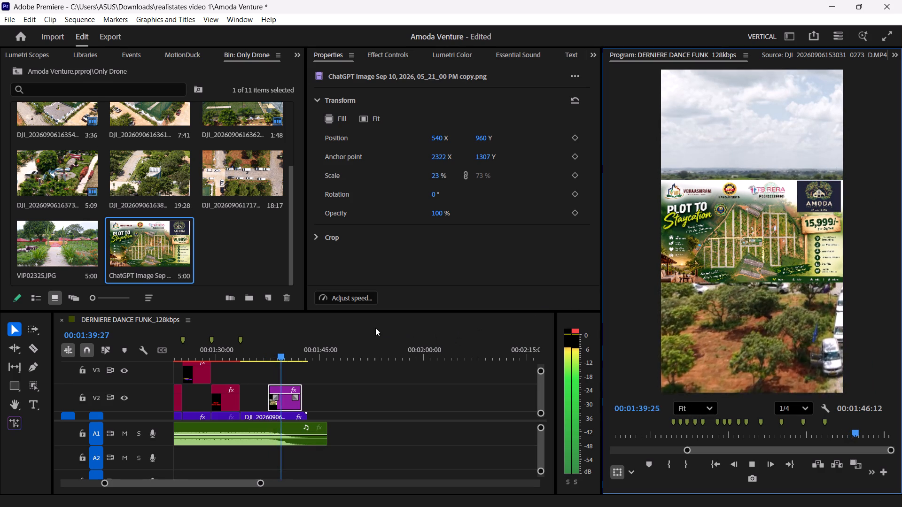
key("space")
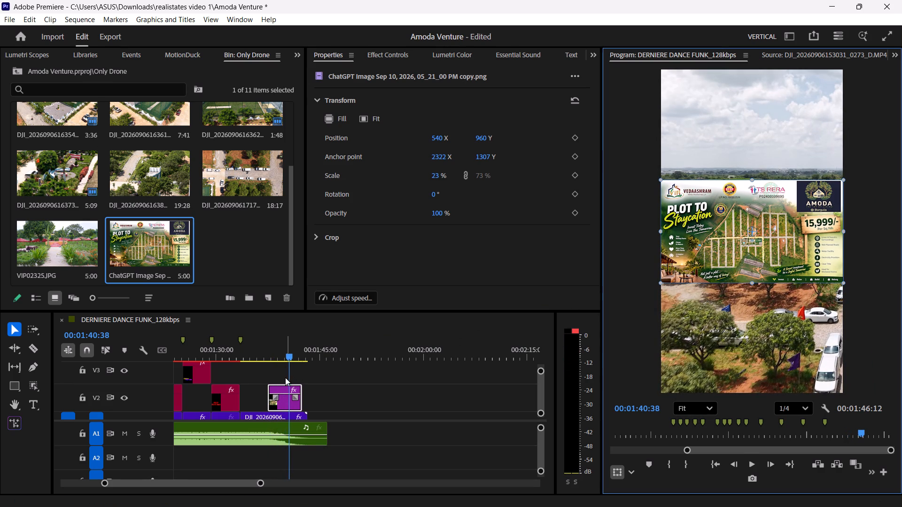
scroll(282, 377, "up", 2, "ctrl")
scroll(283, 367, "down", 6, "ctrl")
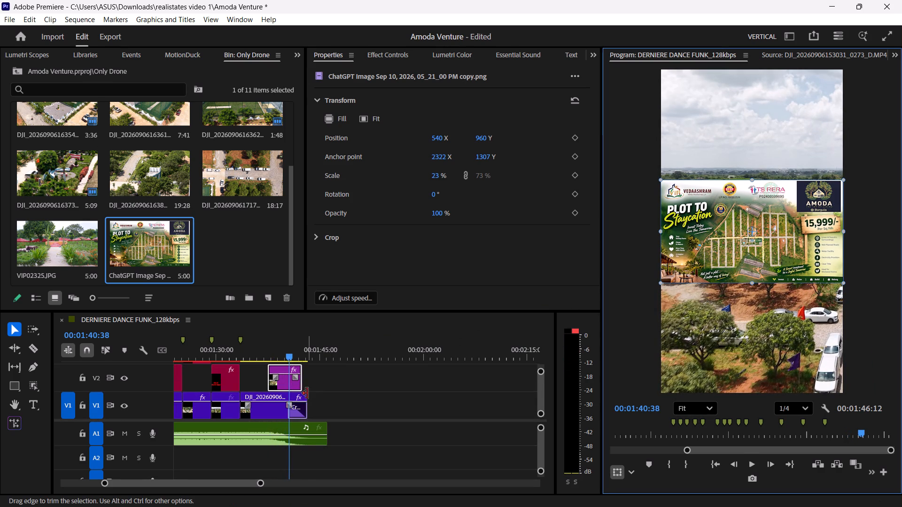
left_click_drag(307, 393, 267, 413)
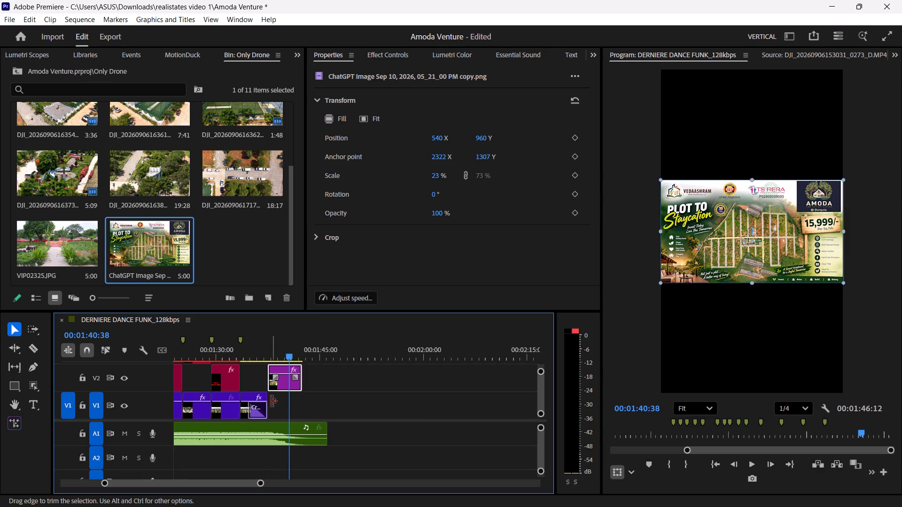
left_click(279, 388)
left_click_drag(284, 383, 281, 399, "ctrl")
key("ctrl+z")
Duplicate the poster clip from V2 onto V1 directly beneath it, right after the drone clip.
left_click(281, 380)
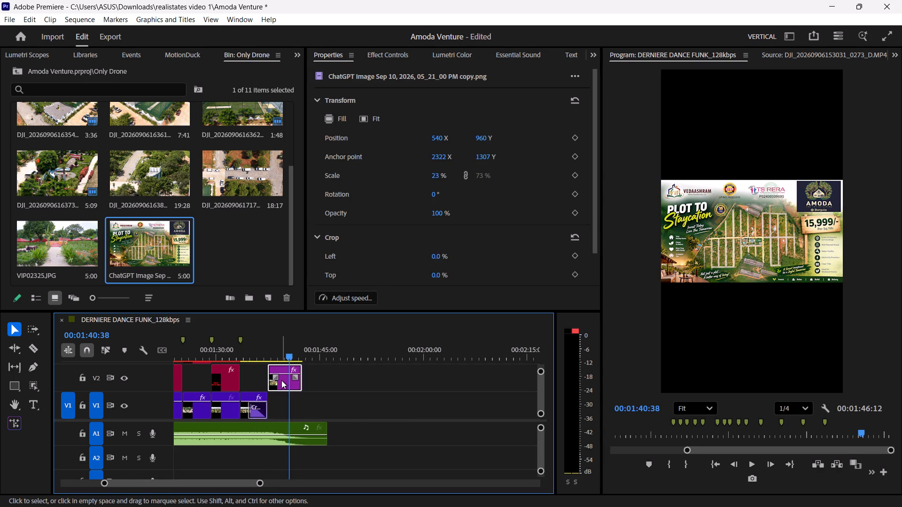
left_click_drag(284, 381, 283, 402, "alt")
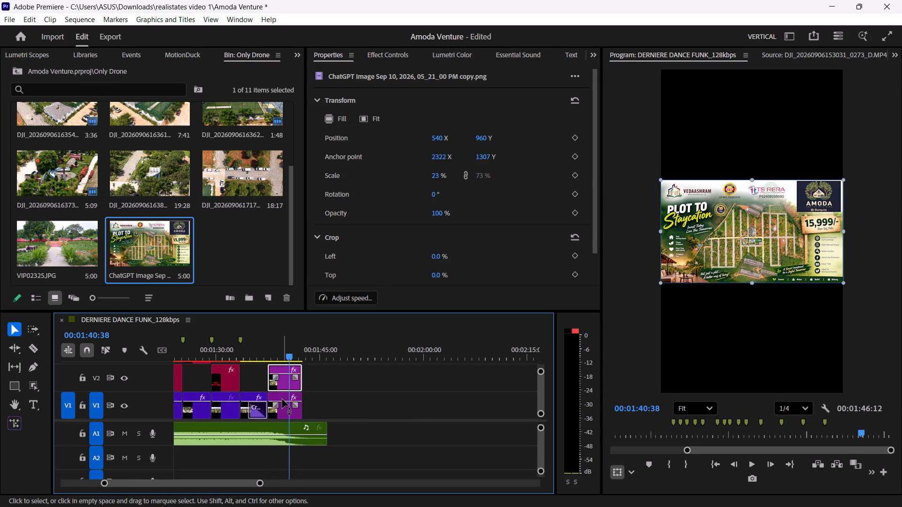
Apply the Fill transform to the V1 poster copy so it forms a full-frame background, and play it back.
left_click_drag(286, 349, 270, 349)
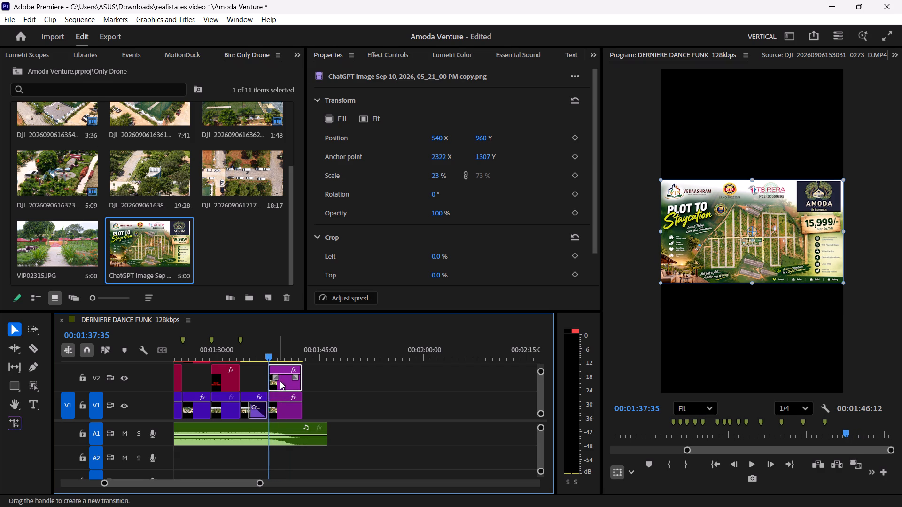
left_click(282, 411)
left_click(329, 121)
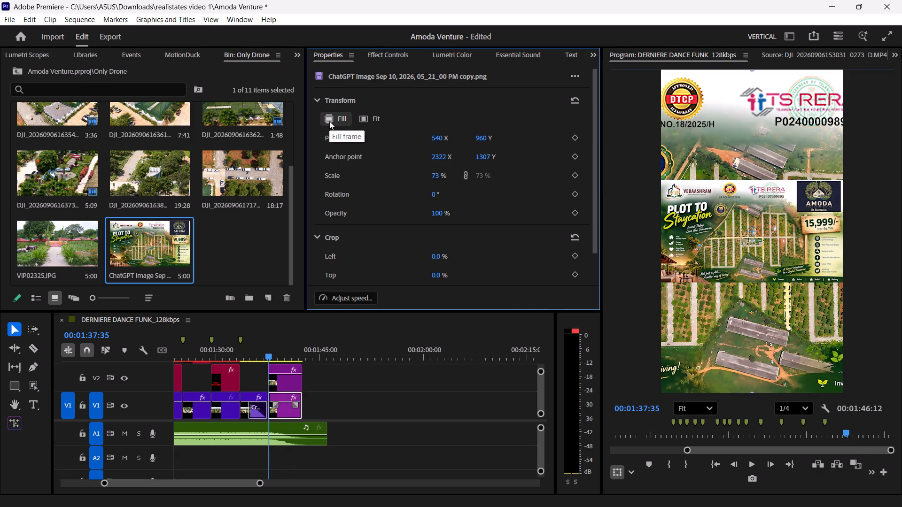
key("space")
key("space")
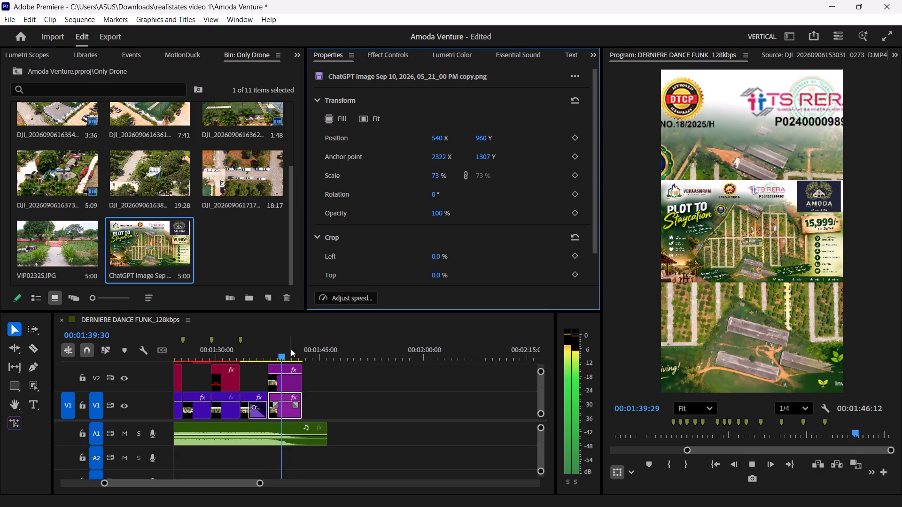
Search the effects for "blur" and apply Gaussian Blur (Legacy) to the poster copy on V1.
left_click(294, 54)
left_click(307, 66)
left_click(96, 74)
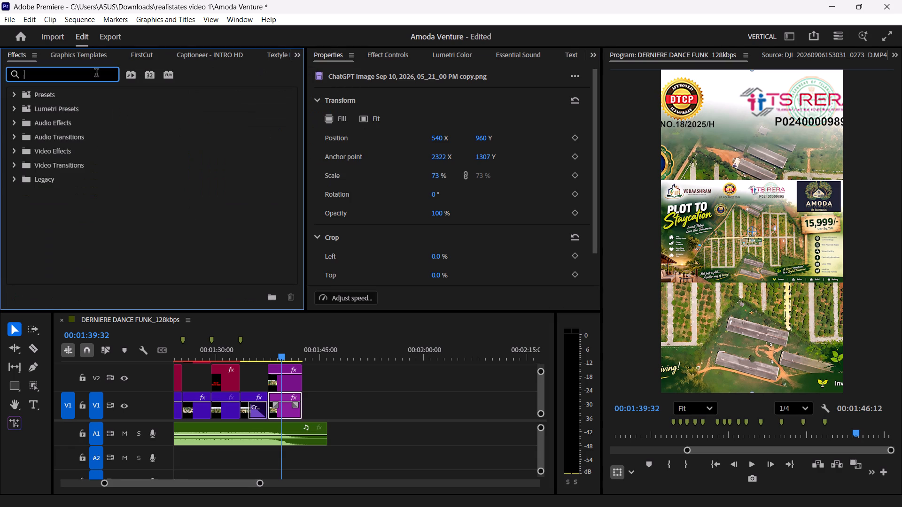
key("b")
type("lur")
scroll(84, 154, "down", 14)
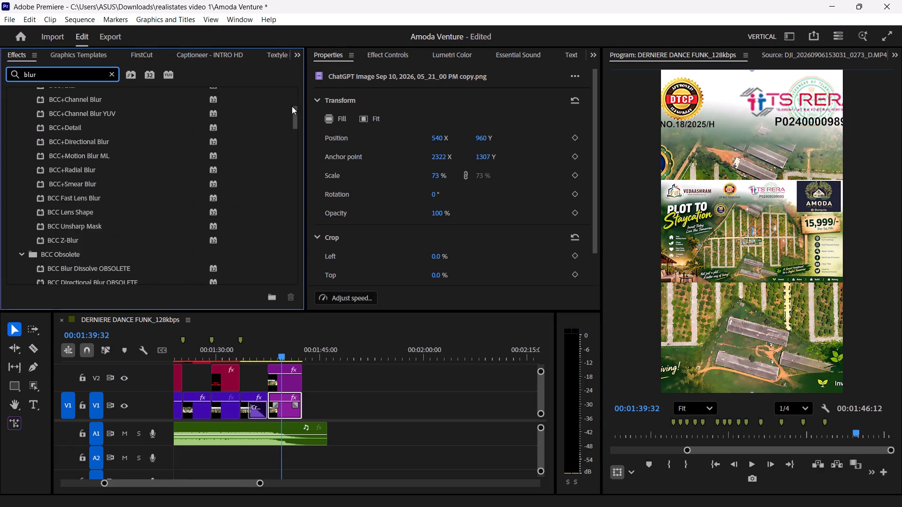
left_click_drag(294, 108, 296, 310)
left_click(91, 276)
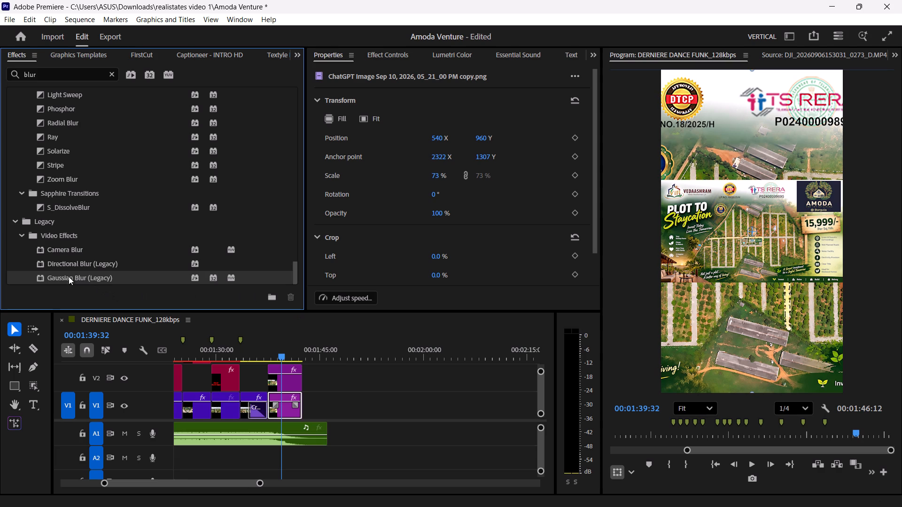
left_click_drag(68, 277, 285, 401)
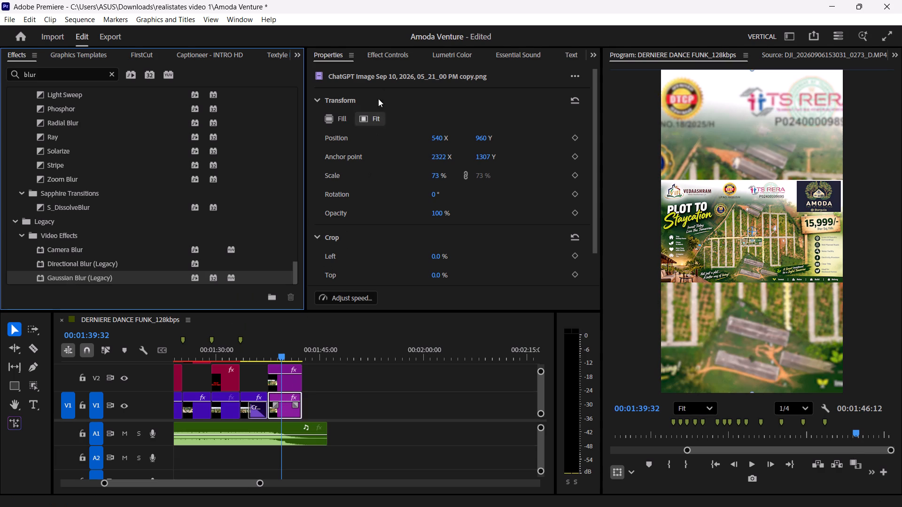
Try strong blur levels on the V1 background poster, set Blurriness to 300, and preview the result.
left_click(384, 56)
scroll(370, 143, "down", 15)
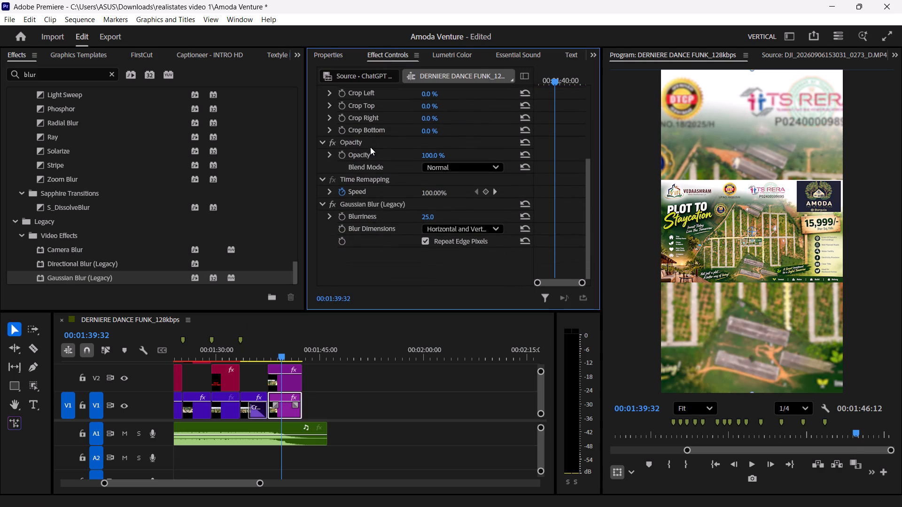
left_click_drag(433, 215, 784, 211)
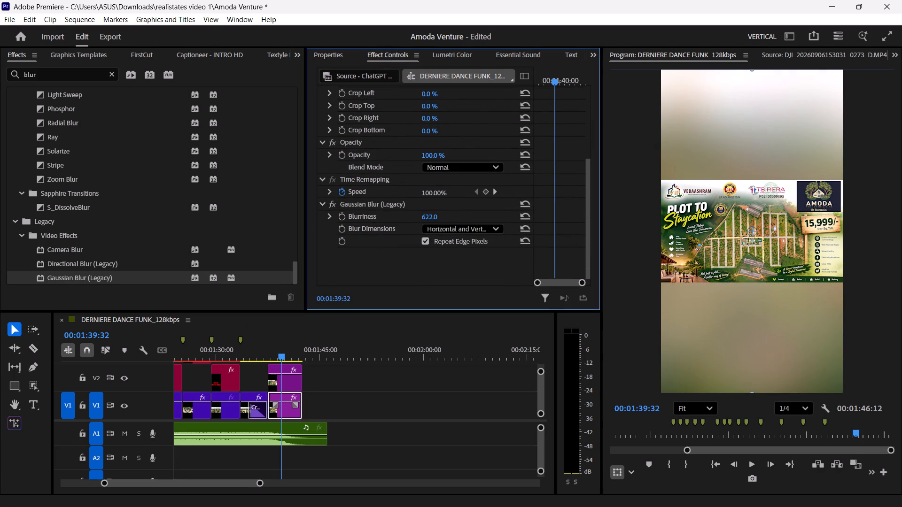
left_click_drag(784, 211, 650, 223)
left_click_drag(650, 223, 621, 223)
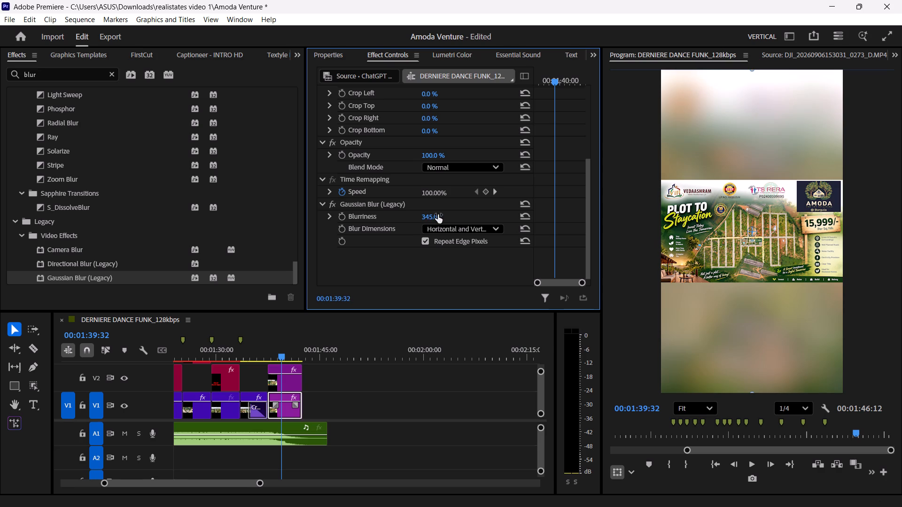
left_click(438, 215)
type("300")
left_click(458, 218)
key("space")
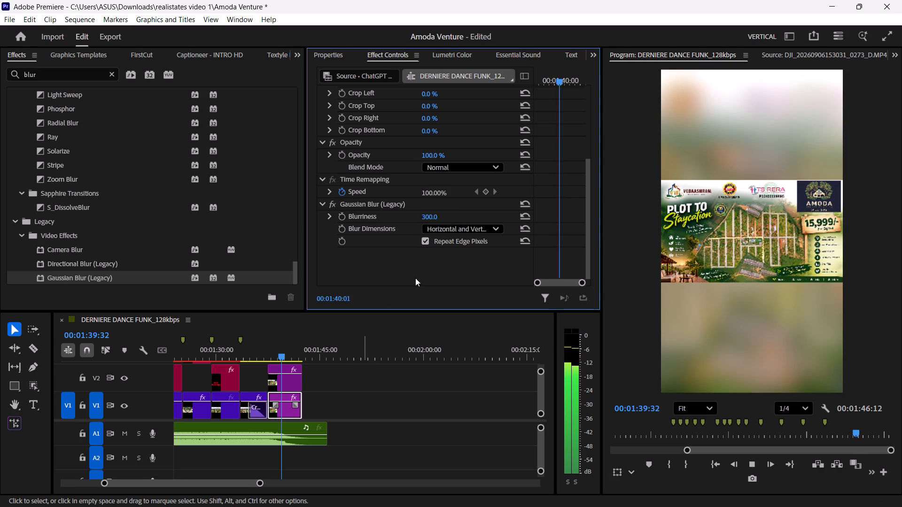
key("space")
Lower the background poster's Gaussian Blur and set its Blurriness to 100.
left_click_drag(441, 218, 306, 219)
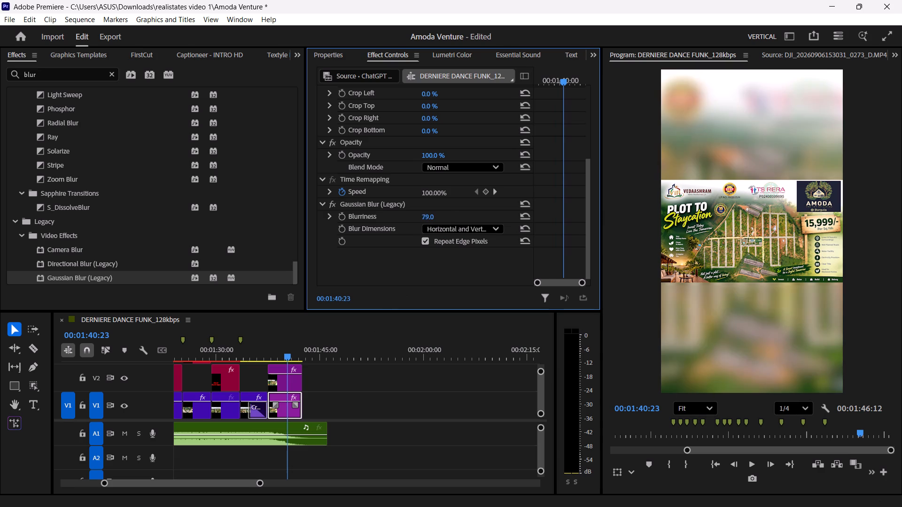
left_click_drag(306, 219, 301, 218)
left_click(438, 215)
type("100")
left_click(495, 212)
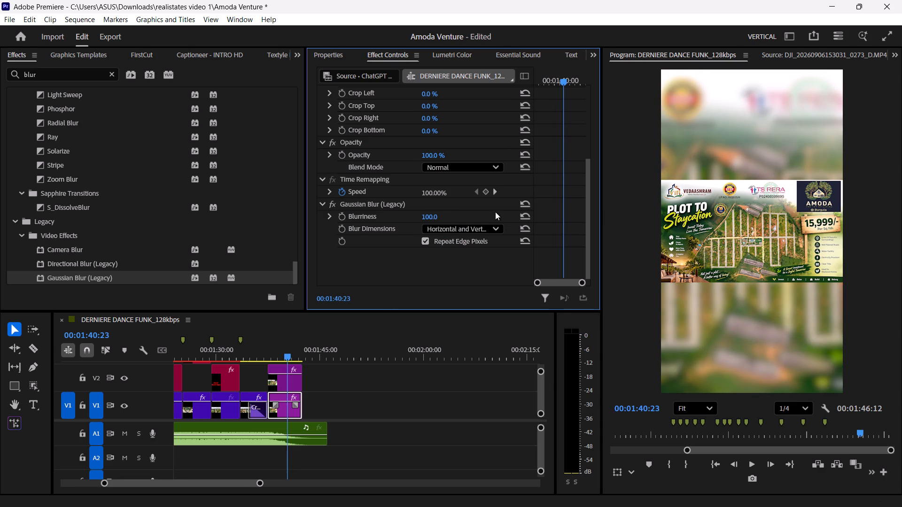
Set the Gaussian Blur Blurriness of the V1 background poster to 150.
left_click(420, 221)
left_click(436, 219)
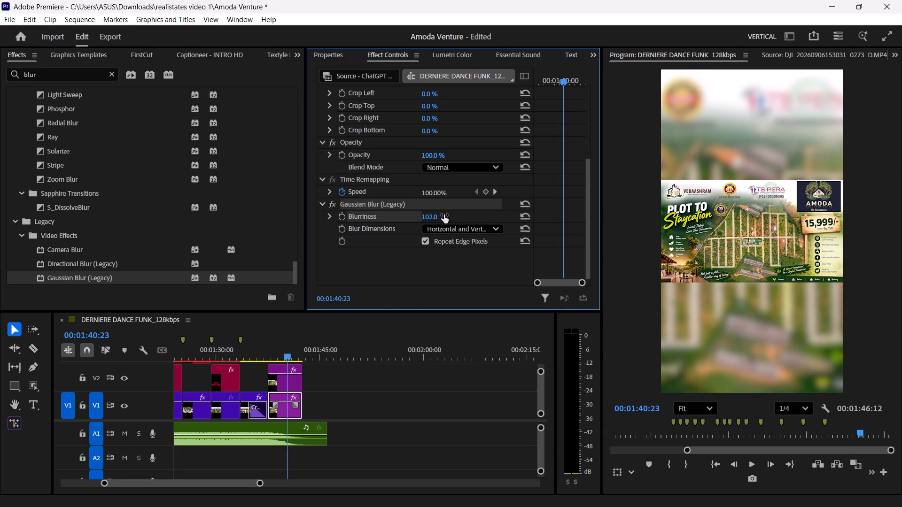
left_click(444, 215)
type("10")
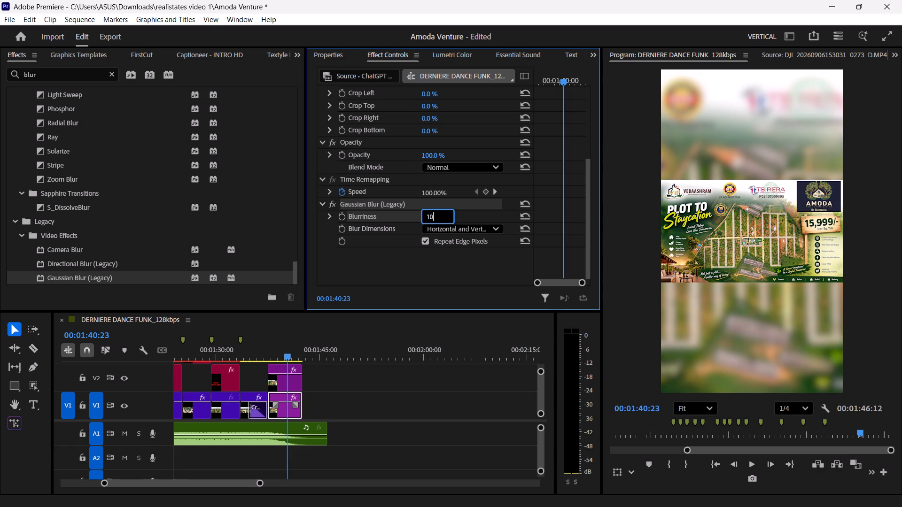
key("BackSpace")
type("50")
left_click(428, 262)
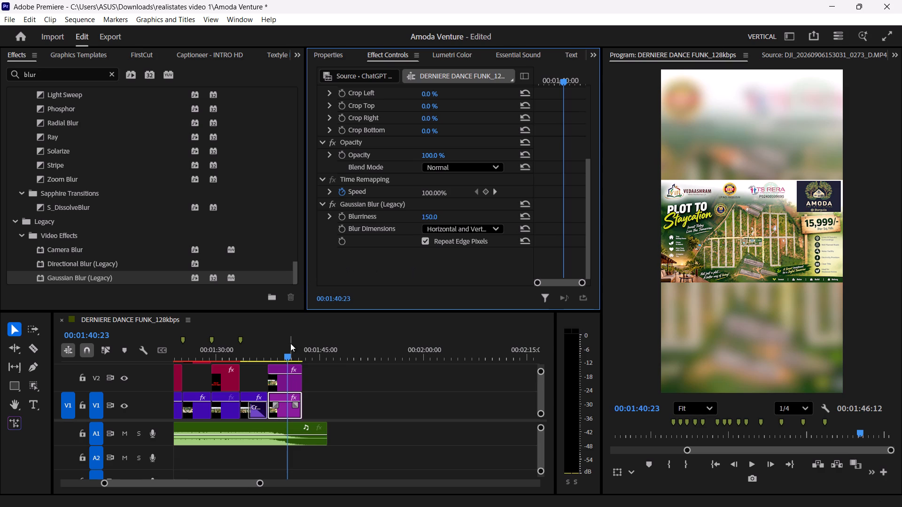
Review the poster ending from 00:01:36:59, and enable Scale animation on the V2 poster with a 23.3 keyframe at its start, 00:01:37:33.
left_click_drag(284, 343, 266, 340)
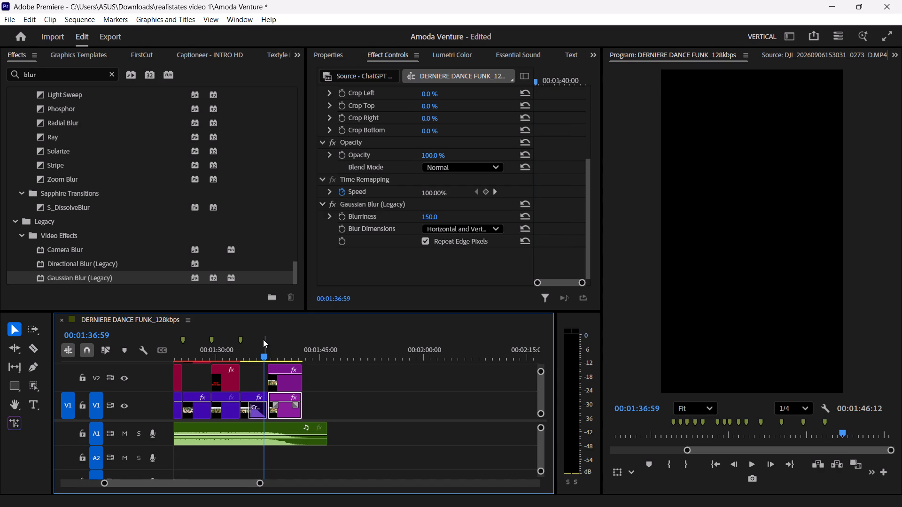
key("space")
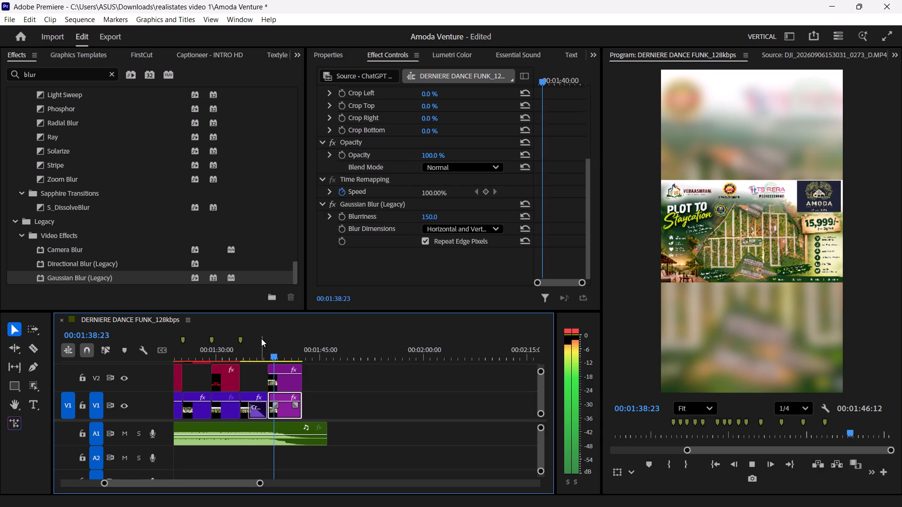
left_click(284, 366)
key("space")
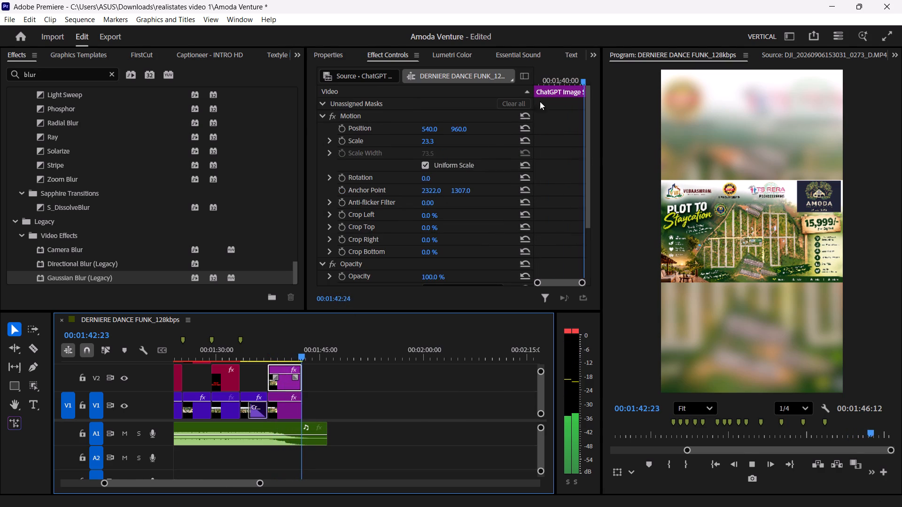
left_click_drag(560, 83, 520, 83)
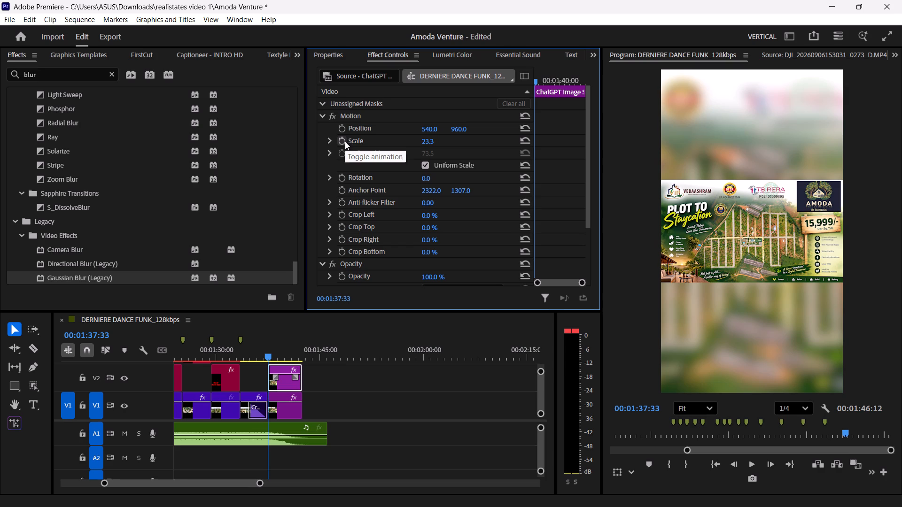
left_click(345, 141)
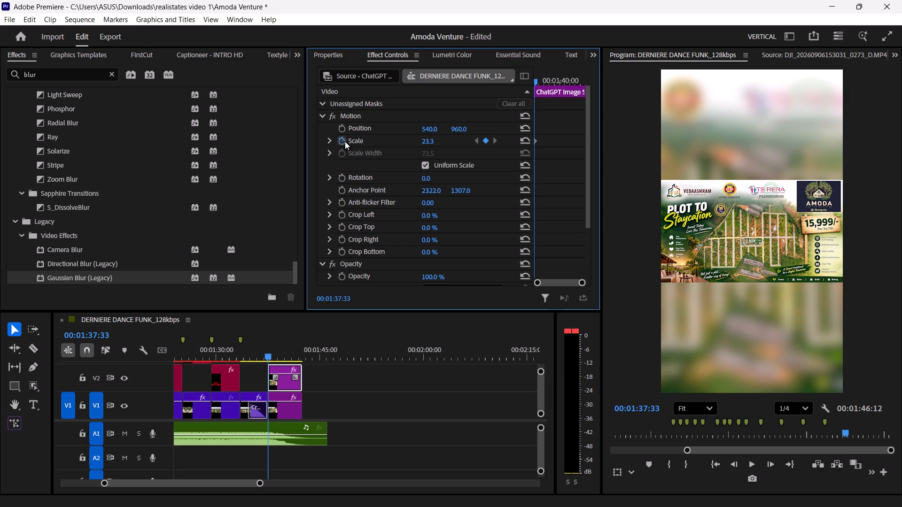
key("space")
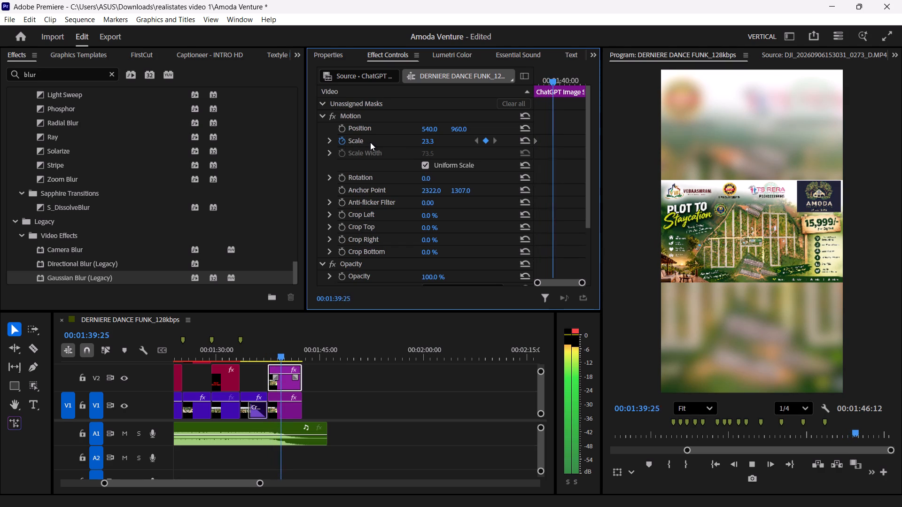
key("space")
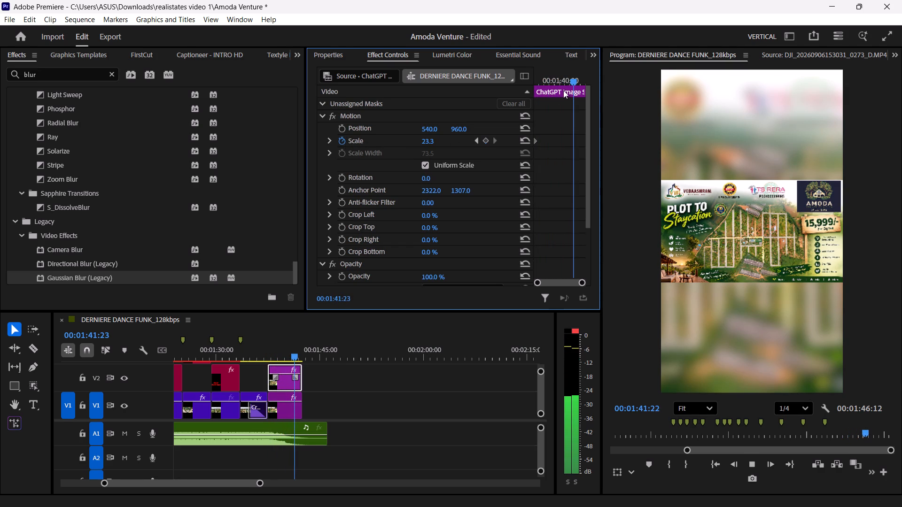
Add a 23.3 Scale keyframe to the V2 poster at its end, 00:01:42:32.
left_click_drag(564, 83, 578, 85)
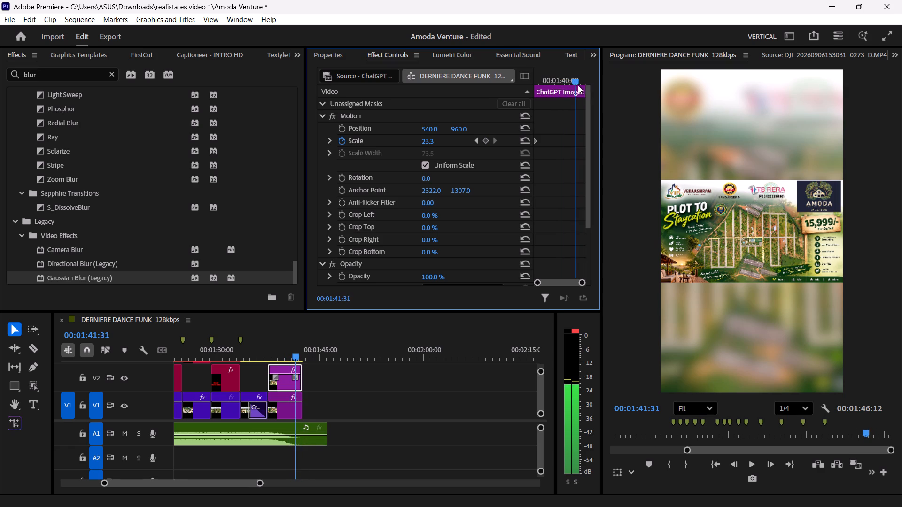
left_click_drag(578, 85, 600, 84)
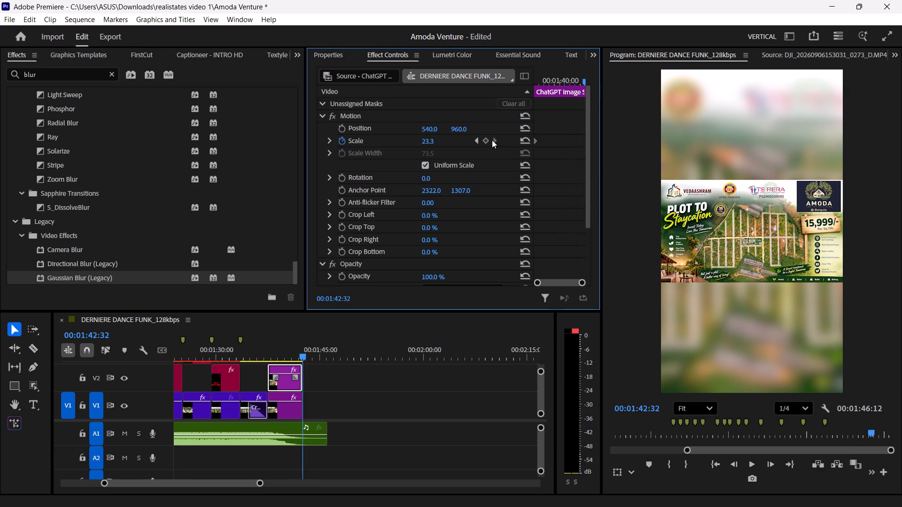
left_click(485, 141)
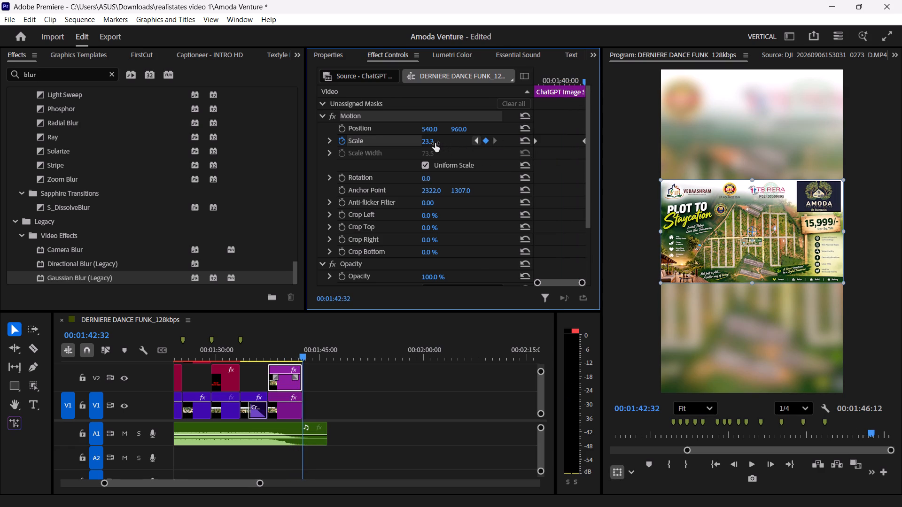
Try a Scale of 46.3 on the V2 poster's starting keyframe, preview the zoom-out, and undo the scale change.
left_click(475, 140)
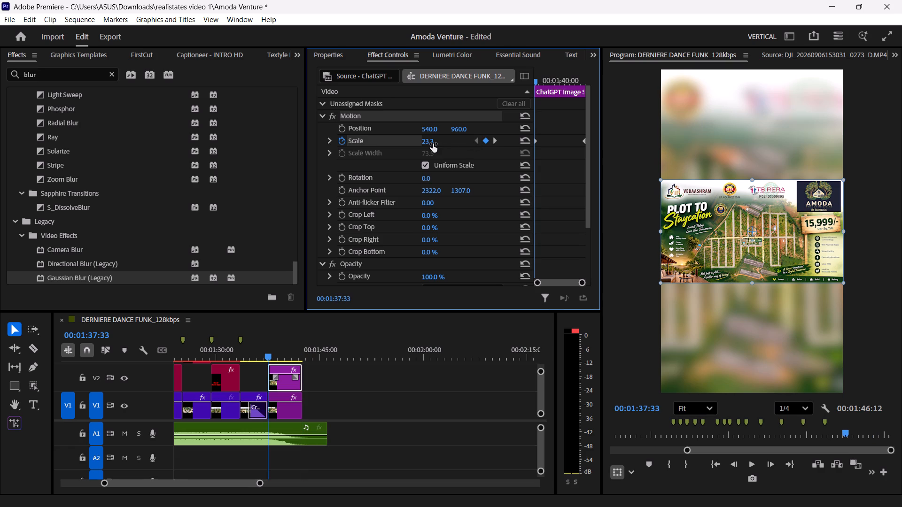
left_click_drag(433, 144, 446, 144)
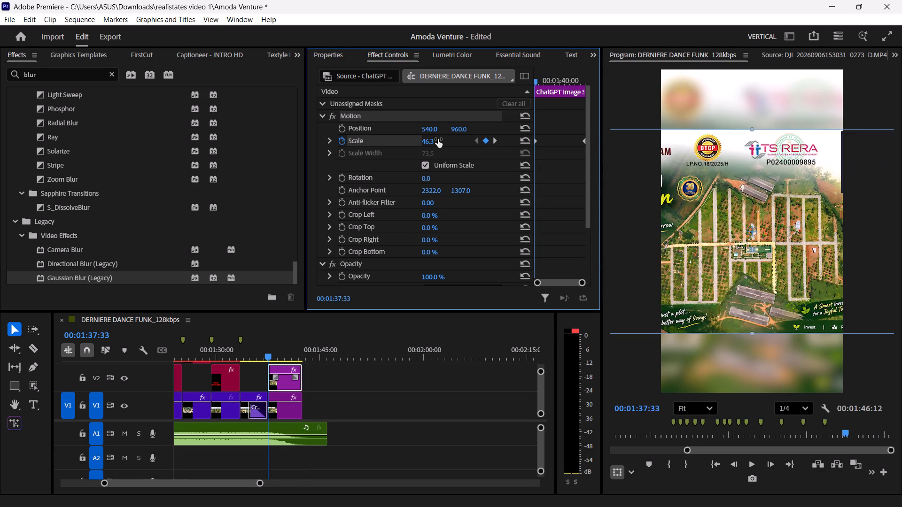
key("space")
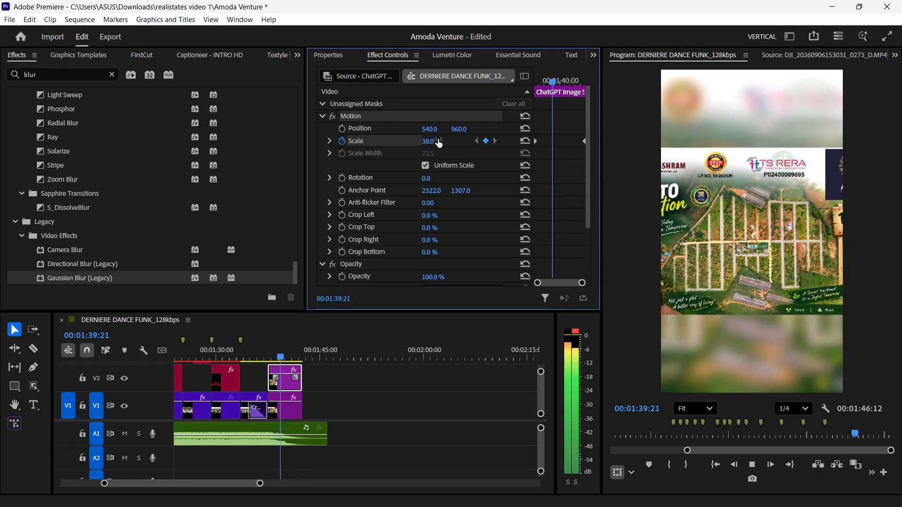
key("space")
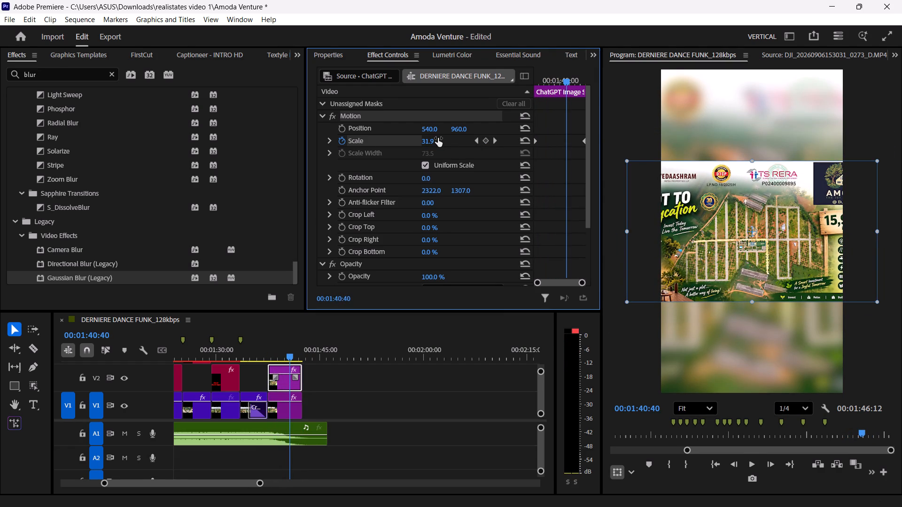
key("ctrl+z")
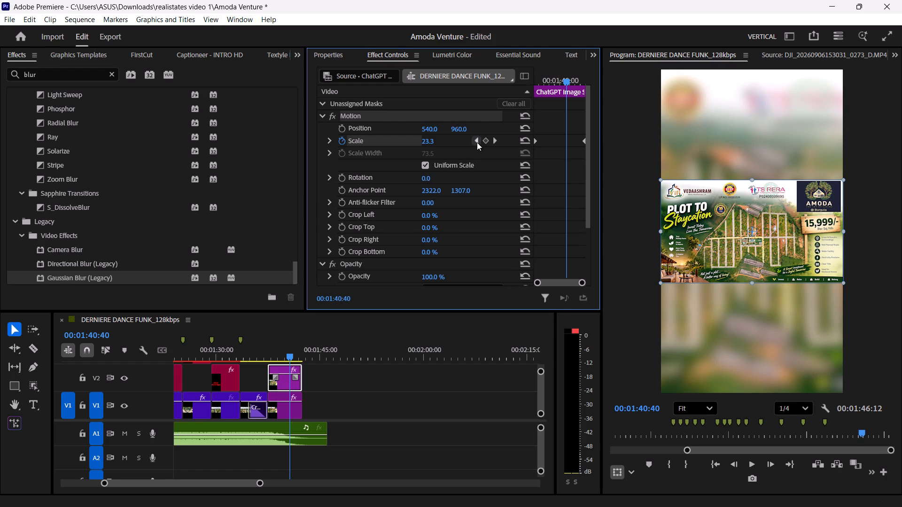
Set the Scale of the V2 poster's starting keyframe at 00:01:37:33 to 25.3 and preview the animated end card.
left_click(477, 142)
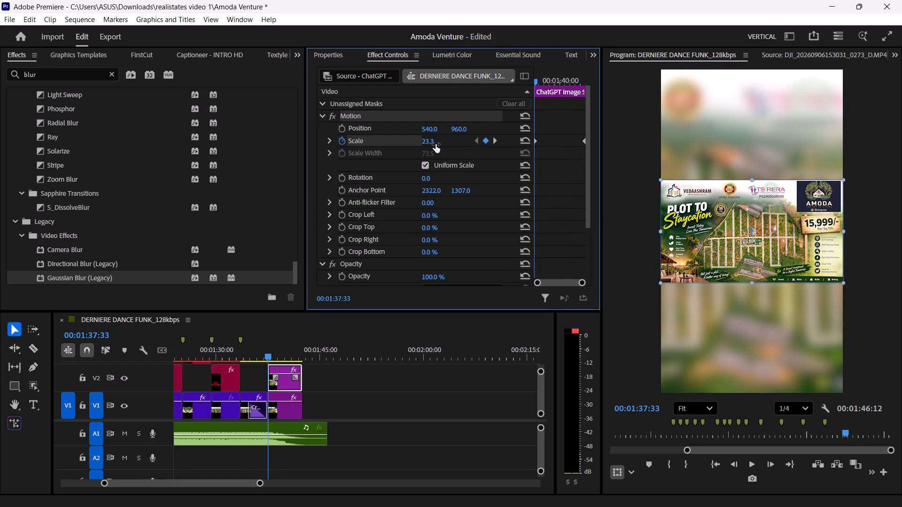
left_click(435, 144)
key("Up")
key("Up")
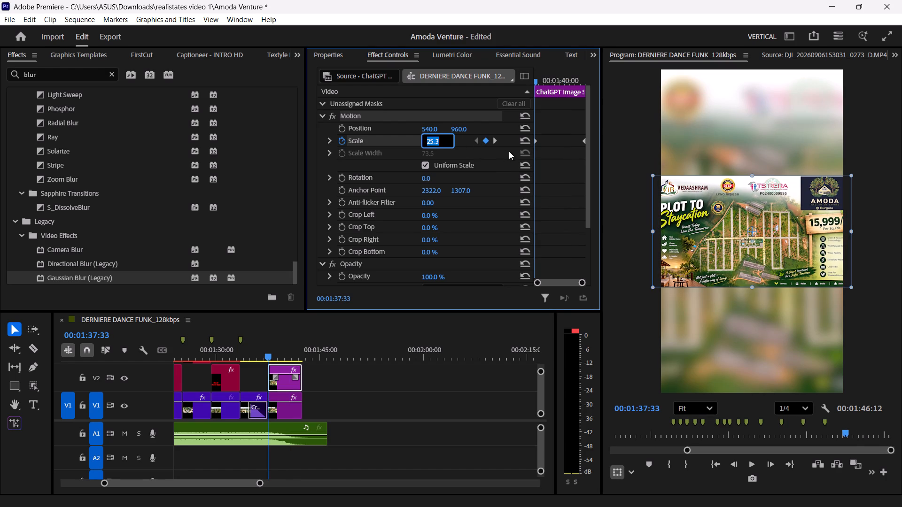
left_click(462, 146)
key("space")
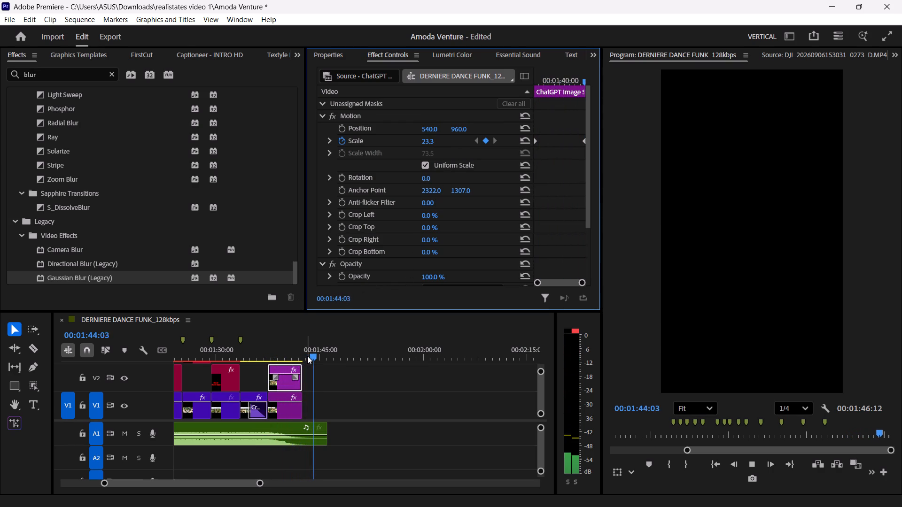
left_click_drag(307, 356, 279, 347)
key("space")
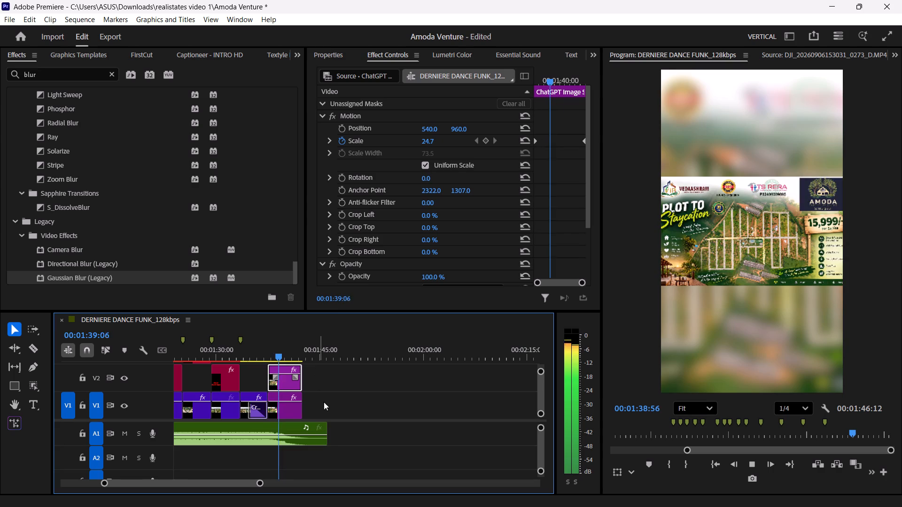
Trim the end of the A1 music clip to the end of the poster clips, at 00:01:42:33.
left_click_drag(328, 427, 303, 440)
left_click(315, 430)
Add matching Cross Dissolve fade-outs to the ends of the V2 and V1 poster clips, starting just before 00:01:41:45.
left_click_drag(307, 351, 302, 350)
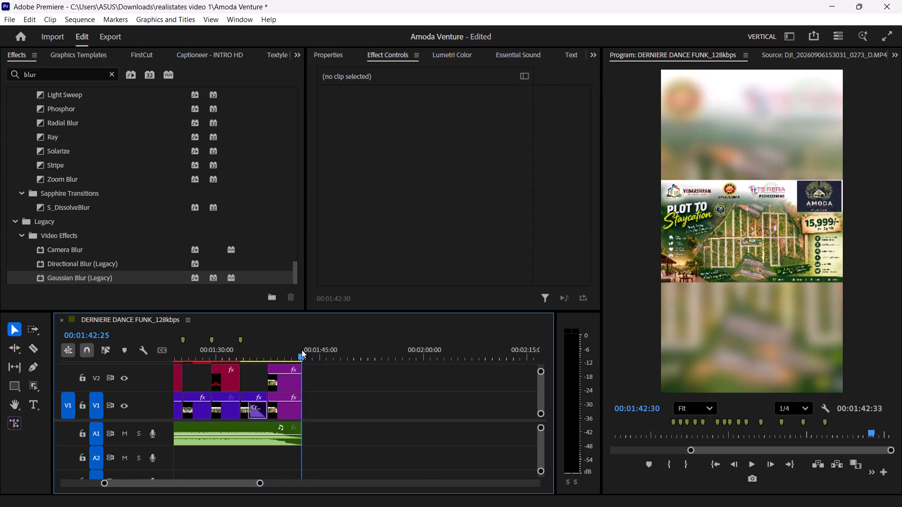
left_click_drag(302, 350, 298, 349)
scroll(291, 363, "up", 14, "alt")
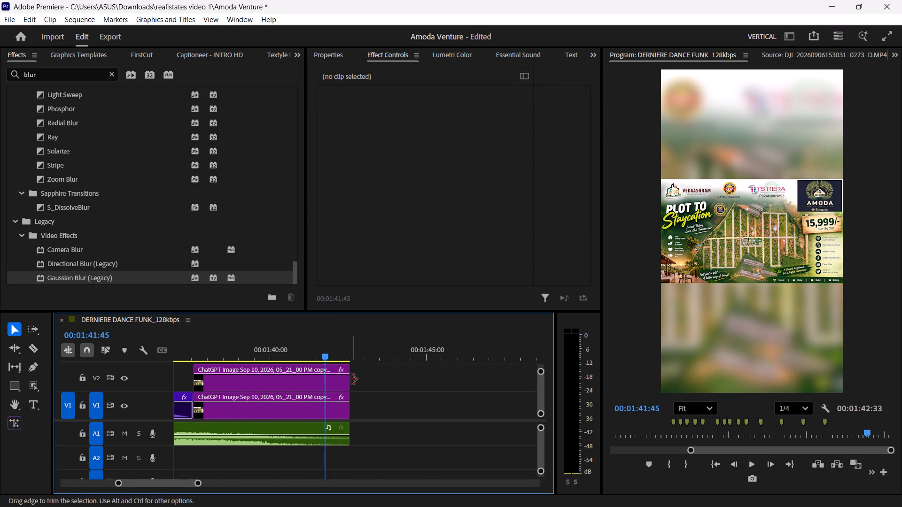
left_click_drag(342, 376, 328, 376)
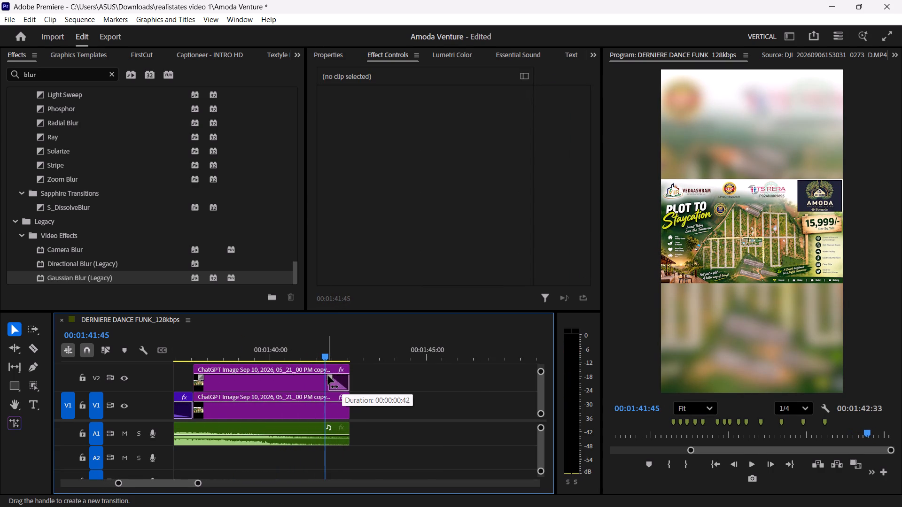
left_click_drag(328, 376, 320, 376)
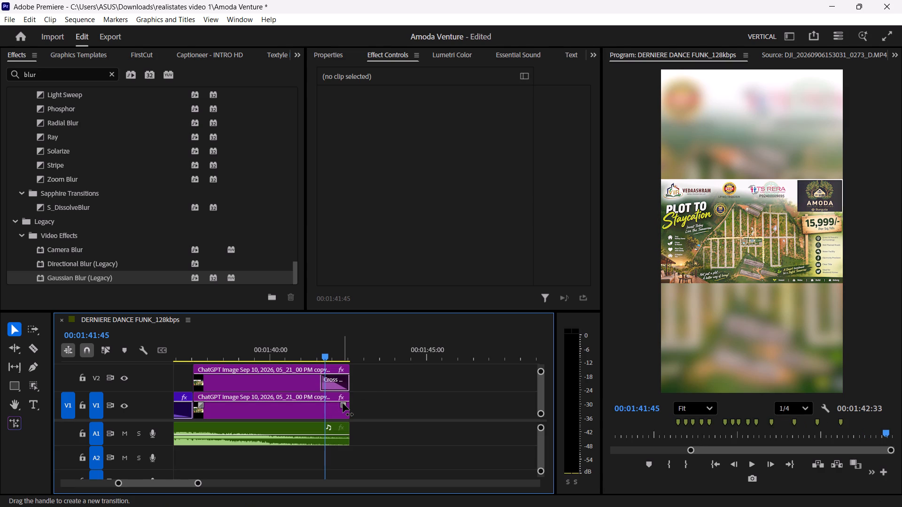
left_click_drag(340, 405, 319, 405)
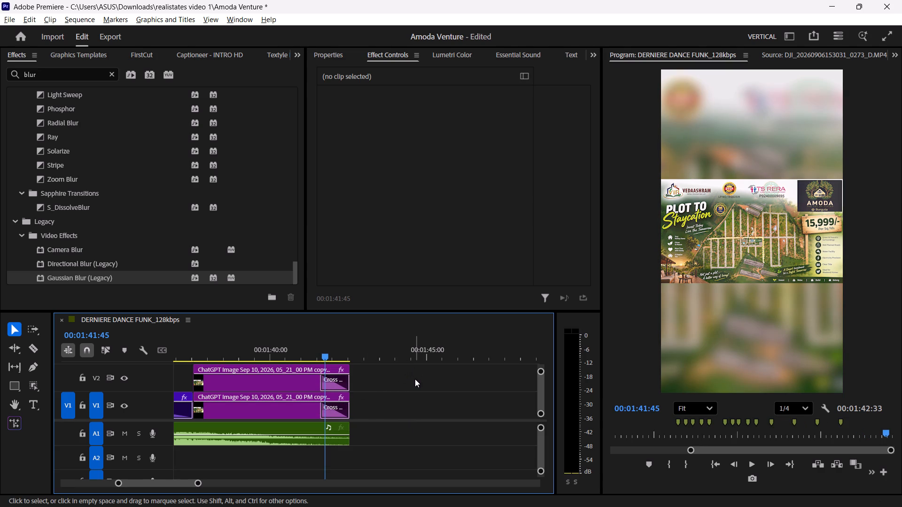
Look over the sequence's clip layout on the timeline, from the earlier sections through to the poster ending.
scroll(400, 393, "down", 2, "alt")
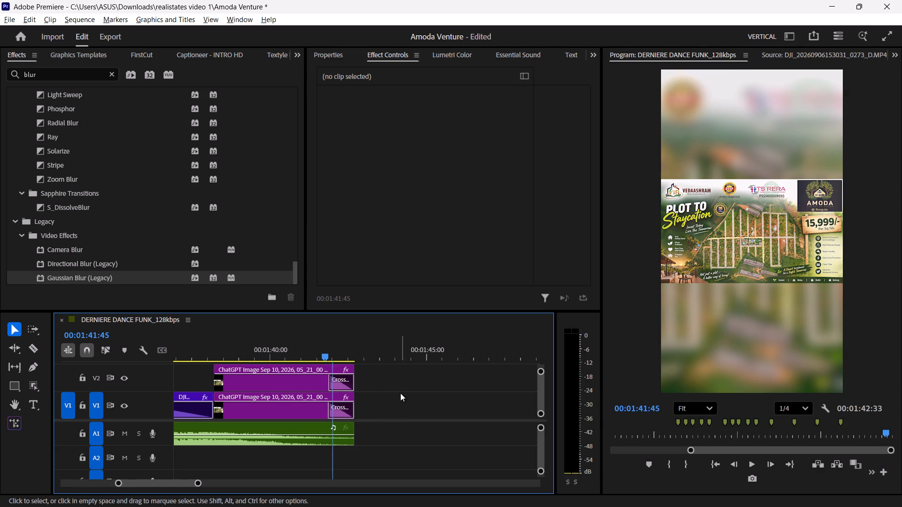
scroll(400, 393, "down", 13, "alt")
scroll(451, 371, "down", 4, "alt")
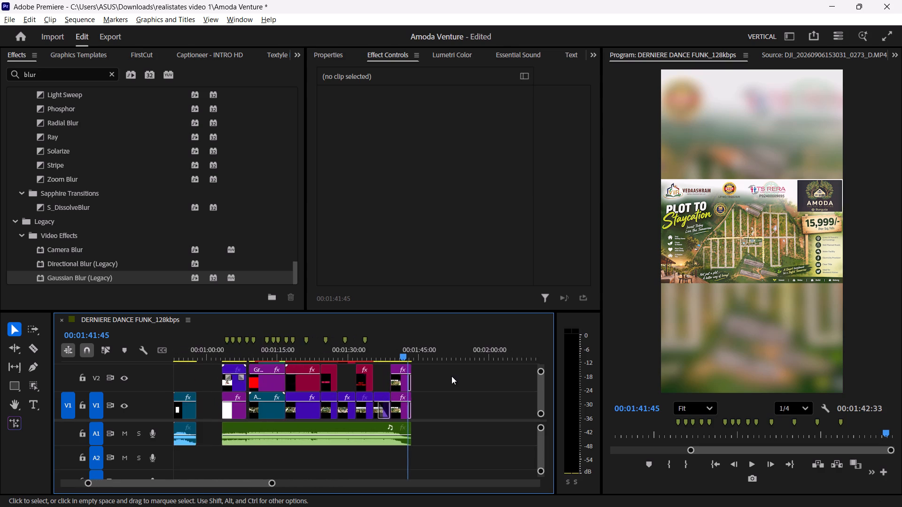
scroll(451, 376, "down", 1, "alt")
scroll(278, 407, "up", 7, "alt")
scroll(283, 409, "down", 6, "alt")
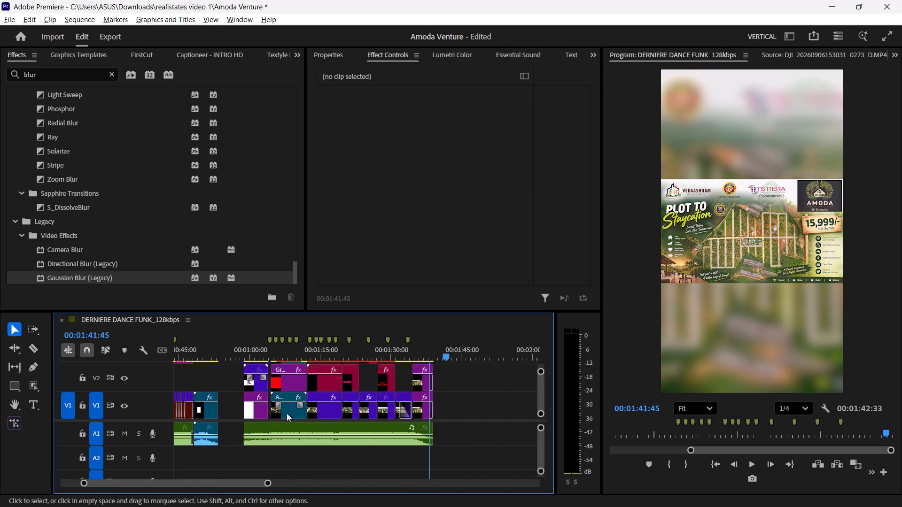
scroll(332, 407, "down", 3, "alt")
scroll(392, 386, "up", 12, "alt")
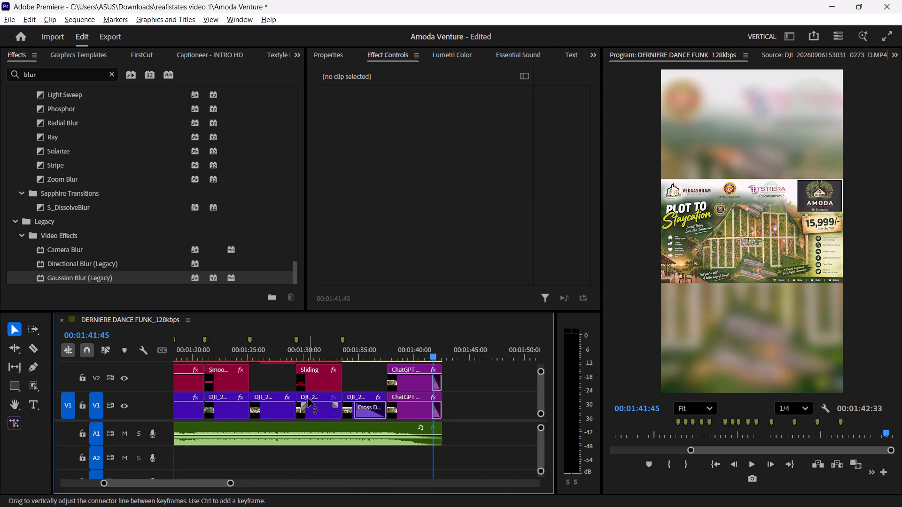
scroll(308, 400, "down", 5, "alt")
scroll(401, 382, "up", 10, "alt")
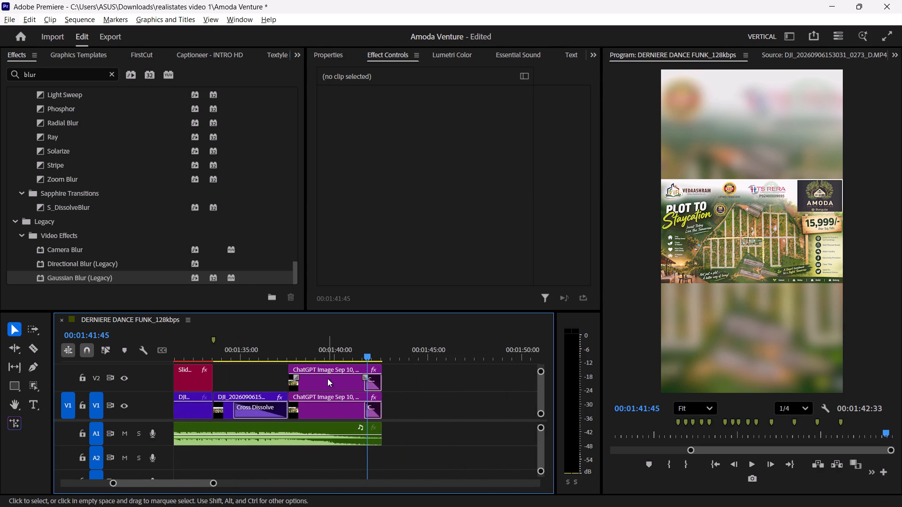
Save the Amoda Venture project.
key("ctrl+s")
key("ctrl+s")
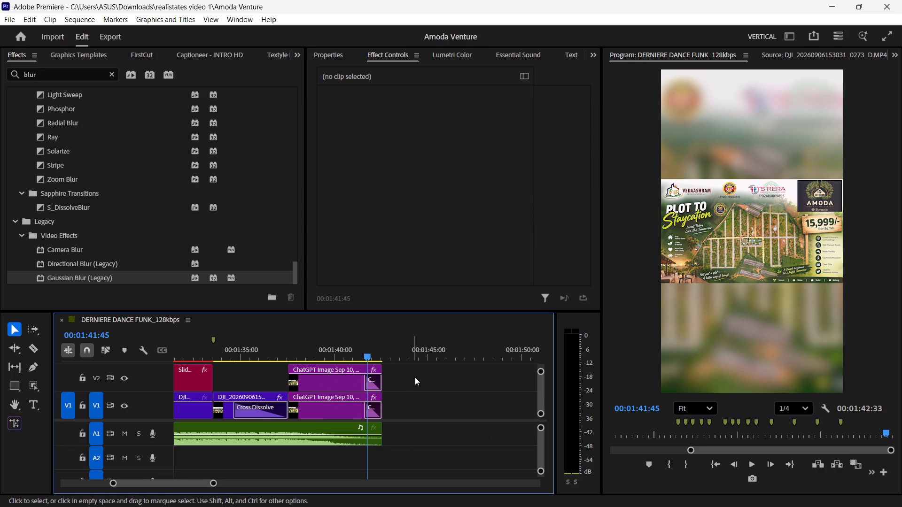
key("ctrl+s")
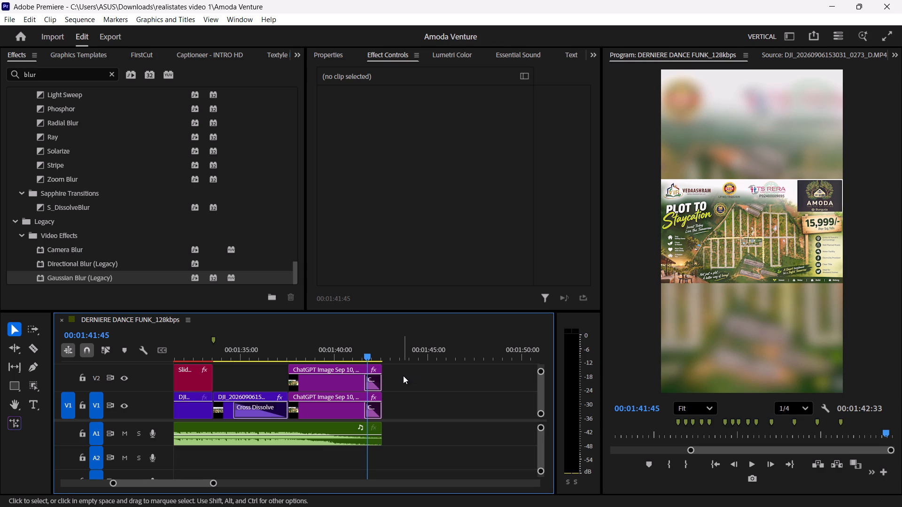
Play back the finished section from the start of the Vedaashram 3D logo clip at 00:00:57:54 to review it.
key("Up")
key("Up")
key("Up")
key("Up")
key("Up")
key("Up")
key("Up")
key("Up")
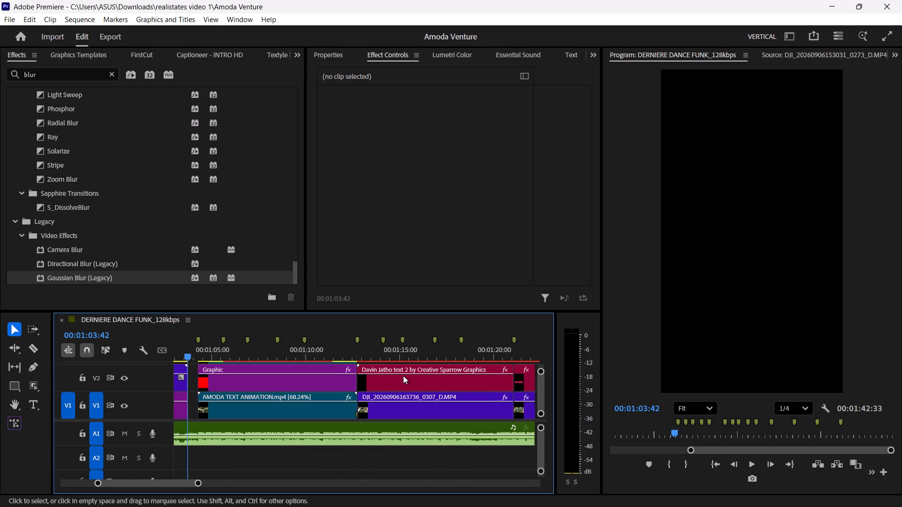
key("Up")
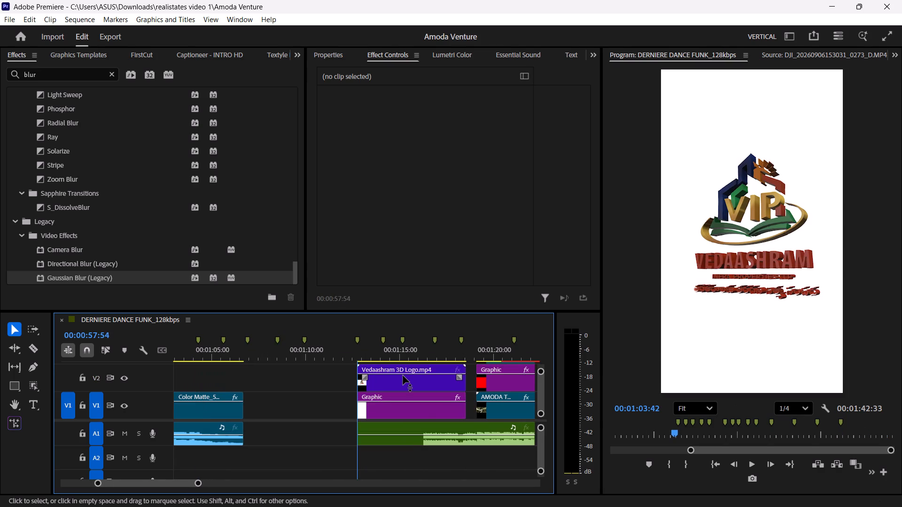
key("space")
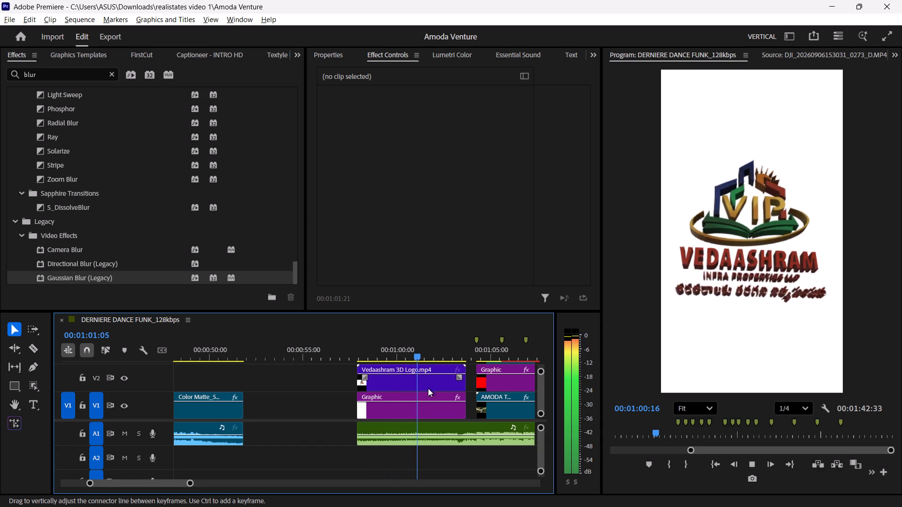
scroll(328, 451, "down", 7, "alt")
scroll(274, 448, "down", 6, "alt")
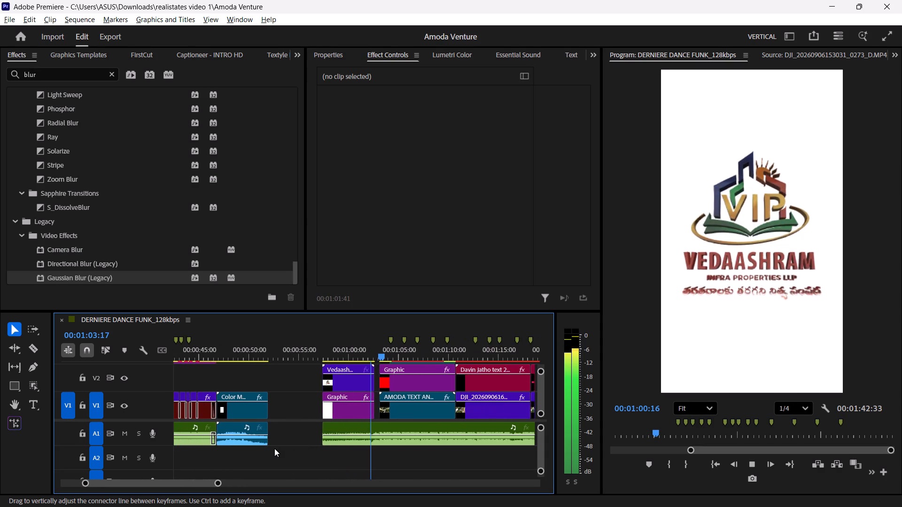
scroll(274, 448, "down", 5, "alt")
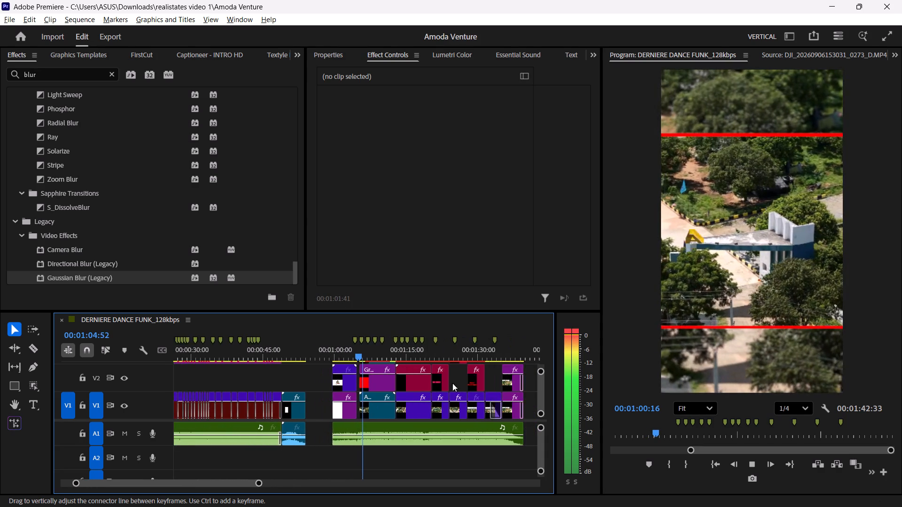
left_click(477, 378)
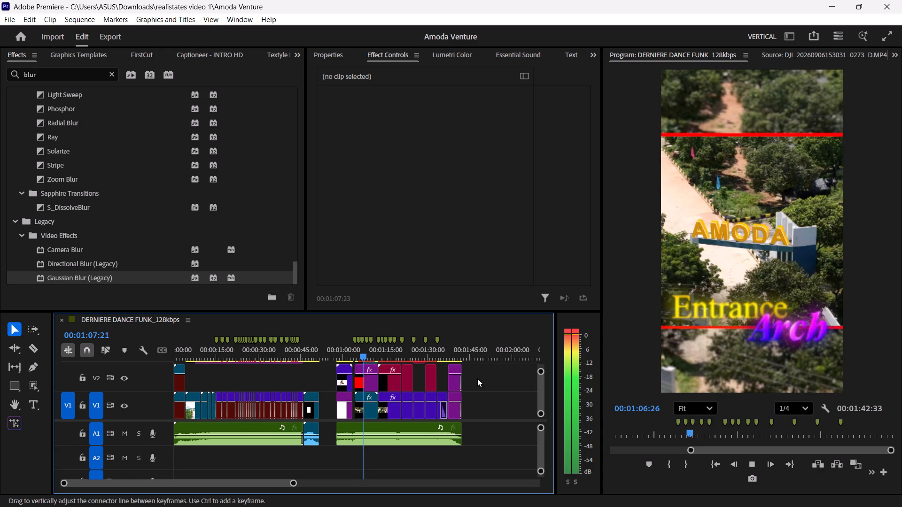
key("space")
key("space")
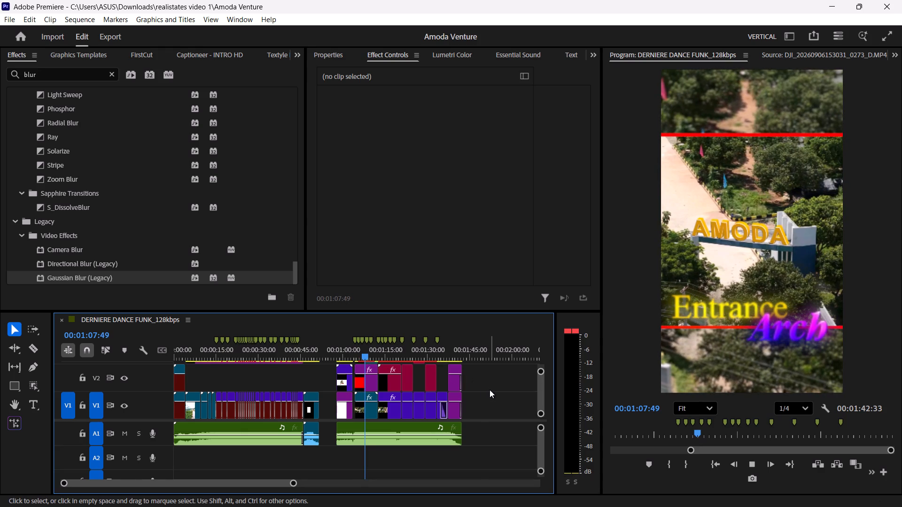
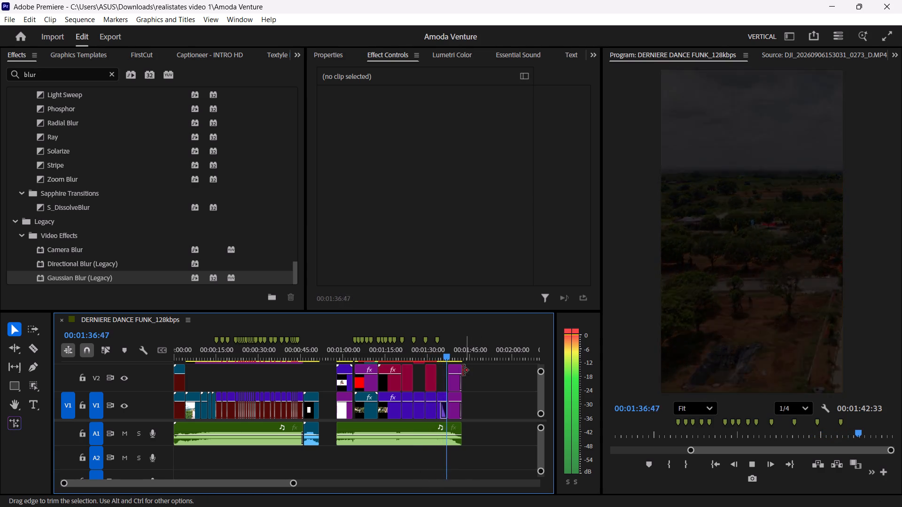
Watch the rest of the section play through the poster ending while looking over its clips on the timeline.
scroll(434, 379, "up", 11, "alt")
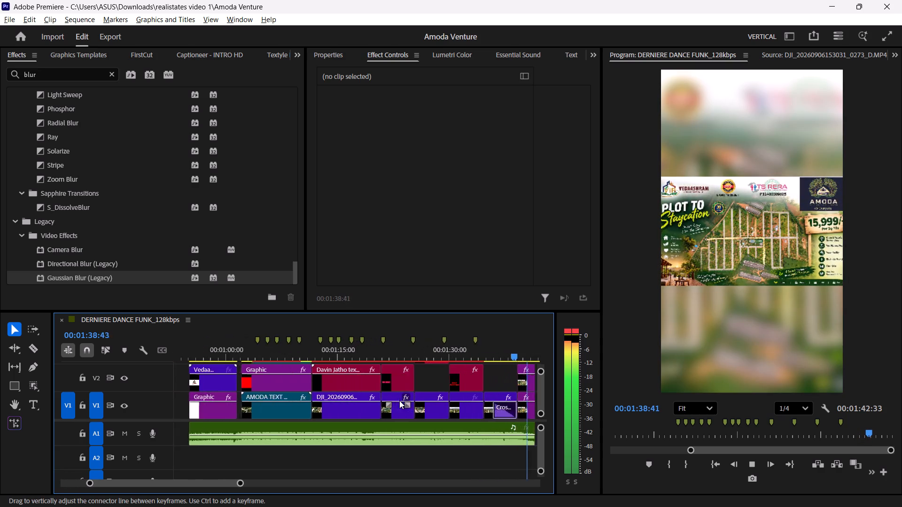
scroll(399, 400, "up", 2, "alt")
scroll(347, 424, "down", 4, "alt")
scroll(226, 427, "up", 6, "alt")
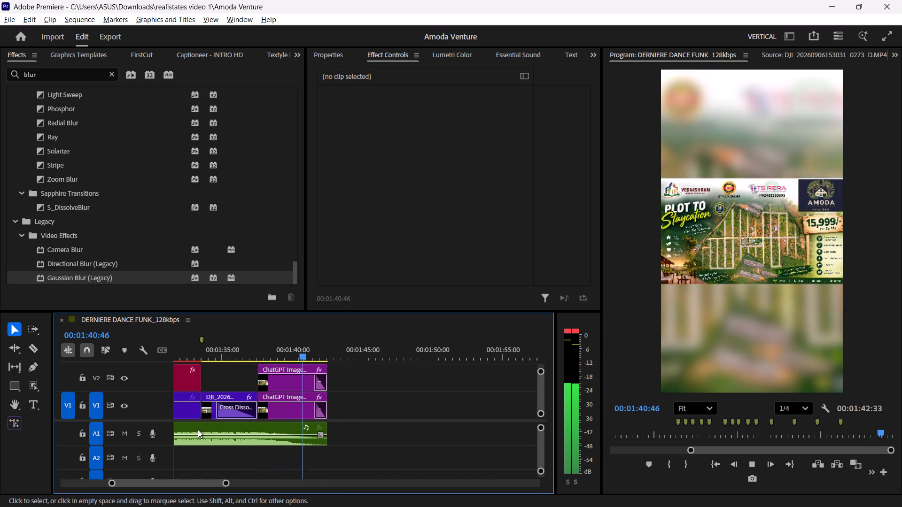
scroll(311, 407, "down", 4, "alt")
scroll(248, 396, "up", 5, "alt")
Duplicate the Smooth Fade title from V2 onto V3 above the last drone clip, starting at 00:01:33:33.
left_click_drag(296, 348, 291, 348)
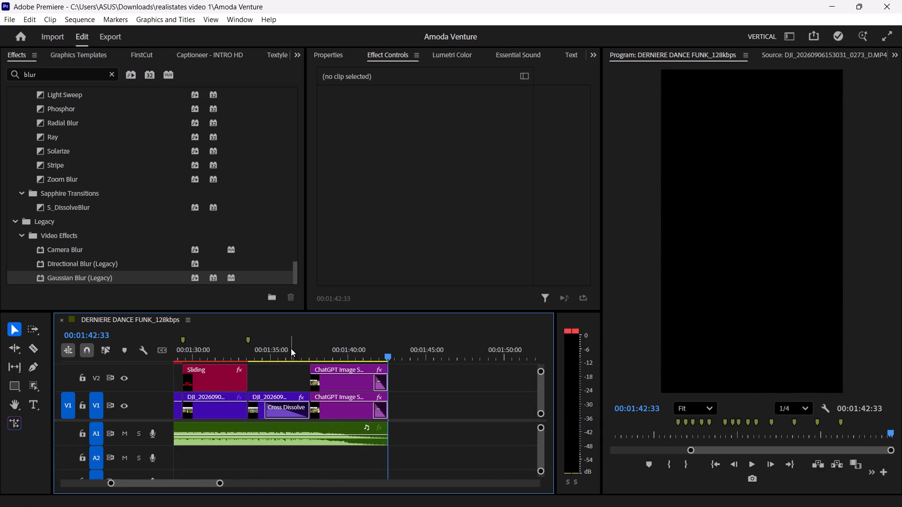
left_click_drag(291, 348, 286, 348)
left_click_drag(272, 352, 257, 350)
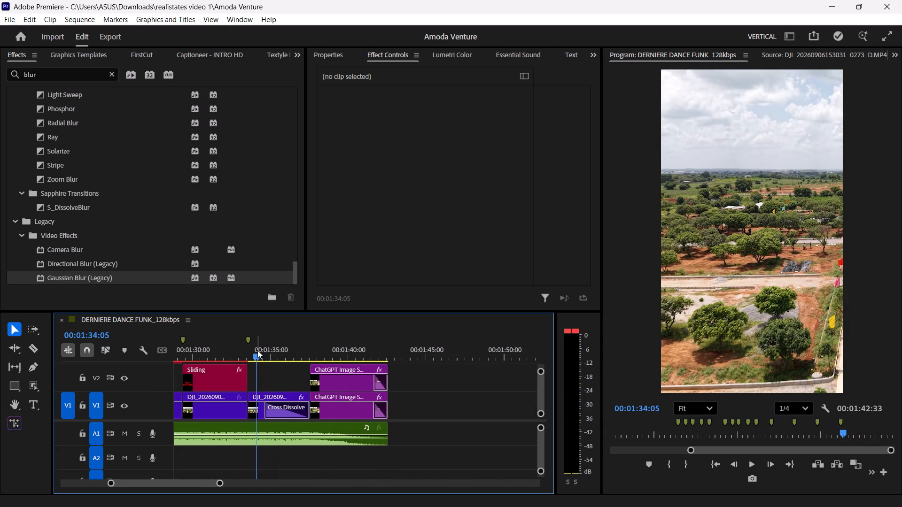
key("Up")
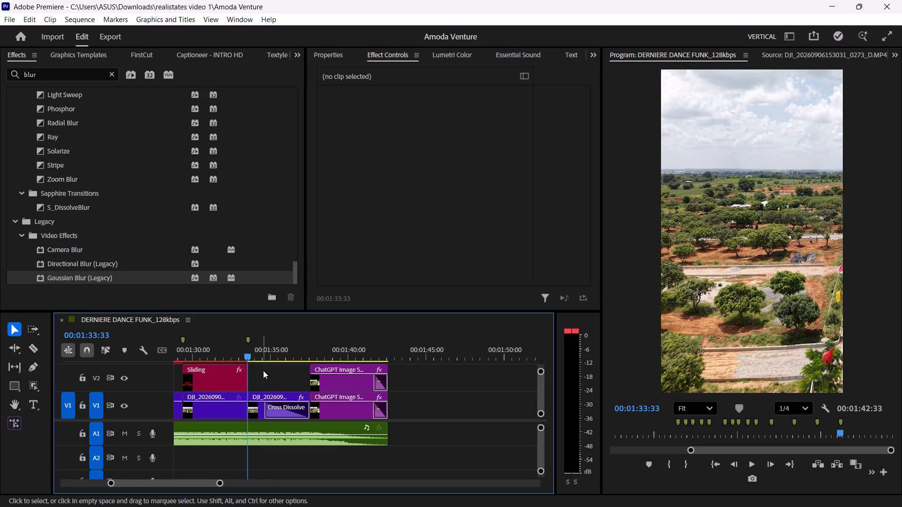
scroll(280, 376, "down", 6, "ctrl")
scroll(389, 384, "down", 6, "alt")
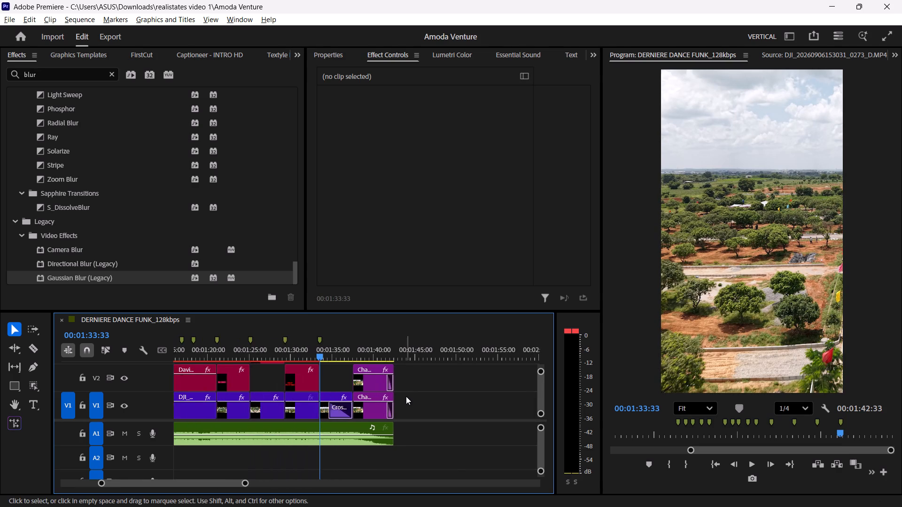
scroll(406, 396, "down", 5, "alt")
scroll(351, 397, "up", 10, "alt")
scroll(267, 385, "down", 1, "alt")
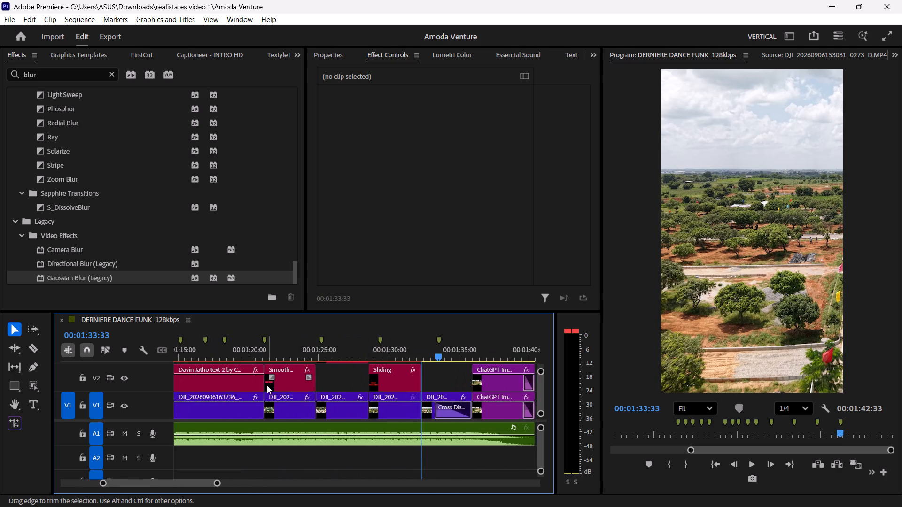
scroll(267, 385, "down", 2, "alt")
left_click(283, 388)
left_click_drag(286, 386, 347, 383, "alt")
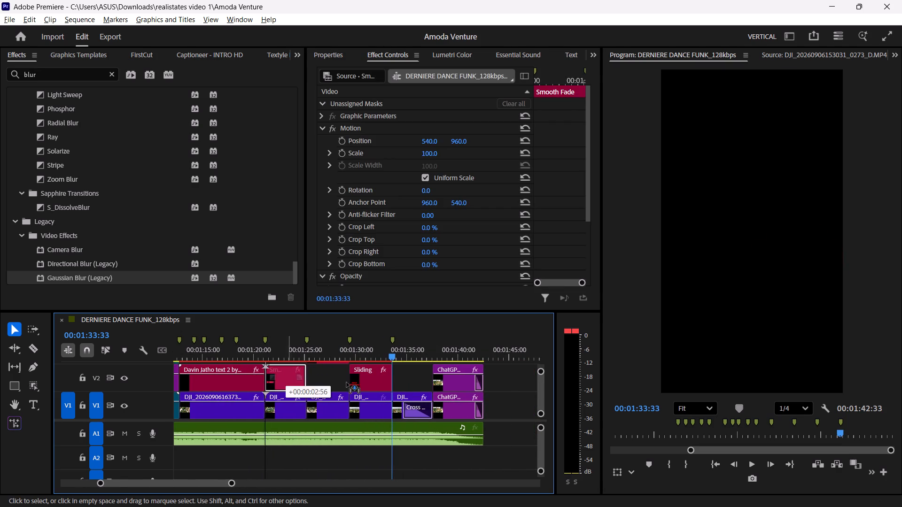
left_click_drag(347, 383, 412, 361, "alt")
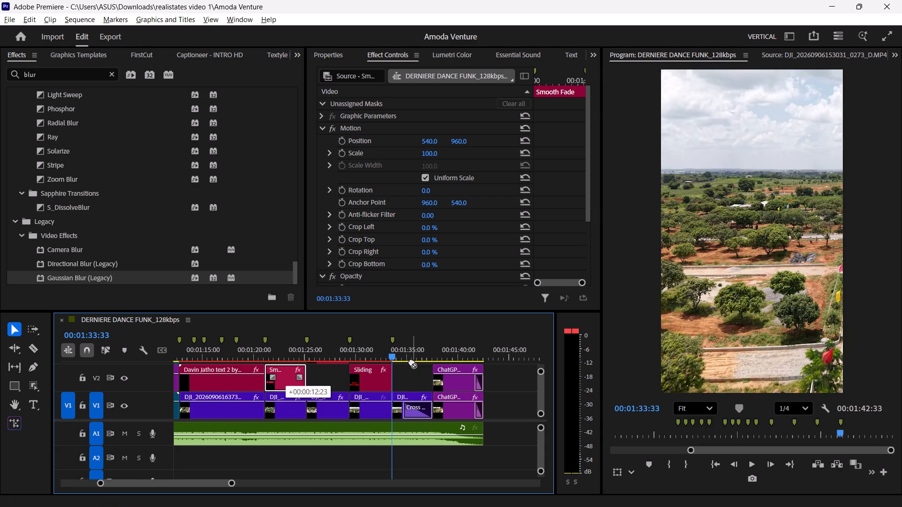
left_click_drag(412, 361, 411, 359, "alt")
scroll(402, 371, "up", 1, "ctrl")
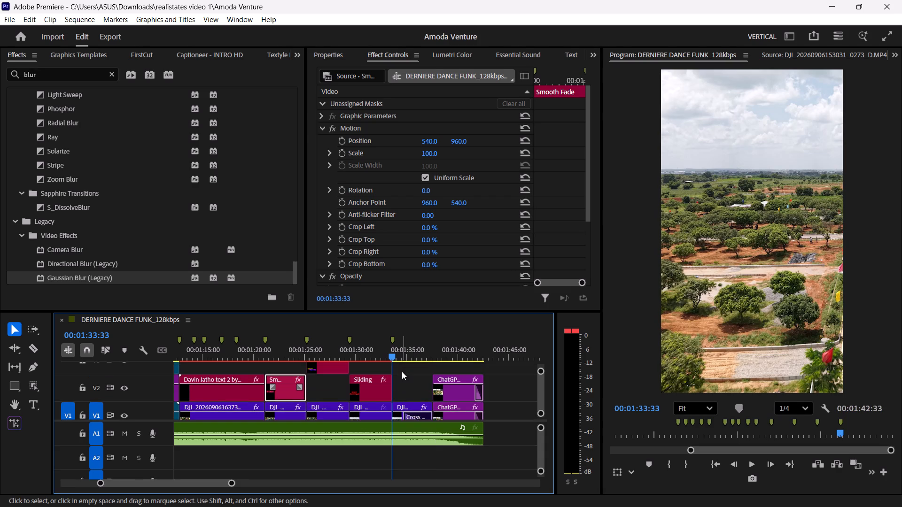
left_click_drag(285, 392, 412, 376, "alt")
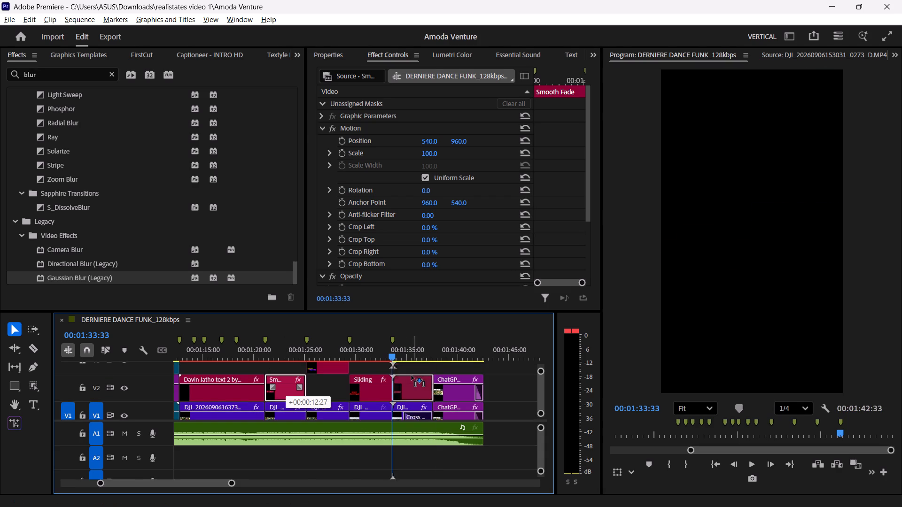
left_click_drag(412, 376, 412, 366, "alt")
Play back the duplicated title over the last drone clip and into the poster ending.
key("space")
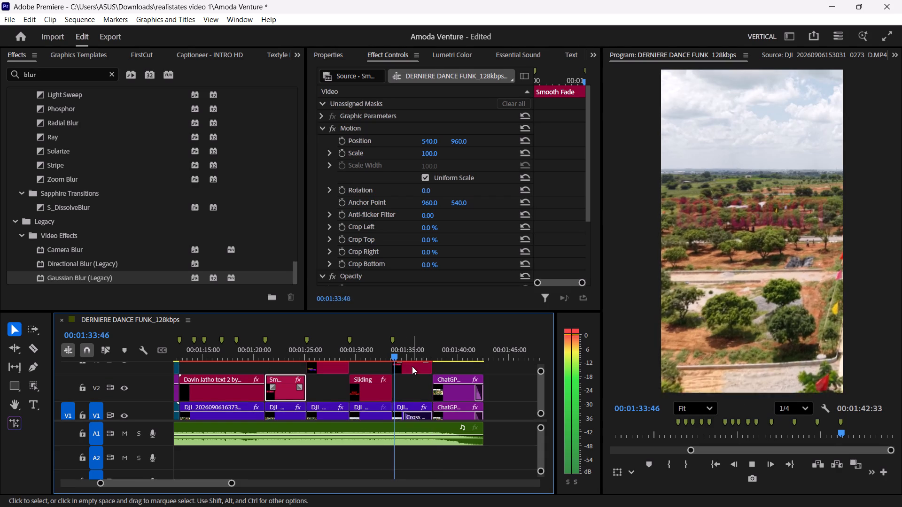
left_click(411, 366)
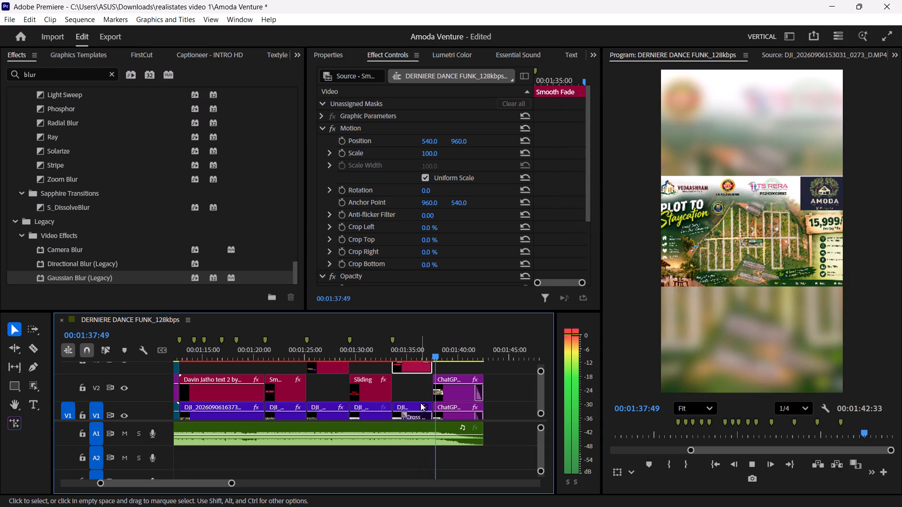
key("space")
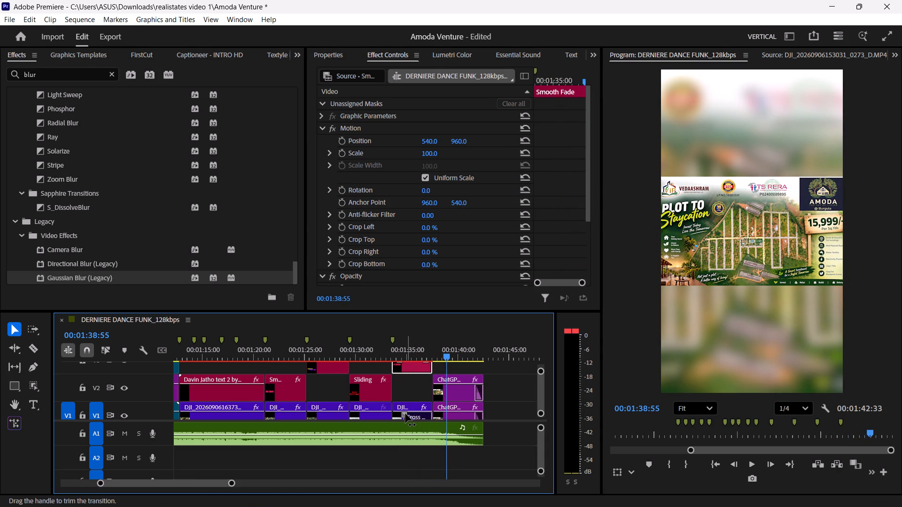
Clear the Cross Dissolve from the end of the last drone clip on V1, before the poster.
left_click_drag(404, 414, 438, 417)
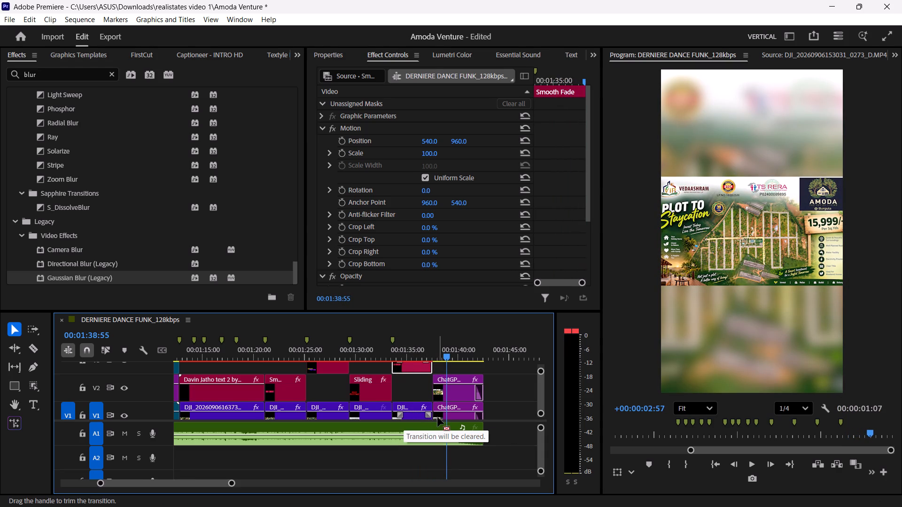
left_click_drag(438, 417, 442, 419)
Replace the duplicated V3 Smooth Fade title's main text with "30 Acrs Mega Project".
scroll(424, 371, "up", 4, "ctrl")
left_click_drag(427, 355, 410, 356)
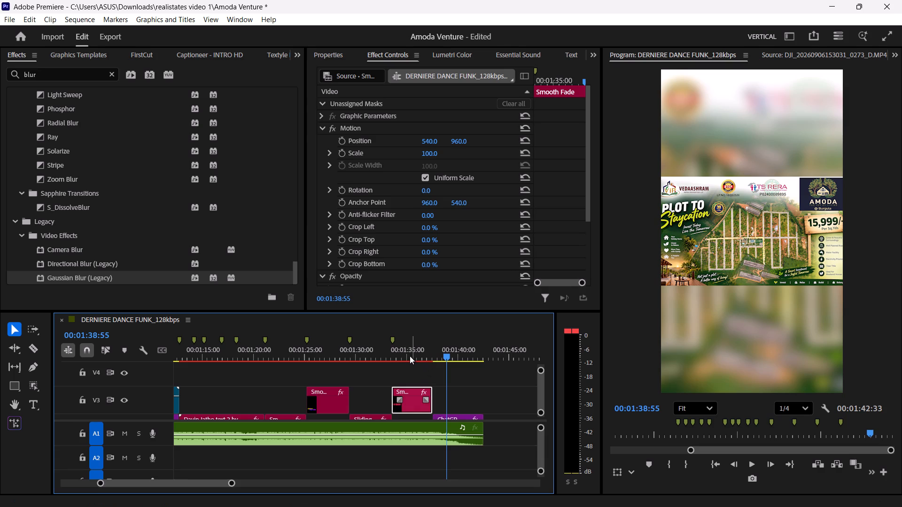
left_click_drag(410, 356, 409, 356)
left_click(416, 353)
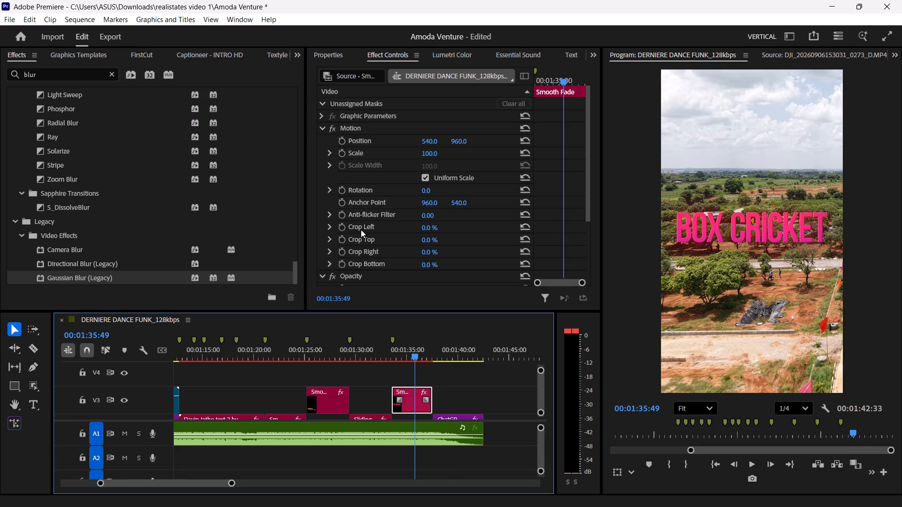
left_click(332, 56)
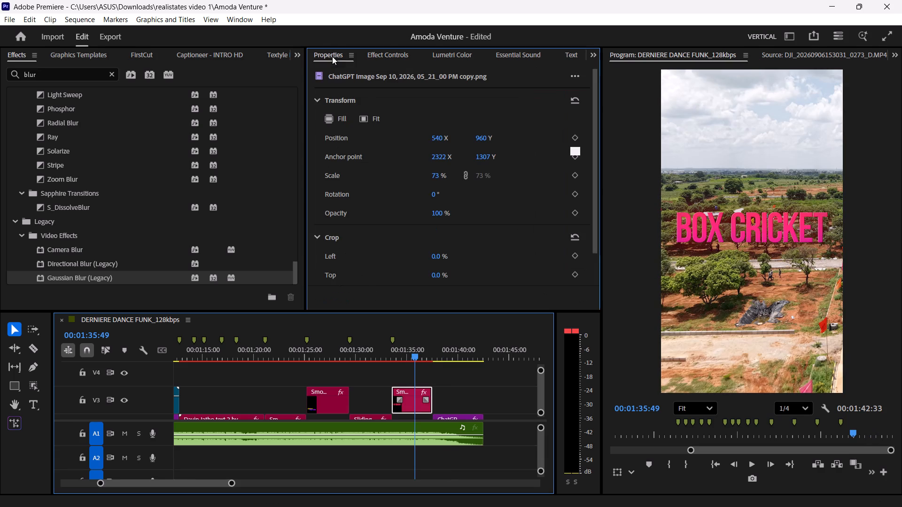
left_click(321, 108)
left_click(318, 109)
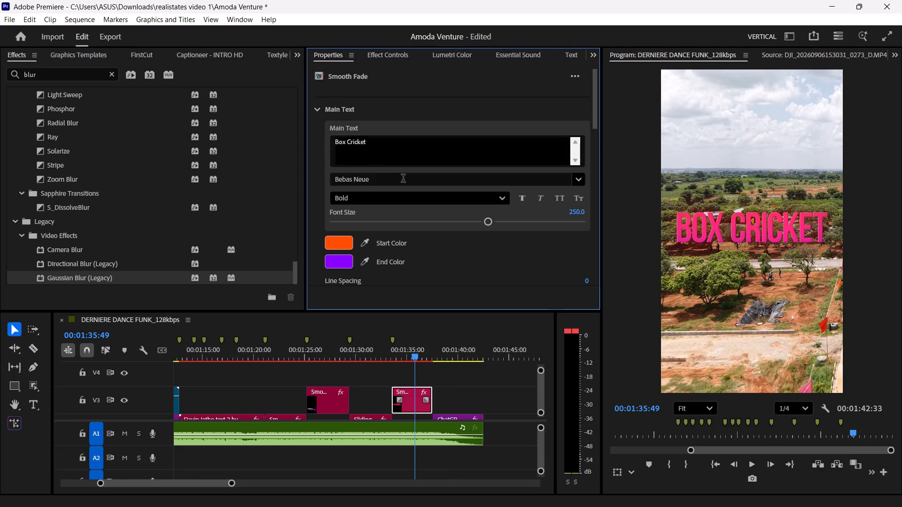
left_click_drag(419, 148, 274, 137)
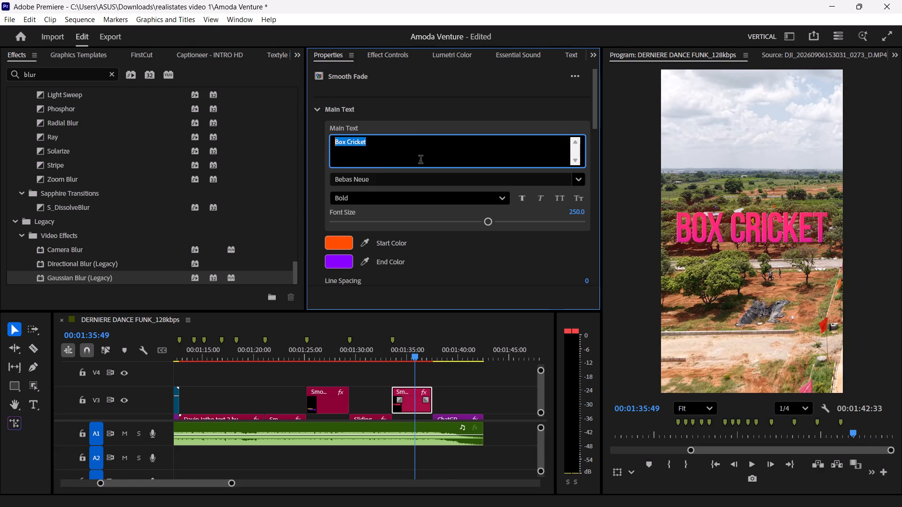
type("#)")
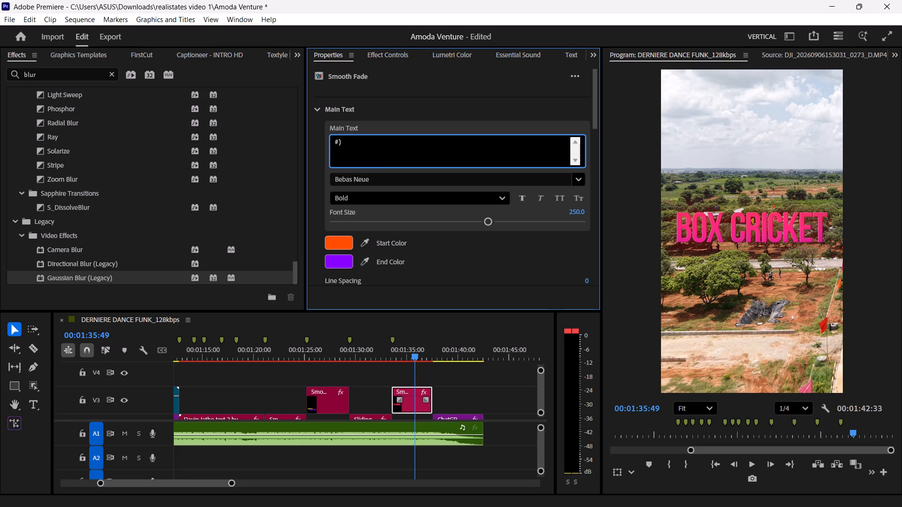
key("BackSpace")
key("BackSpace")
key("BackSpace")
type("30")
key("space")
type("Acrs")
key("space")
key("shift+m")
type("ega")
key("space")
type("Pr")
type("oje")
type("ct")
Break the title text into two lines, with "30 Acrs" above "Mega Project".
key("Left")
key("Left")
key("Left")
key("Left")
key("Left")
key("Left")
key("Left")
key("Left")
key("Left")
key("Left")
key("Left")
key("Left")
key("Left")
key("Left")
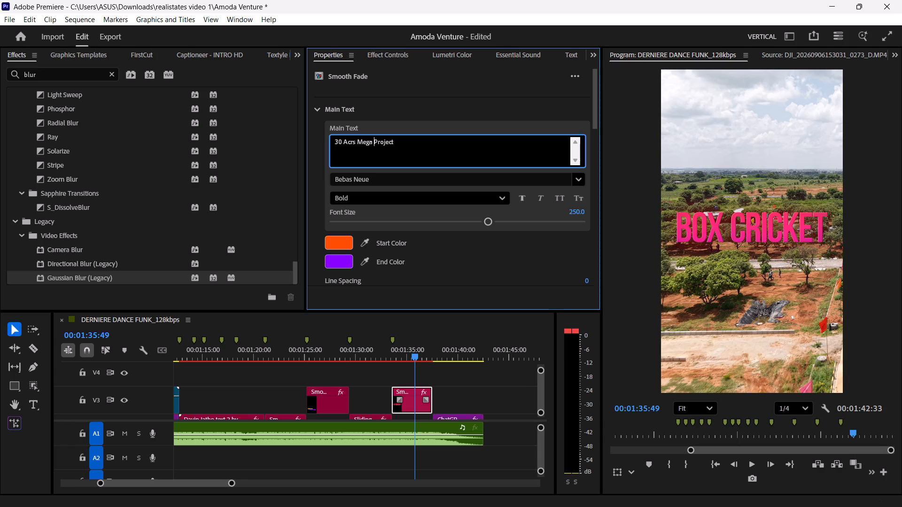
key("Right")
key("Right")
key("Right")
key("Left")
key("shift+Return")
left_click(473, 126)
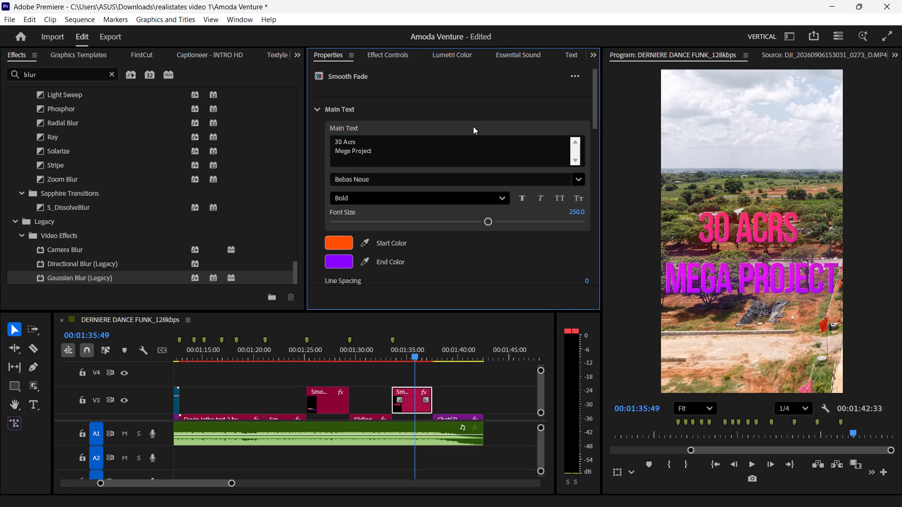
Play back the two-line title from the start of the last drone clip to check its animation.
key("space")
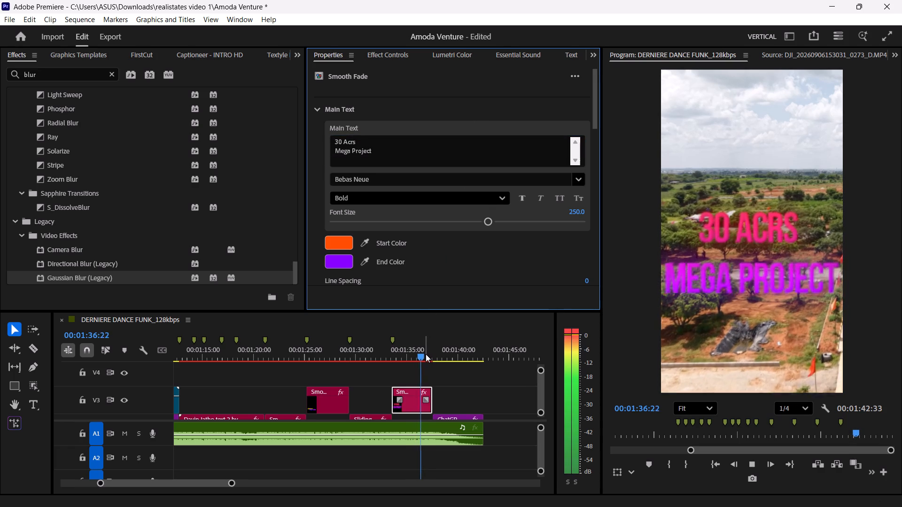
left_click_drag(428, 351, 395, 354)
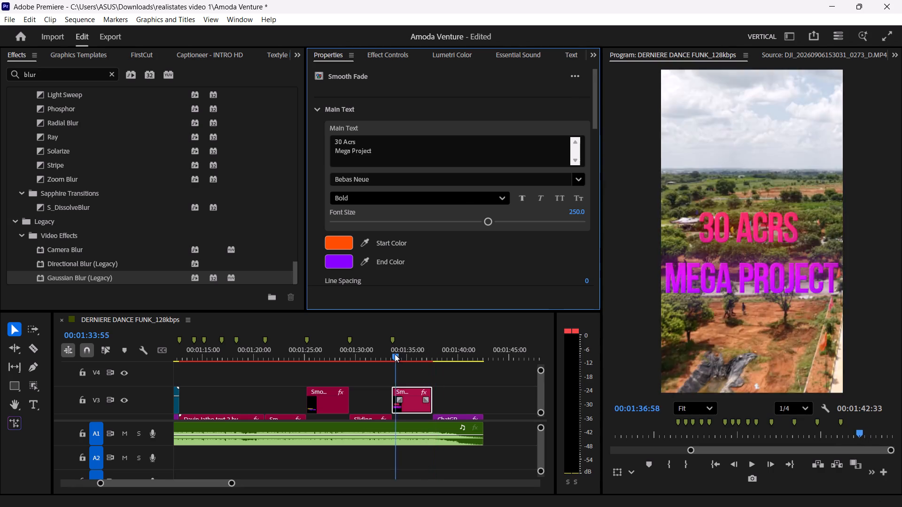
left_click_drag(395, 354, 389, 354)
key("space")
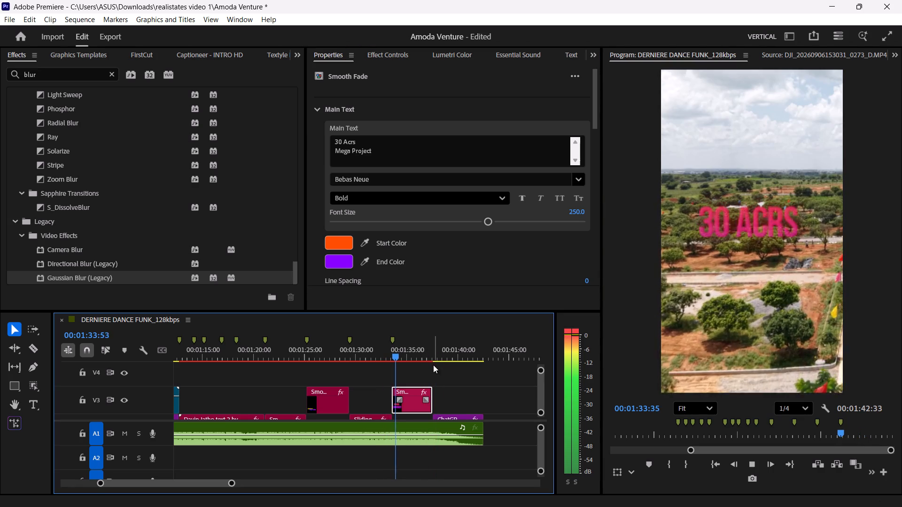
Add Color Matte_5.mp4 from the main project bin to V2 right after the poster ending at 00:01:42:33.
left_click(306, 56)
left_click(302, 56)
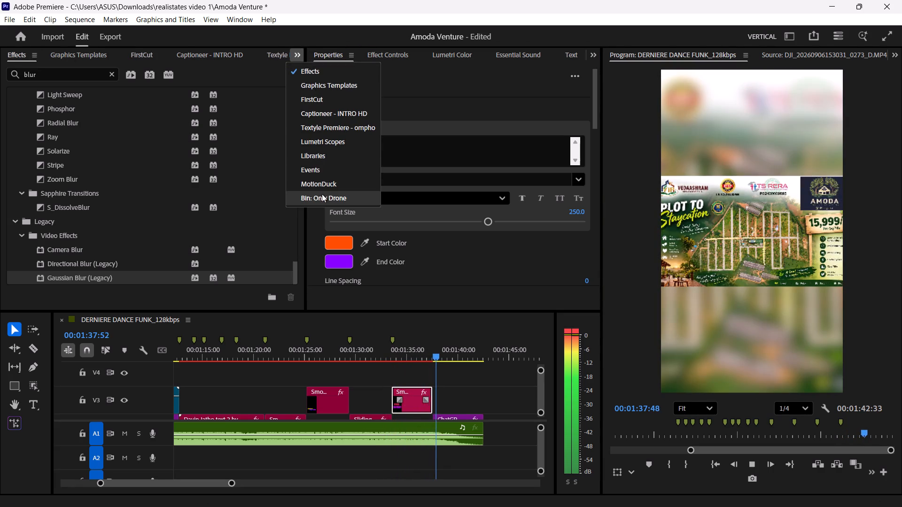
left_click(321, 195)
scroll(242, 217, "up", 5)
scroll(241, 217, "down", 6)
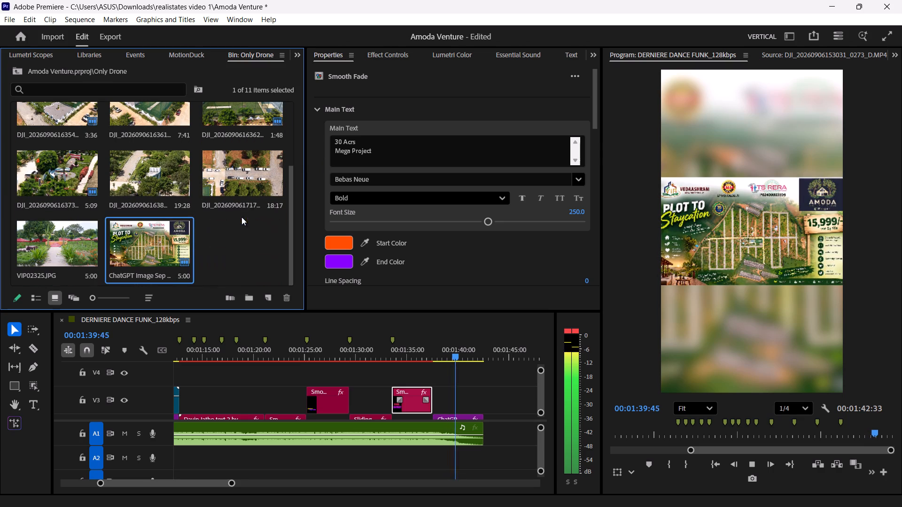
scroll(241, 217, "down", 1)
left_click(16, 74)
scroll(161, 166, "down", 2)
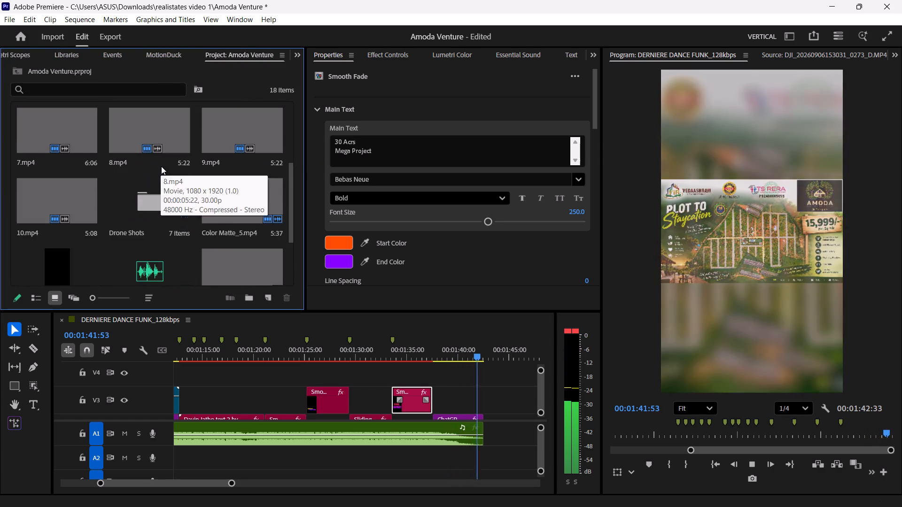
scroll(161, 166, "down", 8)
scroll(208, 184, "up", 2)
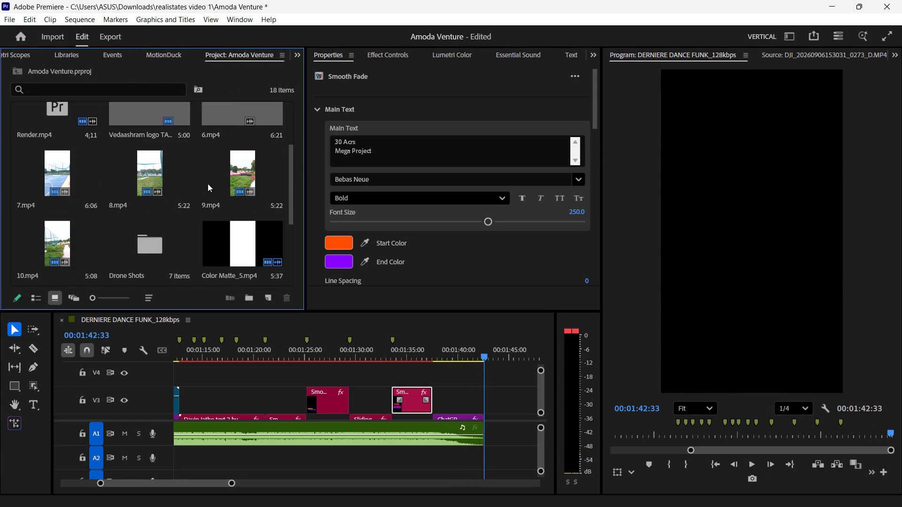
left_click_drag(228, 238, 485, 414)
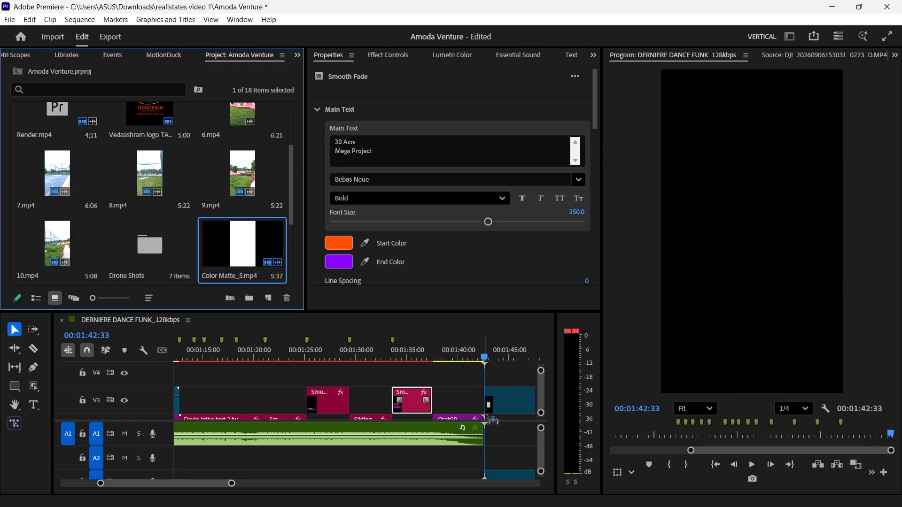
left_click_drag(485, 414, 488, 417)
Move the closing Color Matte_5.mp4 clip's audio up to A1, directly after the music.
left_click_drag(494, 453, 494, 443)
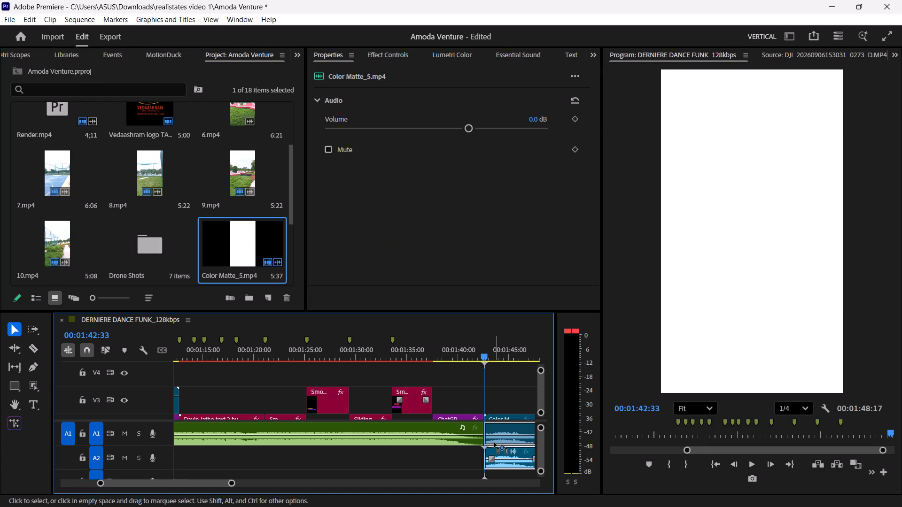
left_click_drag(494, 443, 494, 442)
Play back the closing Color Matte_5.mp4 clip to check its logo animation.
key("space")
scroll(469, 382, "down", 8, "alt")
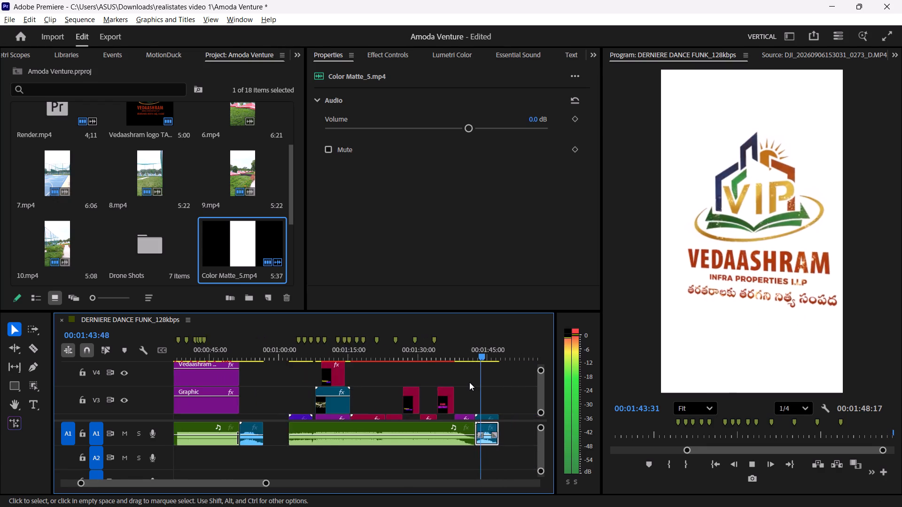
scroll(469, 382, "down", 5, "alt")
key("space")
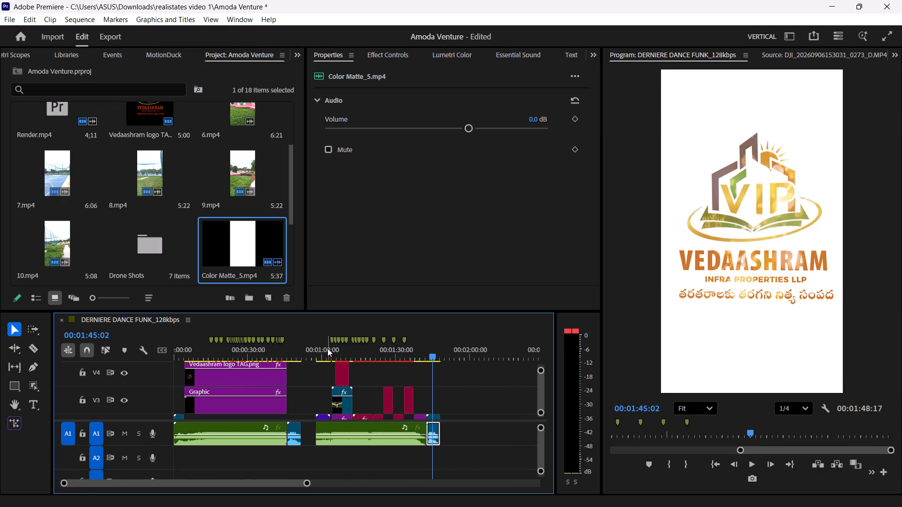
Play back the second video section from its first clip through the "30 Acrs Mega Project" title to the poster ending.
left_click(327, 348)
key("Up")
key("space")
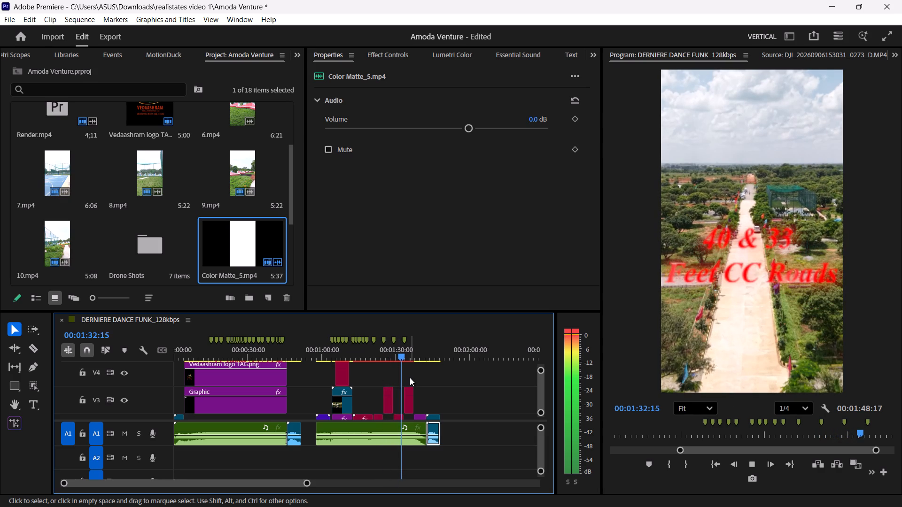
key("space")
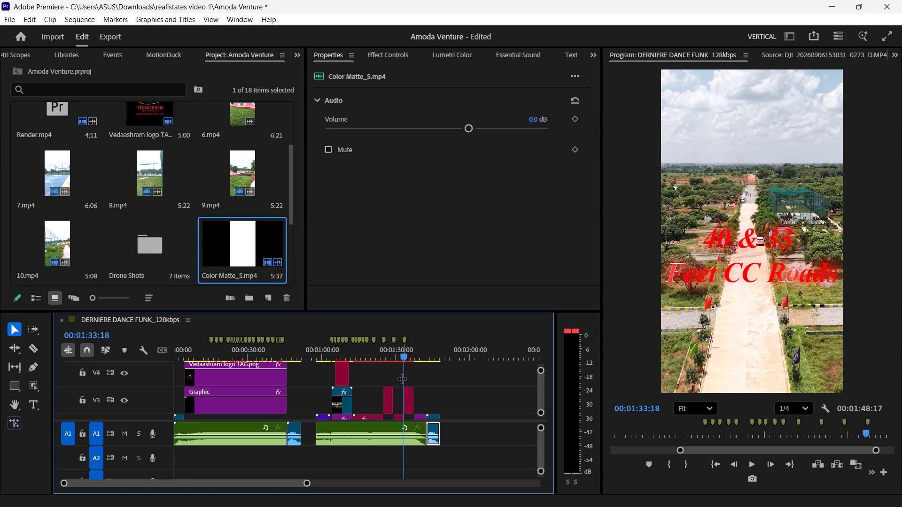
scroll(402, 378, "up", 5, "ctrl")
scroll(402, 378, "down", 6, "ctrl")
scroll(397, 381, "up", 6, "alt")
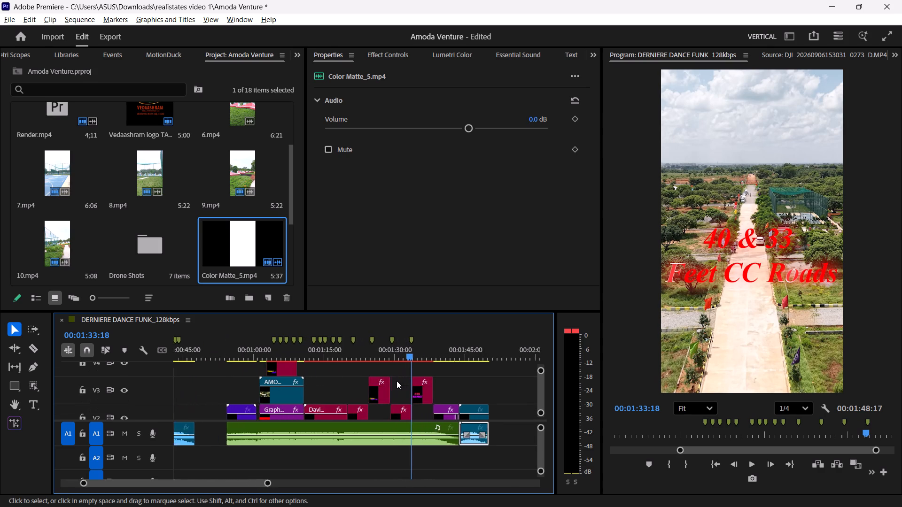
scroll(397, 381, "up", 5, "alt")
key("space")
scroll(386, 385, "down", 3, "alt")
scroll(338, 396, "down", 1, "alt")
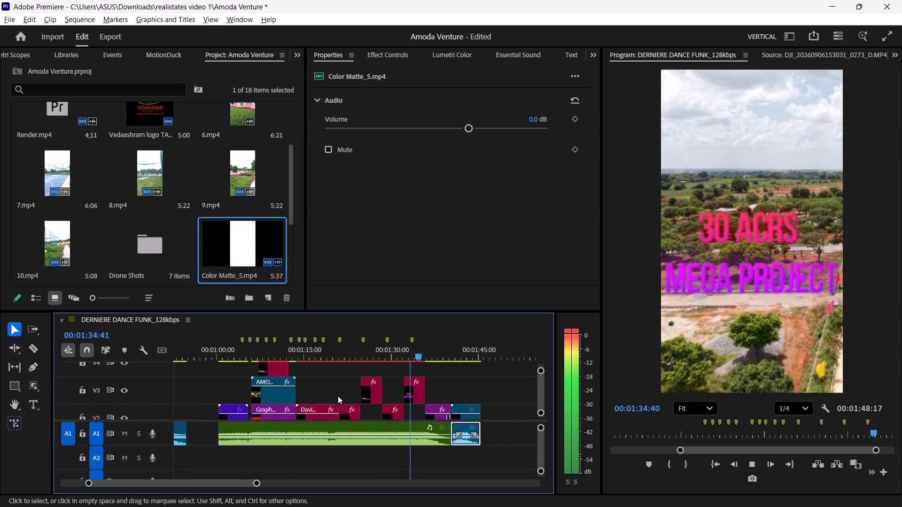
scroll(338, 396, "down", 4, "alt")
scroll(247, 411, "down", 3, "alt")
scroll(247, 411, "up", 5, "alt")
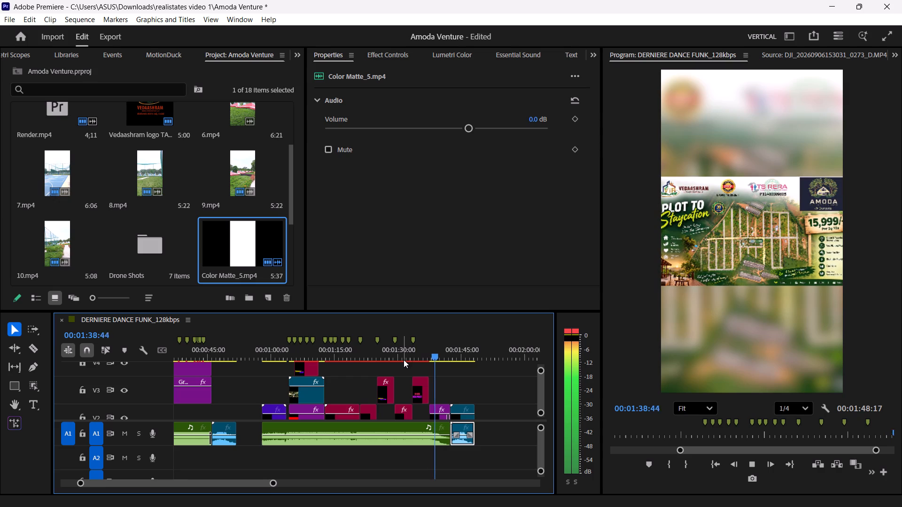
Replay the second video section from its start at 00:00:57:54 up to the Box Cricket title.
left_click(404, 360)
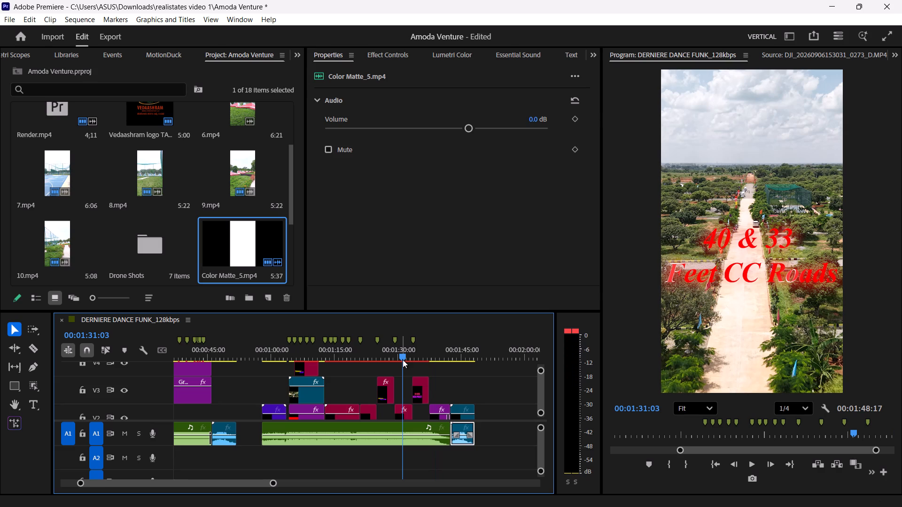
key("Up")
key("Up")
key("Up")
key("Up")
key("Up")
key("Up")
key("Up")
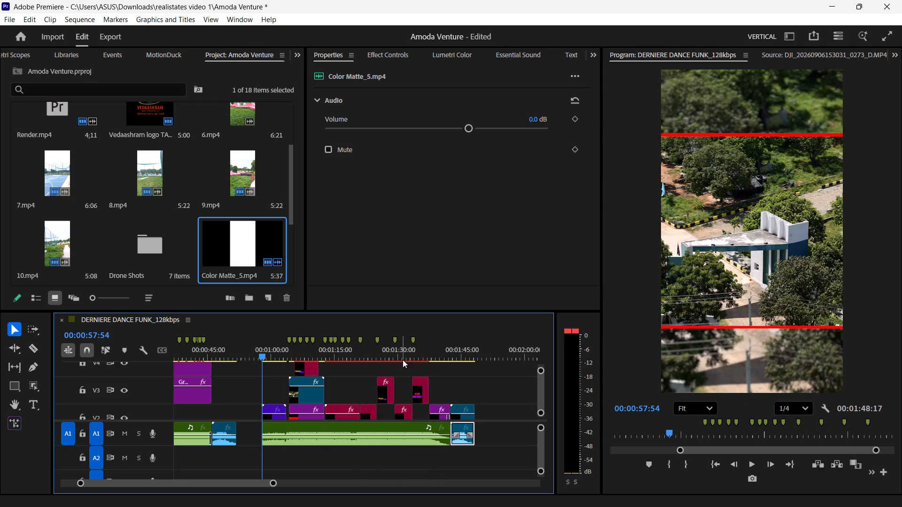
key("space")
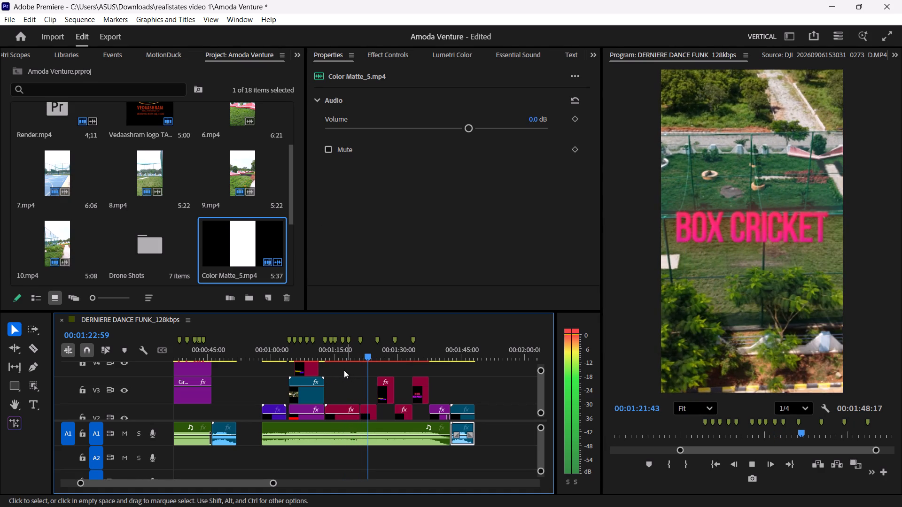
key("space")
Duplicate AMODA_LOGO.png, Vedaashram logo TAG.png and the Graphic from the first section onto V7, V6 and V5 at the second section's start.
scroll(395, 404, "down", 5, "alt")
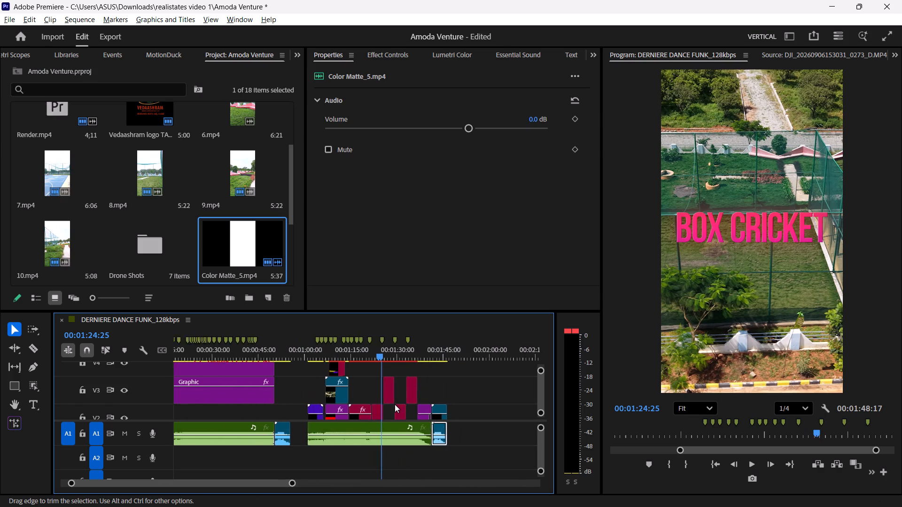
scroll(395, 404, "down", 2, "alt")
scroll(292, 390, "up", 11, "ctrl")
scroll(292, 390, "down", 3, "ctrl")
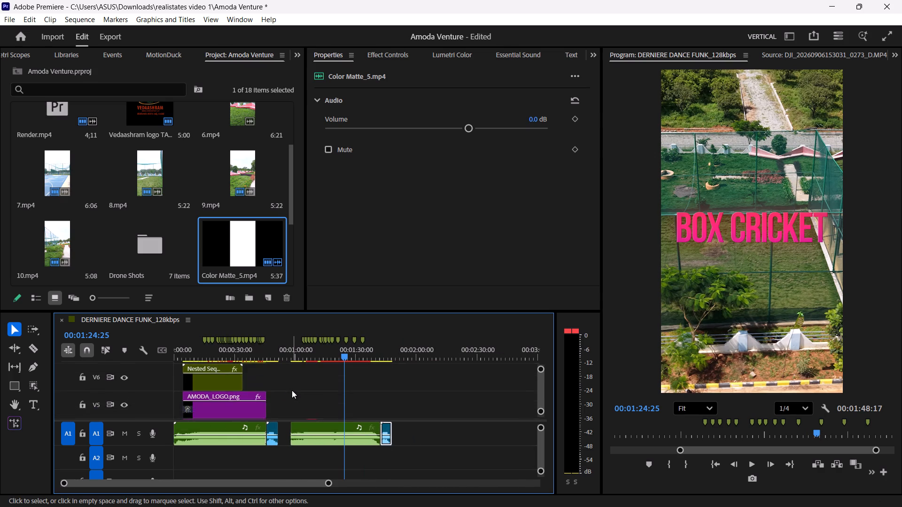
scroll(292, 390, "down", 6, "ctrl")
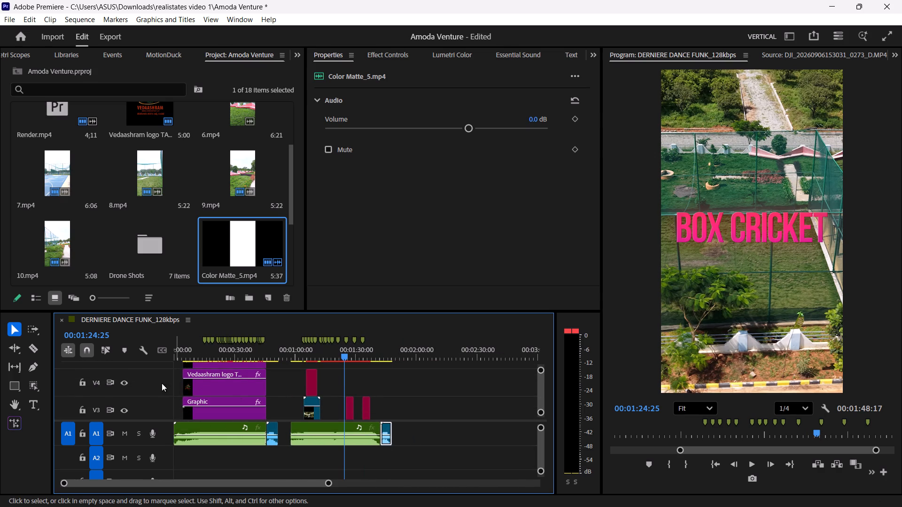
scroll(151, 389, "down", 11, "shift")
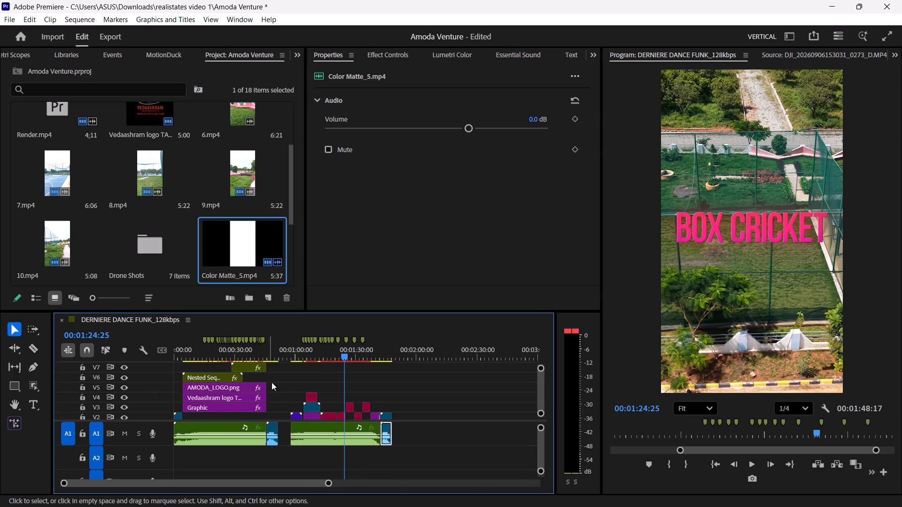
left_click_drag(274, 382, 244, 409)
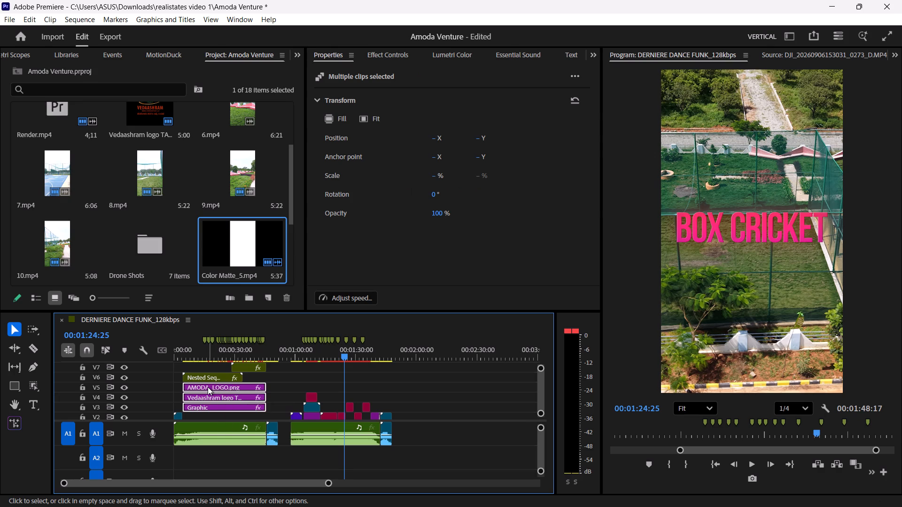
left_click_drag(208, 387, 309, 365, "alt")
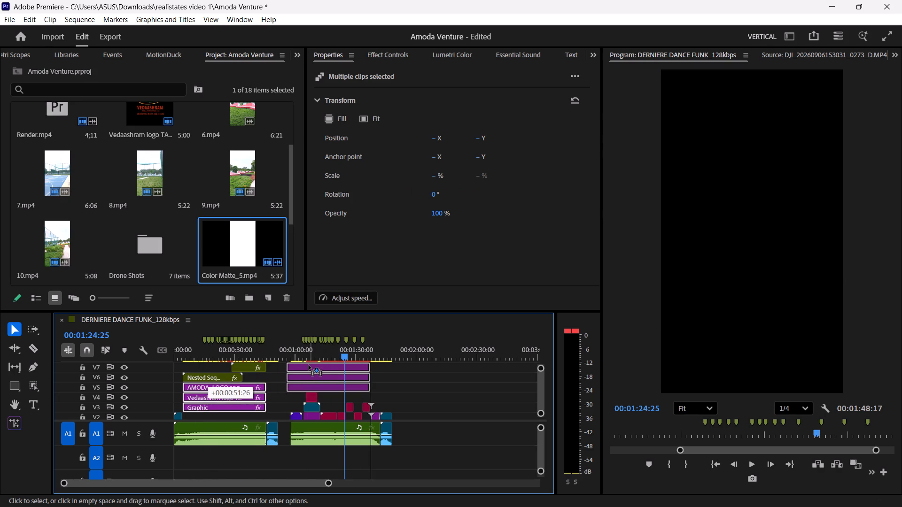
left_click_drag(309, 365, 315, 365, "alt")
Extend the ends of the three overlay clips on V5, V6 and V7 to the start of the closing Color Matte_5.mp4 clip.
scroll(394, 371, "up", 6, "alt")
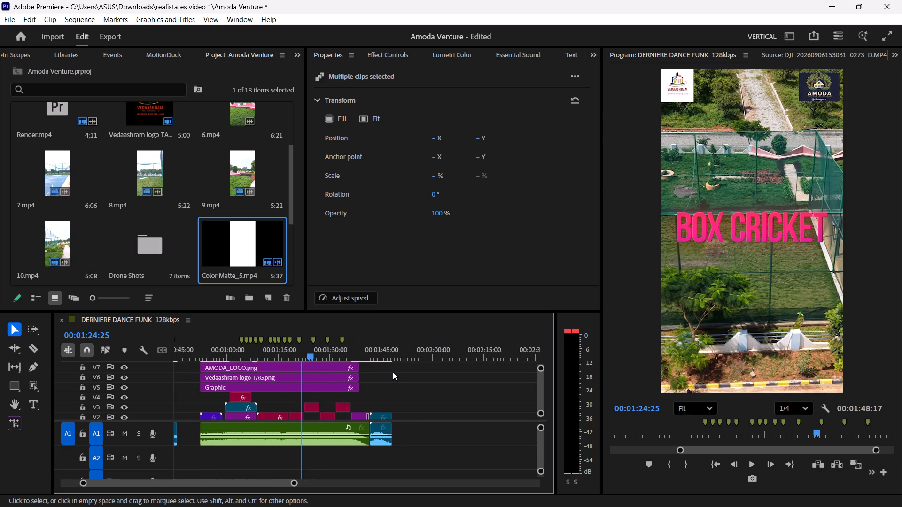
left_click_drag(394, 371, 364, 369)
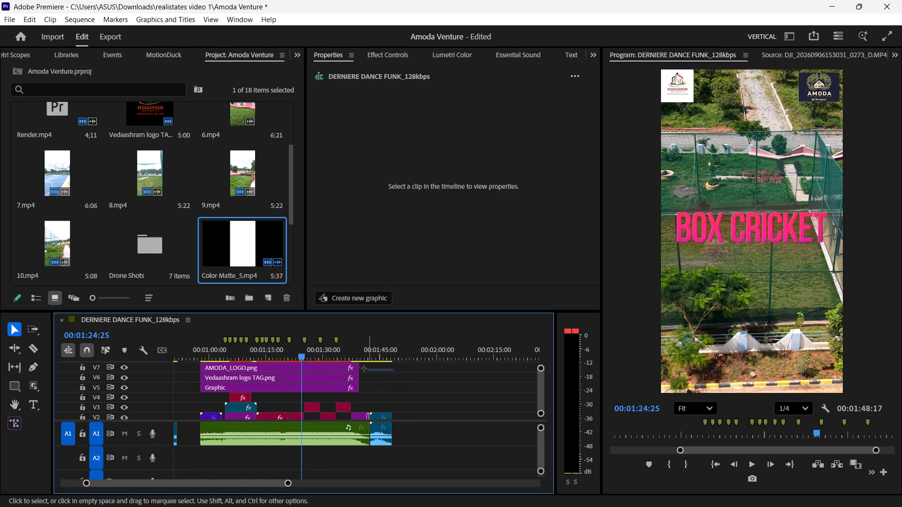
left_click_drag(364, 369, 353, 376)
left_click_drag(375, 369, 361, 373)
left_click_drag(361, 373, 353, 388)
left_click_drag(358, 377, 366, 377)
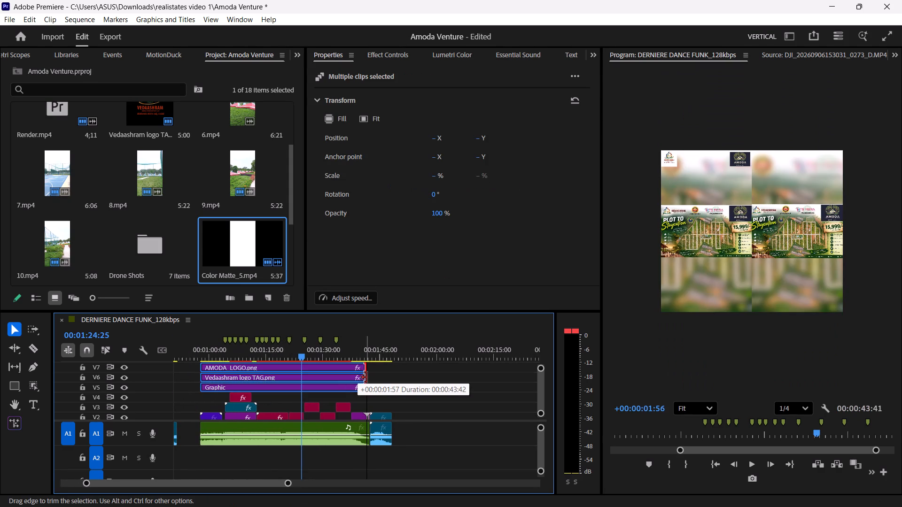
left_click_drag(366, 377, 368, 377)
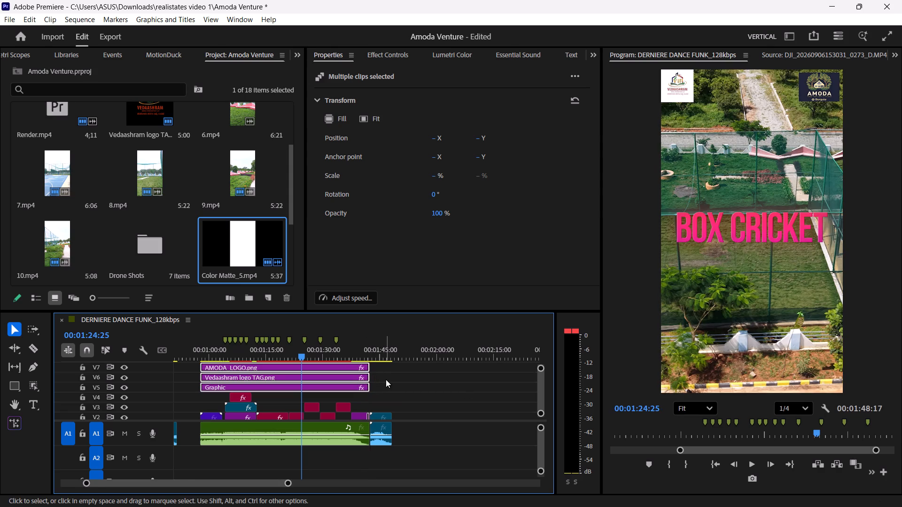
Move the white square Shape 01 in the V5 Graphic slightly so its edges align with the frame's upper-left corner.
scroll(386, 379, "up", 5)
left_click(340, 372)
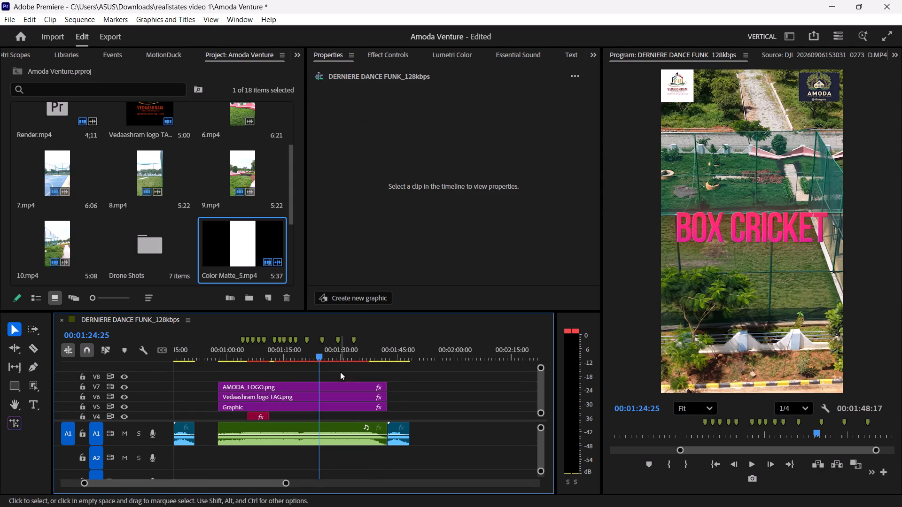
left_click(257, 395)
left_click(256, 403)
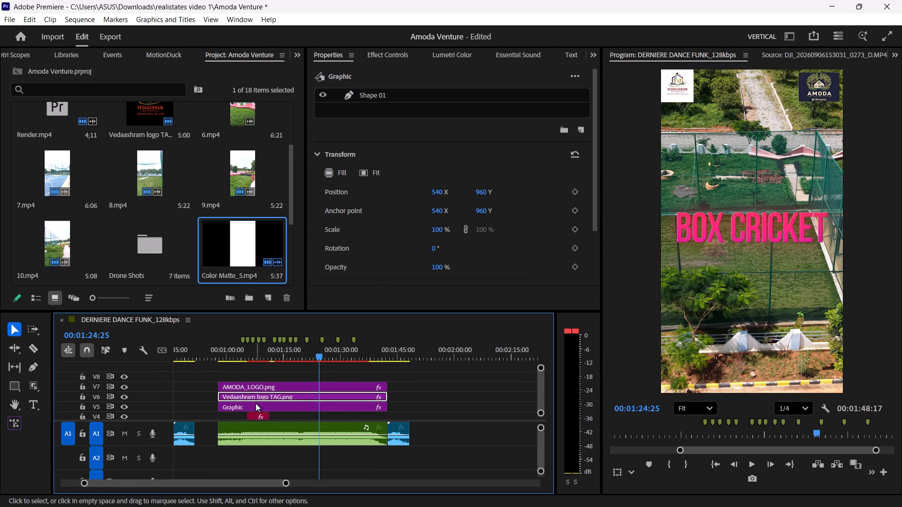
left_click(378, 99)
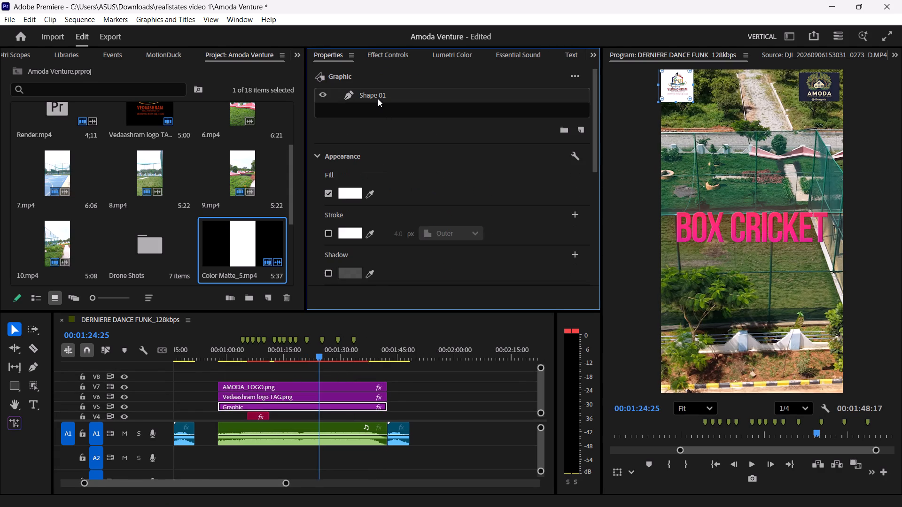
scroll(649, 78, "up", 7)
scroll(661, 157, "down", 7)
scroll(653, 197, "down", 3)
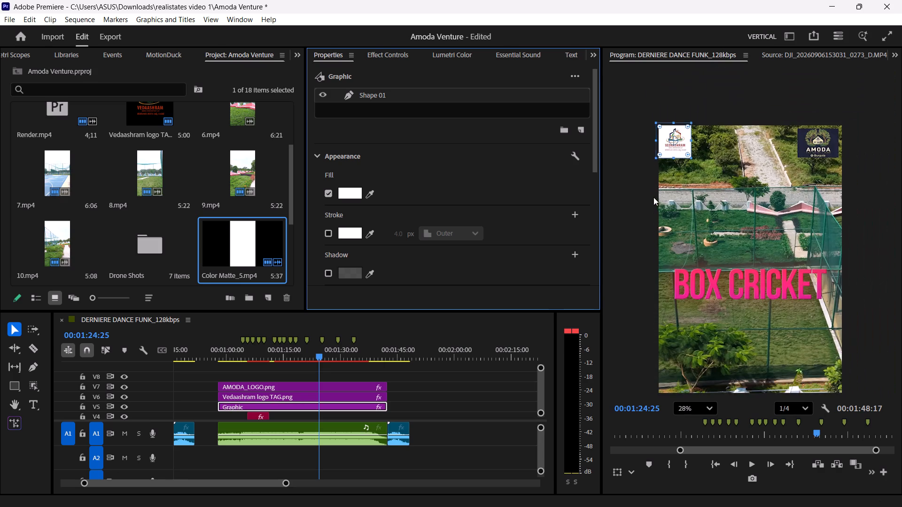
scroll(656, 106, "up", 13)
left_click_drag(692, 158, 693, 158)
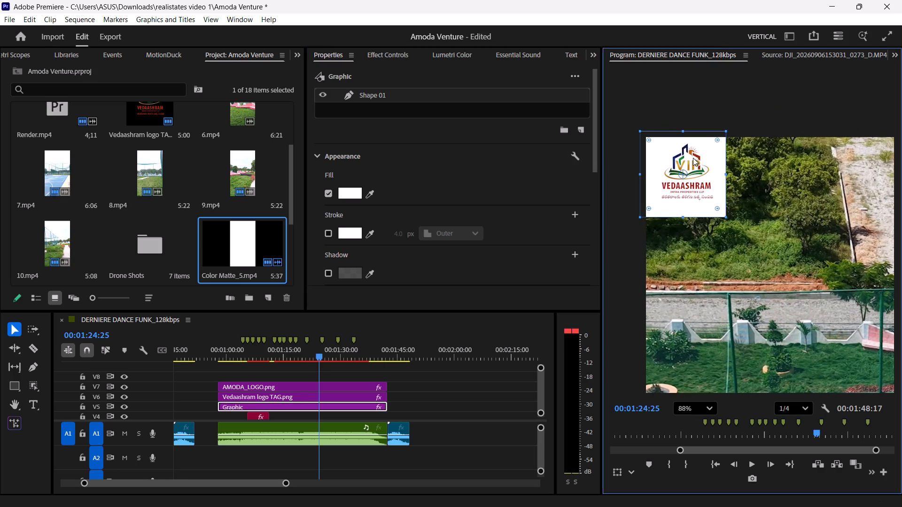
left_click_drag(693, 158, 696, 162)
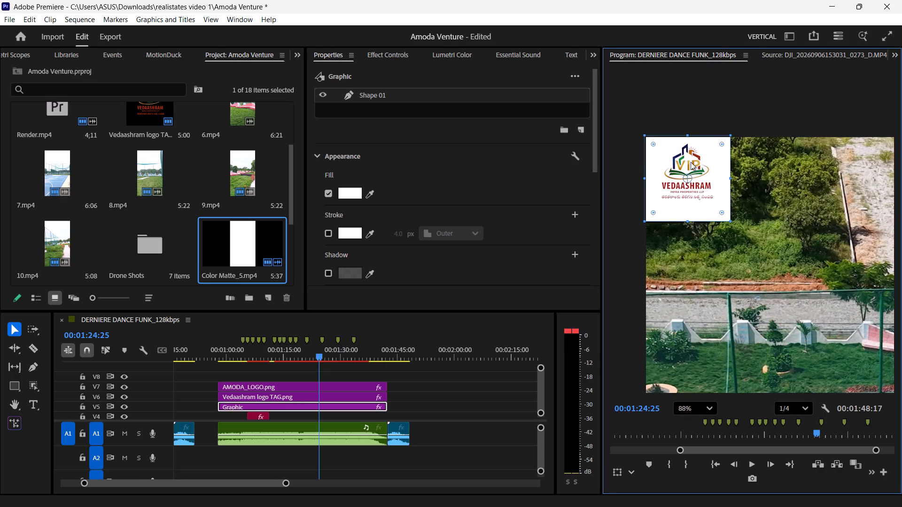
Set the vertical position of Vedaashram logo TAG.png on V6 to 101.2 to center it on the white square.
left_click(299, 389)
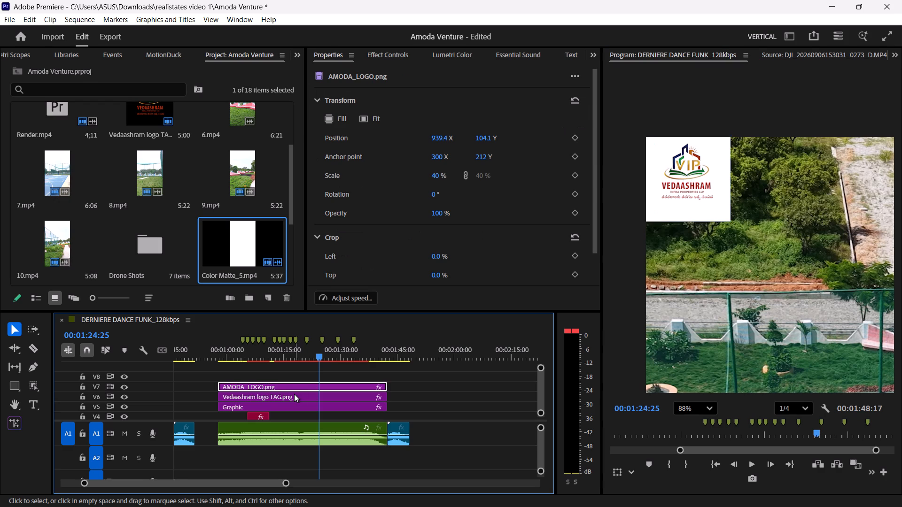
left_click(294, 394)
left_click(372, 64)
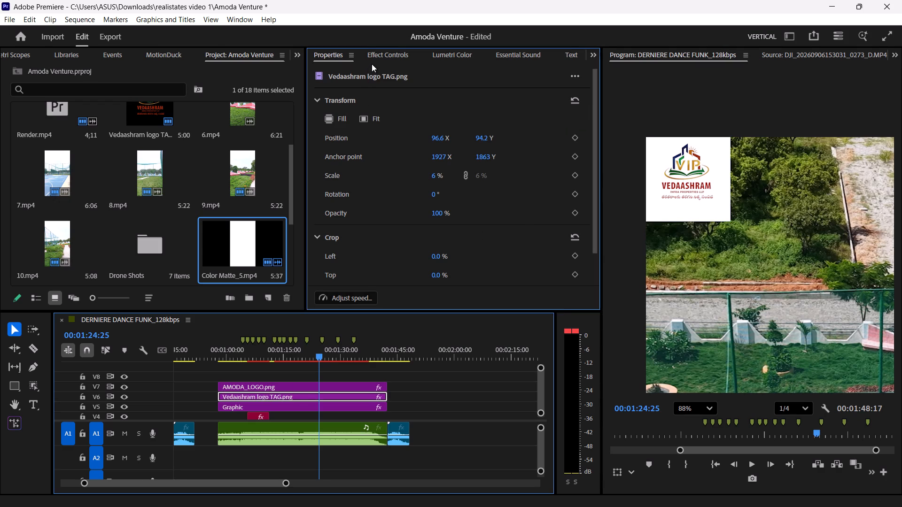
left_click(377, 58)
left_click_drag(456, 130, 478, 130)
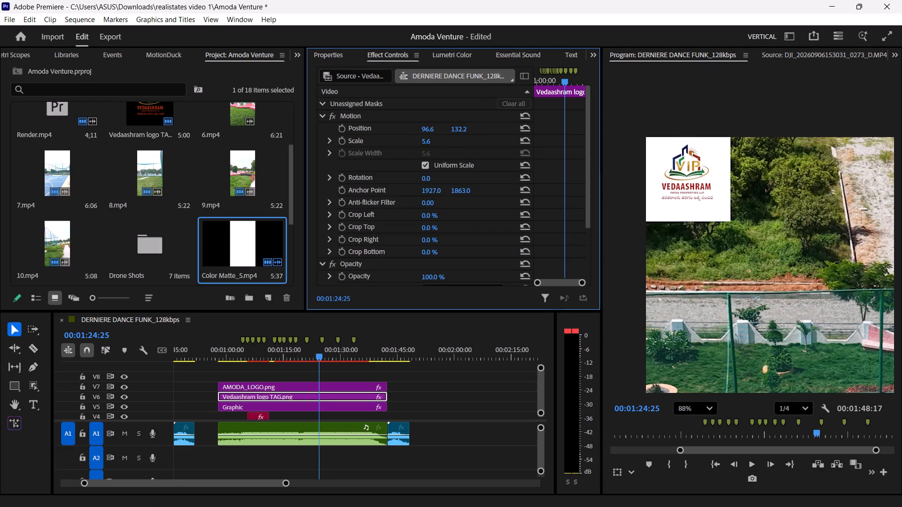
left_click_drag(478, 130, 460, 132)
Move AMODA_LOGO.png on V7 closer to the frame's upper-right corner, at about position 949, 97.7.
scroll(715, 306, "down", 5)
left_click(710, 402)
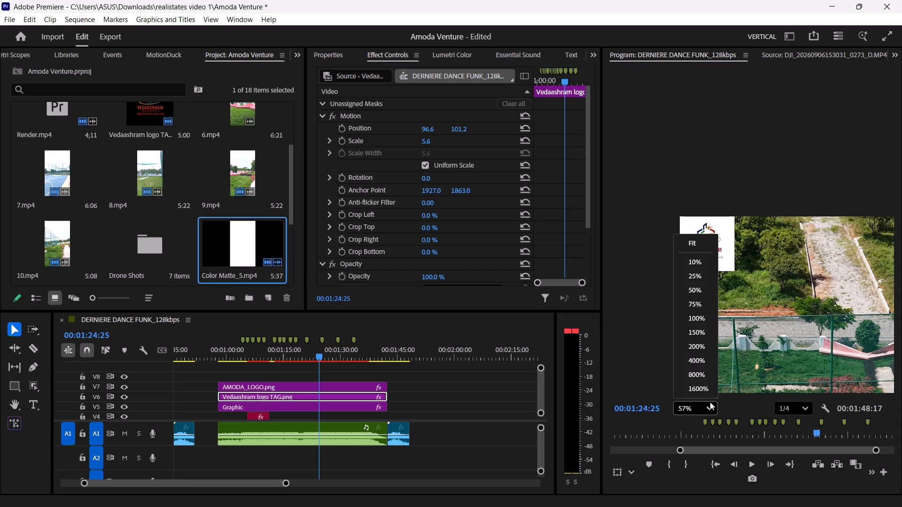
left_click(709, 240)
key("space")
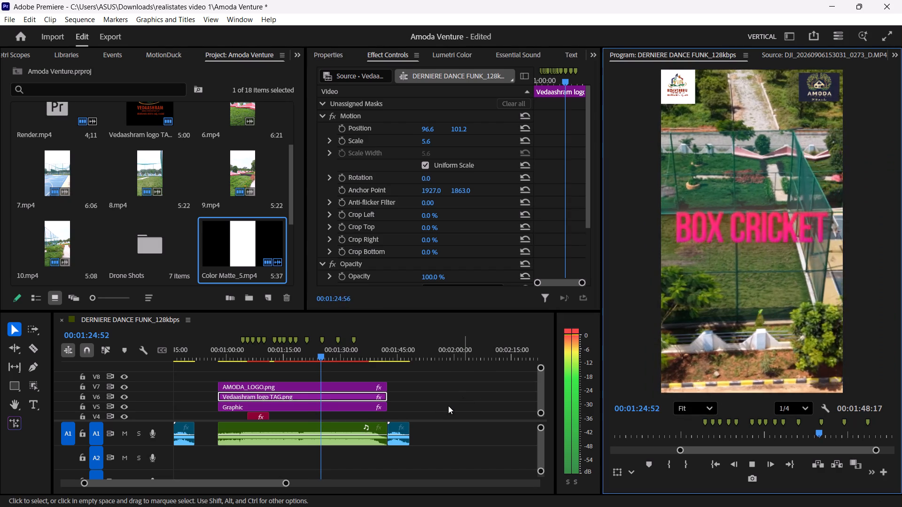
left_click(442, 404)
left_click(332, 387)
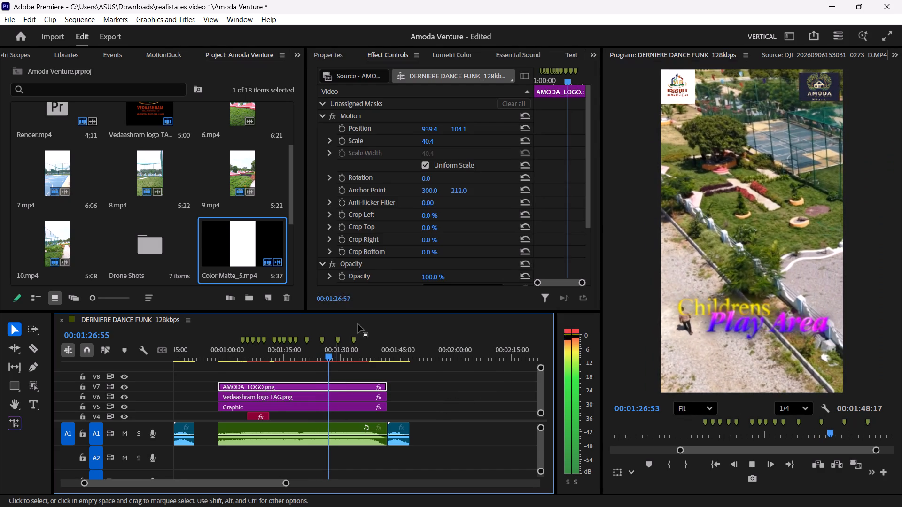
left_click(377, 120)
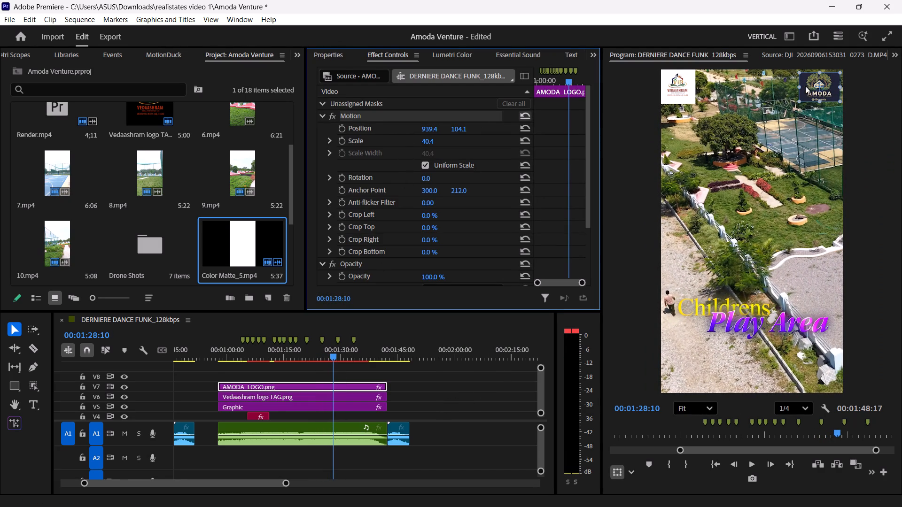
scroll(812, 74, "up", 8)
scroll(795, 163, "down", 6)
scroll(814, 81, "up", 2)
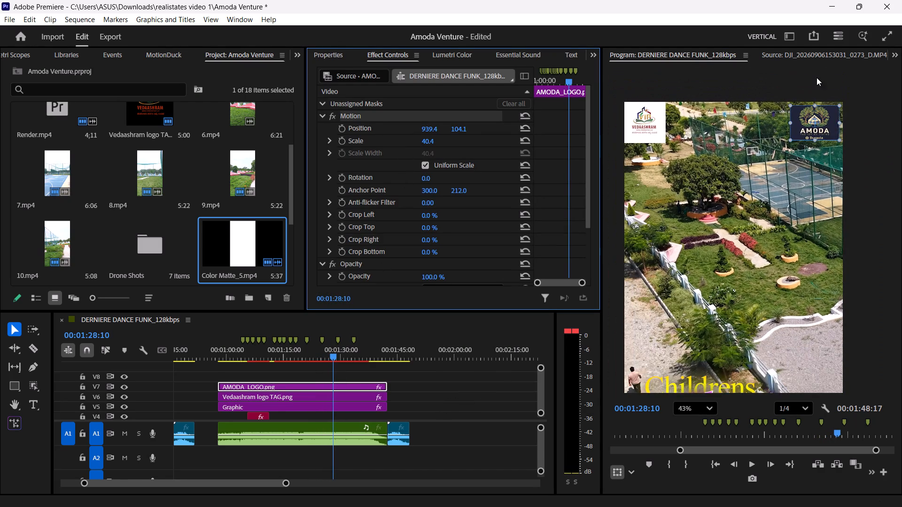
scroll(816, 77, "up", 8)
left_click(815, 117)
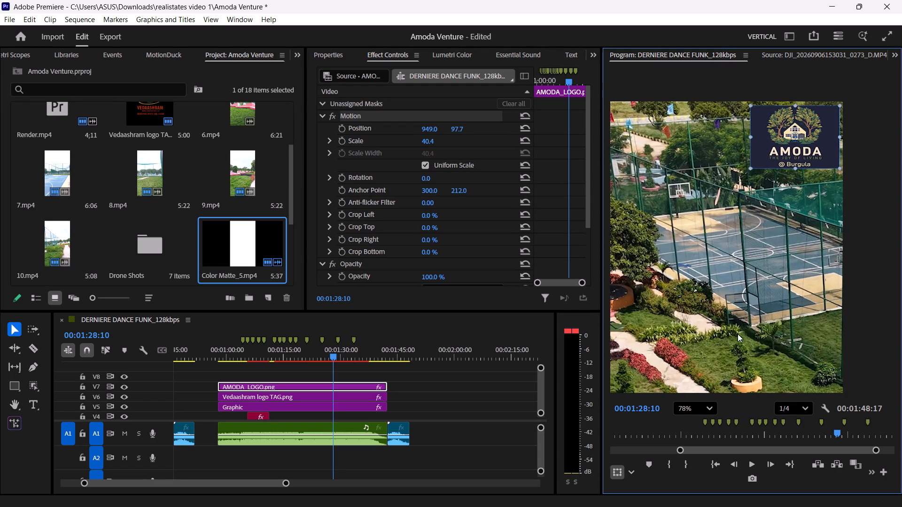
left_click(708, 401)
left_click(700, 248)
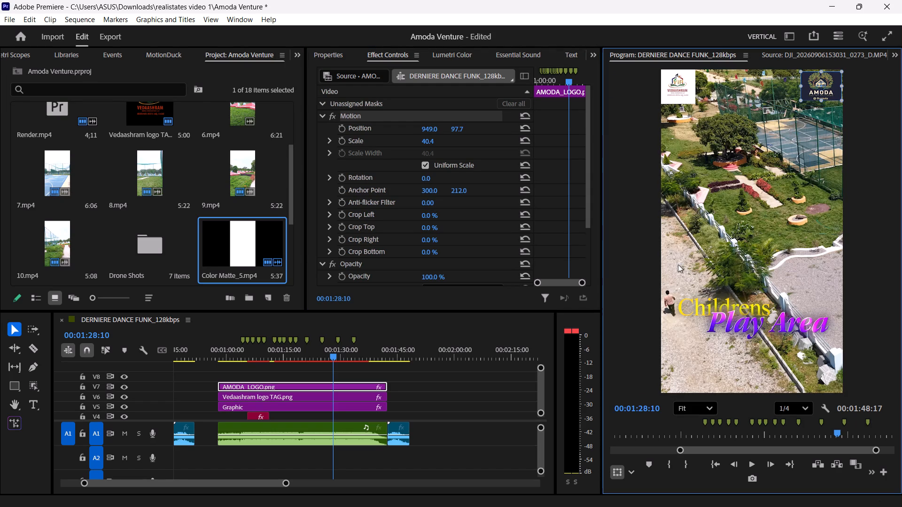
left_click(621, 259)
left_click(623, 259)
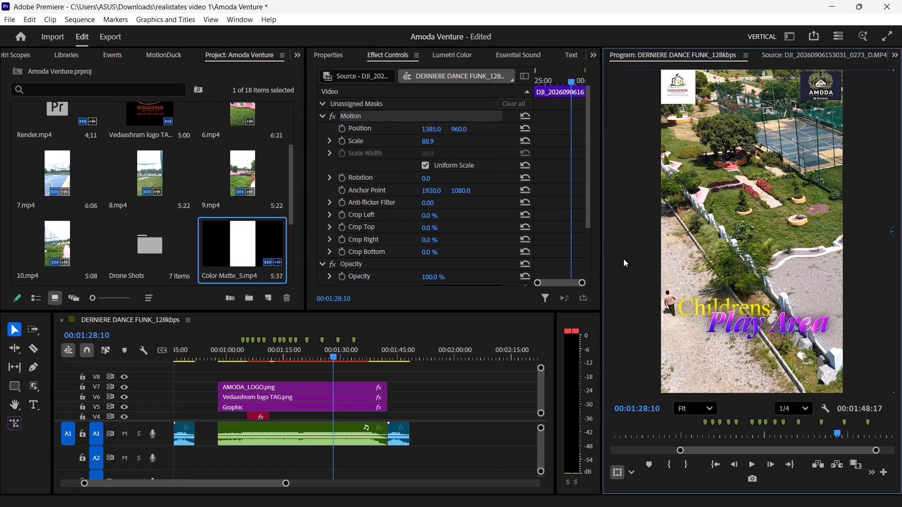
Save the project.
key("ctrl+s")
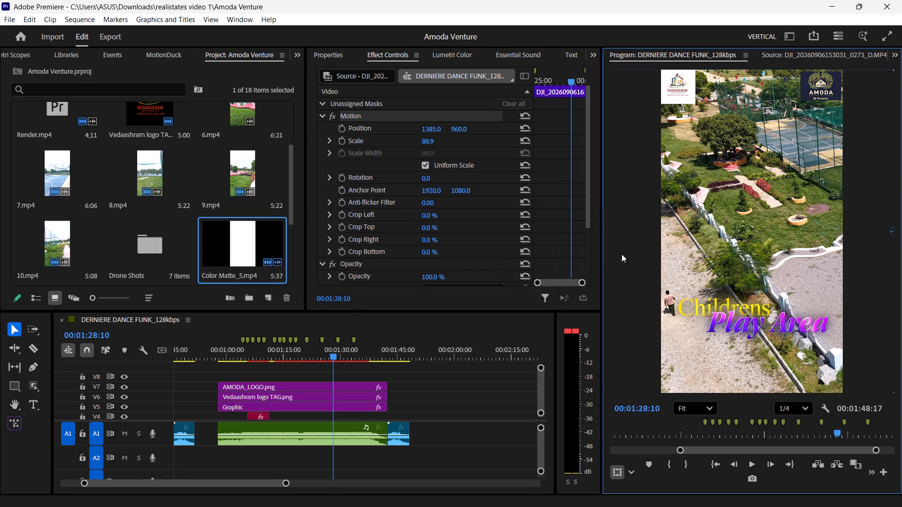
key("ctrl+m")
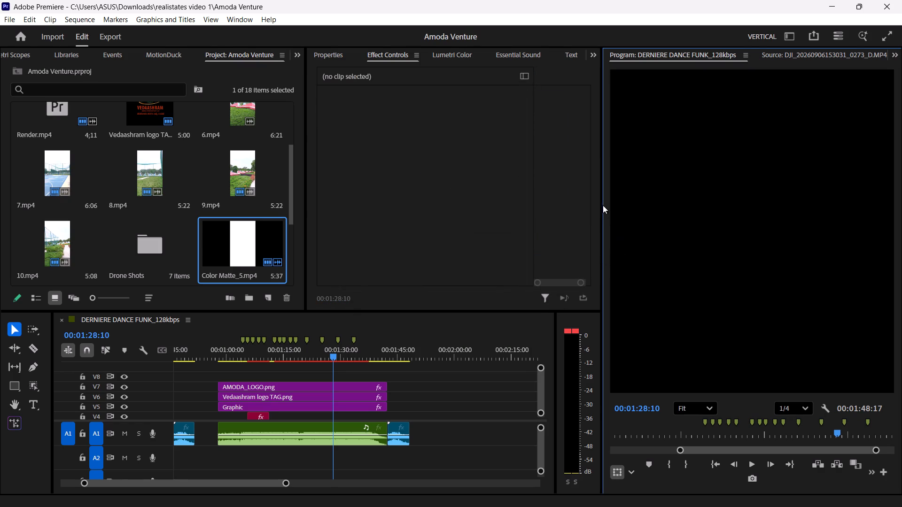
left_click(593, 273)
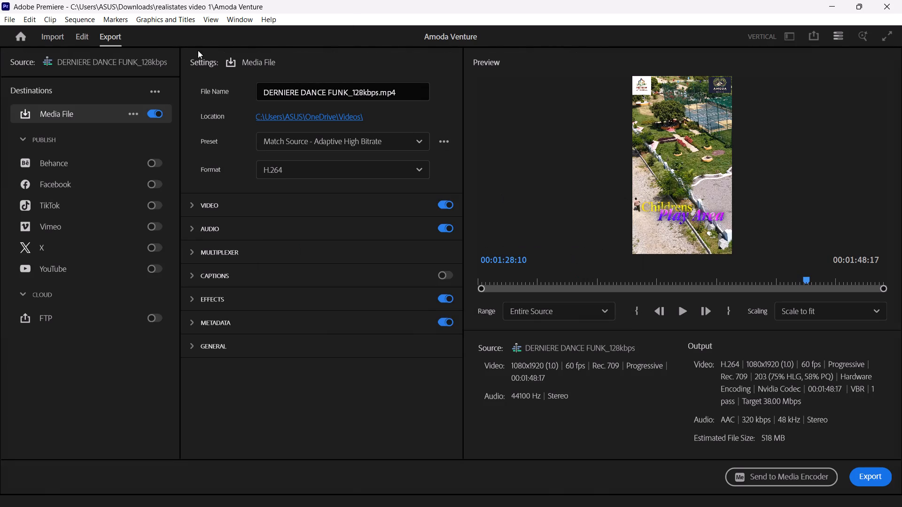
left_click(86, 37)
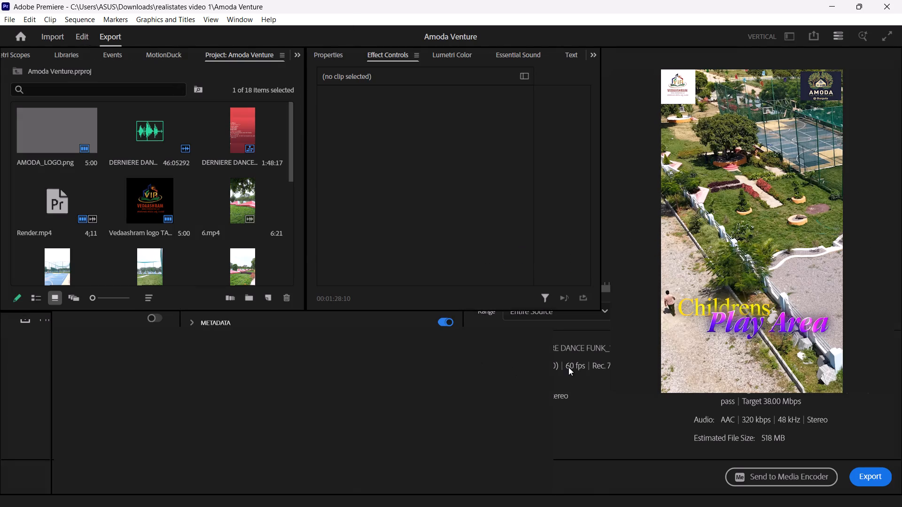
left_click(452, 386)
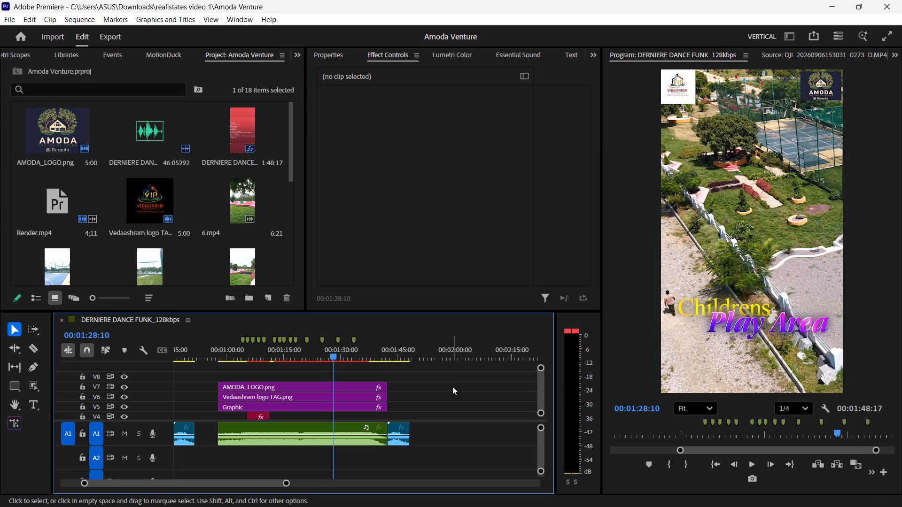
Move the playhead to the second section's start at 00:00:57:54 and copy that timecode.
key("Up")
key("Up")
key("Up")
key("Up")
key("Up")
key("Up")
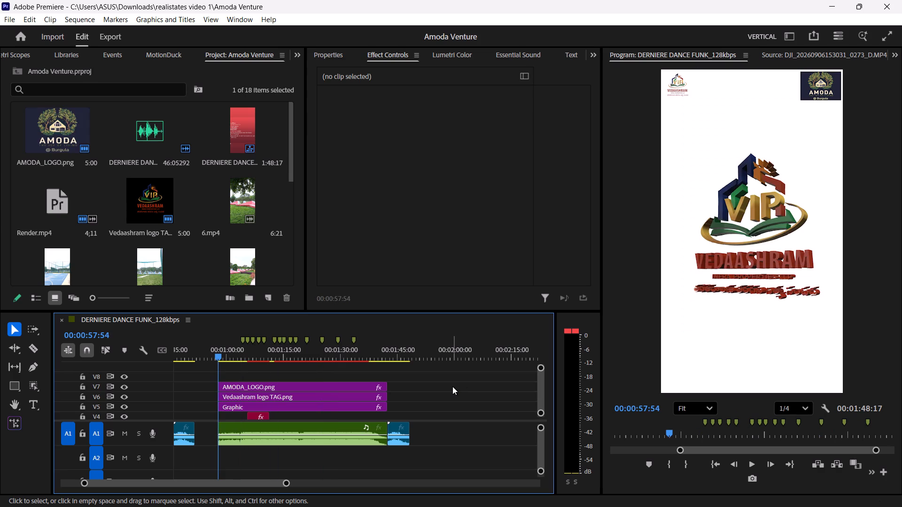
key("Down")
key("Up")
left_click(632, 411)
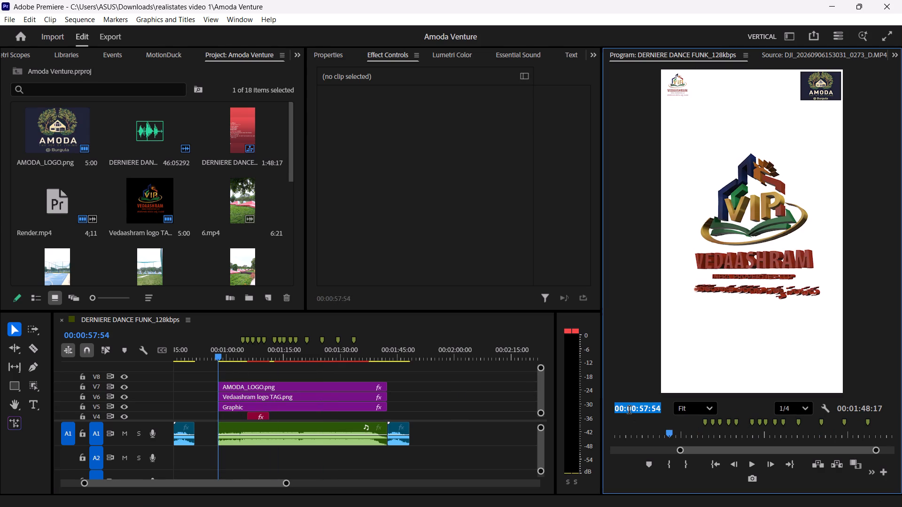
key("ctrl+c")
key("ctrl+c")
key("ctrl+c")
key("ctrl+c")
right_click(631, 411)
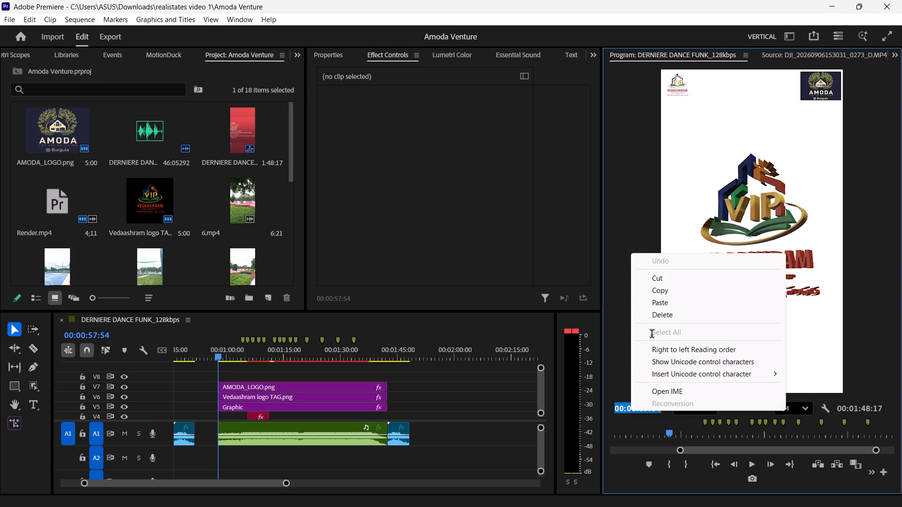
left_click(672, 292)
left_click(465, 389)
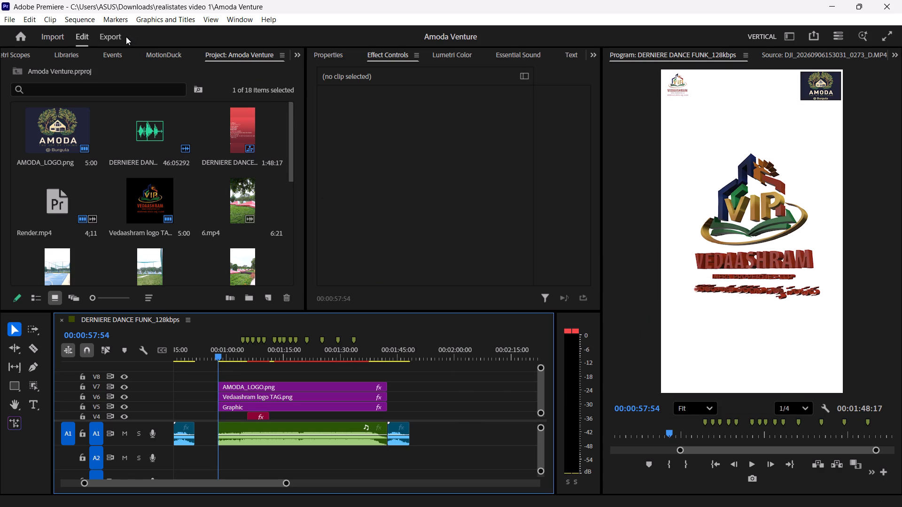
Open the export settings and set the export range's in point to 00:00:57:54.
left_click(109, 33)
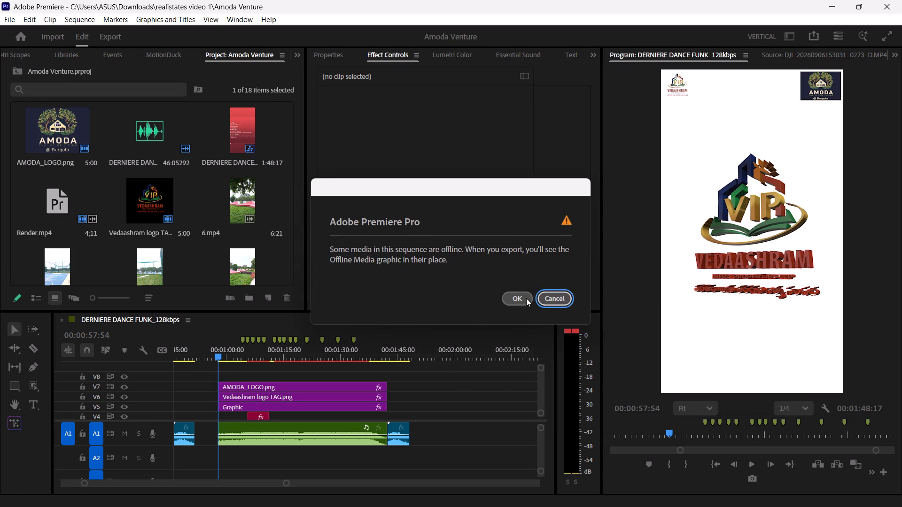
left_click(529, 301)
left_click(586, 285)
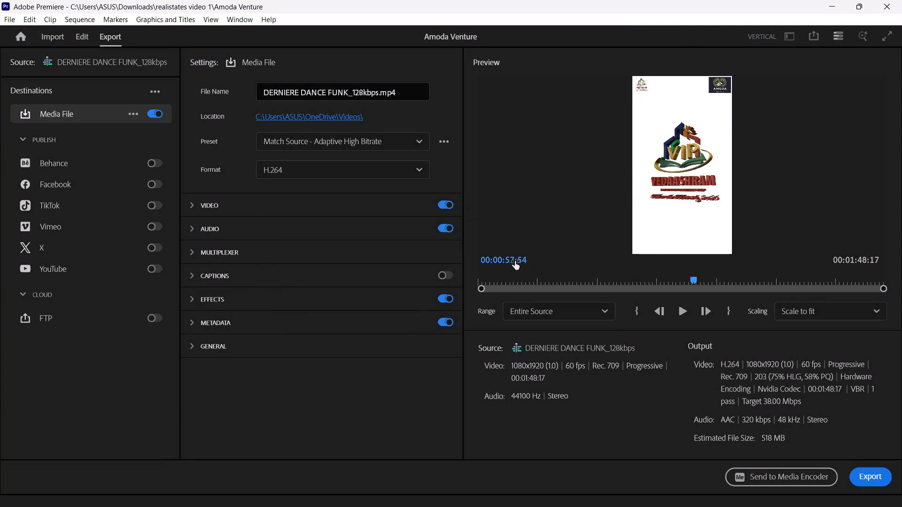
left_click(515, 261)
left_click(514, 261)
key("ctrl+v")
left_click(531, 231)
left_click(636, 310)
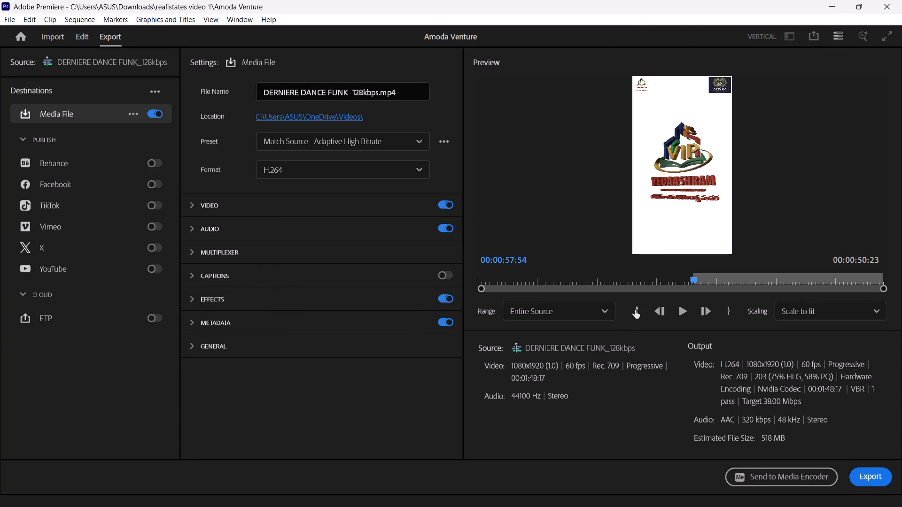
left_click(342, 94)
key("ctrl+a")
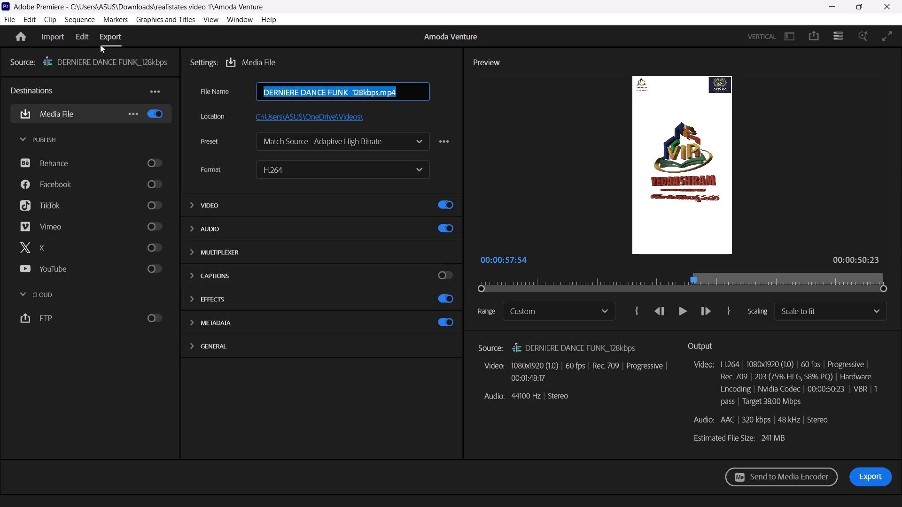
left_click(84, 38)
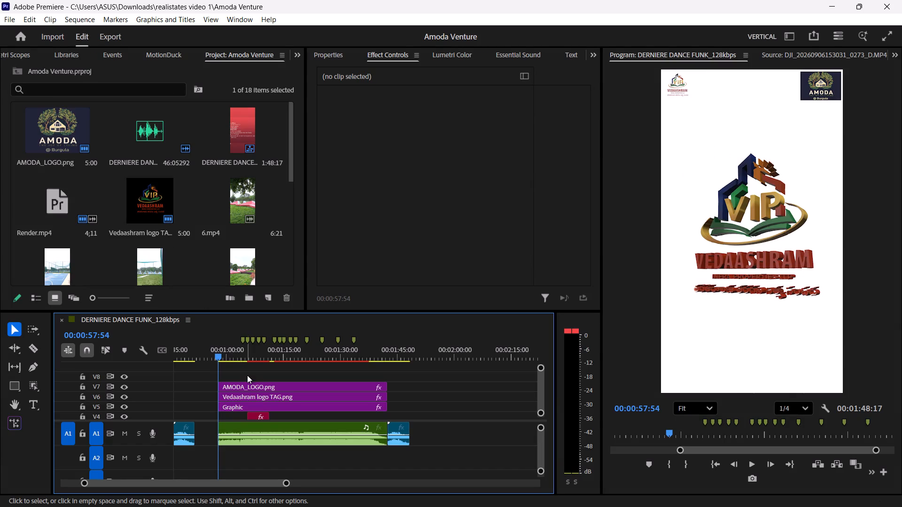
Trim the starts of the three overlay clips on V5, V6 and V7 to 00:01:03:42, the end of the opening logo clip.
left_click_drag(245, 368, 217, 402)
scroll(211, 400, "down", 2, "ctrl")
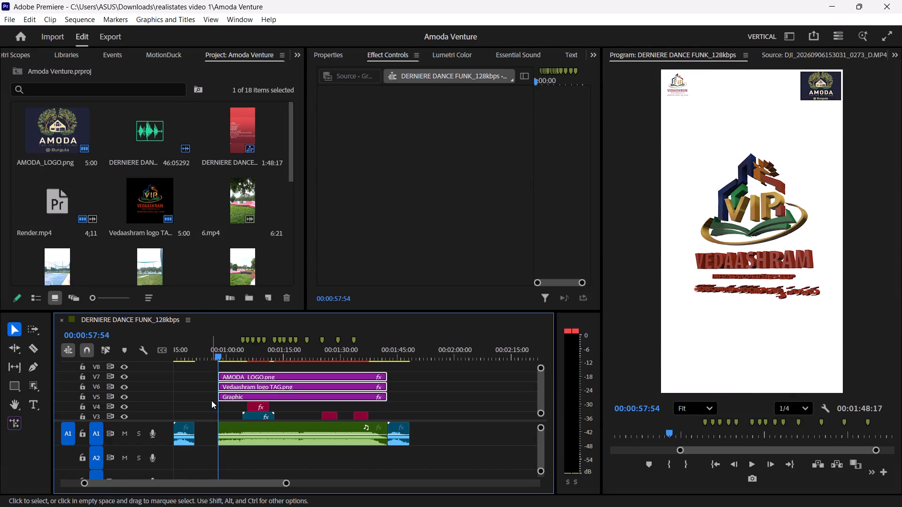
left_click_drag(223, 374, 245, 374)
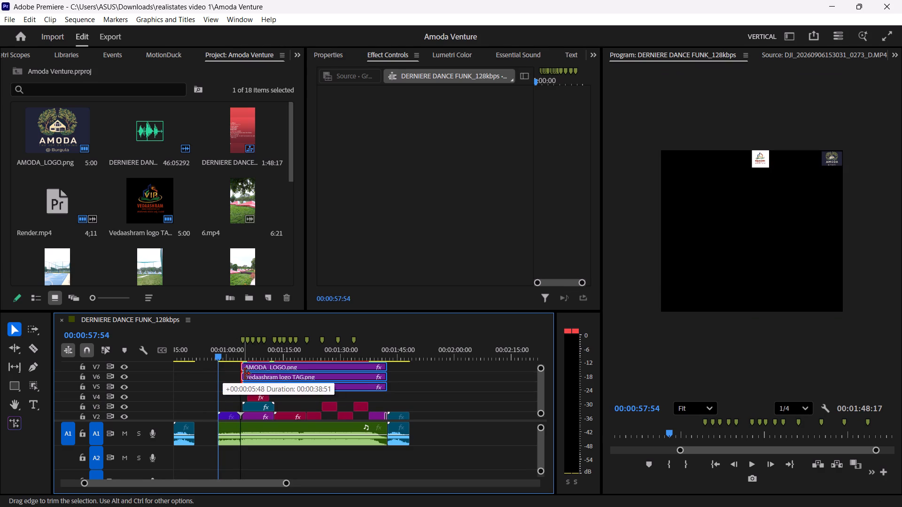
left_click_drag(245, 374, 245, 374)
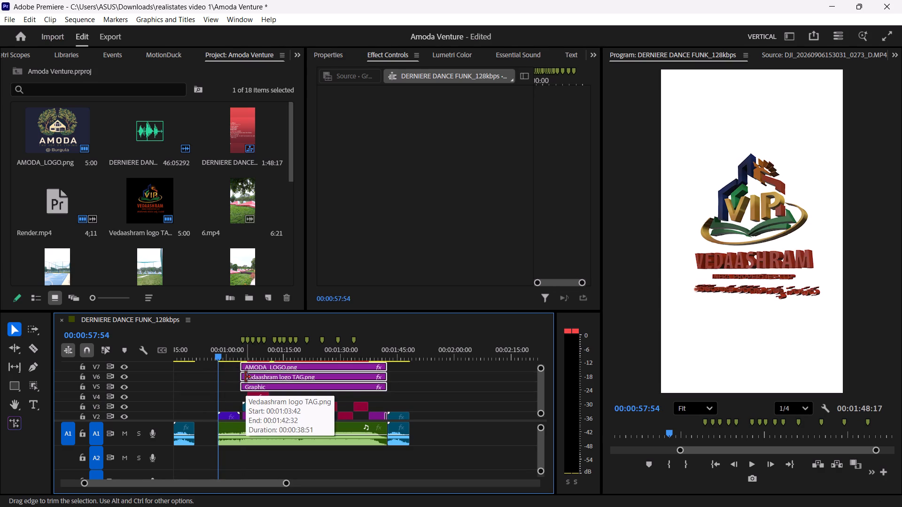
left_click(226, 396)
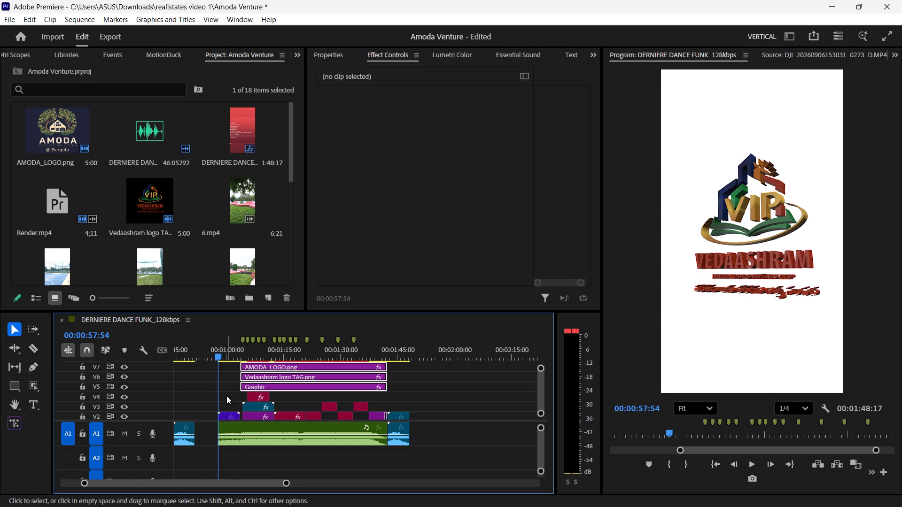
left_click(226, 396)
Save the project.
key("ctrl+s")
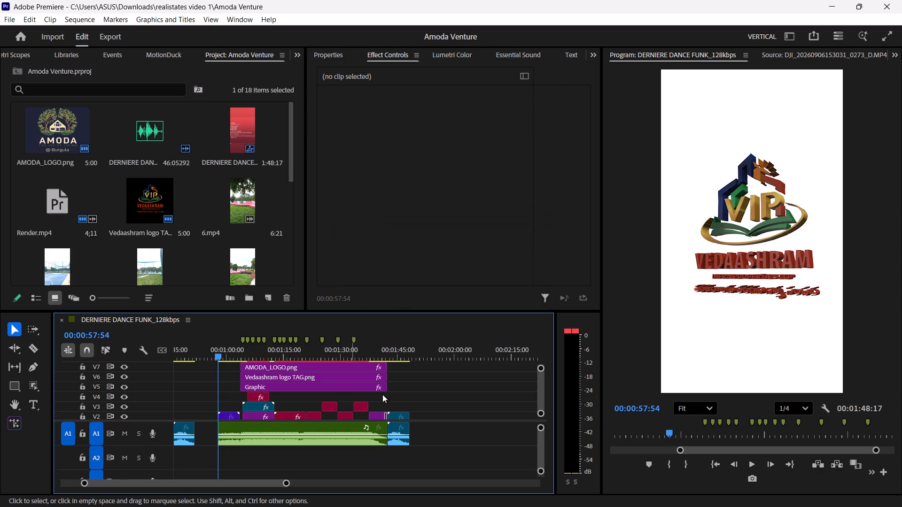
Copy the section start timecode, reopen the export settings and paste it as the playhead position, 00:00:57:54.
left_click(621, 407)
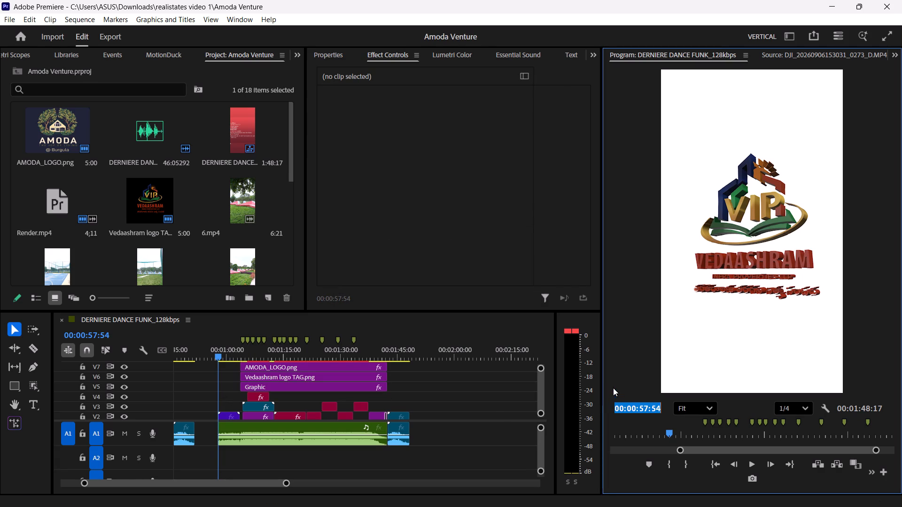
key("ctrl+c")
left_click(490, 391)
key("ctrl+m")
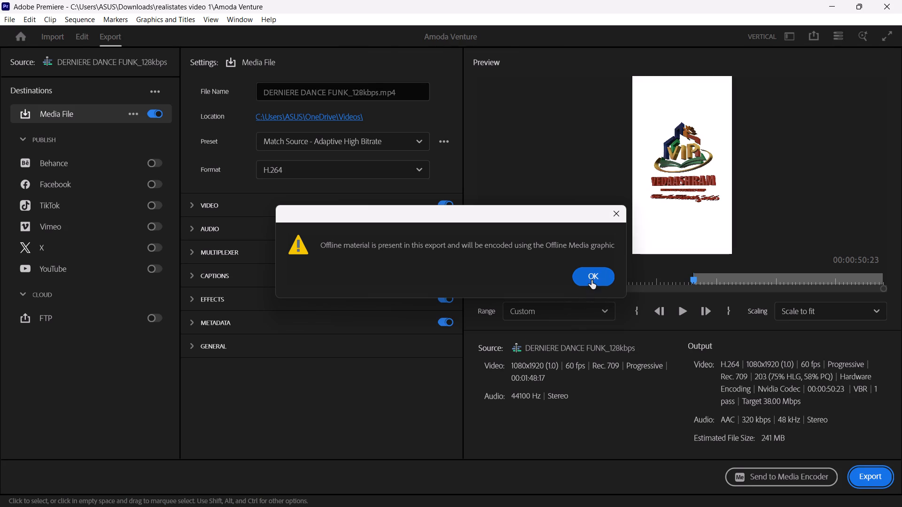
left_click(592, 279)
left_click(529, 263)
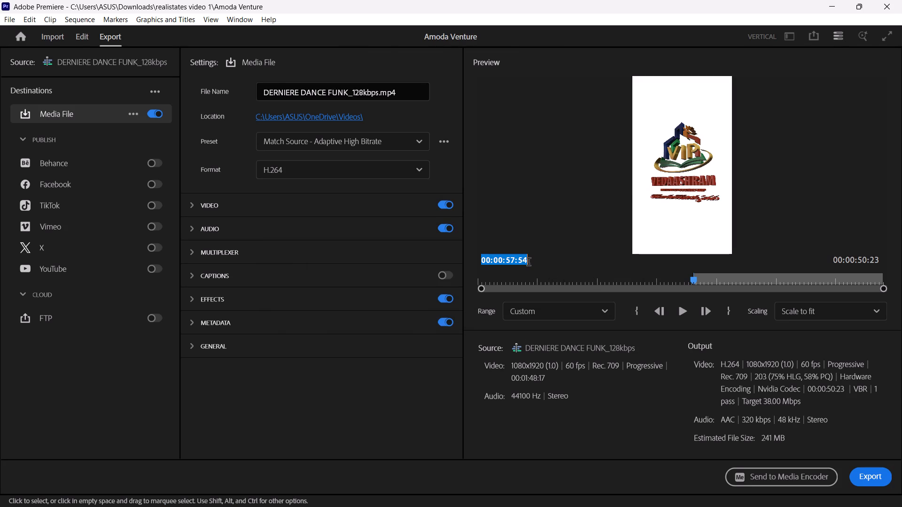
key("ctrl+v")
left_click(527, 233)
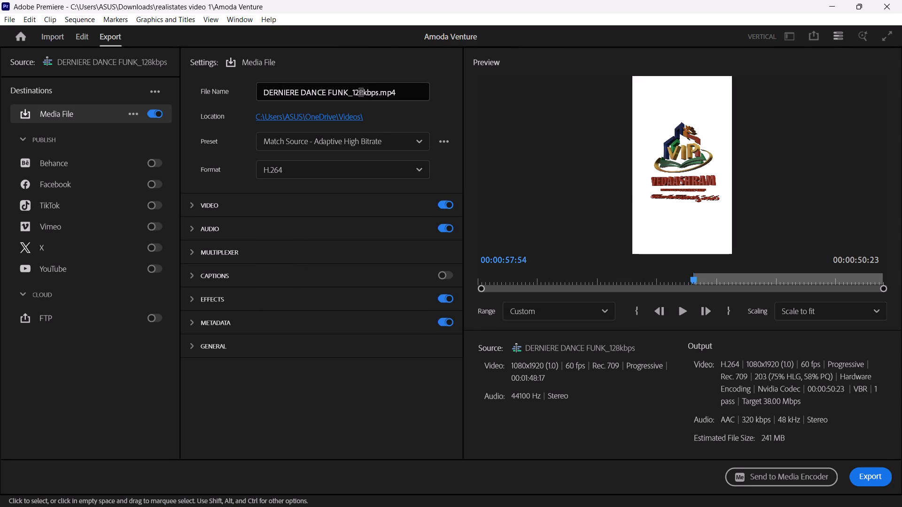
Name the export file Amoda_Venture.
left_click(361, 92)
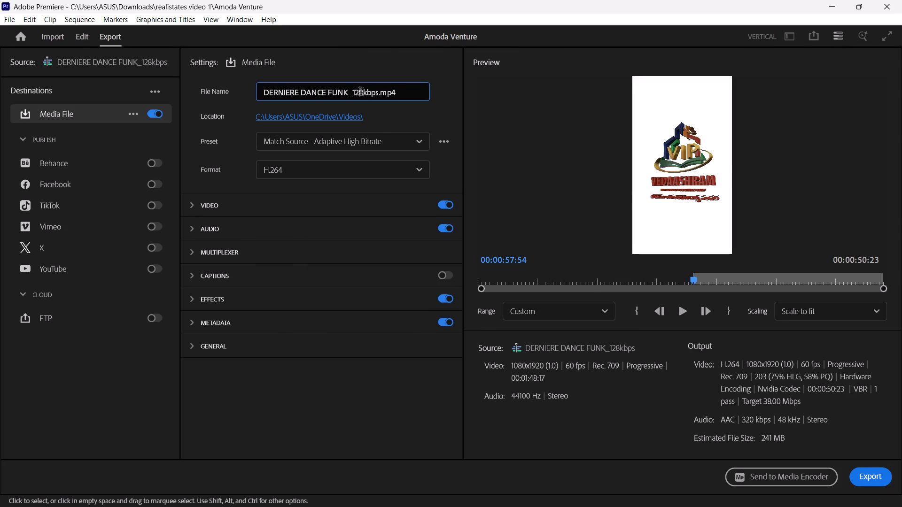
key("ctrl+a")
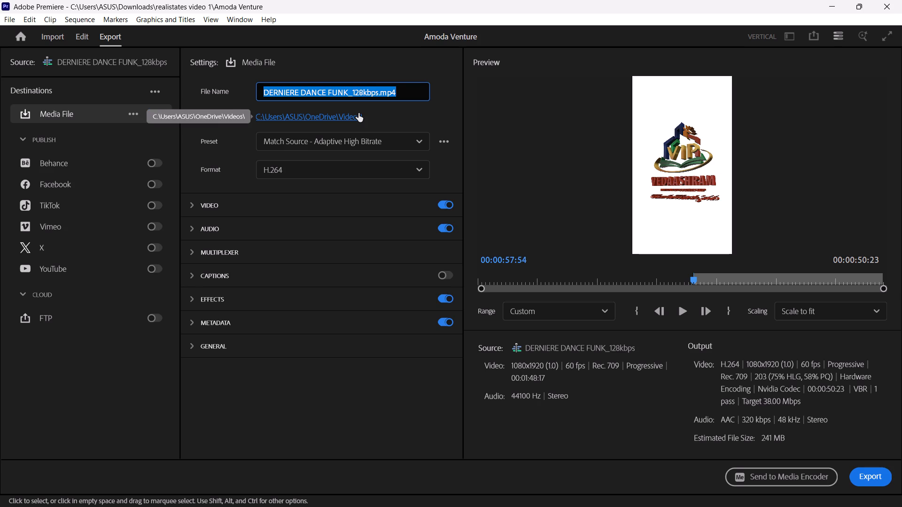
key("shift+v")
key("e")
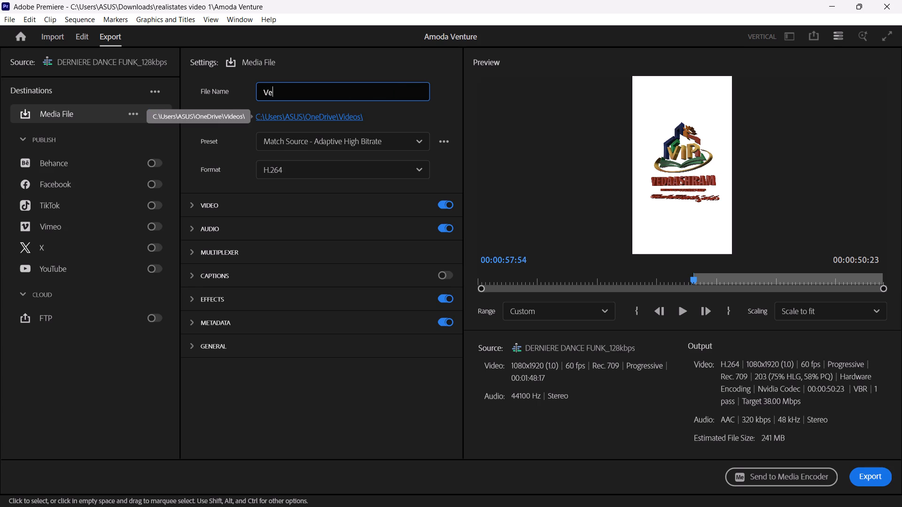
key("BackSpace")
key("BackSpace")
key("BackSpace")
key("shift+a")
type("moda")
key("space")
key("BackSpace")
key("shift+underscore")
type("Ve")
type("nture")
left_click(431, 110)
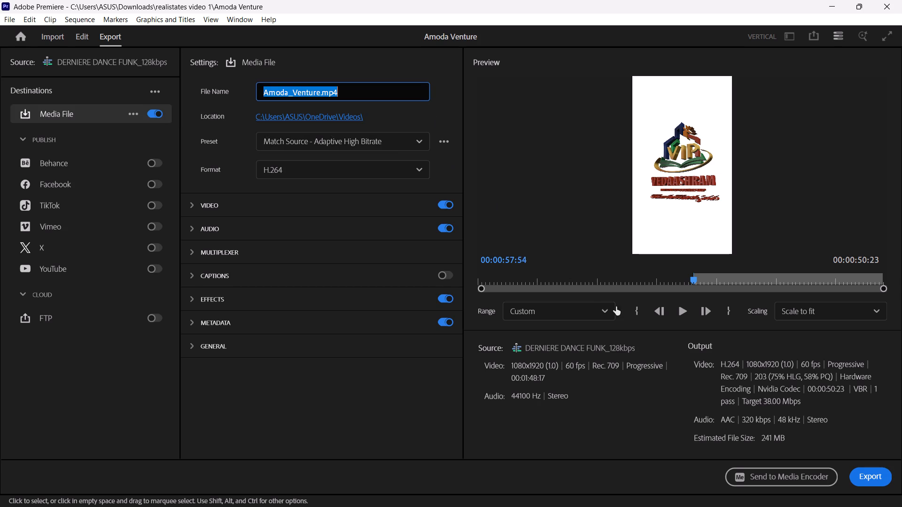
left_click(391, 112)
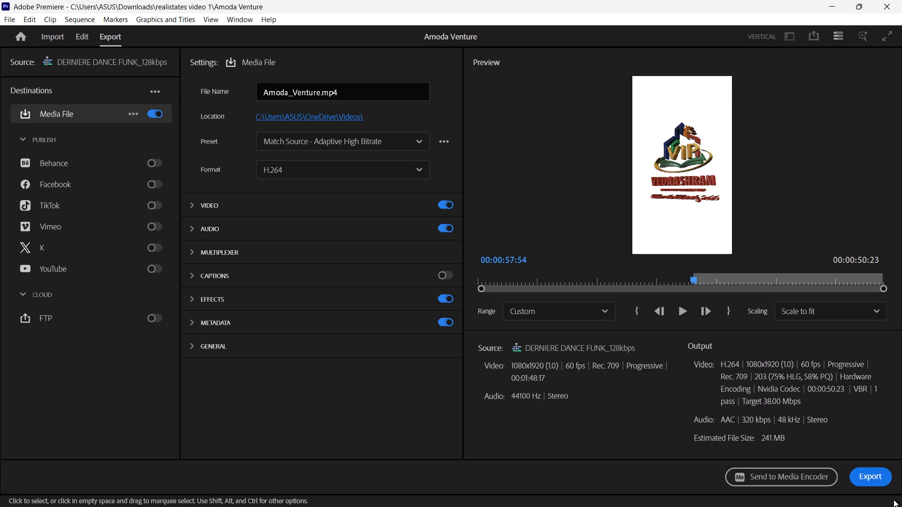
Export the selected section from 00:00:57:54 to the end as an H.264 media file.
left_click(876, 480)
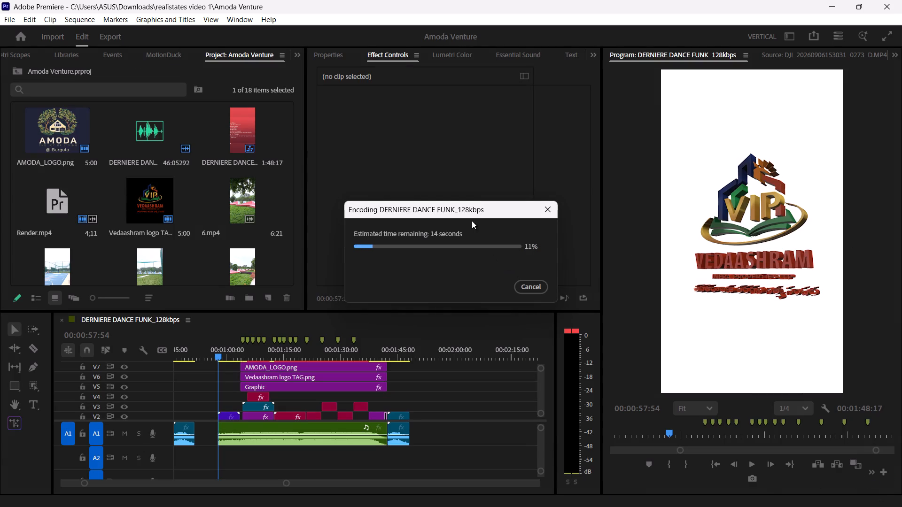
left_click_drag(474, 211, 477, 191)
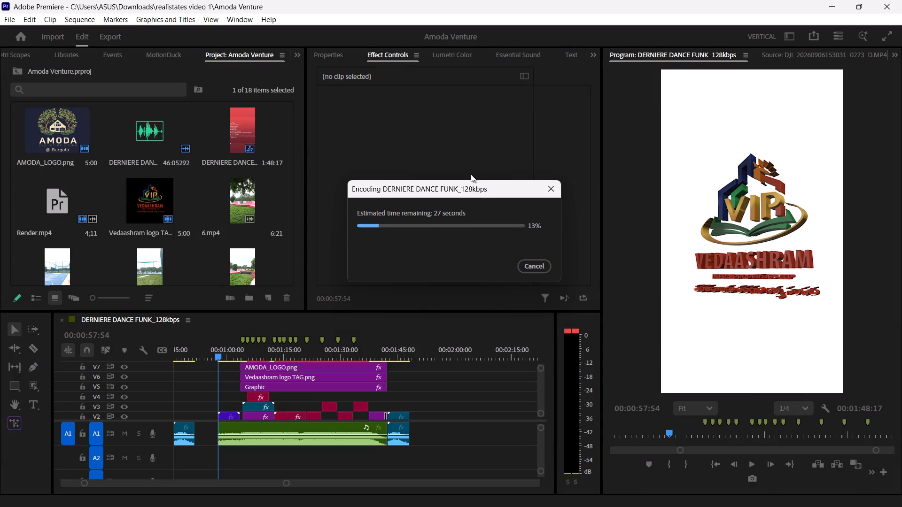
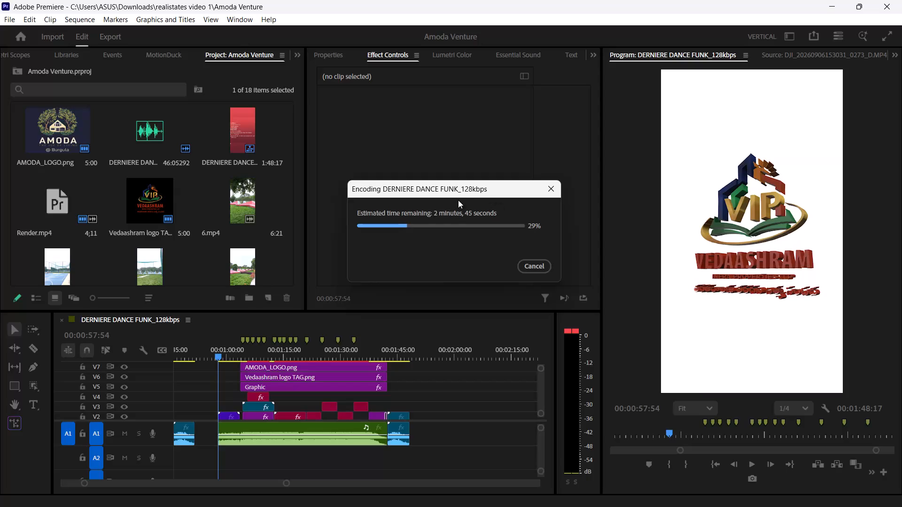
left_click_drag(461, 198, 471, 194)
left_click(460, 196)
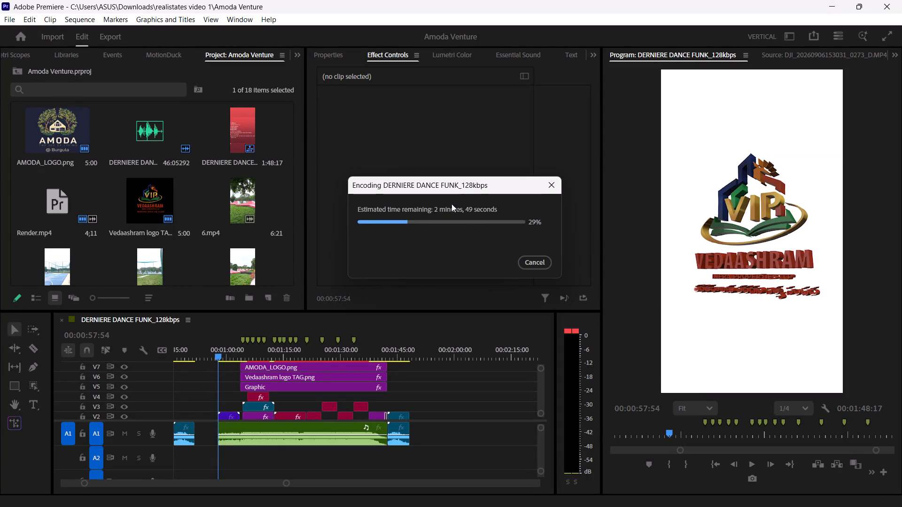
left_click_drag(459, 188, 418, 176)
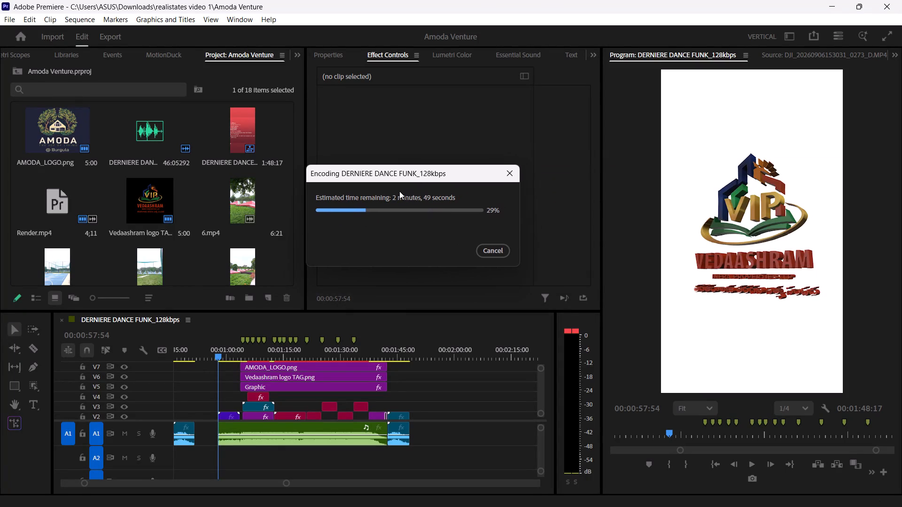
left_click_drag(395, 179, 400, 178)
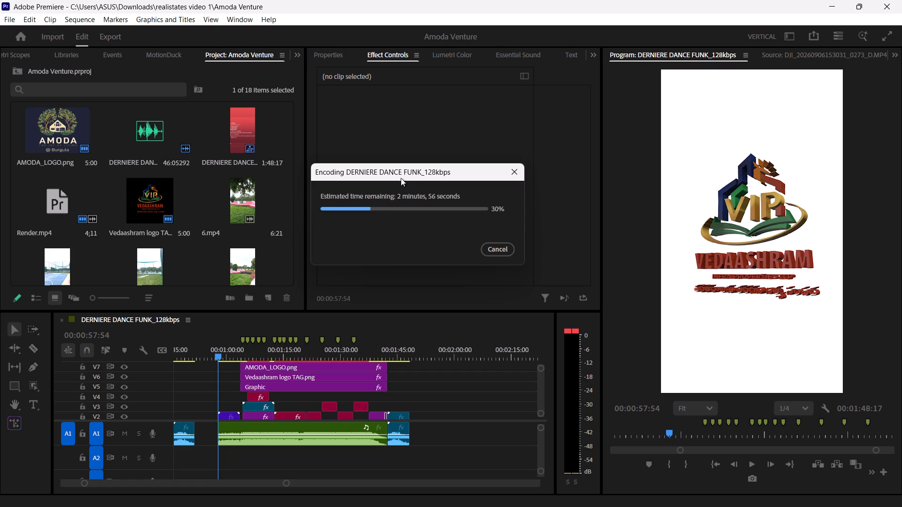